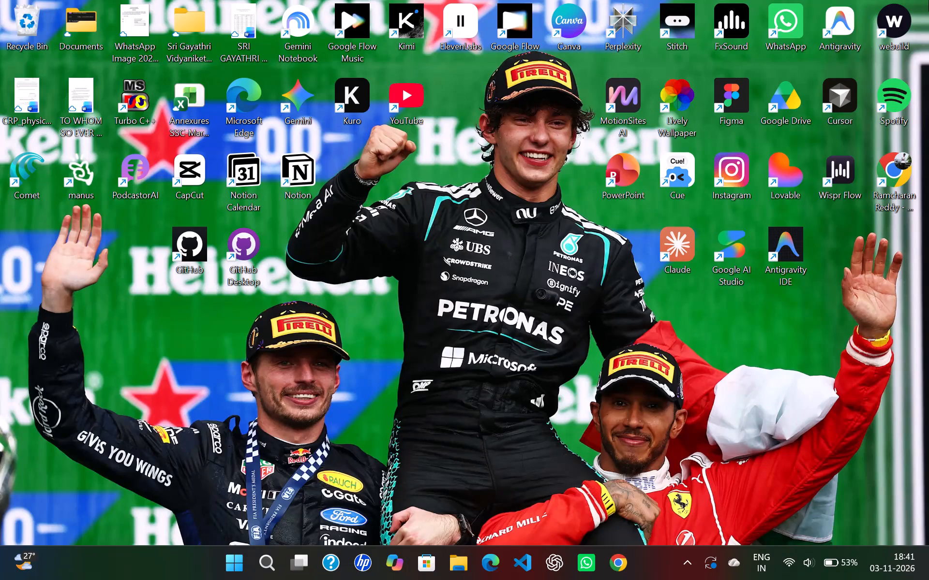
Open PowerPoint and create a new presentation from the Droplet template.
double_click(624, 167)
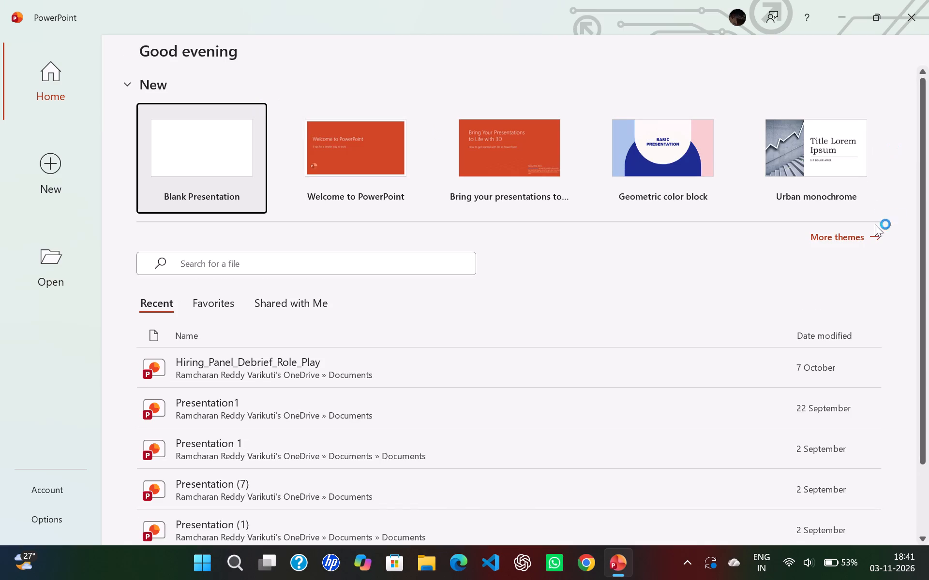
left_click(843, 231)
left_click(838, 235)
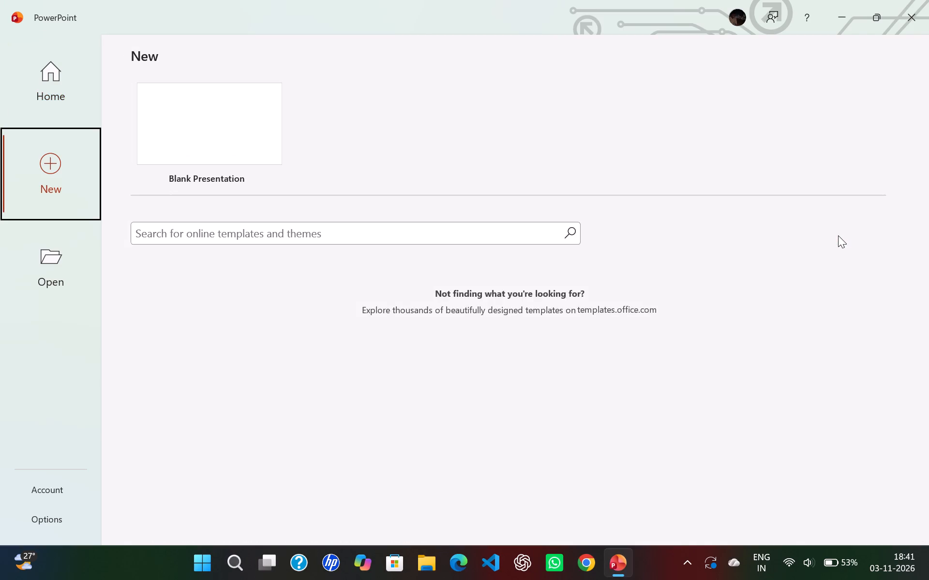
scroll(550, 331, "down", 4)
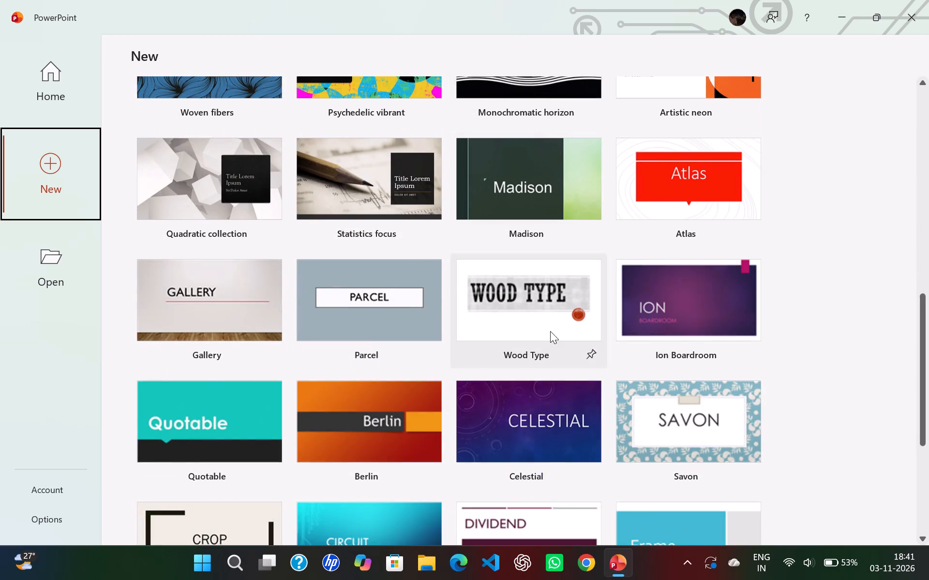
scroll(550, 331, "down", 5)
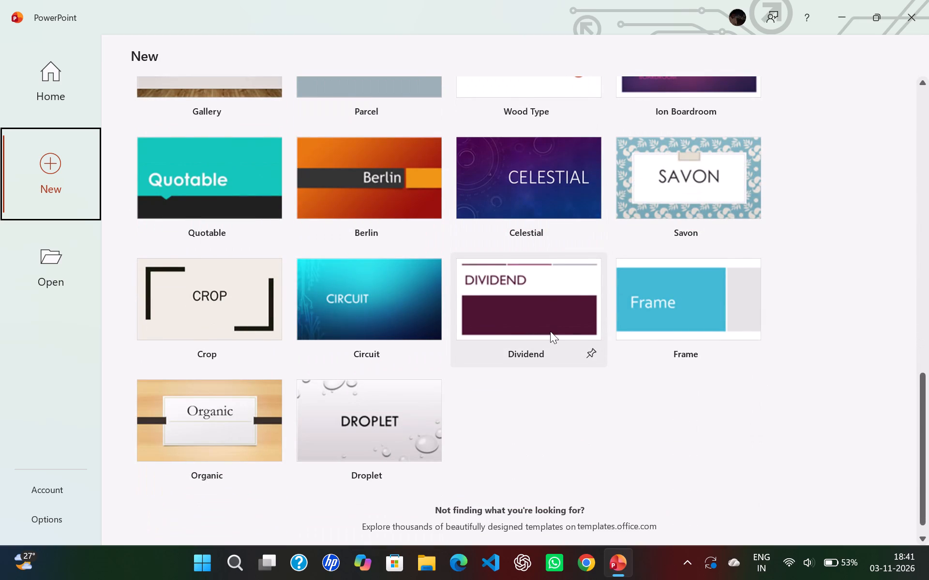
left_click(356, 400)
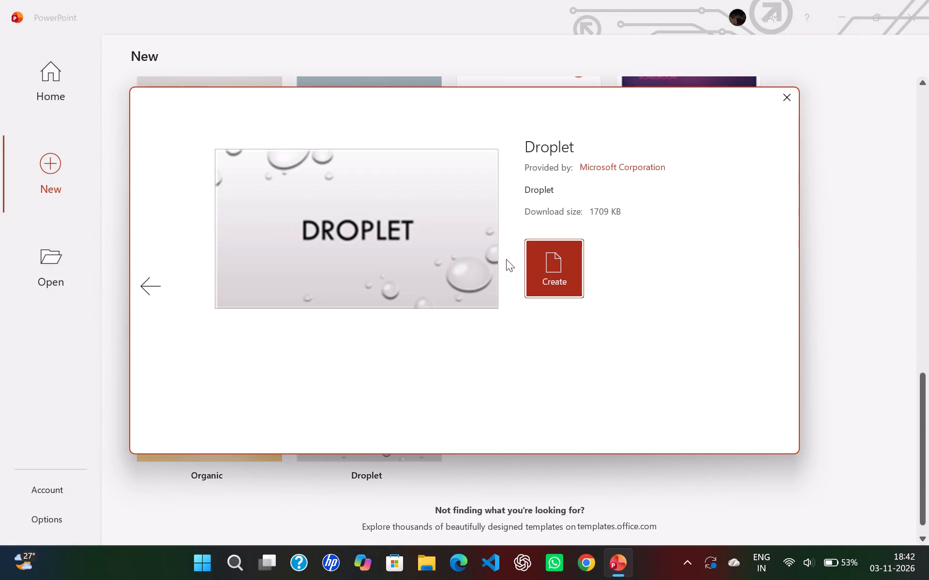
left_click(551, 262)
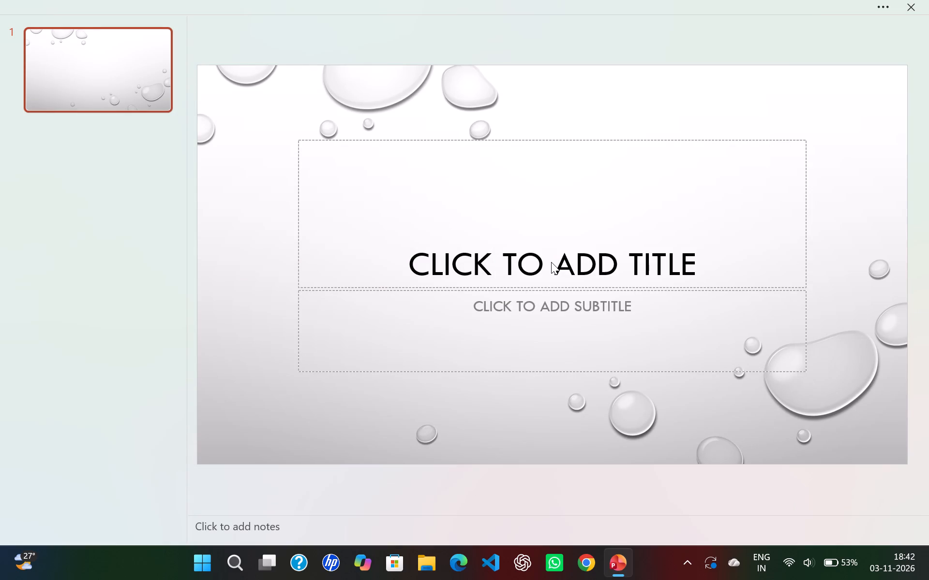
Enter "Intro" in the title placeholder of the first slide.
left_click(551, 262)
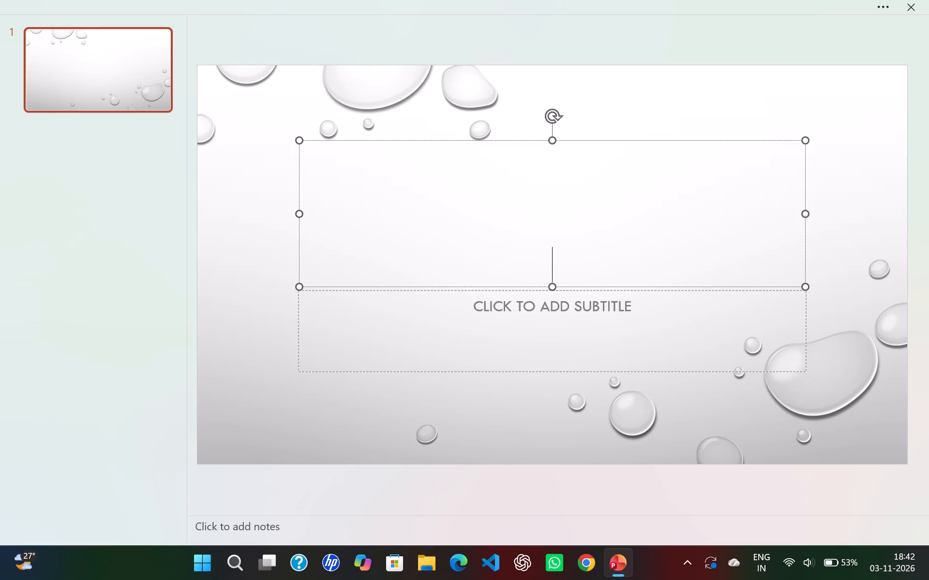
type("Into")
key("BackSpace")
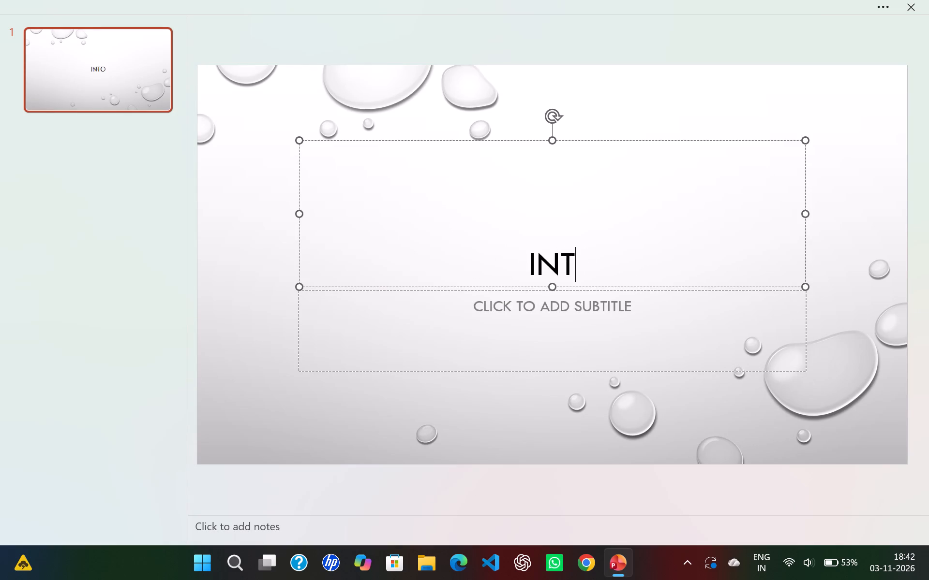
type("ro")
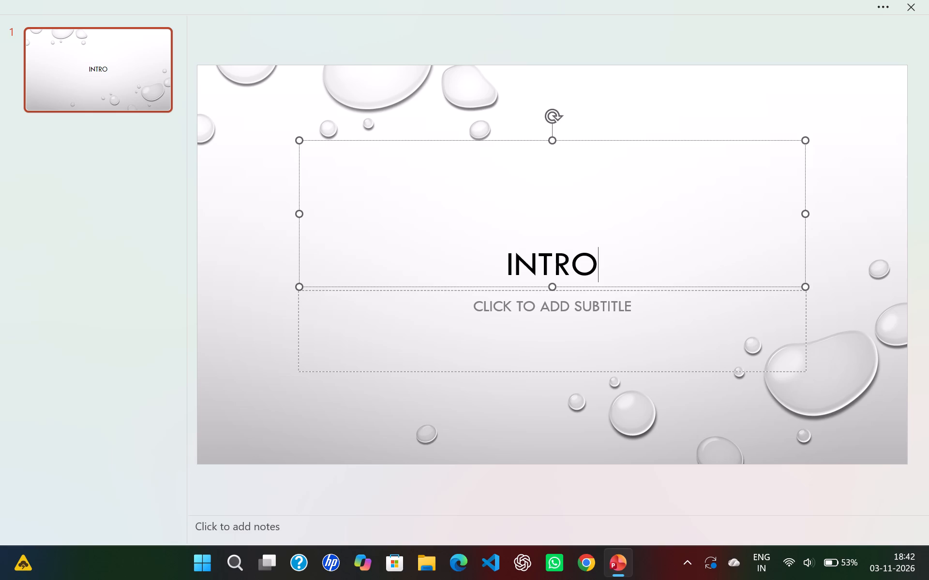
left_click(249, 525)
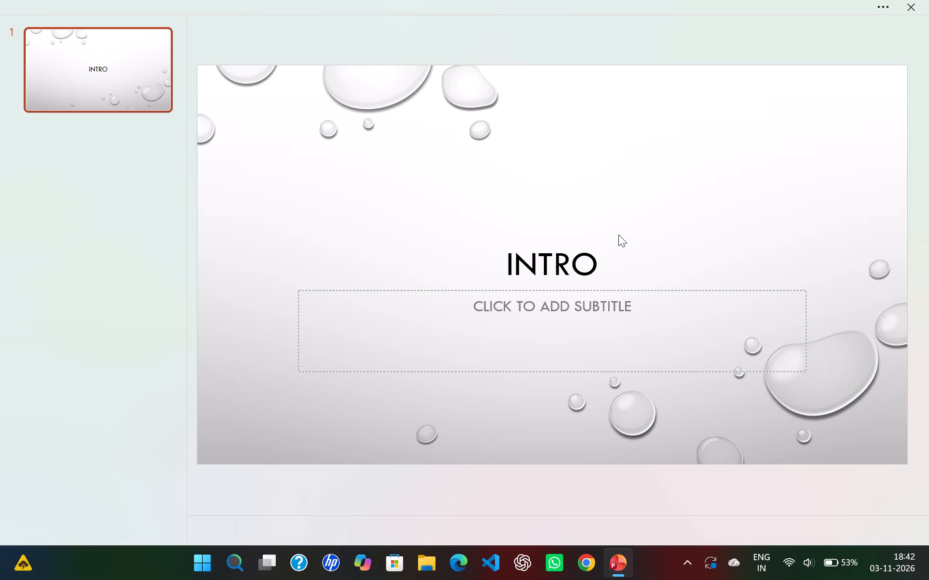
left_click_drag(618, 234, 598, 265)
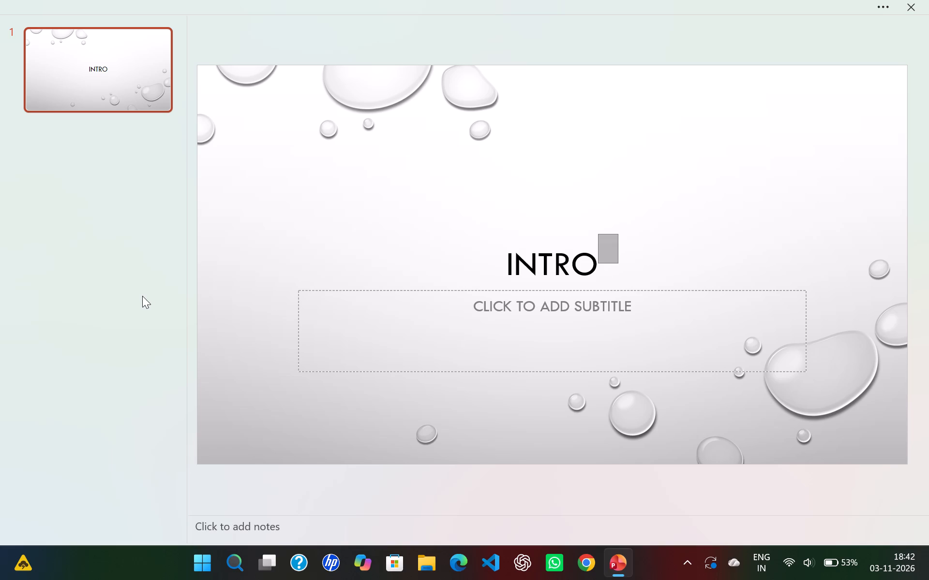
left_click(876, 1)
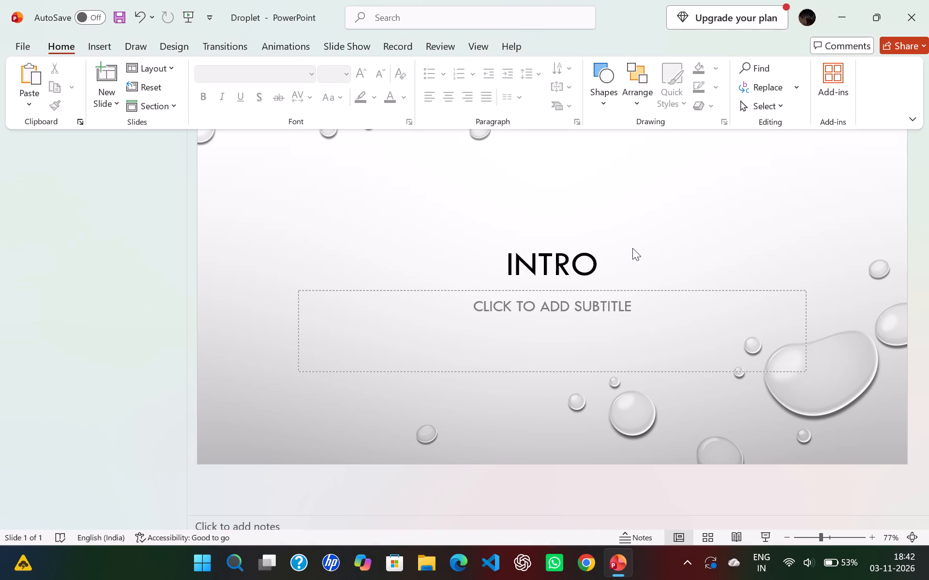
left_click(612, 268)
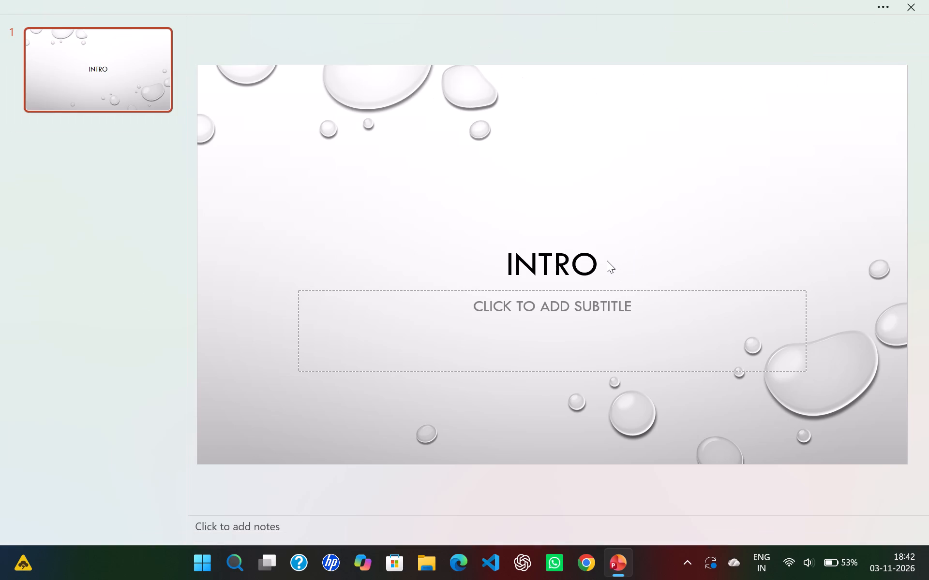
Extend the first slide's title text to read "Introduction", followed by a space.
left_click(607, 261)
left_click(538, 259)
left_click(616, 260)
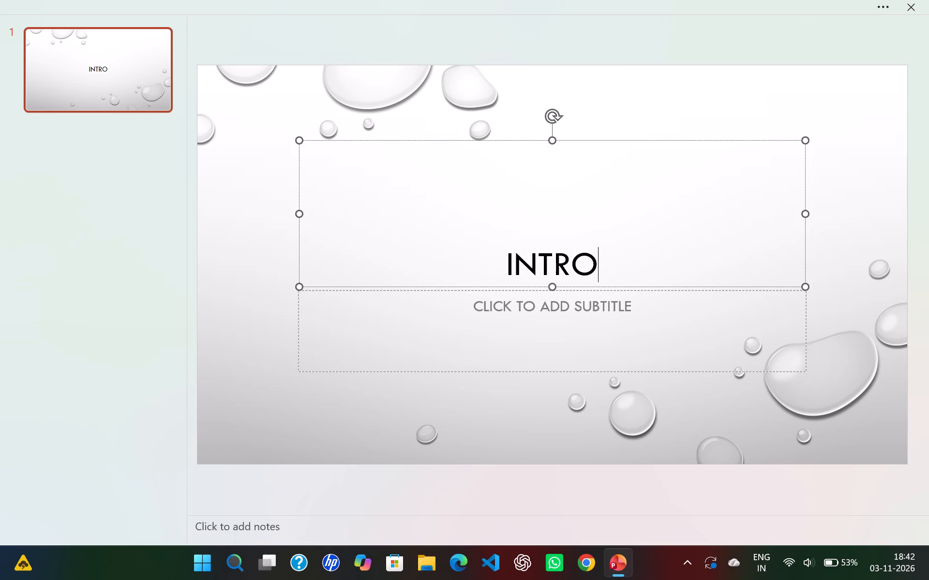
type("du")
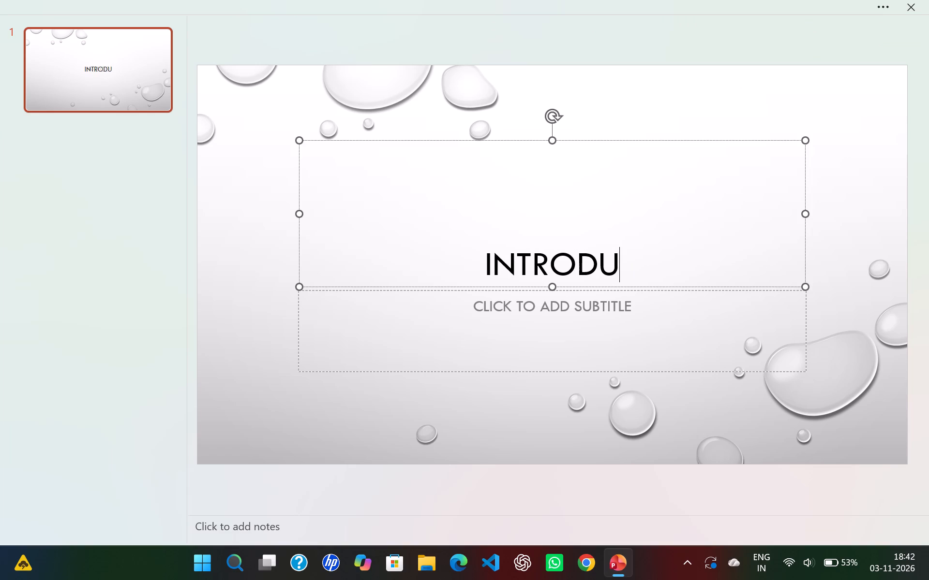
type("ction")
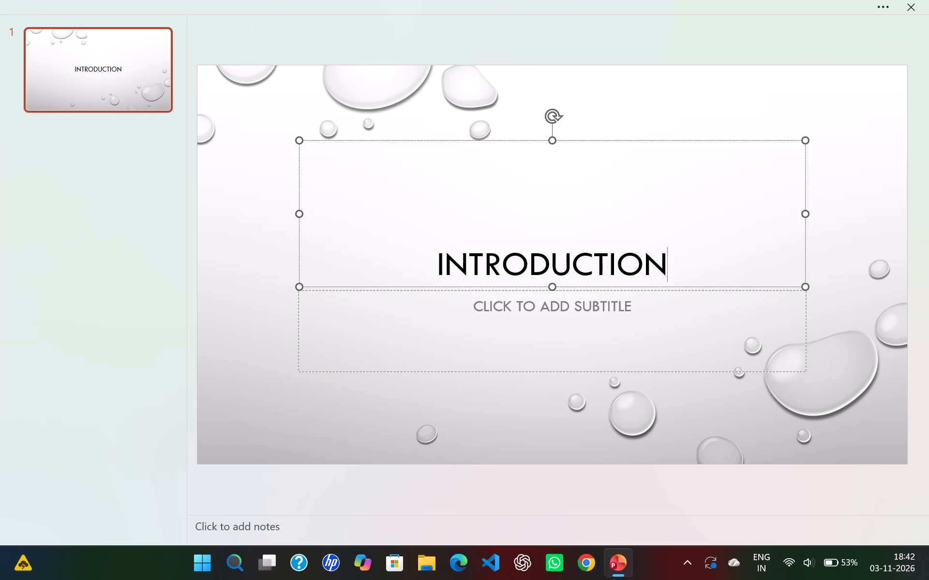
key("space")
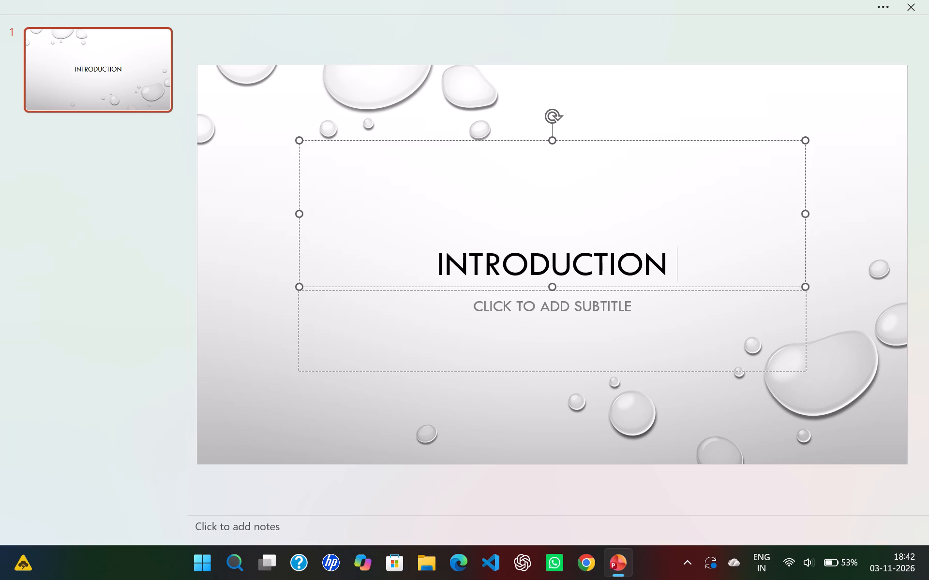
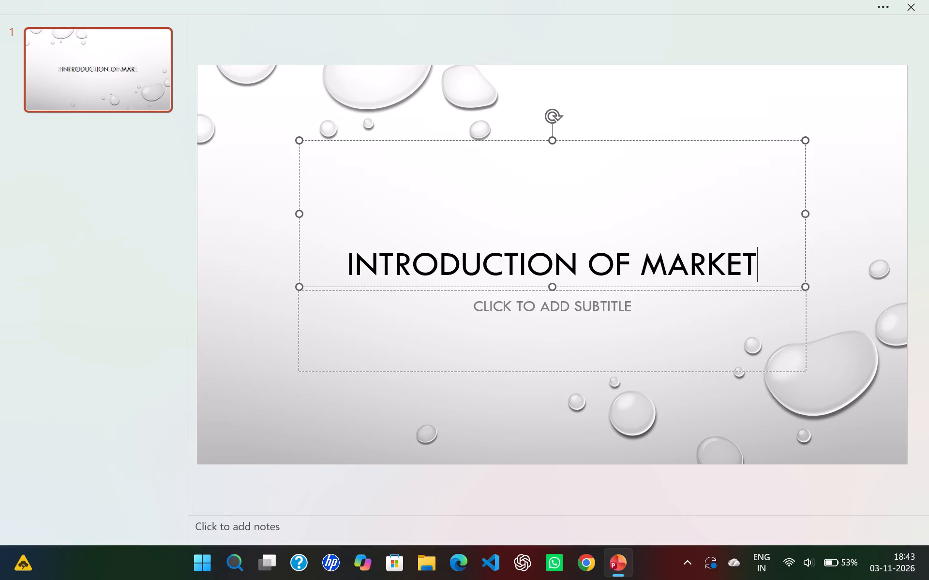
Replace the first slide's title text with "principles of marketing".
key("BackSpace")
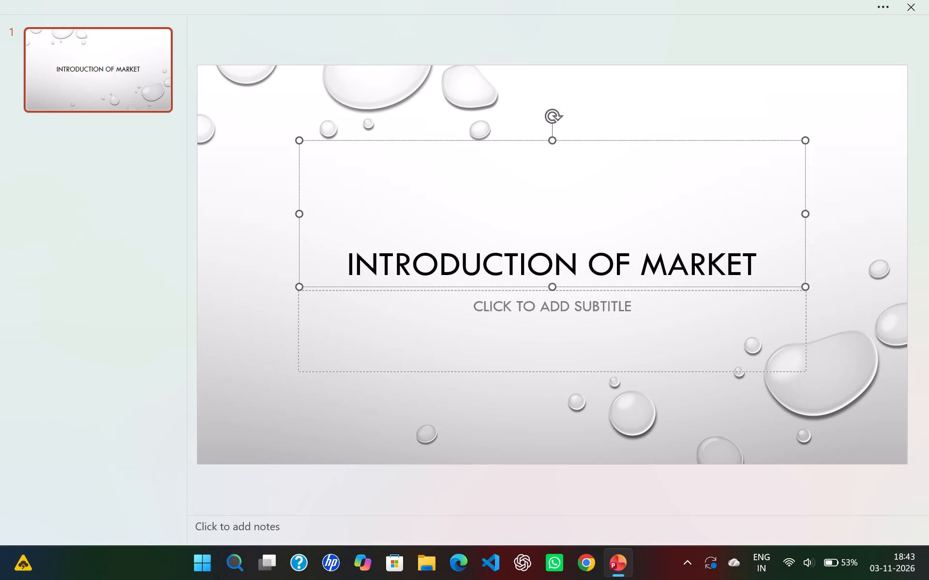
key("BackSpace")
key("BackSpace")
key("BackSpace")
key("BackSpace")
key("BackSpace")
key("BackSpace")
key("BackSpace")
key("BackSpace")
key("BackSpace")
key("BackSpace")
key("BackSpace")
key("BackSpace")
key("BackSpace")
key("BackSpace")
key("BackSpace")
key("BackSpace")
key("BackSpace")
key("BackSpace")
key("BackSpace")
key("BackSpace")
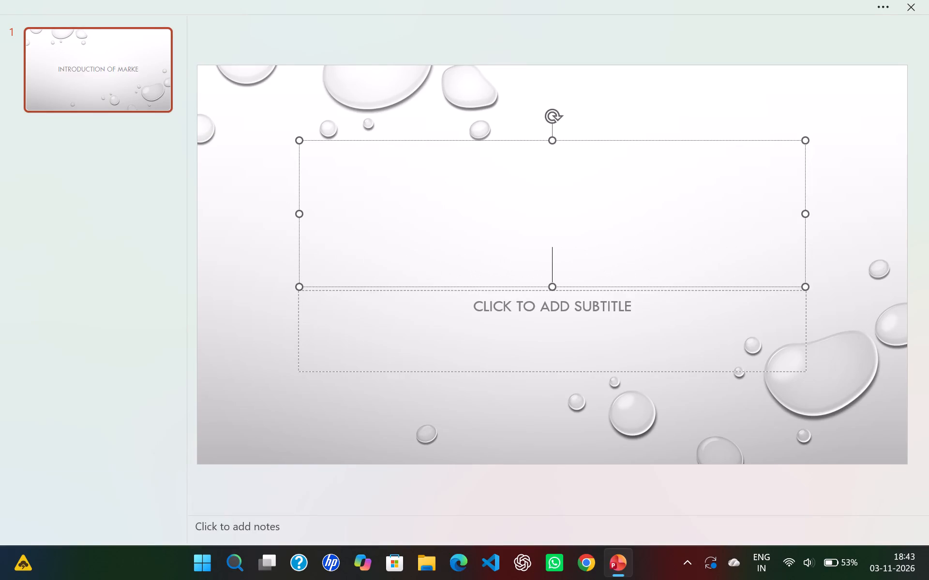
type("principle")
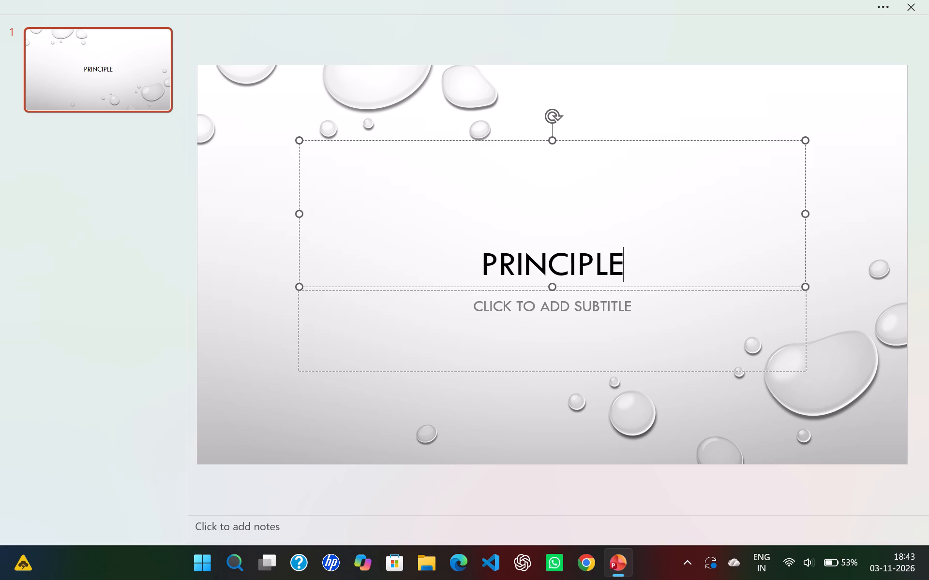
type("s of amr")
key("BackSpace")
key("BackSpace")
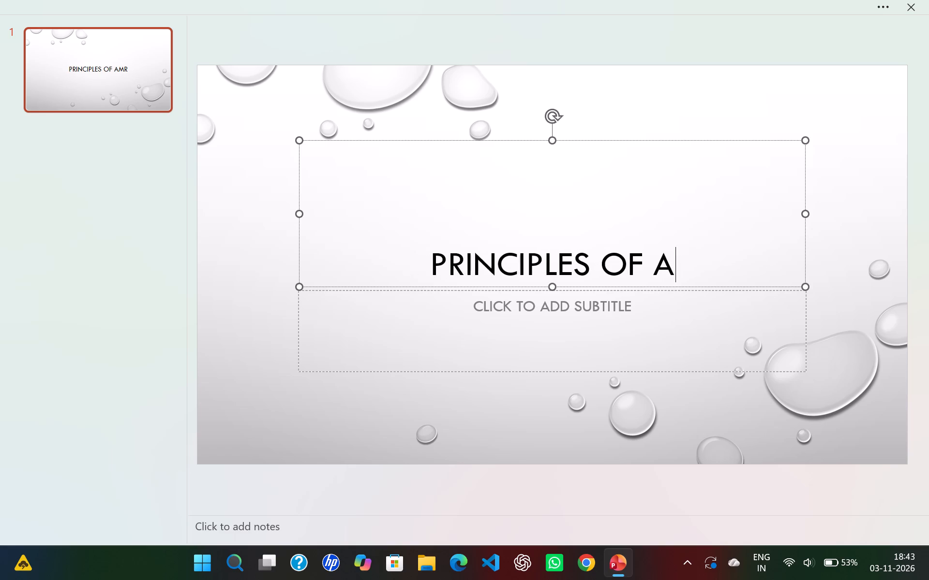
key("BackSpace")
type("matk")
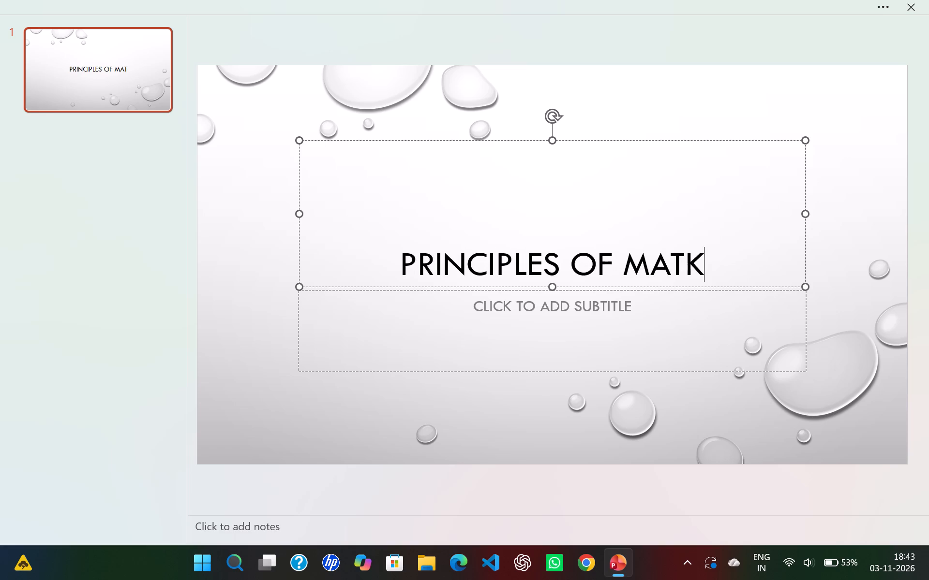
key("BackSpace")
key("BackSpace")
type("rketing")
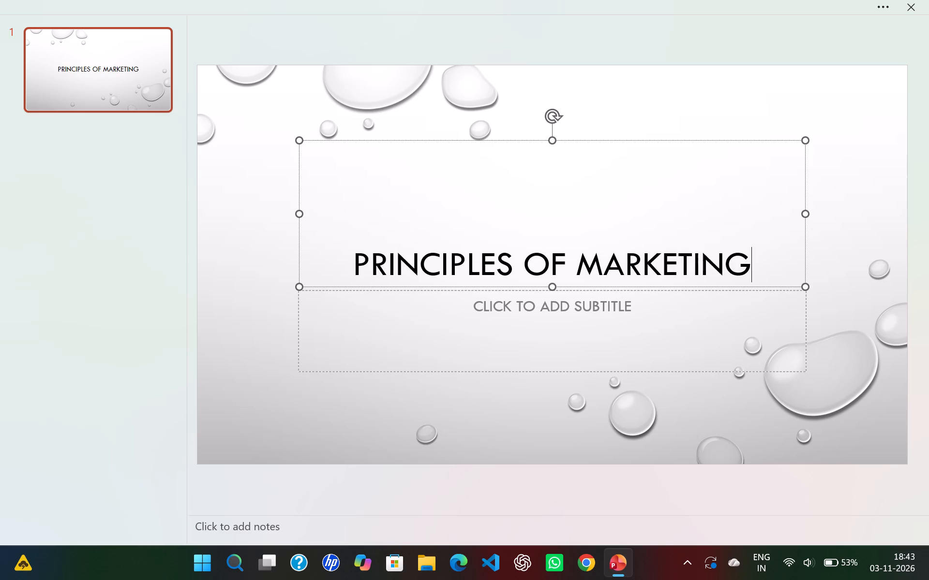
Move the title box straight up on the slide to leave a gap above the subtitle placeholder.
left_click_drag(563, 286, 563, 246)
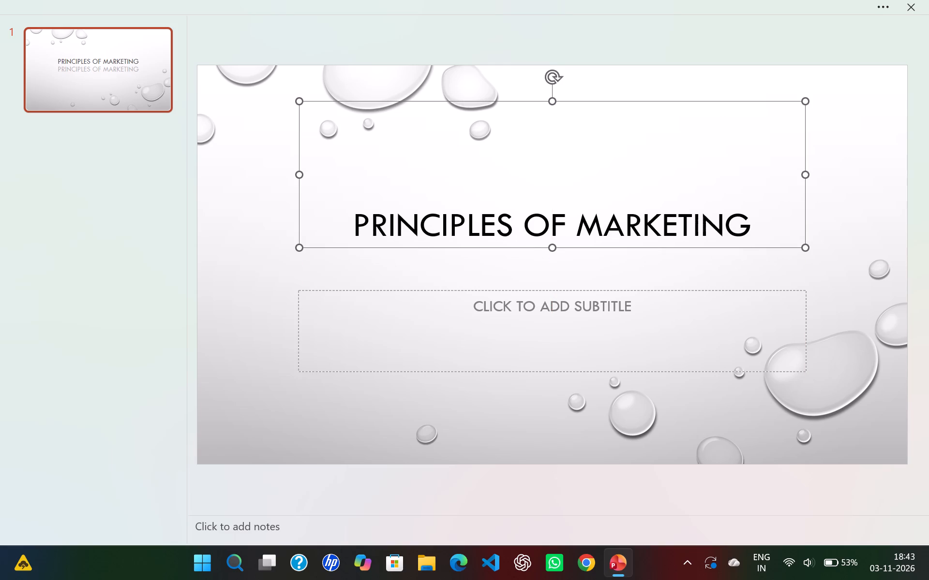
Enter "introduction of marketing" in the subtitle placeholder, correcting its spelling, and deselect the box.
left_click(459, 330)
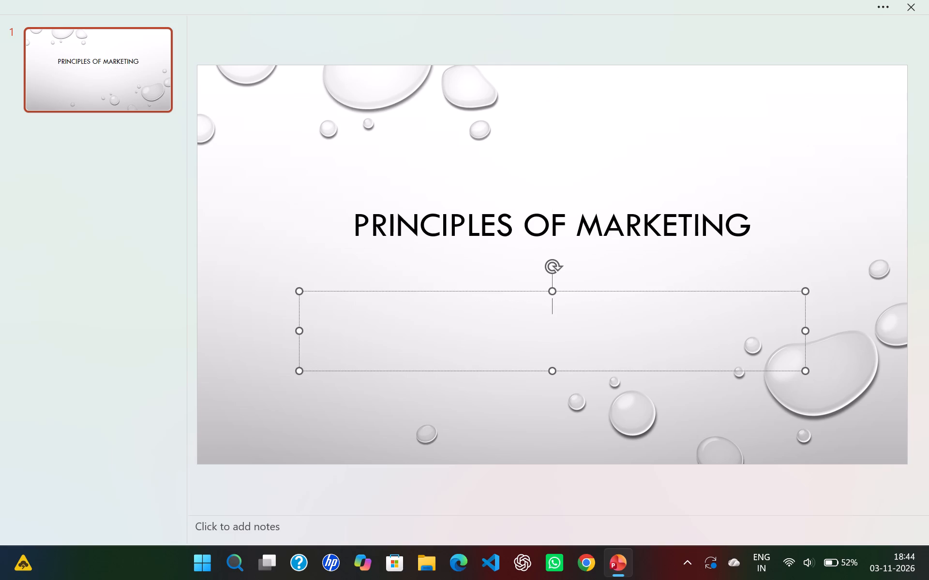
key("i")
type("ntoduction of marketo")
key("BackSpace")
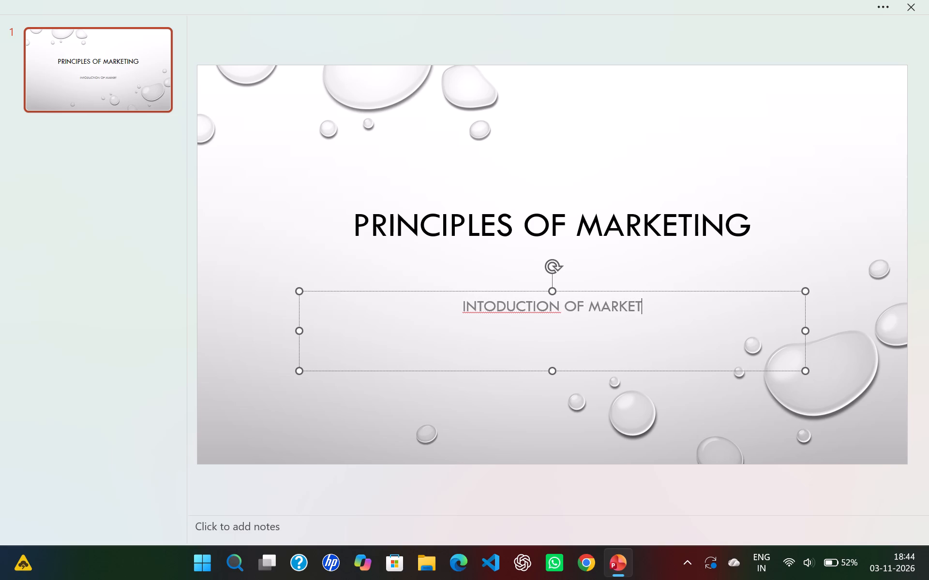
type("ing")
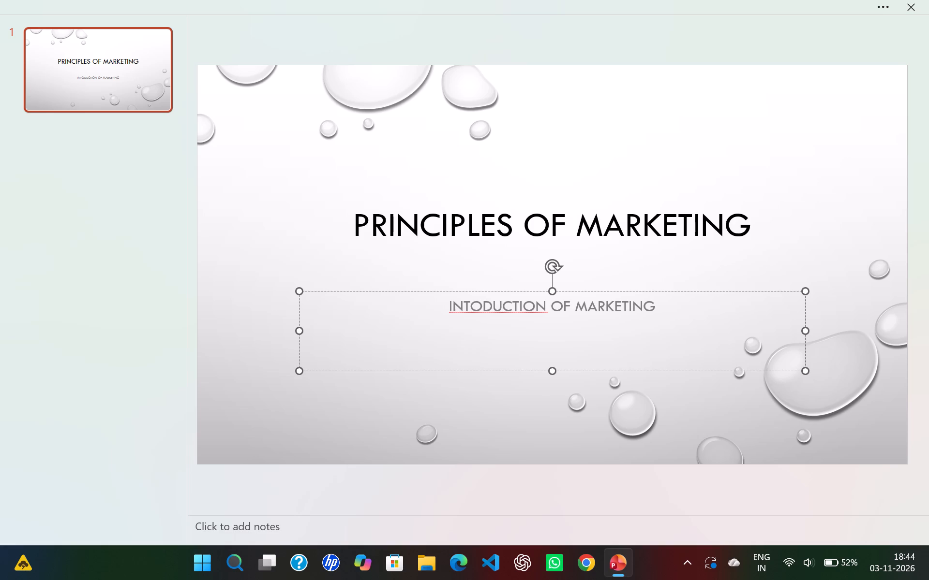
left_click(470, 302)
key("shift+r")
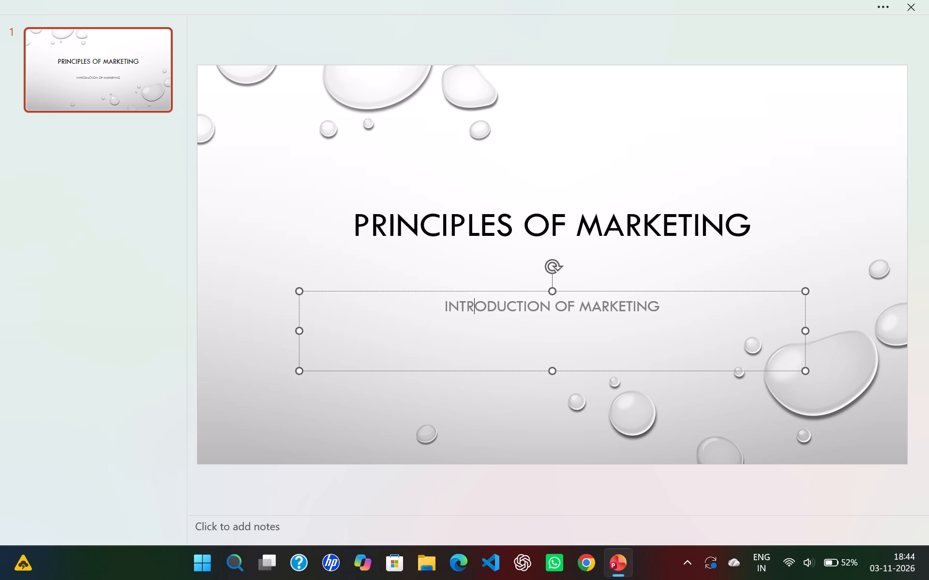
left_click(552, 394)
left_click(880, 0)
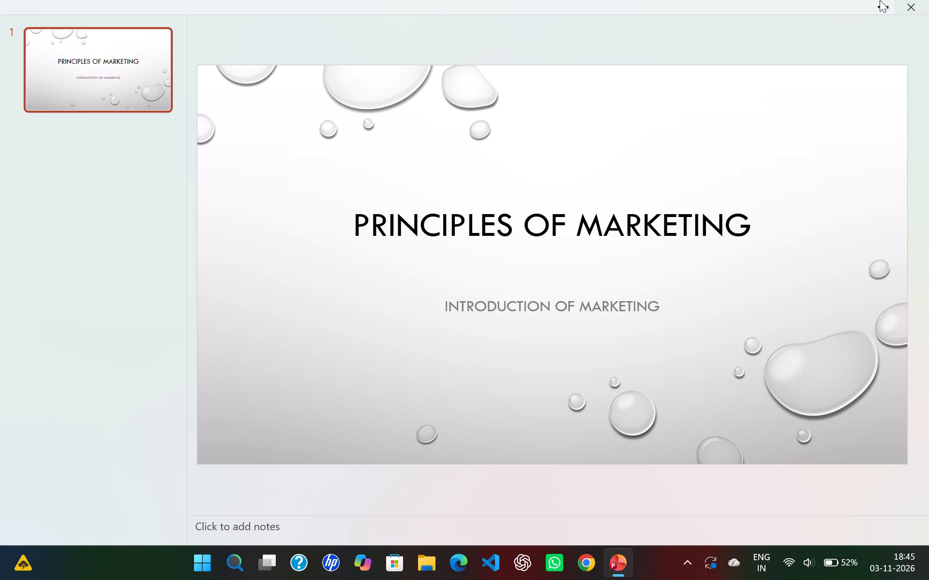
Set the font size of the whole title "Principles of Marketing" to 54.
left_click_drag(740, 227, 711, 229)
left_click_drag(711, 229, 649, 234)
left_click_drag(772, 215, 751, 223)
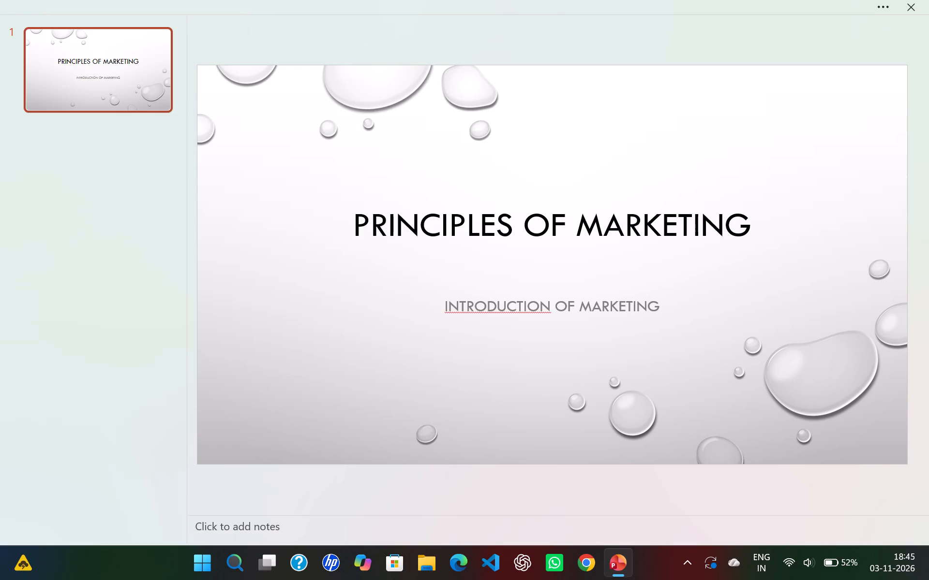
left_click(751, 223)
left_click_drag(751, 223, 442, 226)
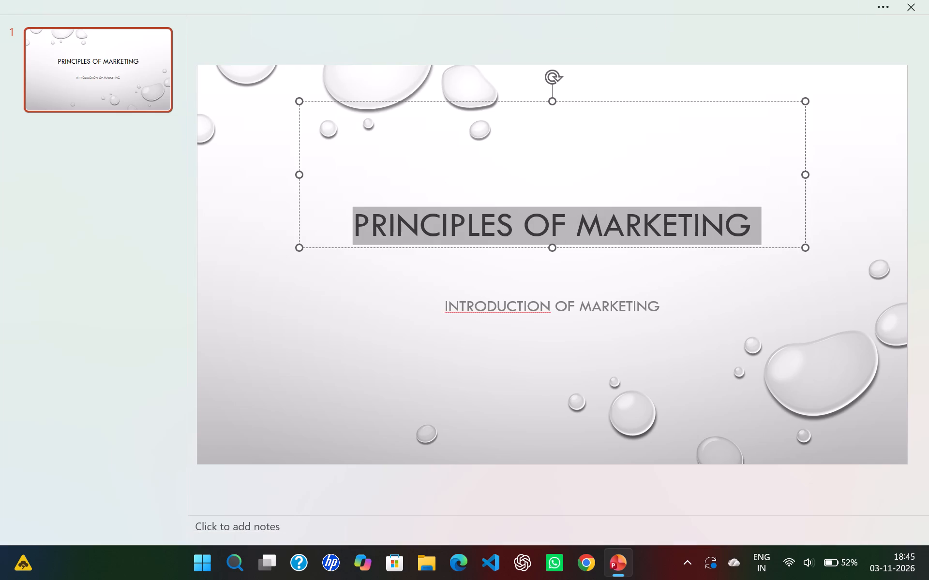
left_click_drag(442, 226, 418, 224)
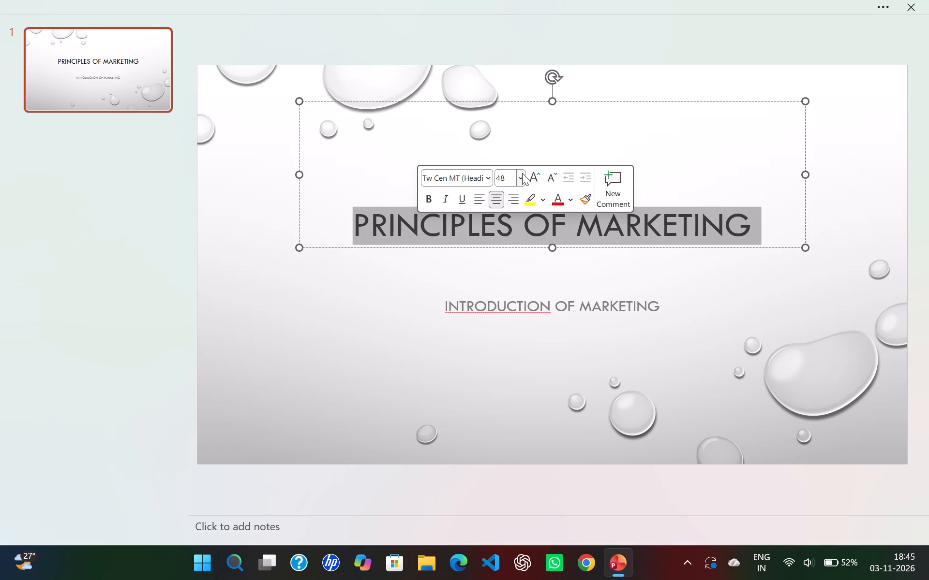
left_click(521, 175)
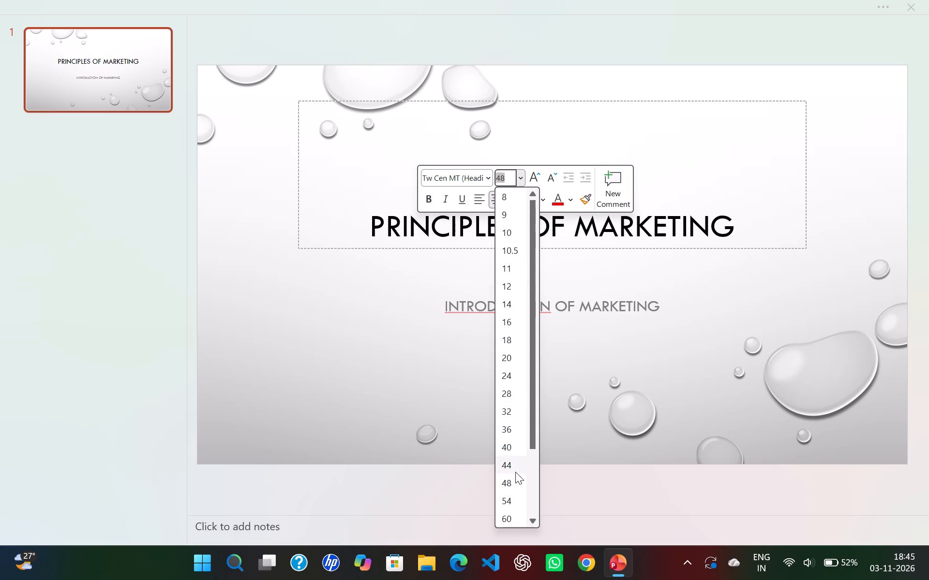
left_click(510, 498)
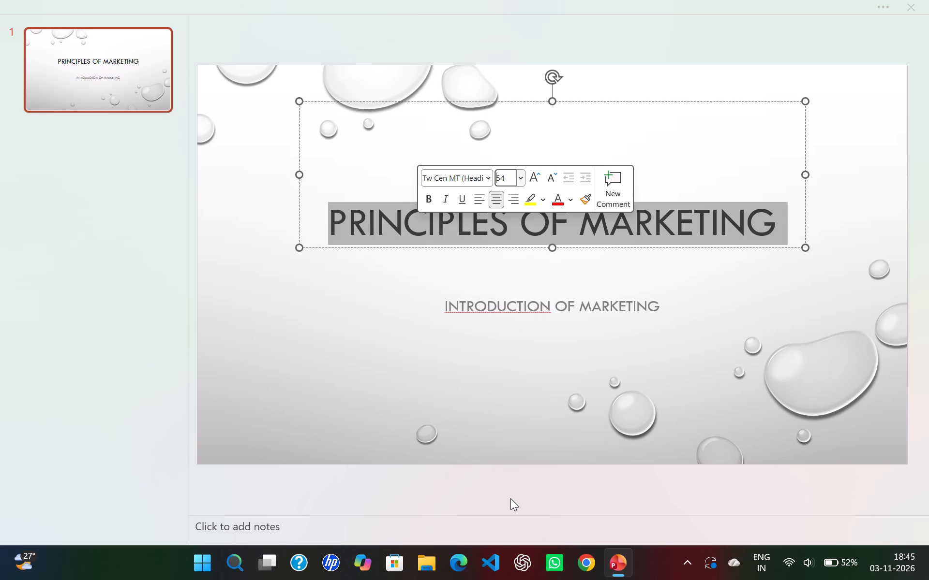
Set the font size of the subtitle "Introduction of Marketing" to 40.
left_click_drag(659, 295, 461, 305)
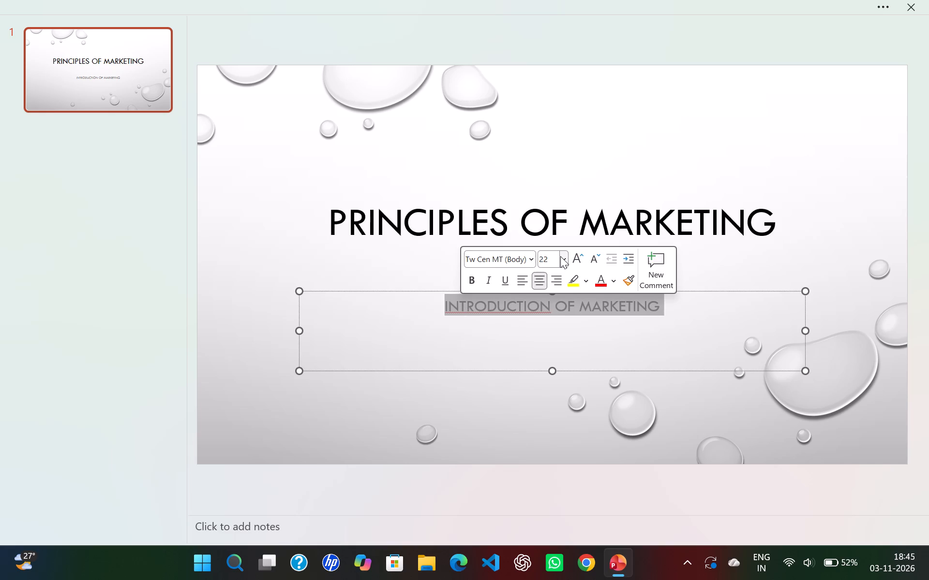
left_click(561, 256)
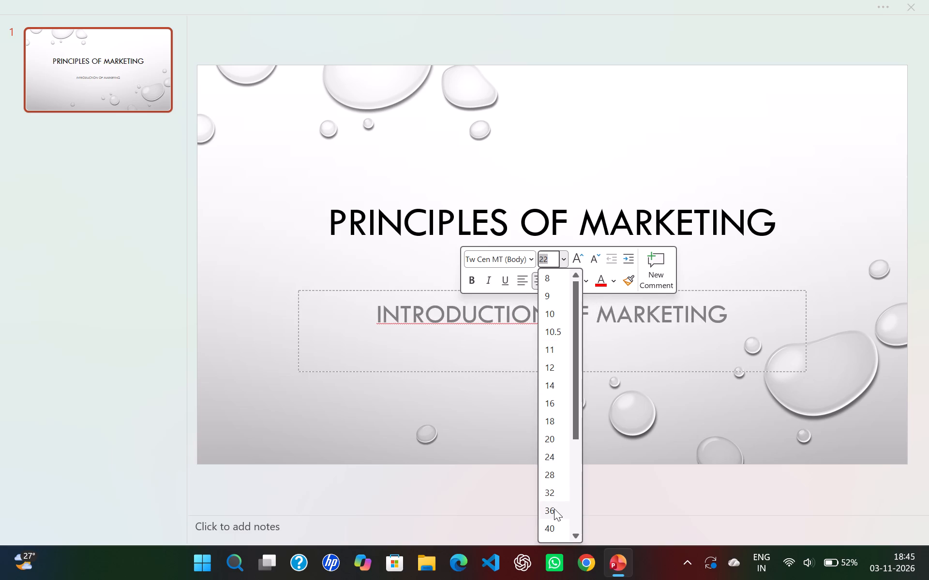
left_click(550, 522)
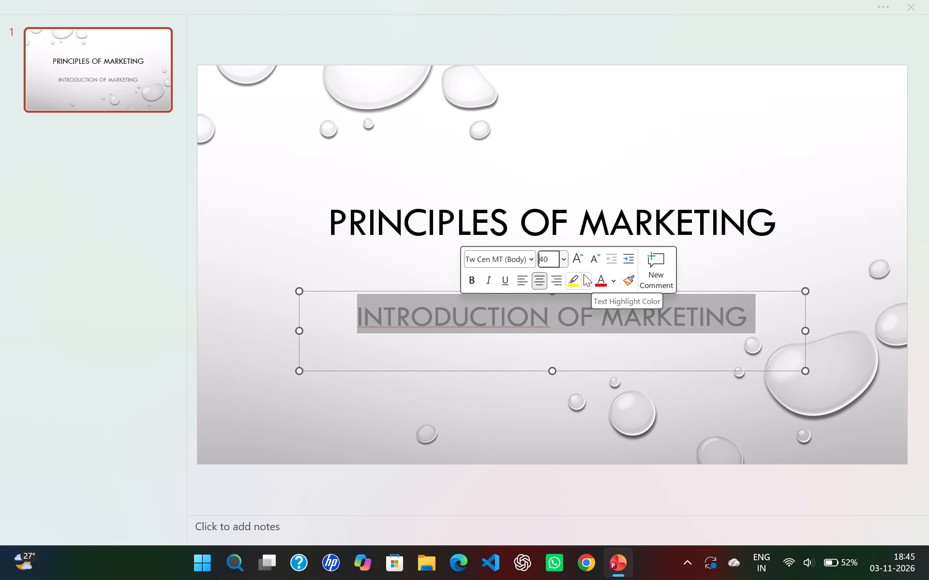
Change the subtitle's font color to the darkest shade in the black theme color column and deselect the text.
left_click(608, 280)
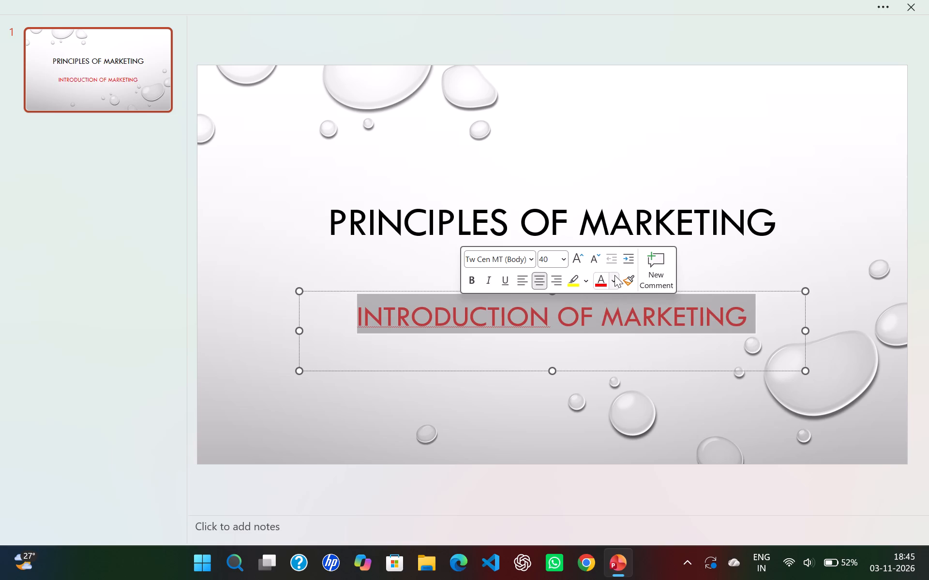
left_click(614, 276)
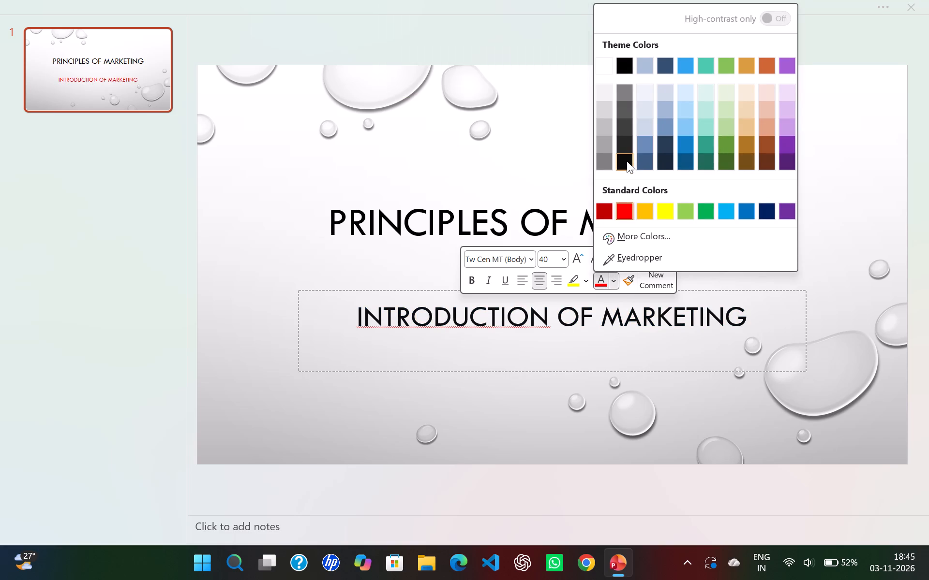
left_click(626, 164)
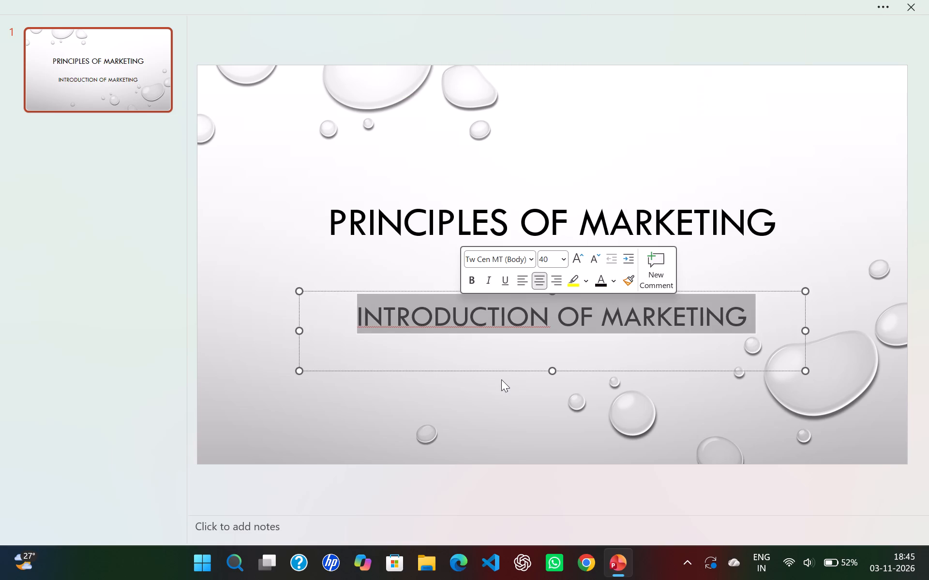
left_click(501, 379)
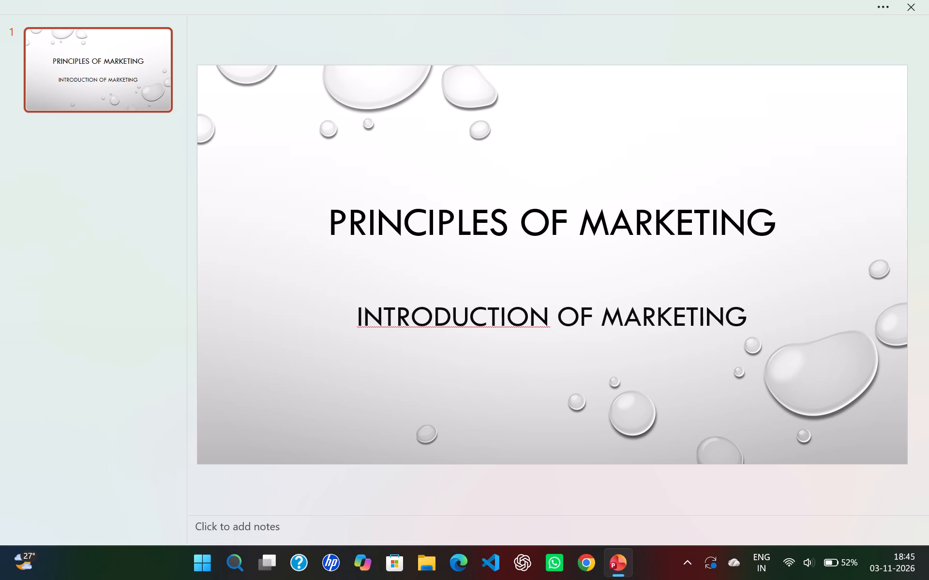
Move the subtitle box slightly up, closer to the title, and deselect it.
left_click(510, 319)
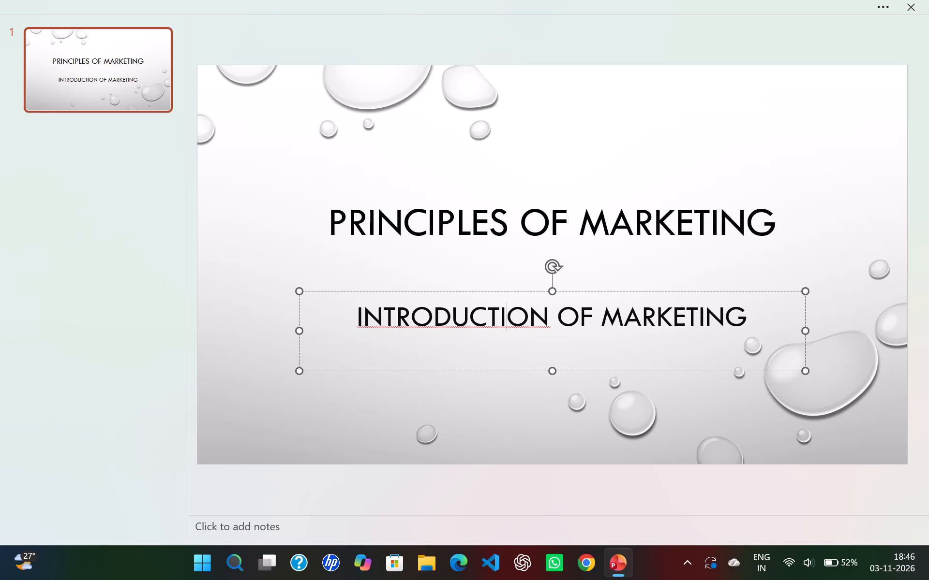
left_click_drag(570, 290, 572, 282)
left_click(473, 465)
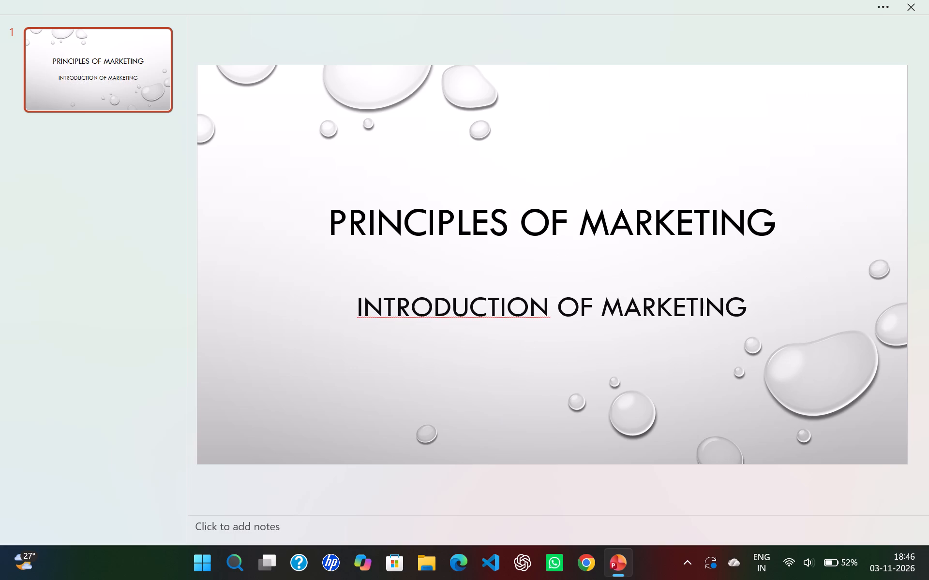
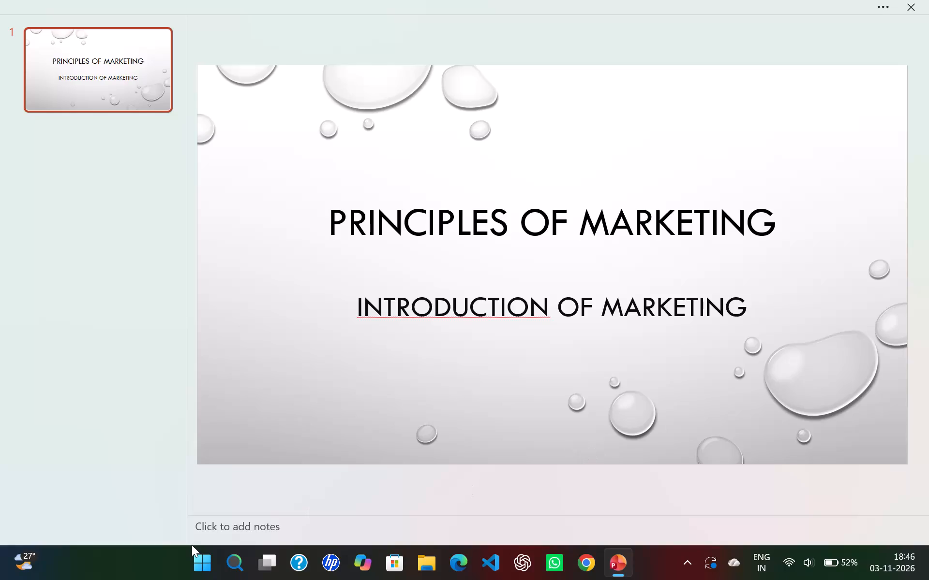
Add a second slide with the Title Only layout.
left_click(884, 0)
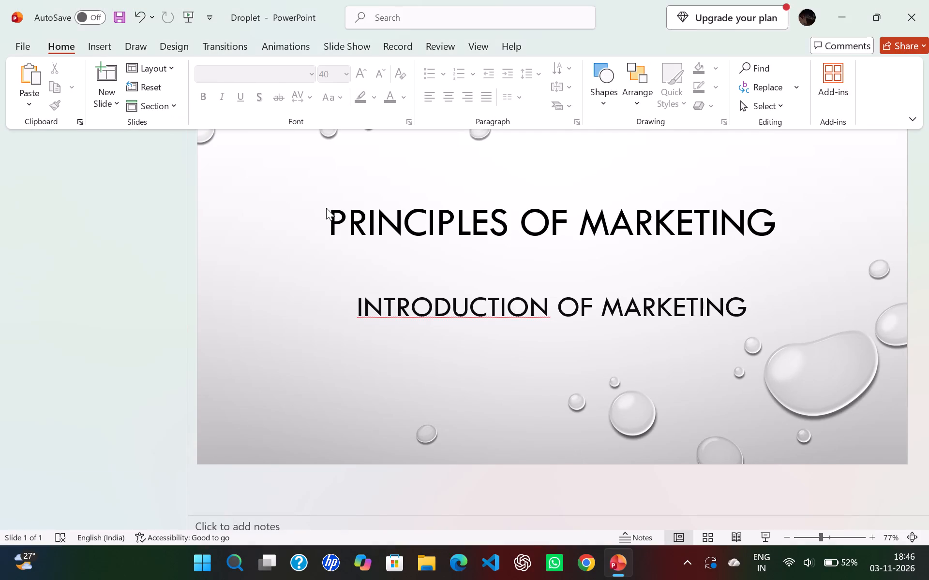
left_click(109, 99)
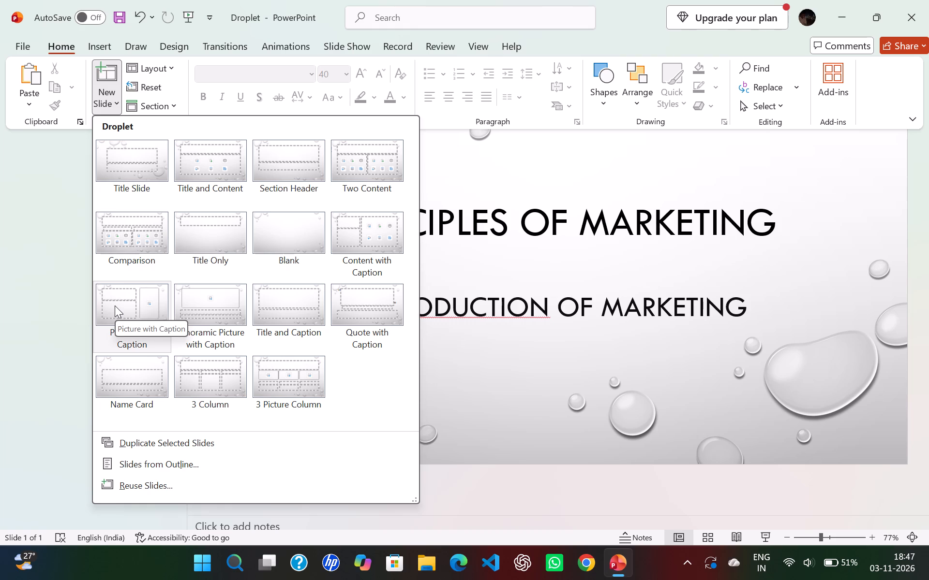
left_click(195, 231)
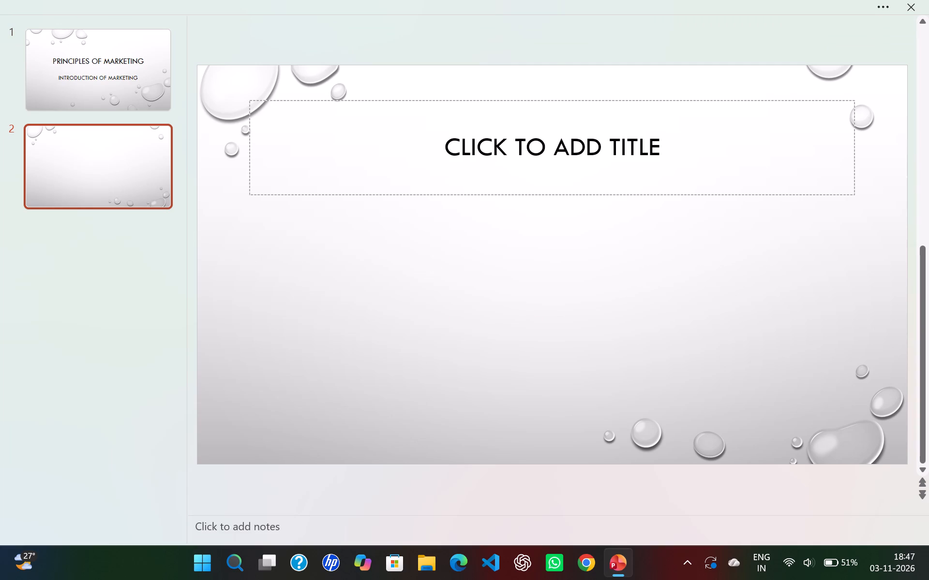
Enter "IMPROTANCE OF MARKETING" as the title of the second slide.
left_click(555, 148)
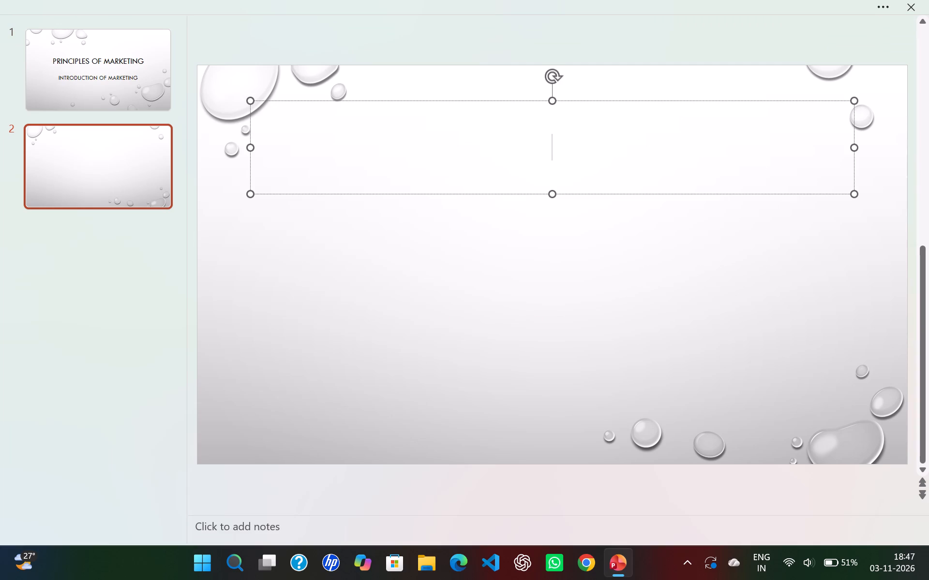
type("IMPROTANC")
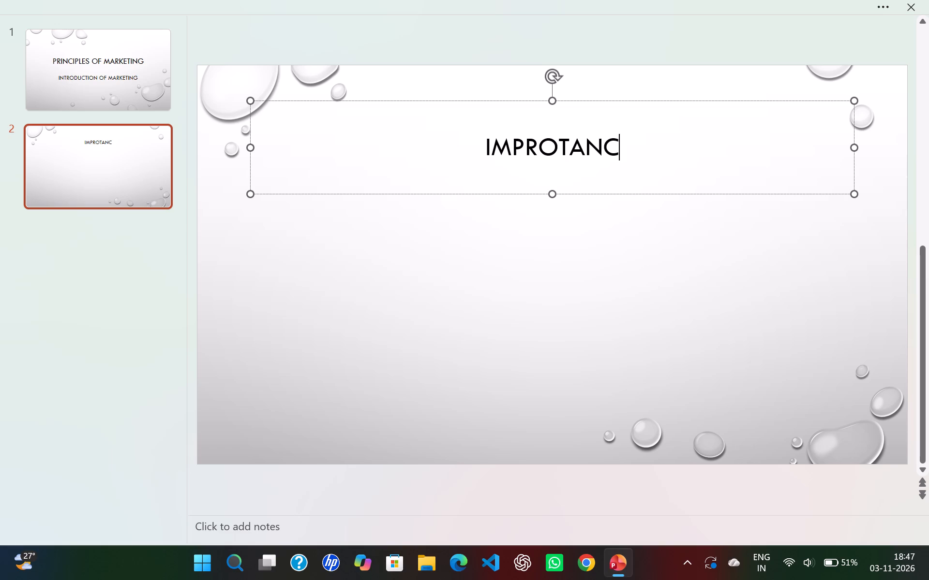
type("E OF MARK")
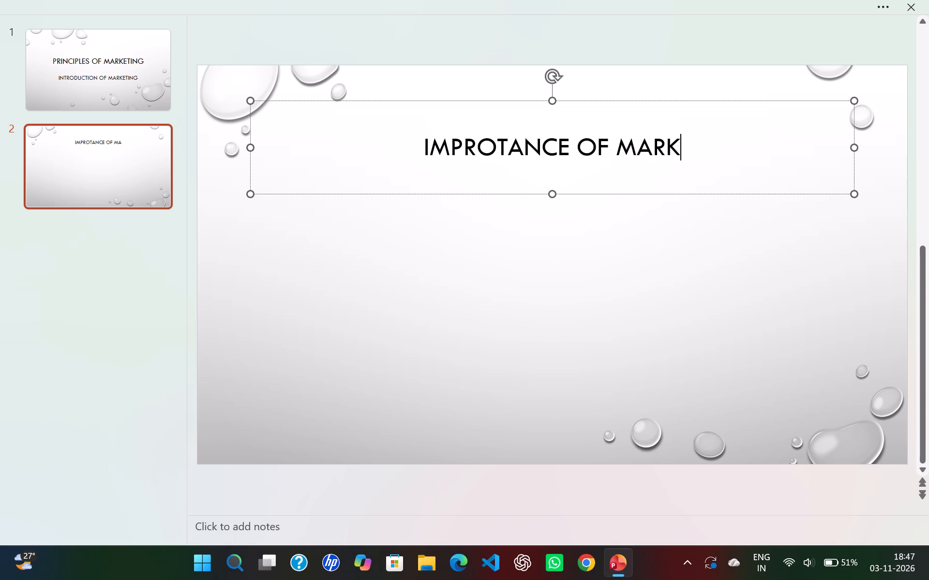
type("ETING")
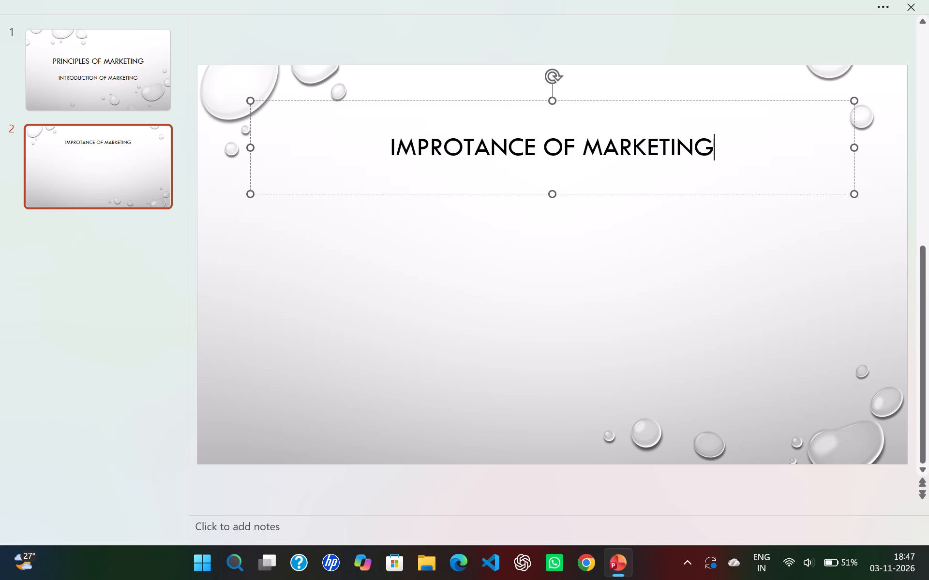
Move the second slide's title box down to about the vertical middle of the slide, keeping it horizontally centered.
left_click_drag(569, 265, 558, 160)
left_click(541, 169)
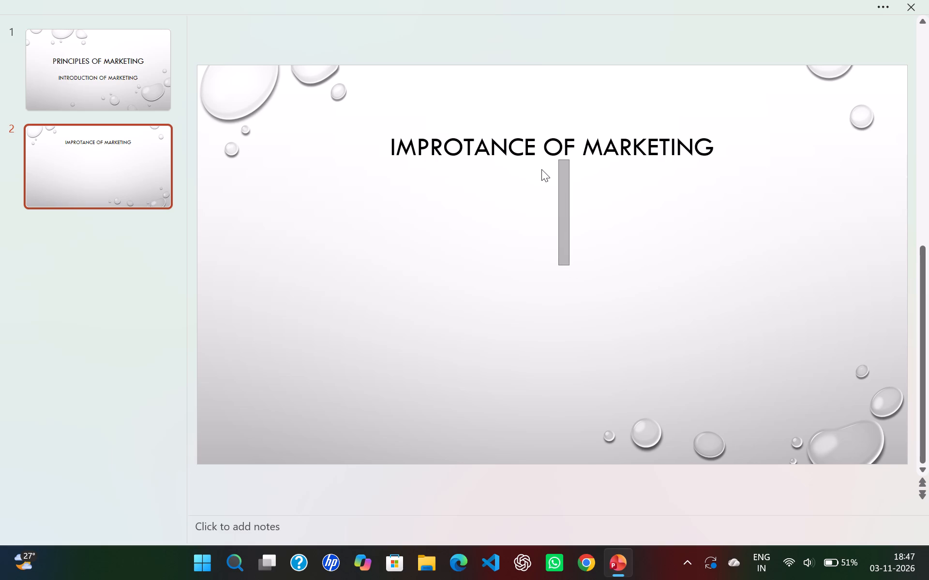
left_click(612, 152)
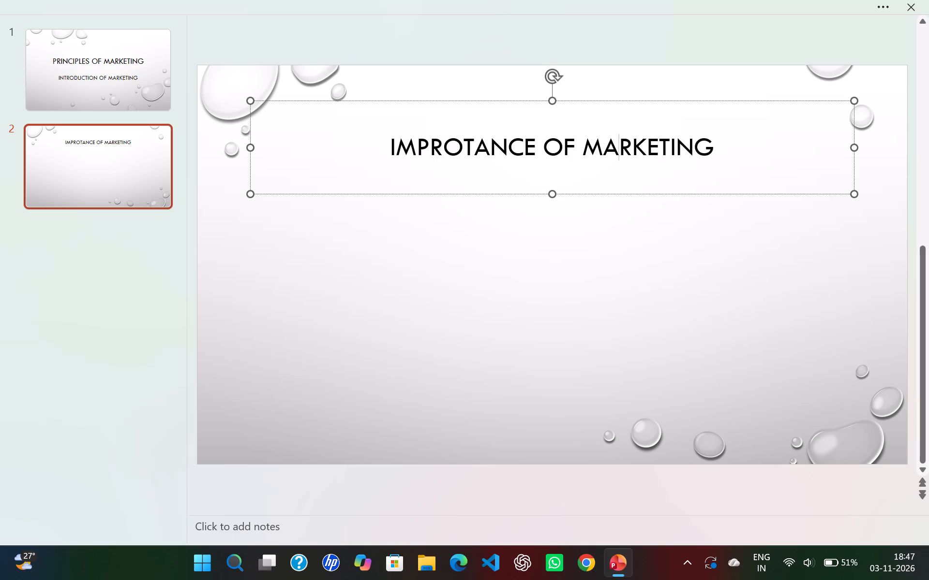
left_click_drag(534, 196, 534, 295)
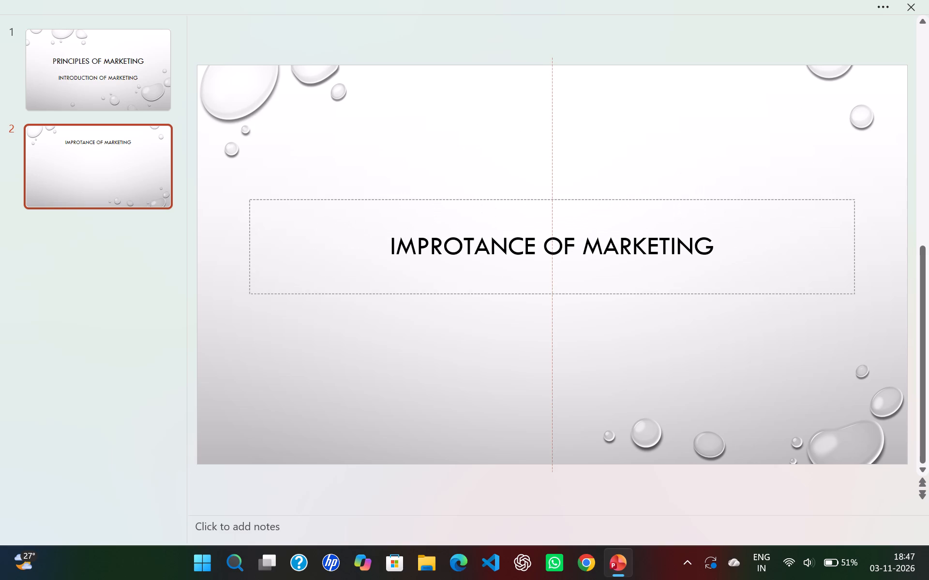
left_click_drag(534, 295, 535, 300)
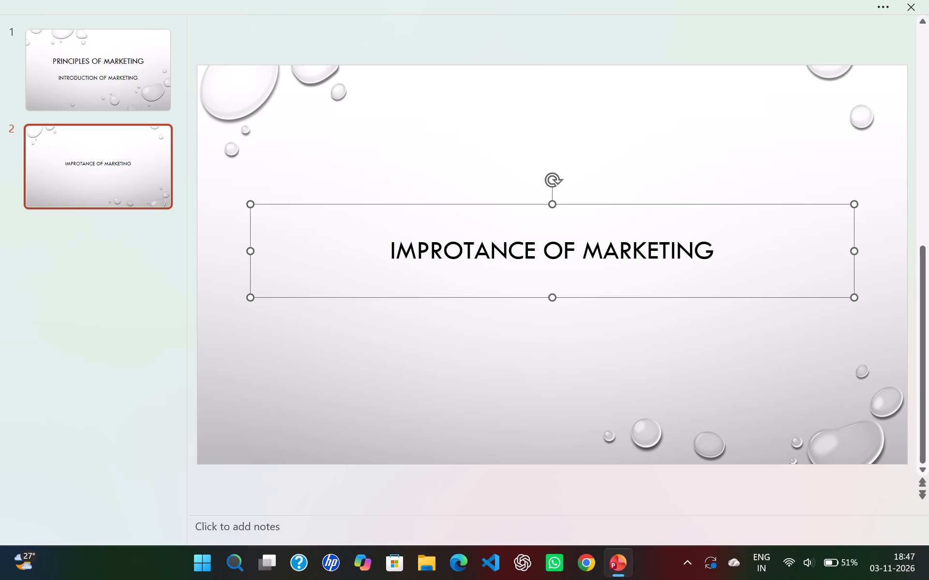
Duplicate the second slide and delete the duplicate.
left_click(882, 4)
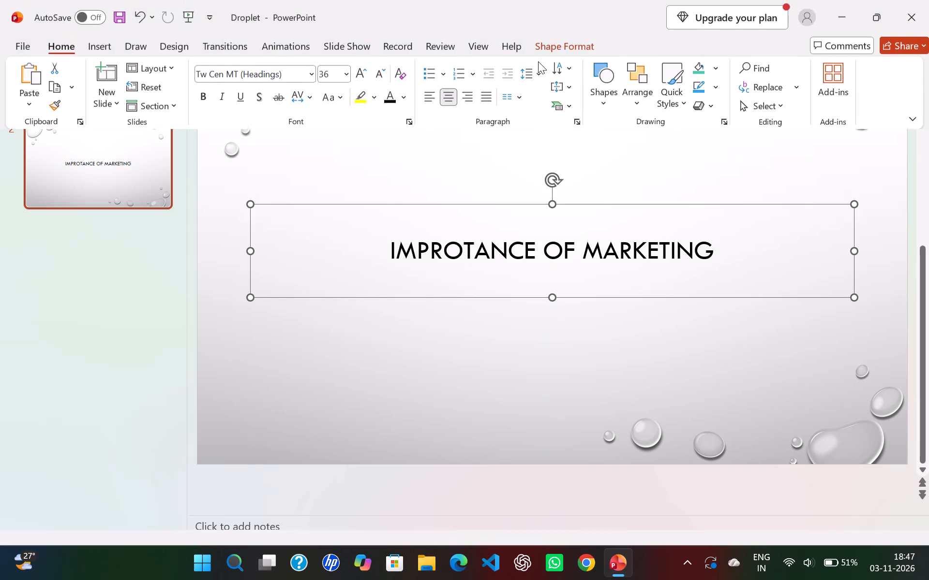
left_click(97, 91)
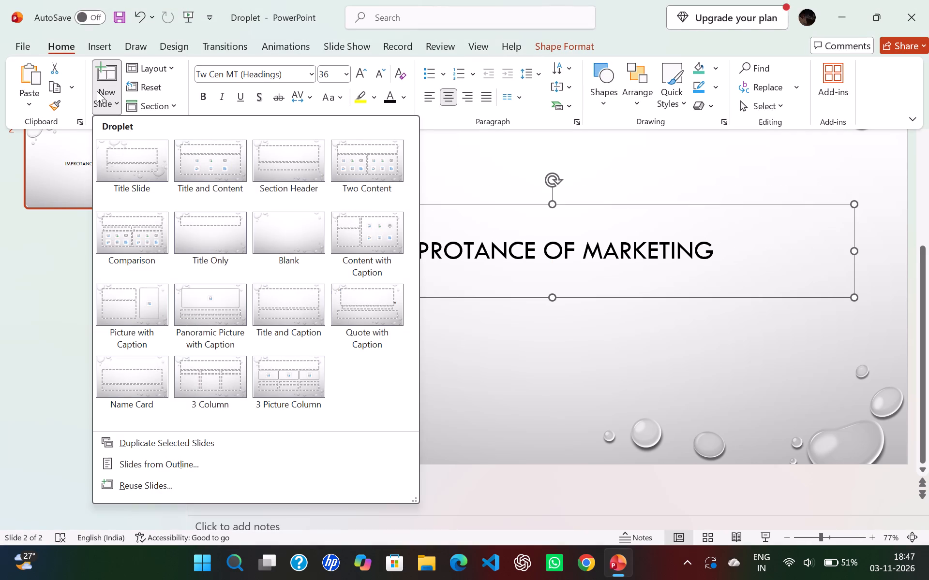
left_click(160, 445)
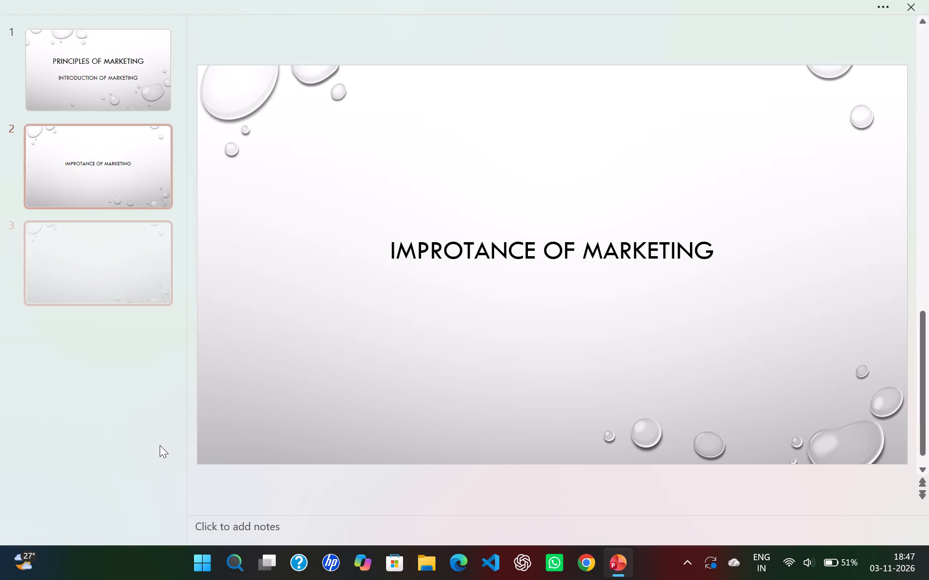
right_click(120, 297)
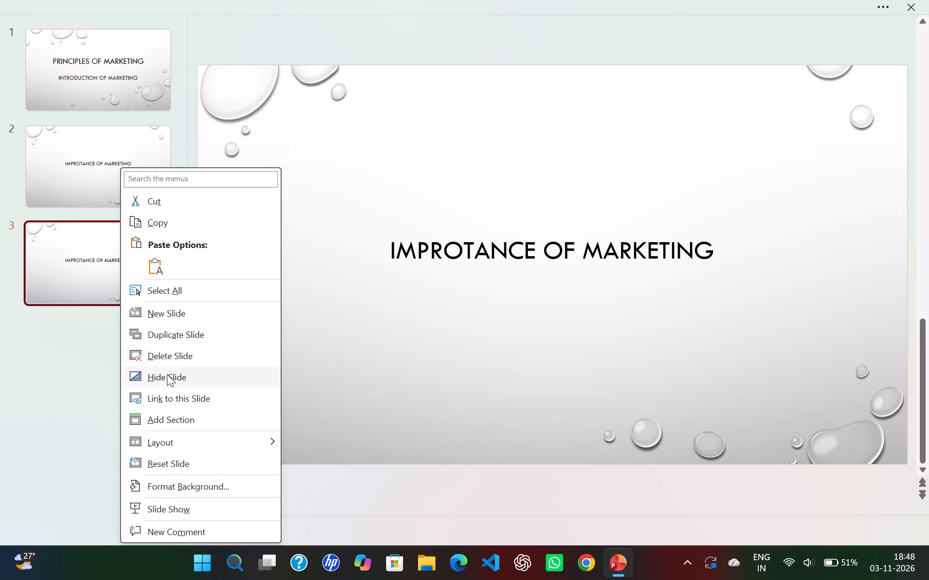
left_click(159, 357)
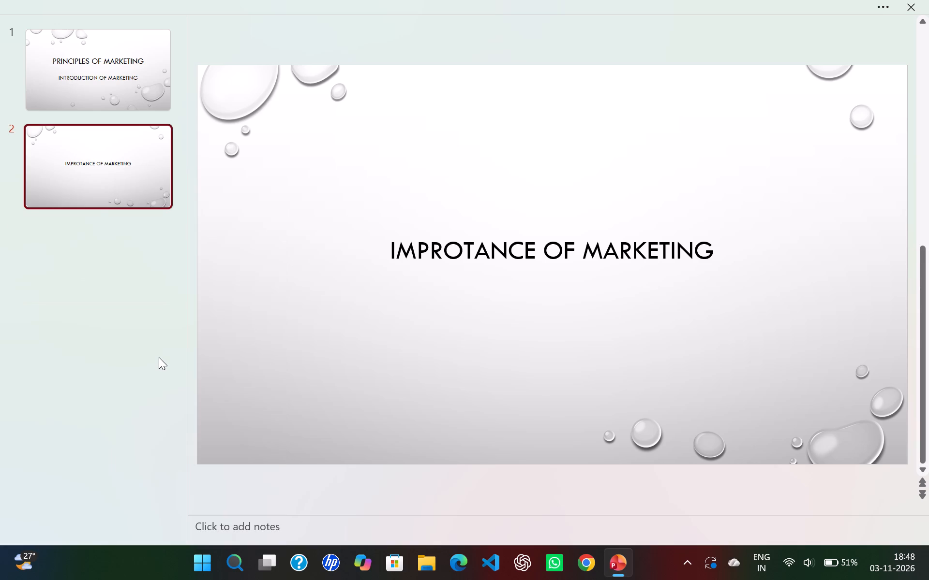
Add a third slide with the Picture with Caption layout.
left_click(876, 1)
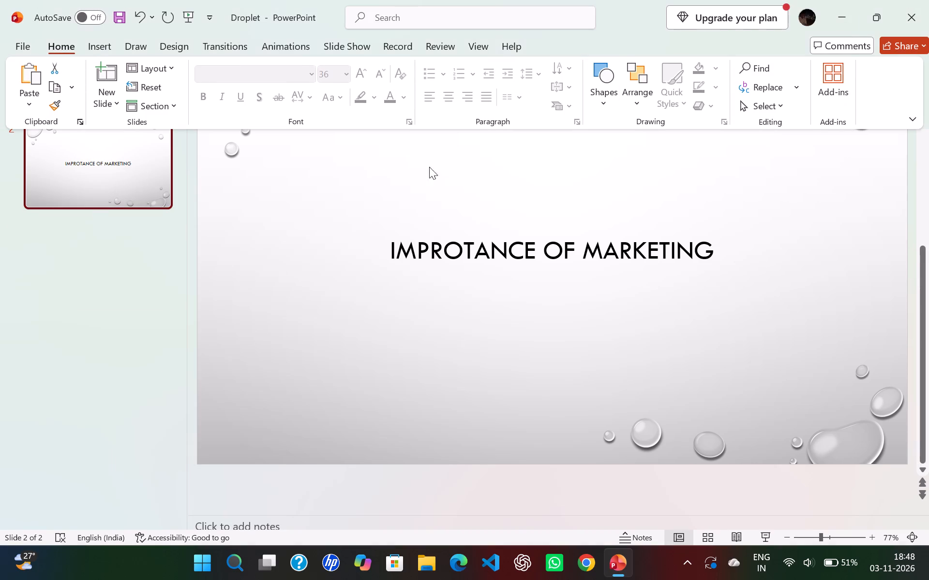
left_click(111, 100)
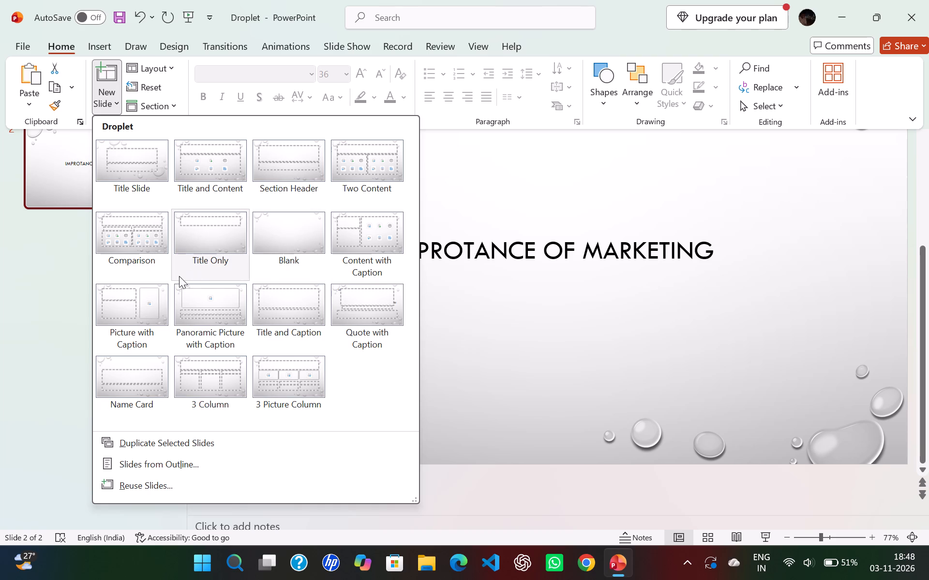
left_click(150, 306)
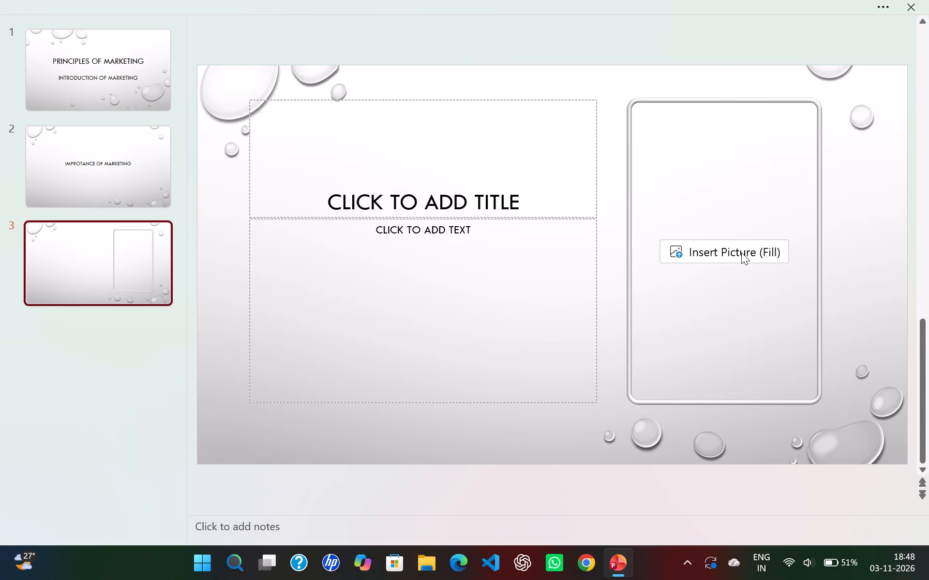
Search online pictures for "CUSTOMER NEEDS" to fill the third slide's picture placeholder.
left_click(741, 252)
left_click(700, 300)
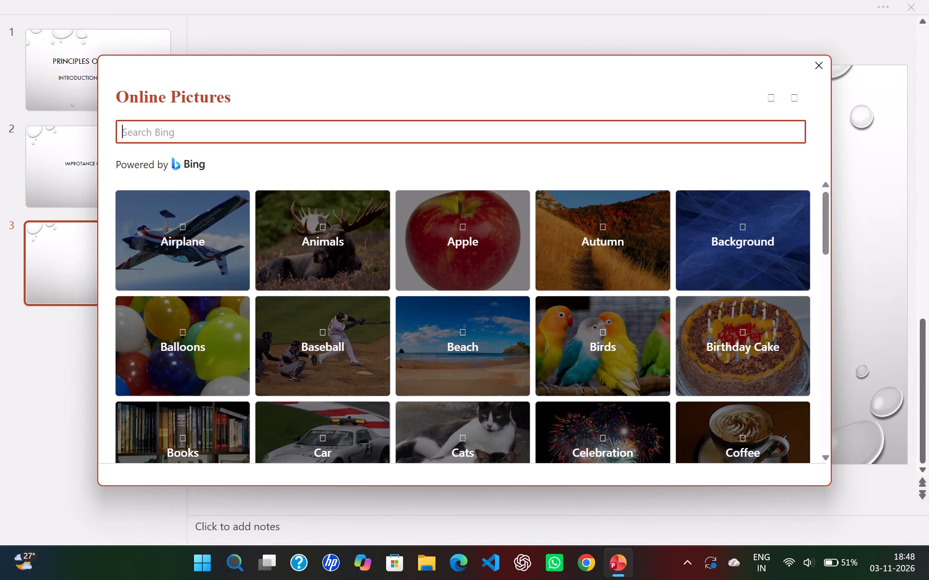
left_click(528, 137)
type("CUSTOMER")
key("space")
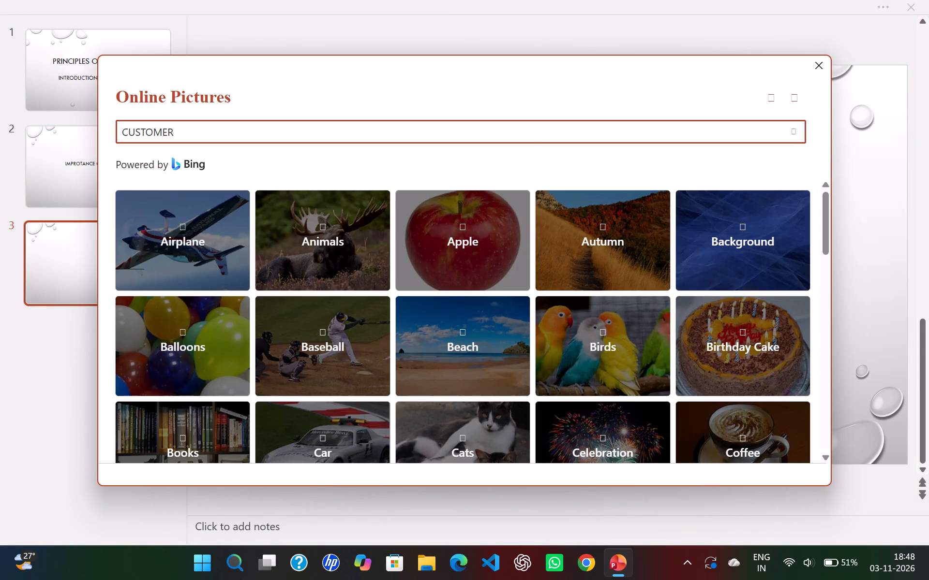
key("e")
key("BackSpace")
type("NEEDS")
key("Return")
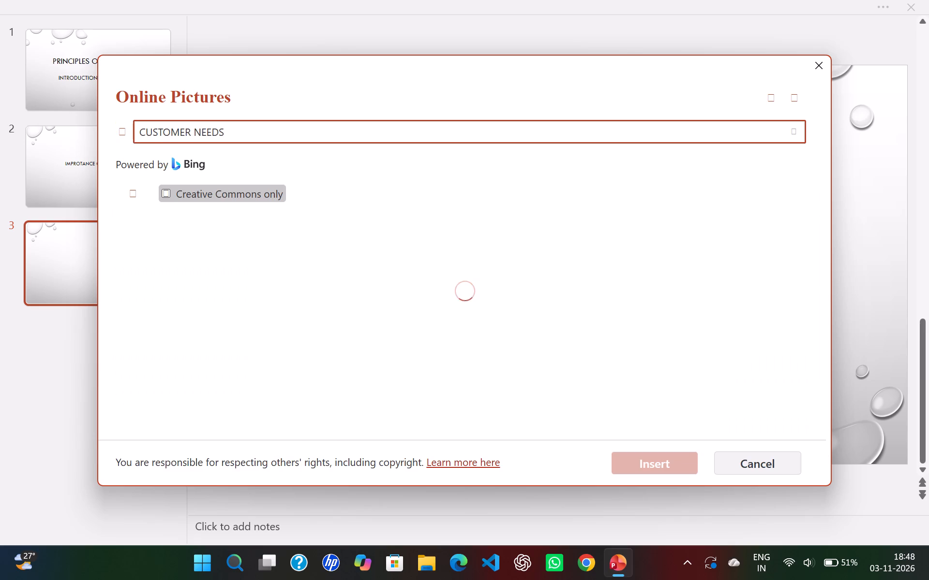
Insert the photo of a smiling woman in a dark blazer writing at a desk across from a man.
scroll(742, 274, "down", 6)
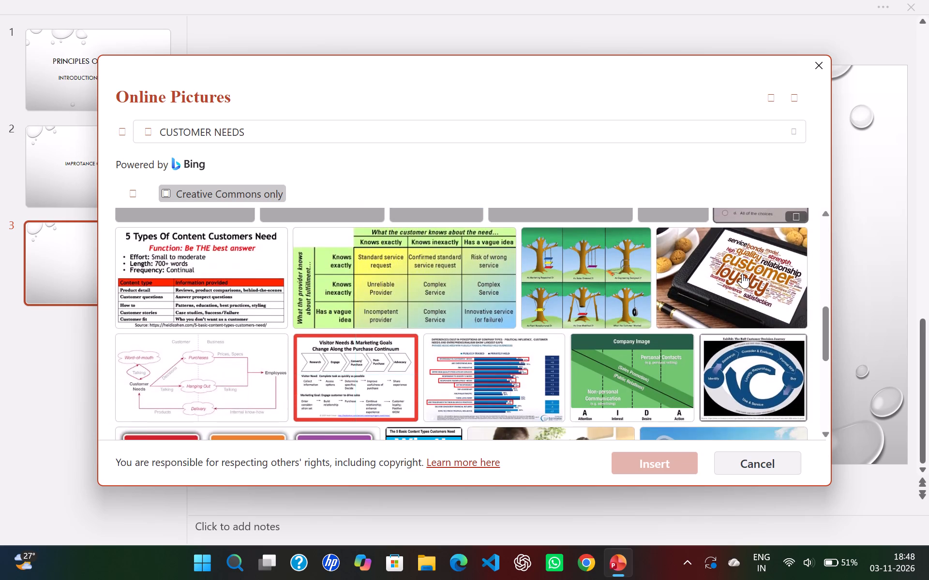
scroll(742, 274, "down", 6)
scroll(742, 274, "up", 1)
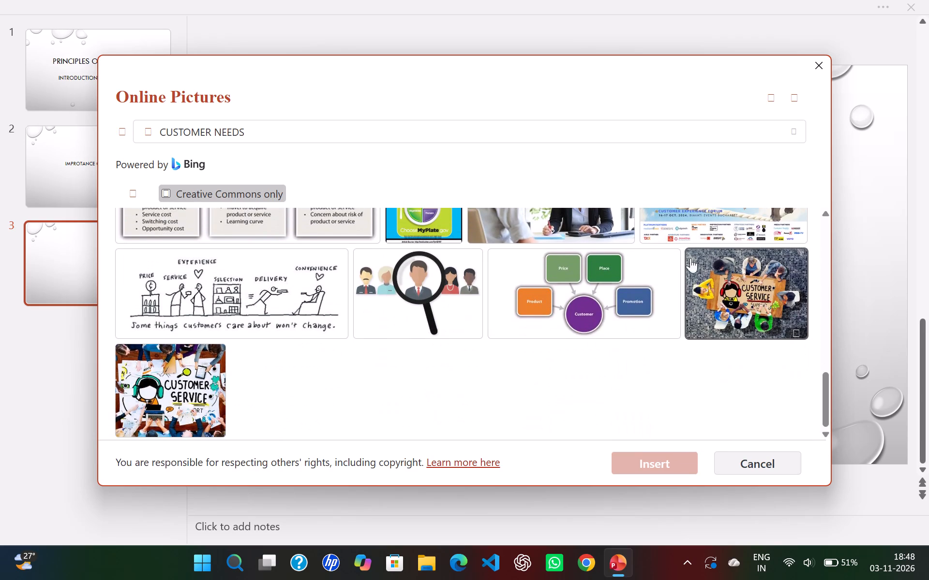
scroll(553, 234, "up", 4)
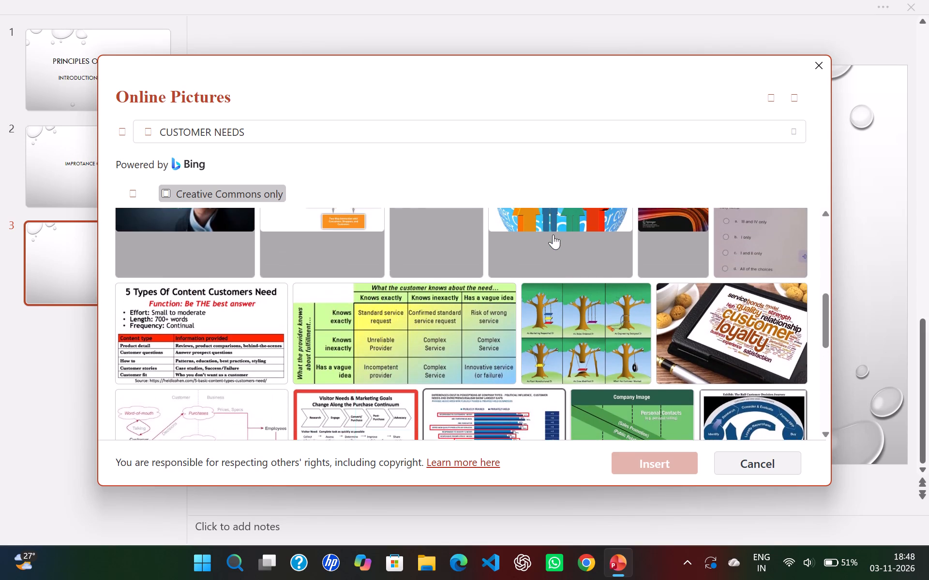
scroll(553, 234, "up", 3)
scroll(553, 234, "down", 1)
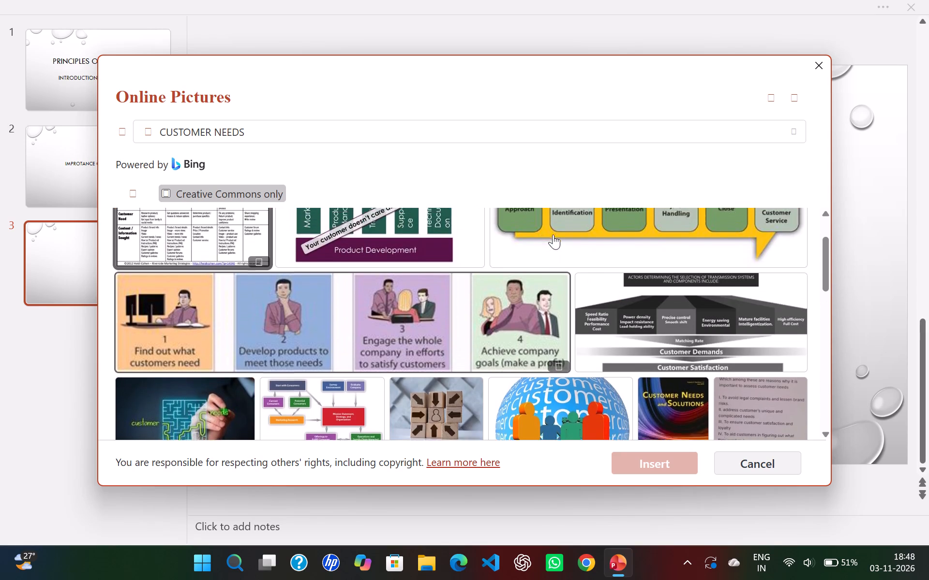
scroll(553, 234, "down", 3)
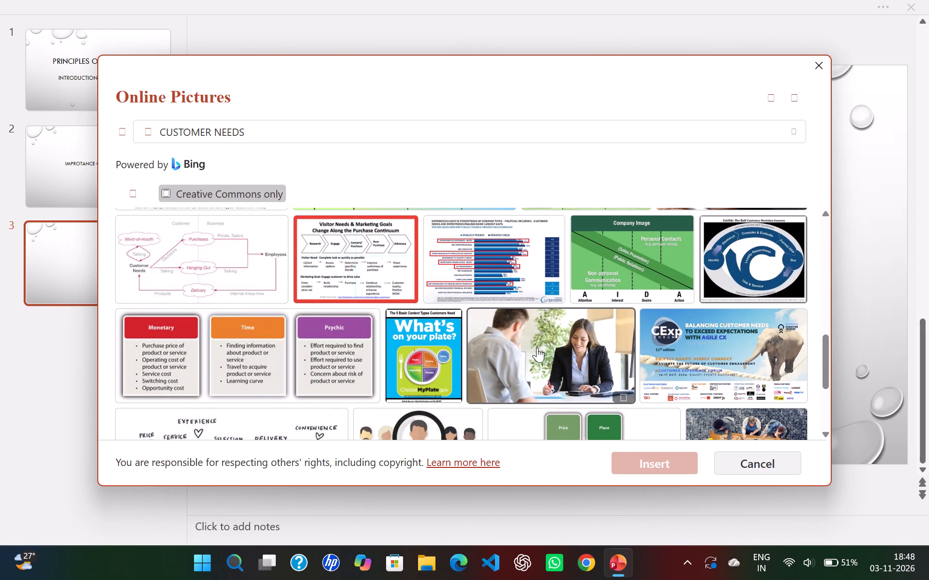
double_click(537, 348)
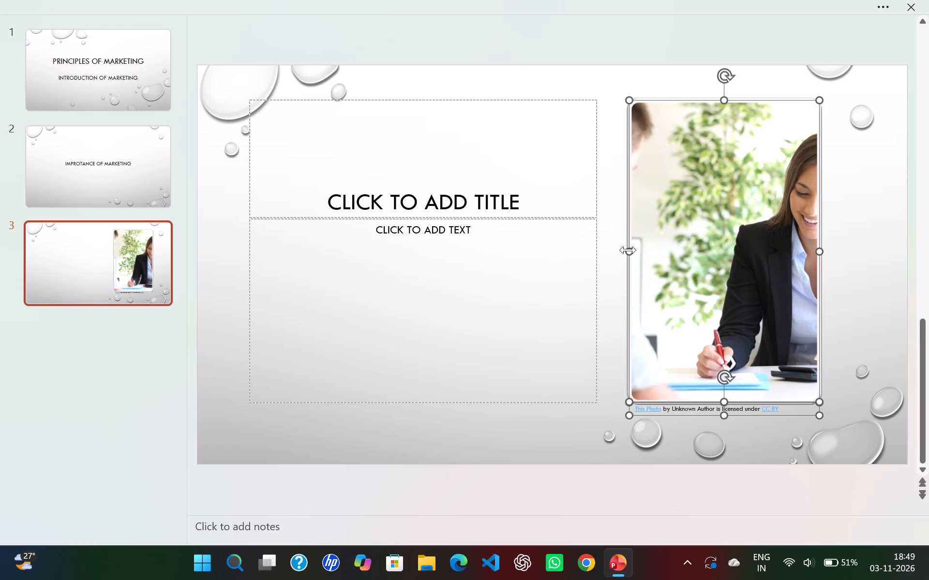
Enlarge the photo on the third slide by widening both sides and extending its bottom edge, shifting it slightly toward the slide's upper right.
left_click_drag(628, 250, 608, 255)
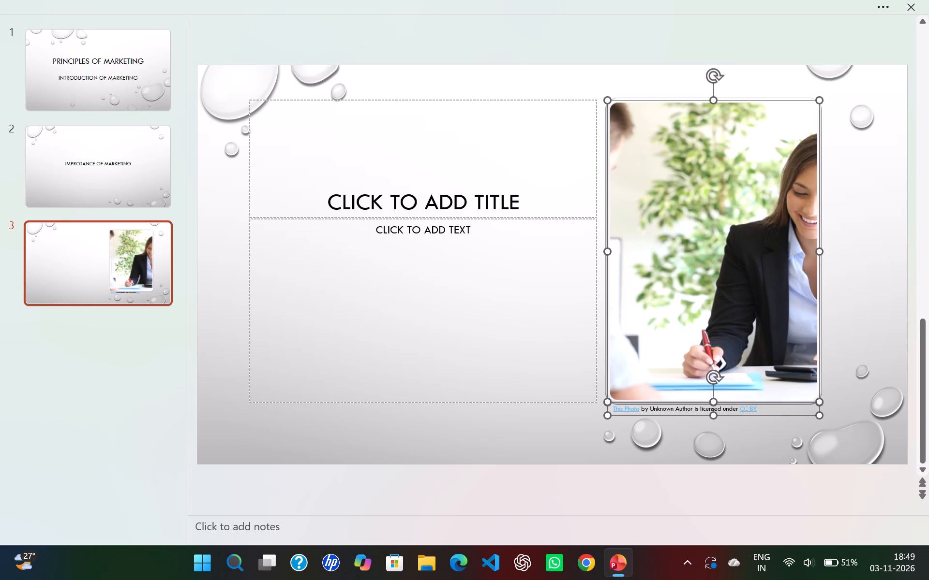
left_click_drag(824, 251, 886, 248)
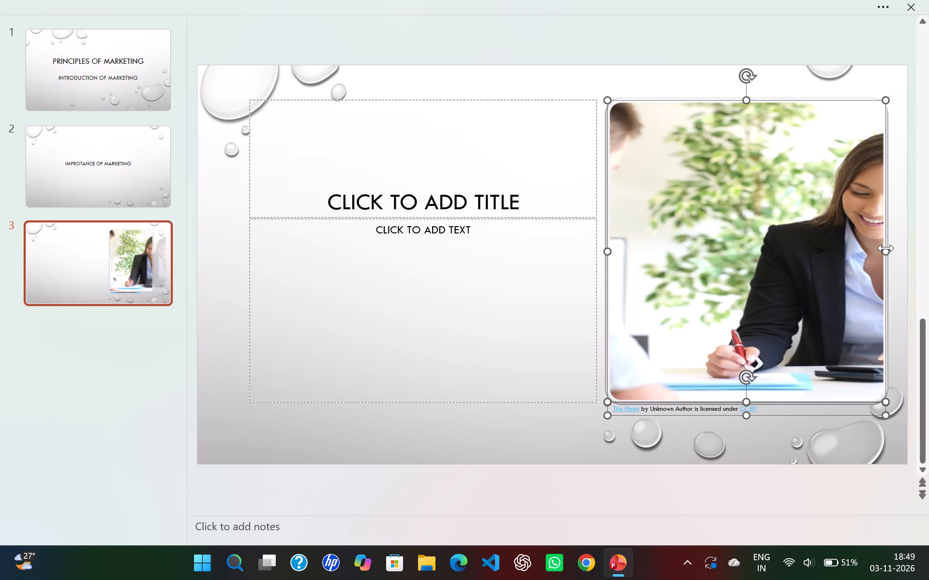
left_click(779, 409)
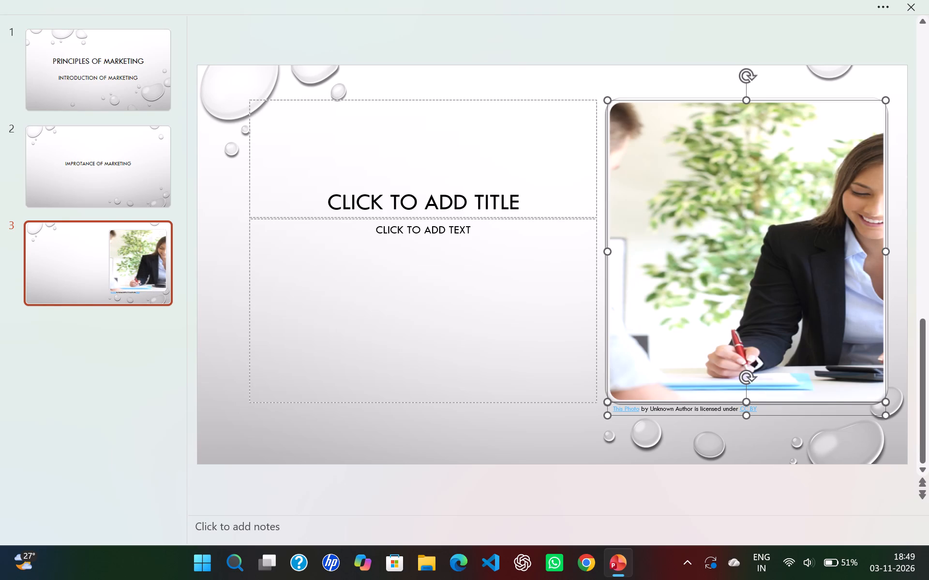
left_click(744, 414)
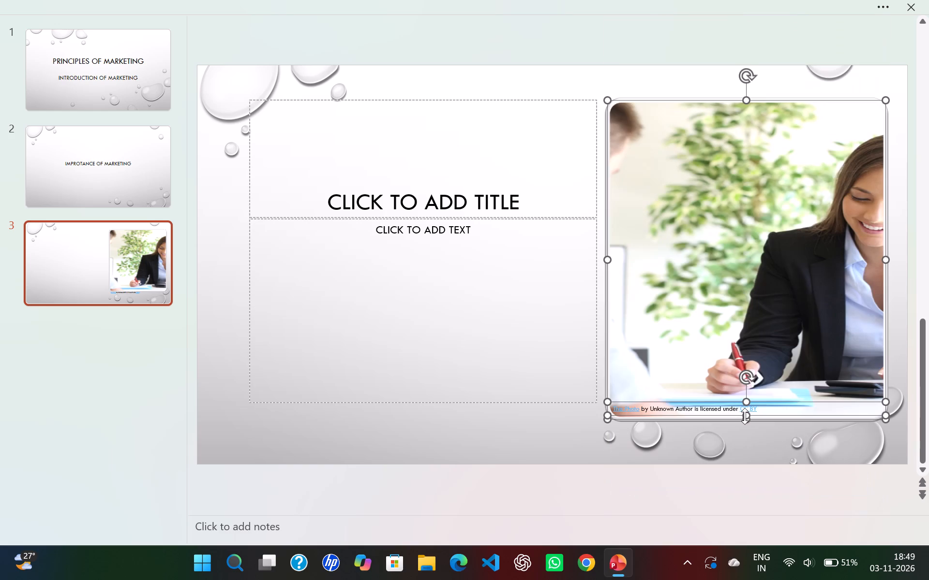
left_click_drag(784, 325, 811, 315)
left_click_drag(633, 256, 613, 257)
left_click_drag(612, 249, 574, 251)
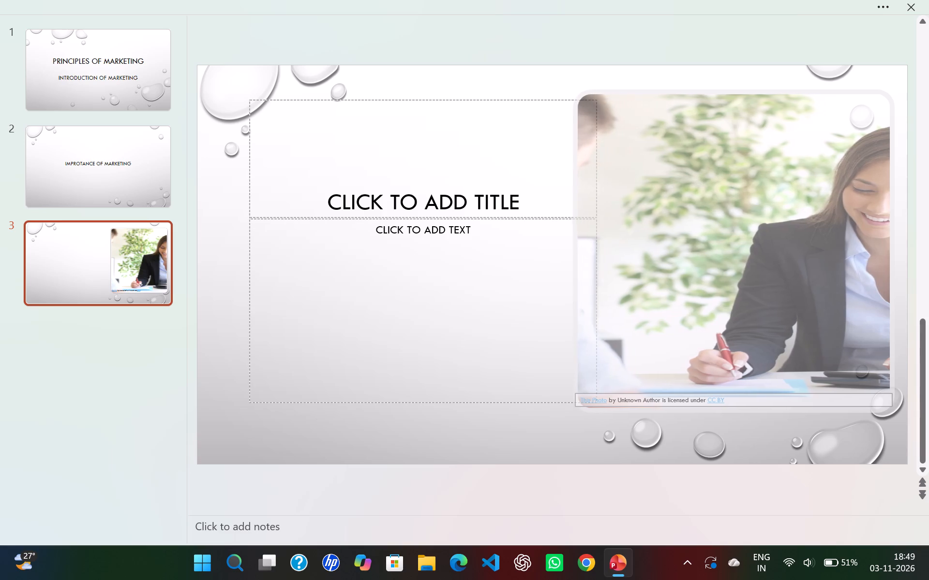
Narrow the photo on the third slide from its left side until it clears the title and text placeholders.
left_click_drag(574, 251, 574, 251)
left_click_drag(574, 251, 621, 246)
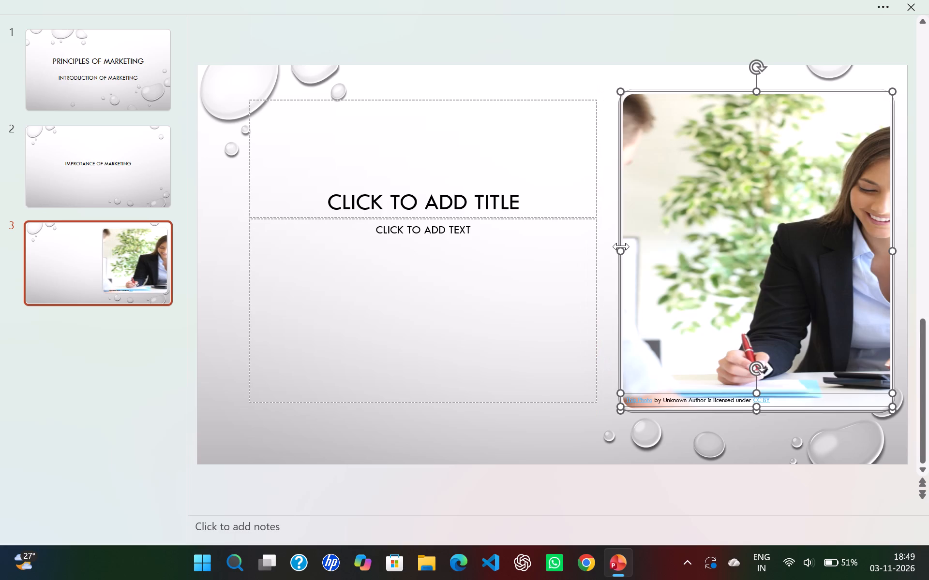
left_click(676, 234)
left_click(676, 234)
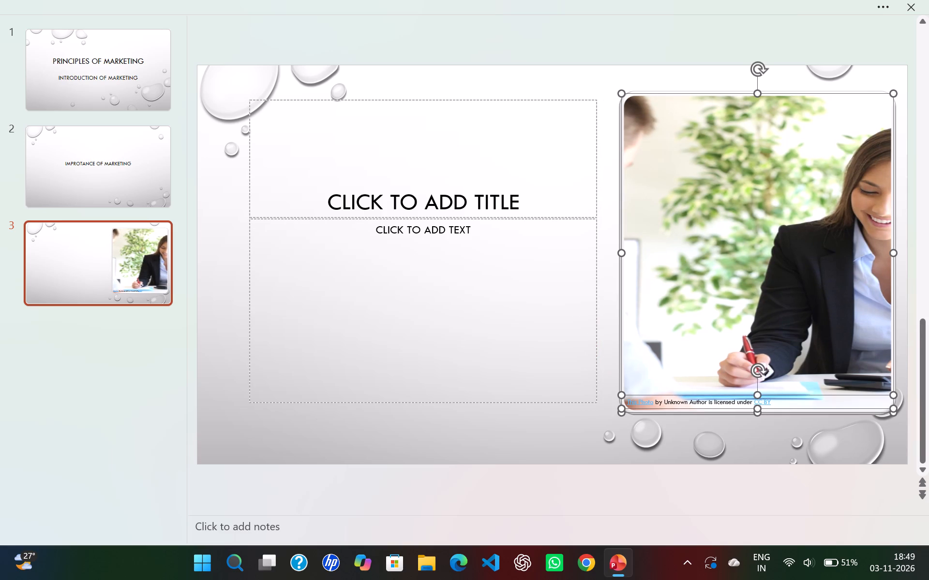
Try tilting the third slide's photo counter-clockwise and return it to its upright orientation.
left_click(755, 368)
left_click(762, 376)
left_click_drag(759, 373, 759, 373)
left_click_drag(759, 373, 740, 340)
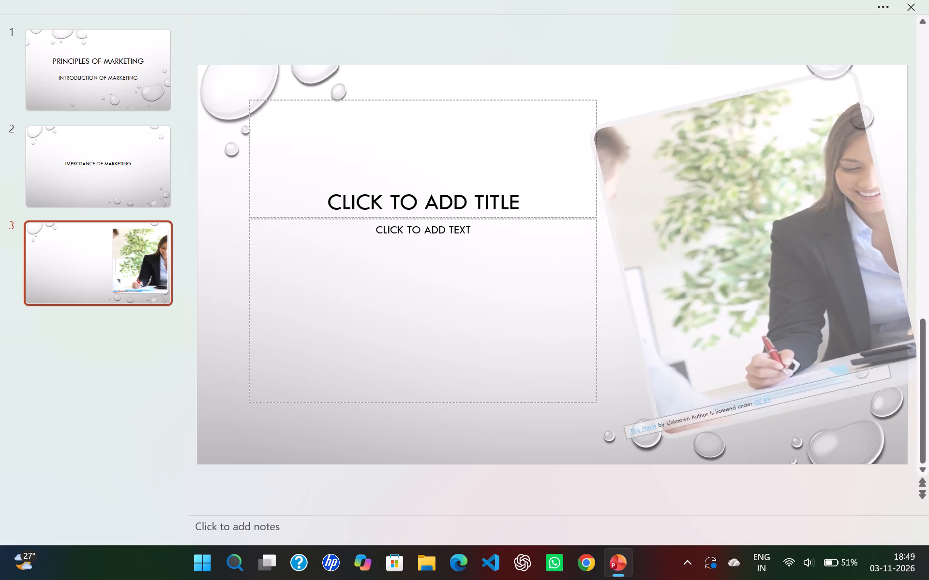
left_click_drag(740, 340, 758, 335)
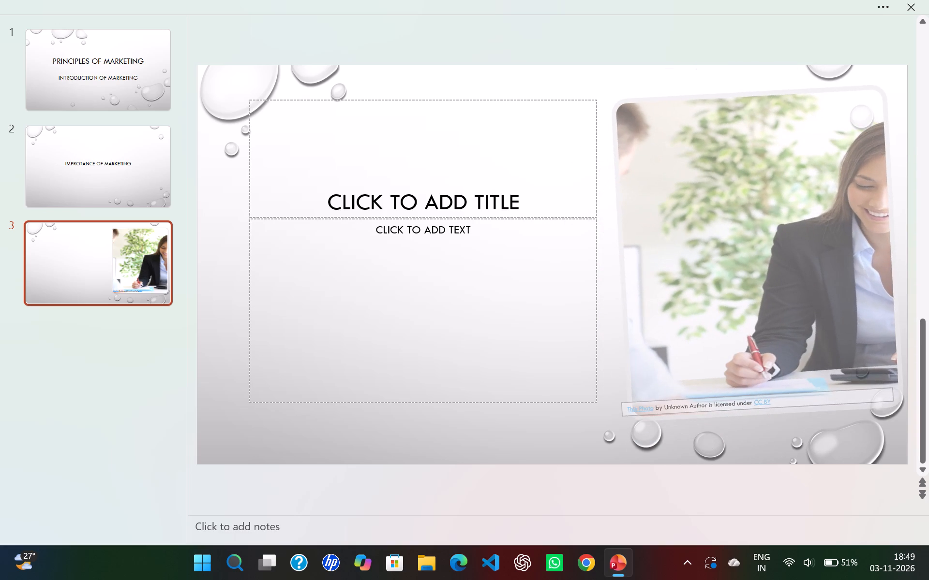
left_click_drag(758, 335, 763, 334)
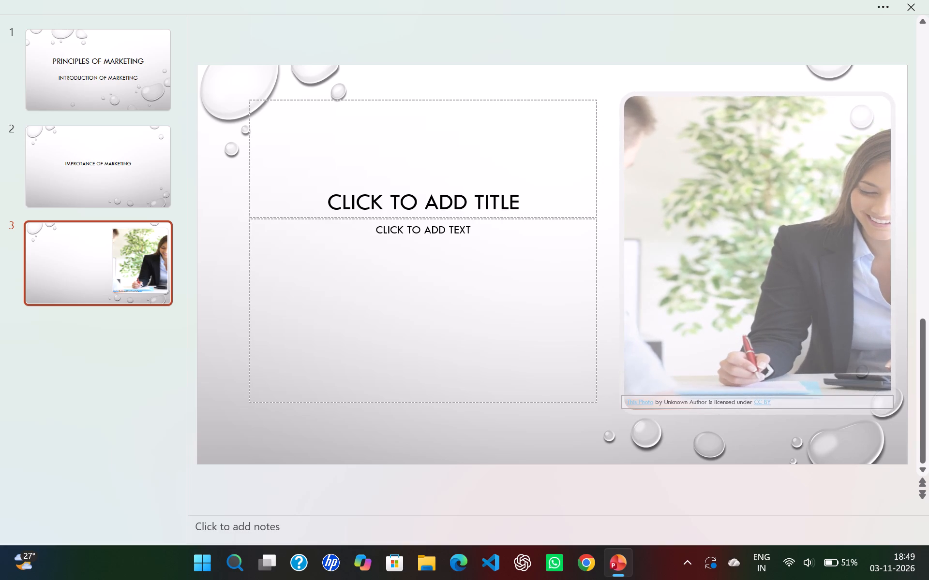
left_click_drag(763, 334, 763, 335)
Delete the third slide containing the photo of the woman writing.
left_click(129, 272)
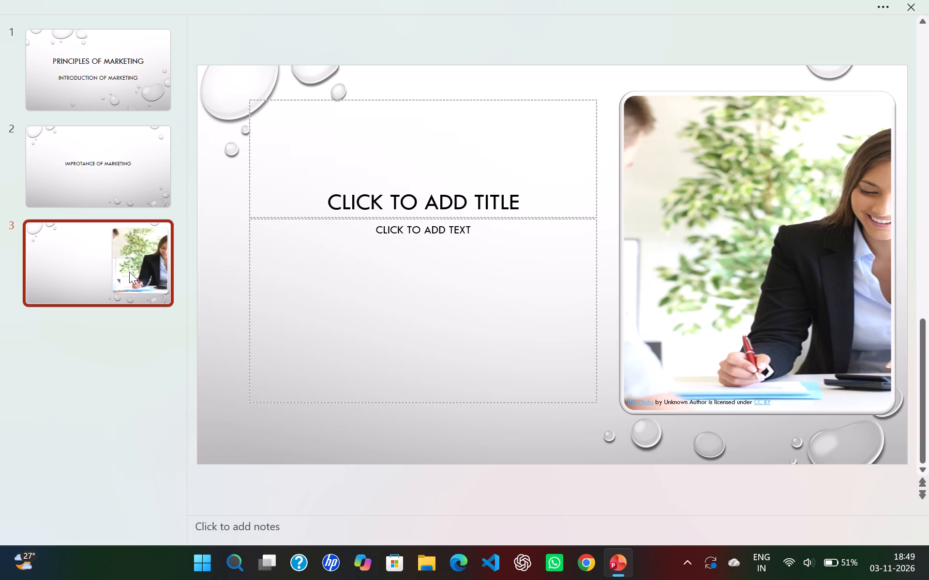
right_click(129, 272)
left_click(165, 356)
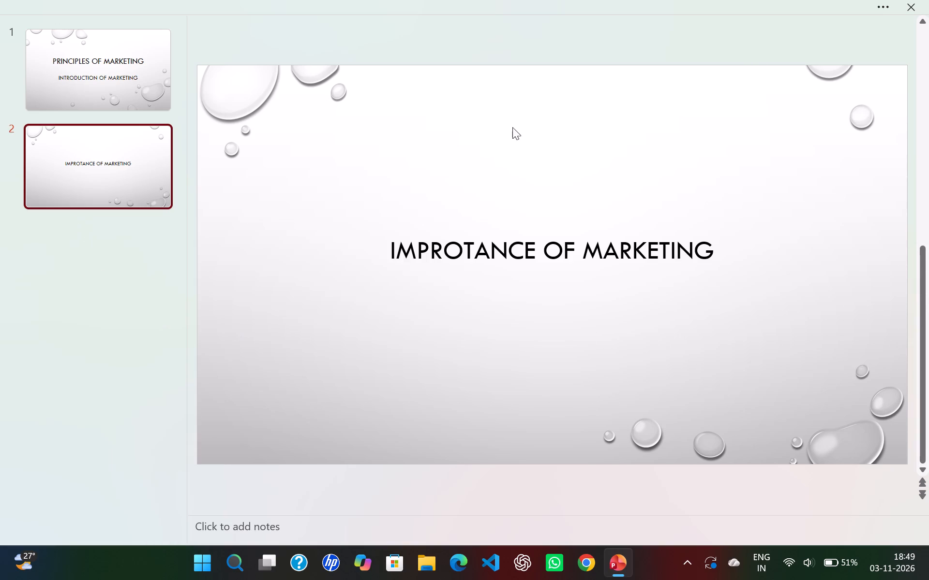
Add a new third slide after the importance of marketing slide, using the Content with Caption layout.
left_click(888, 0)
left_click(398, 188)
left_click(878, 4)
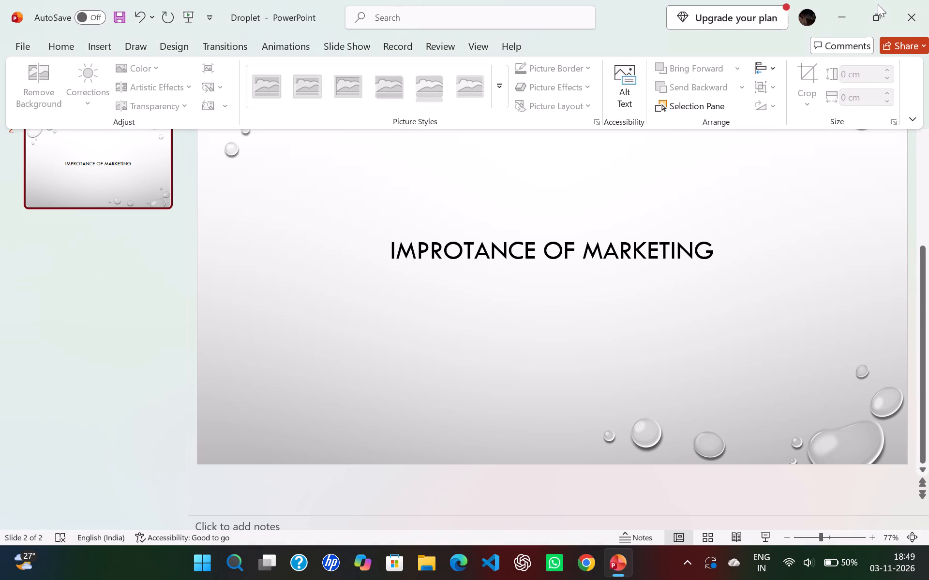
left_click(754, 296)
left_click_drag(615, 446, 586, 310)
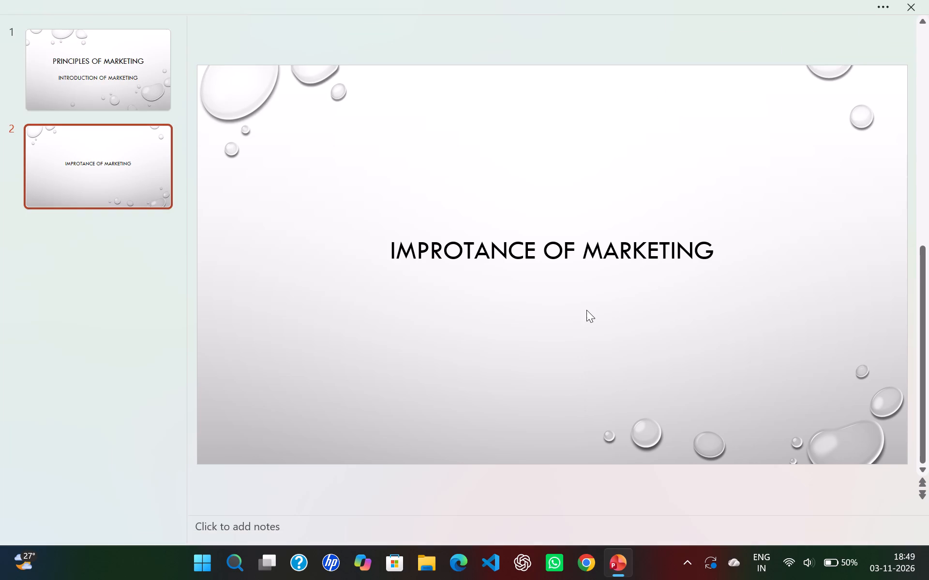
left_click(579, 239)
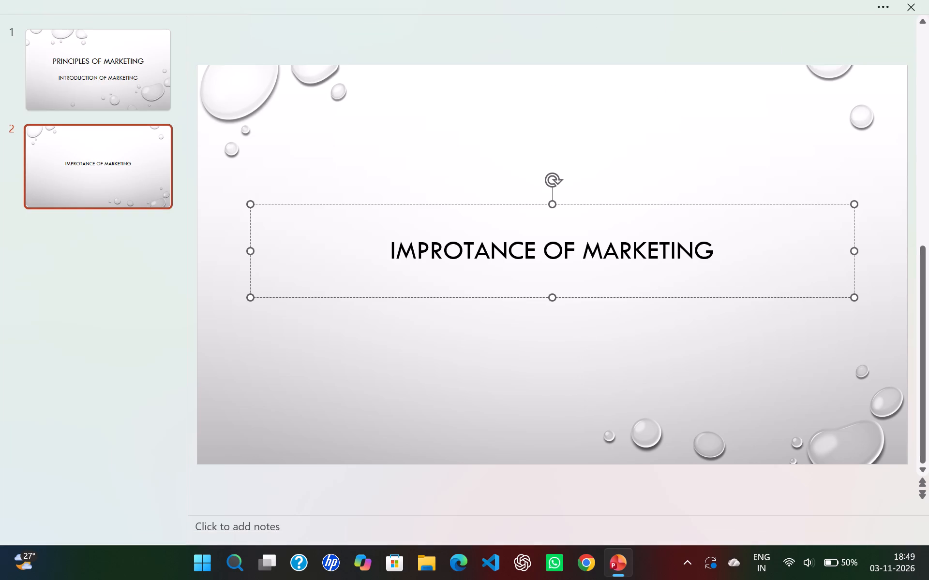
left_click(875, 0)
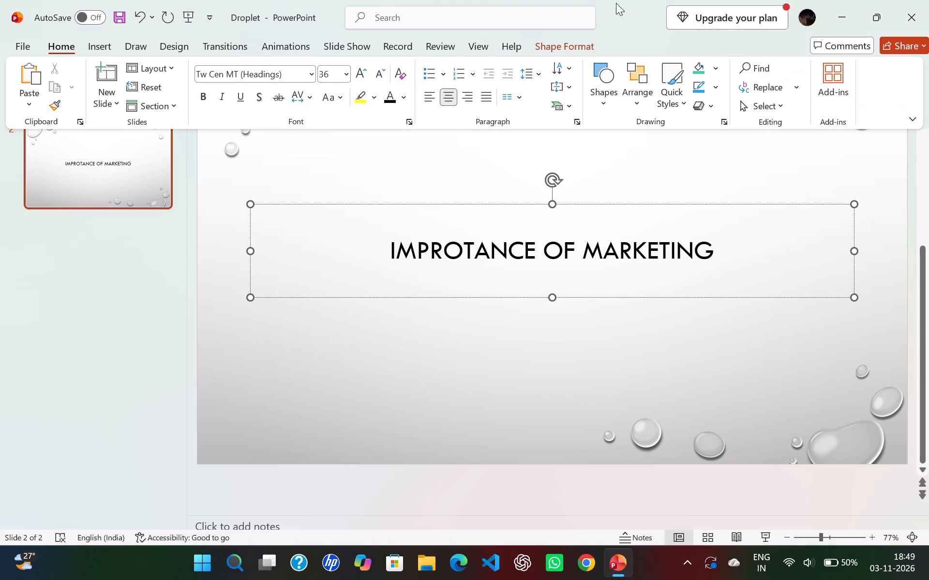
left_click(97, 101)
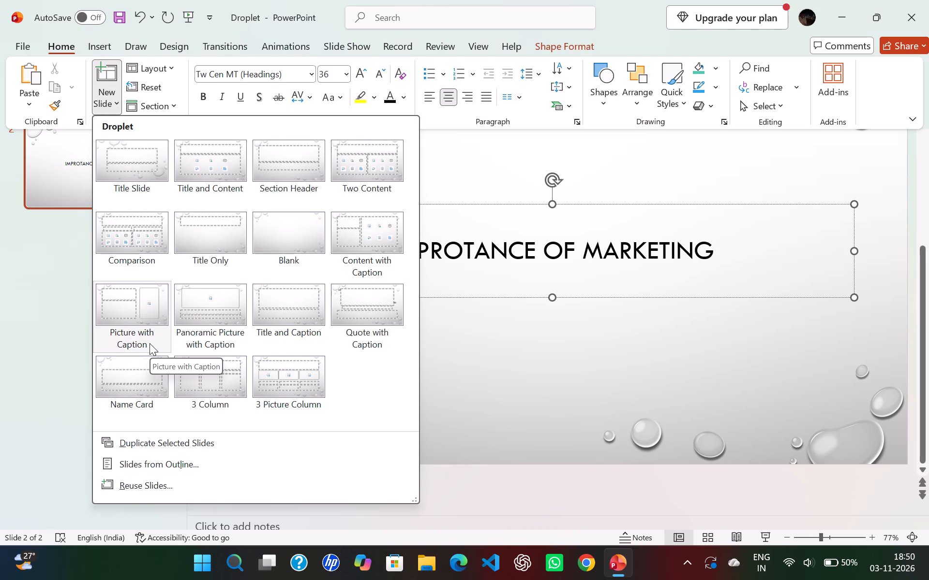
left_click(343, 233)
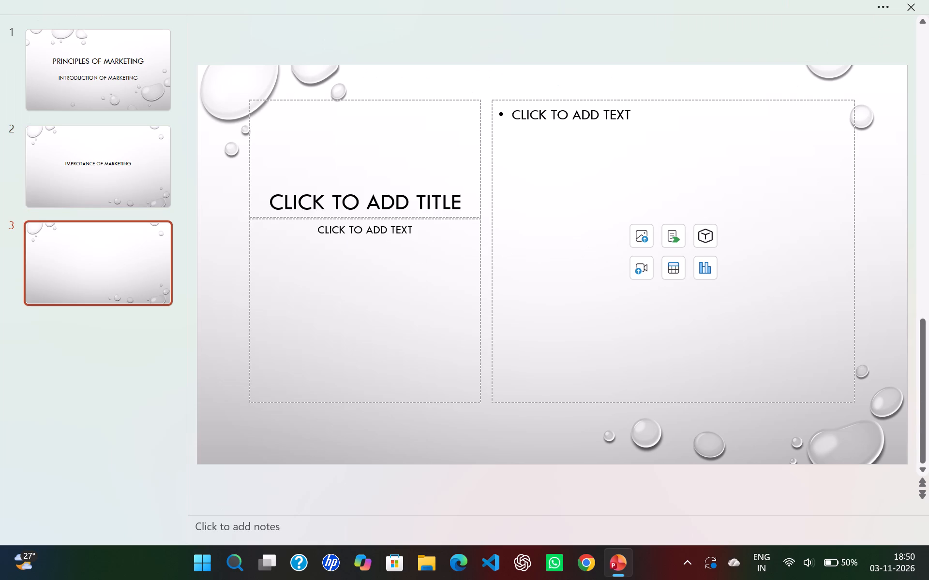
Search online pictures for "CUSTOMER NEEDS" and insert the image of a hand drawing a maze path from "customer" to "needs".
left_click(639, 240)
left_click(658, 277)
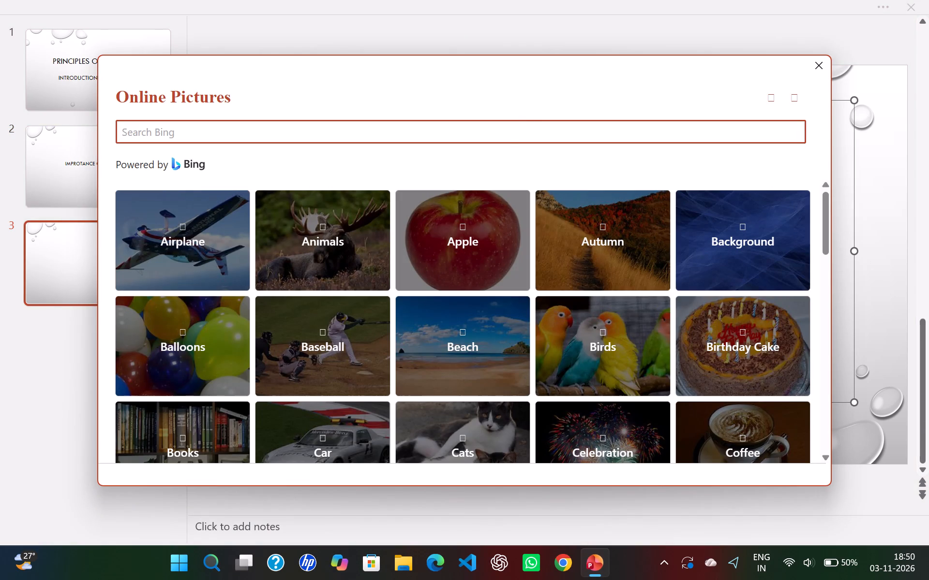
left_click(516, 128)
type("CUSTOMER NEEDS")
key("Return")
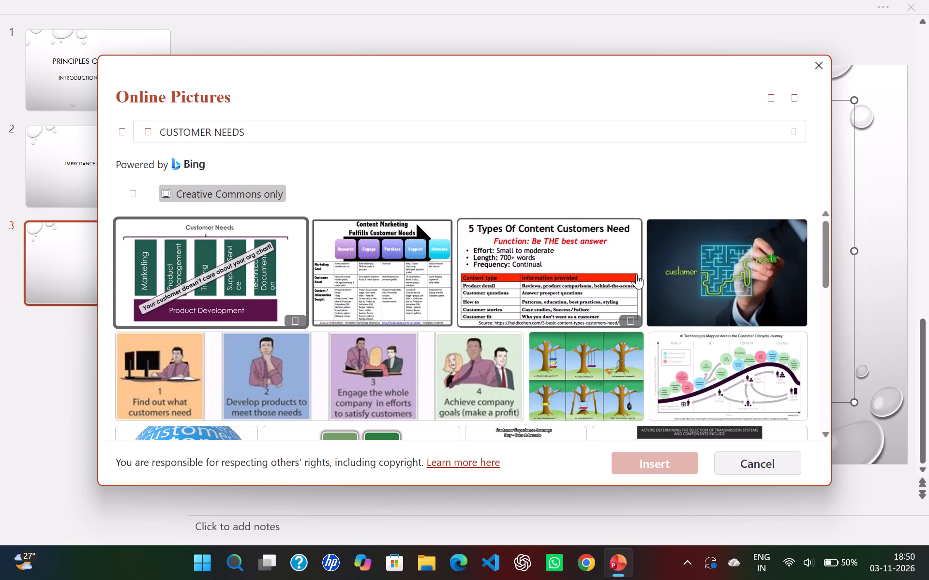
double_click(708, 289)
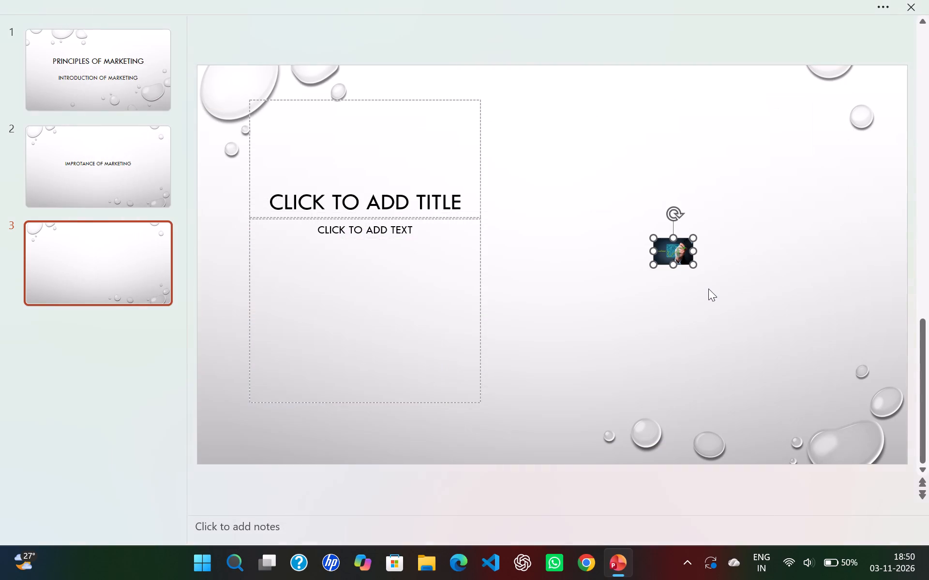
Enlarge the maze picture to a nearly square shape and place it in the right half of the third slide.
left_click_drag(674, 263, 680, 325)
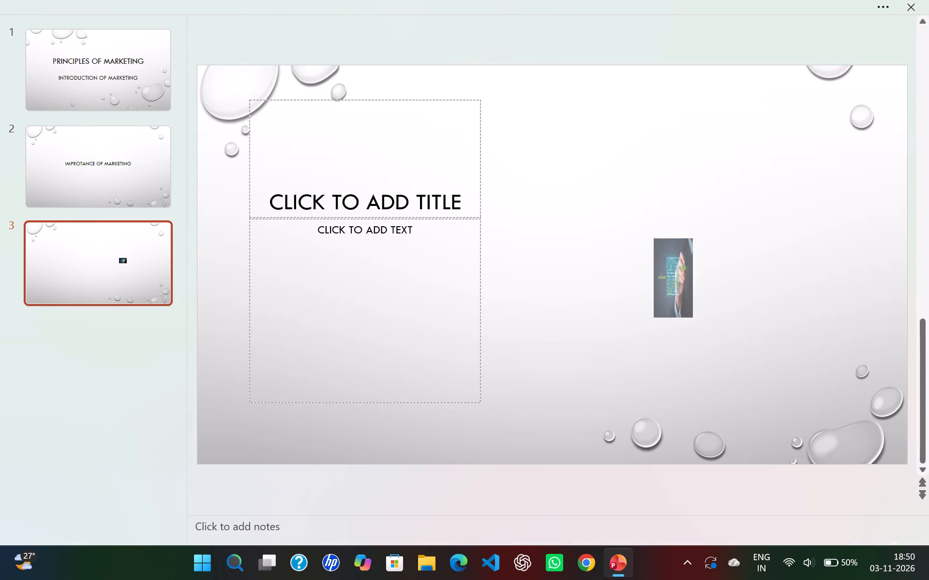
left_click_drag(680, 325, 681, 390)
left_click_drag(698, 307, 729, 305)
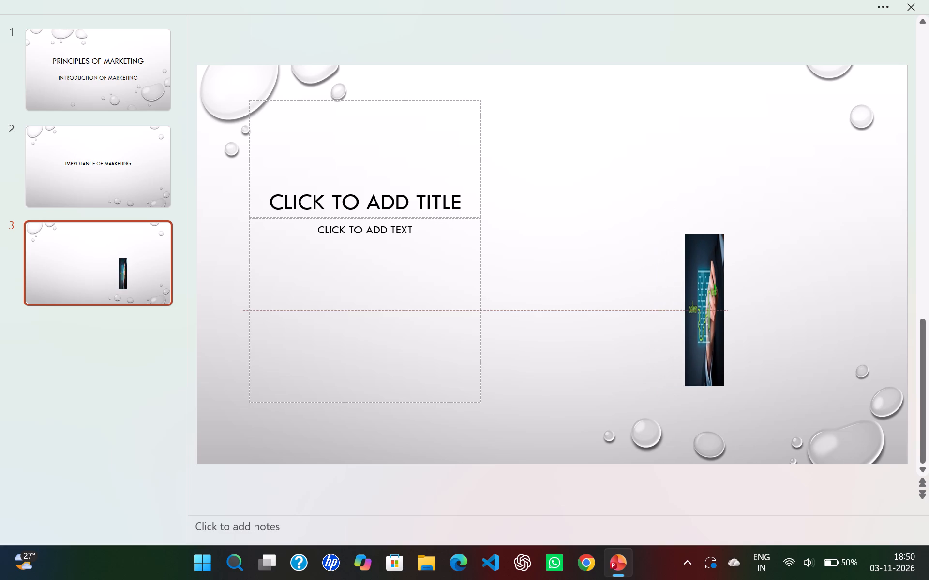
left_click_drag(729, 305, 639, 259)
left_click_drag(635, 262, 819, 254)
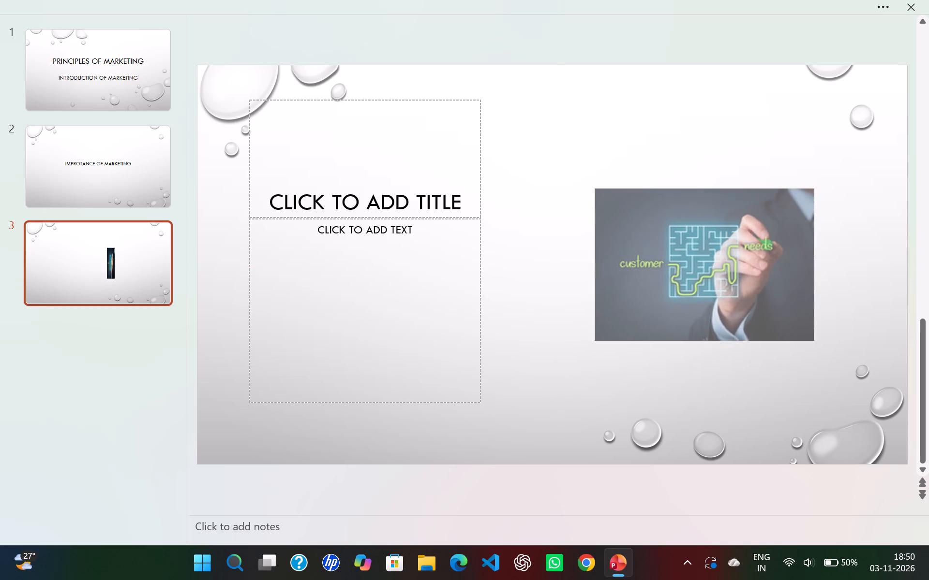
left_click_drag(819, 254, 844, 255)
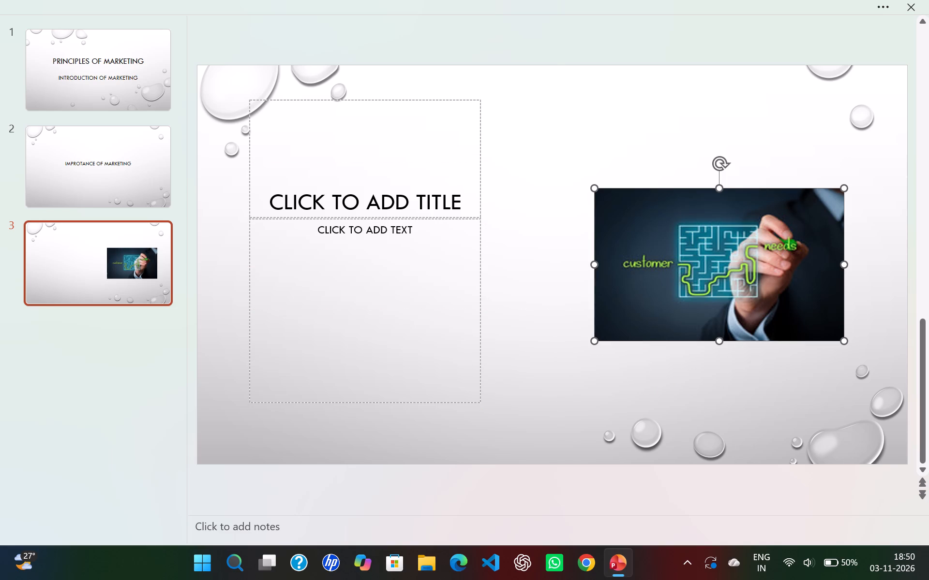
left_click_drag(719, 186, 716, 103)
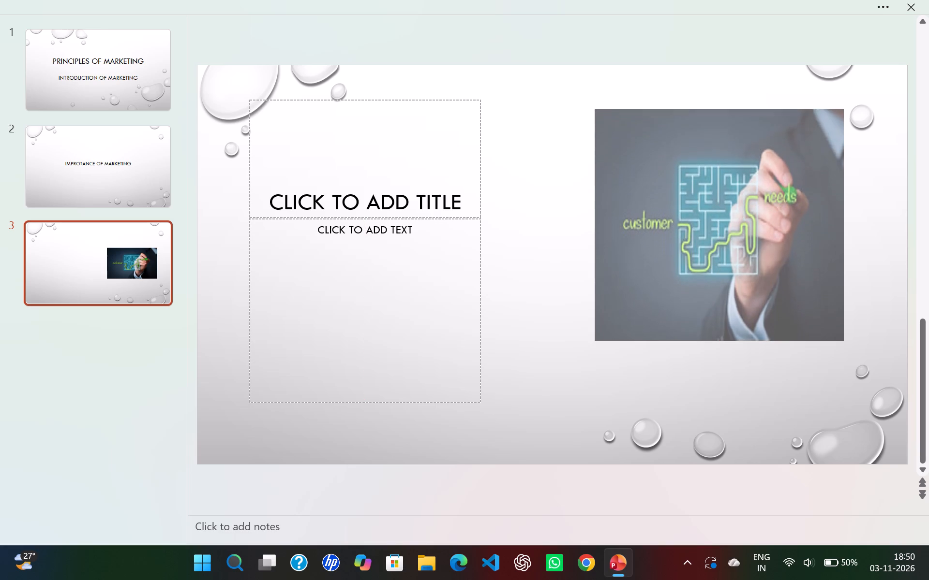
left_click_drag(716, 103, 718, 104)
left_click_drag(716, 171, 716, 175)
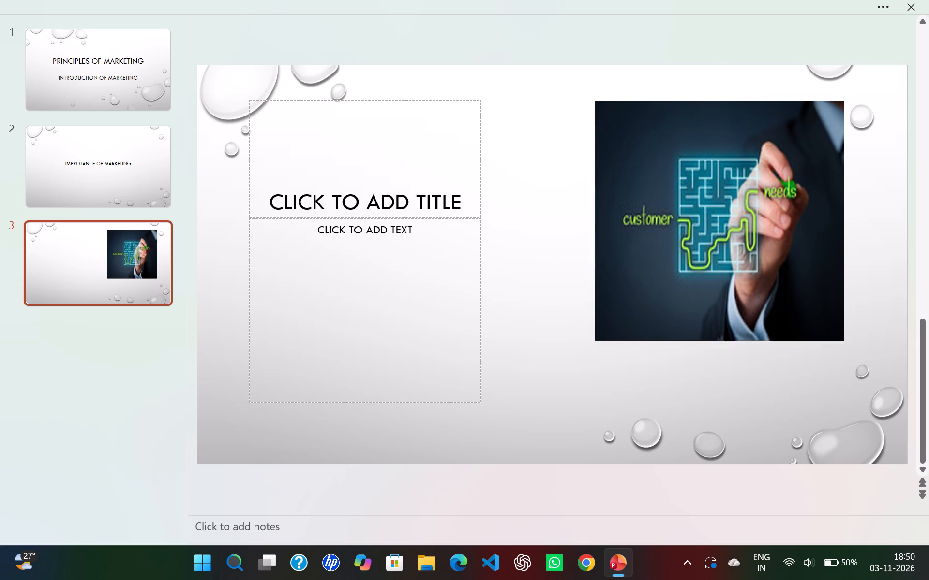
left_click_drag(716, 175, 714, 209)
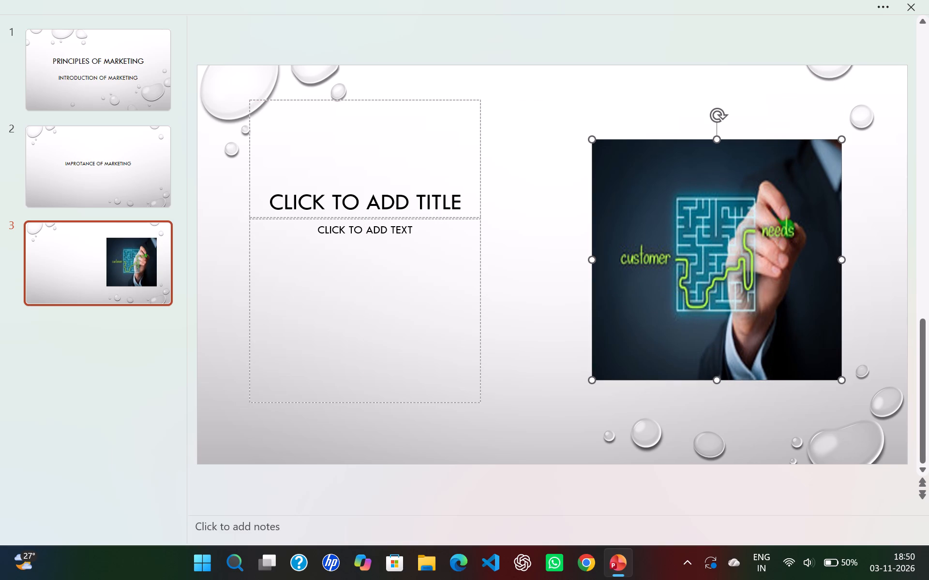
Widen the third slide's lower text placeholder rightward, leaving a small gap before the maze picture.
left_click_drag(464, 290, 477, 302)
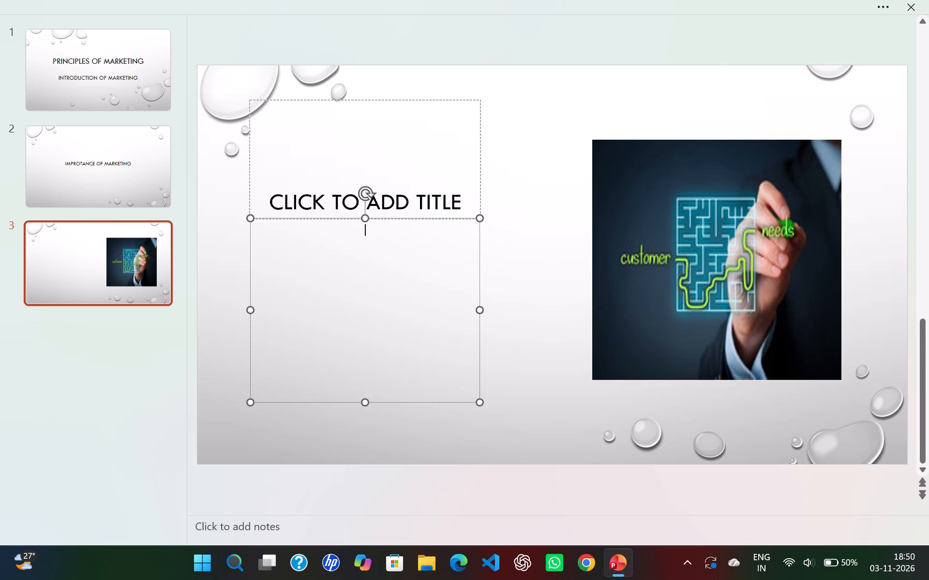
left_click_drag(477, 302, 482, 307)
left_click_drag(482, 307, 530, 312)
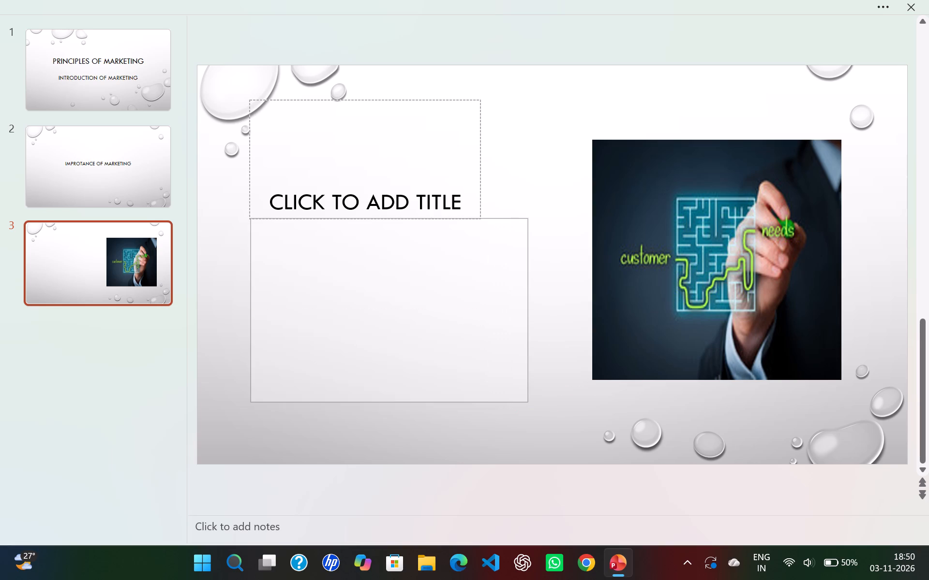
left_click_drag(530, 312, 568, 310)
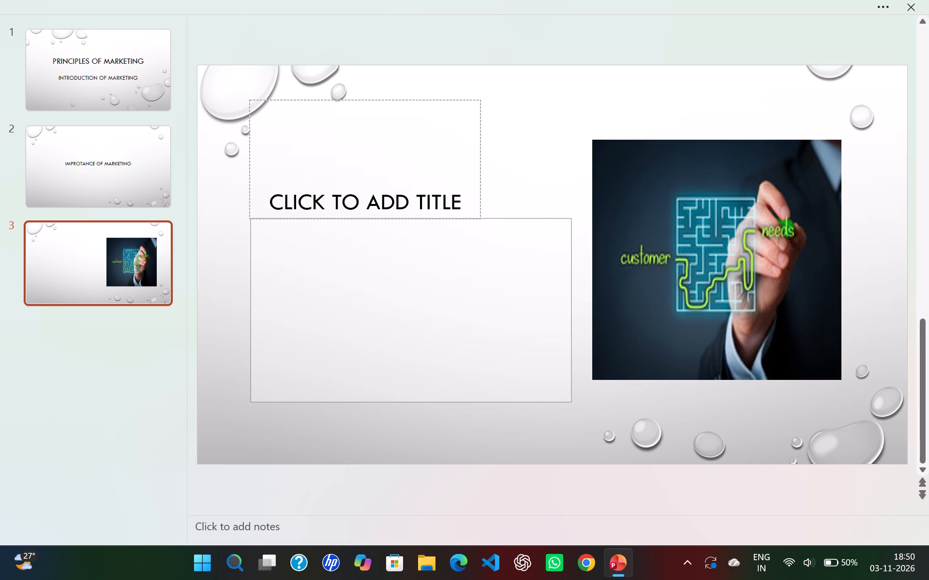
left_click_drag(568, 310, 550, 310)
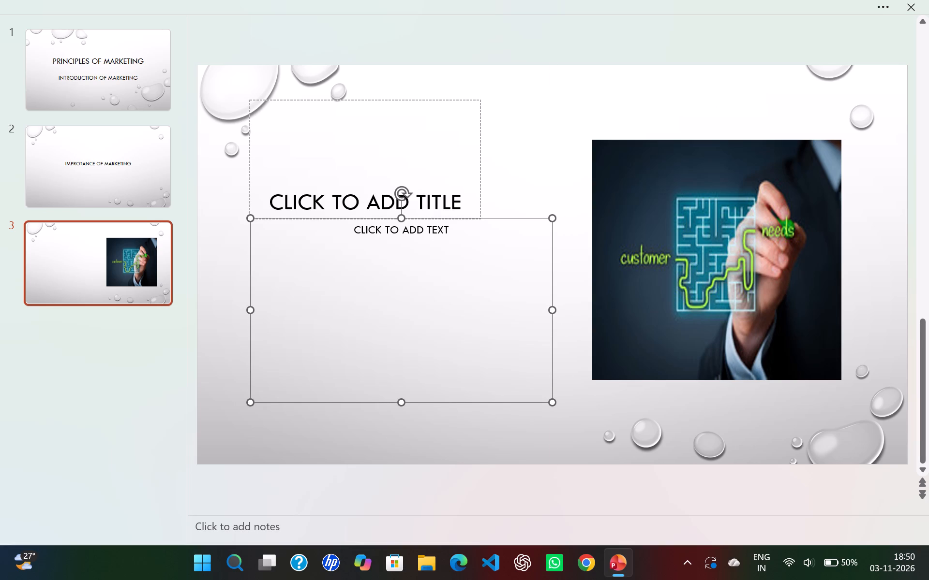
Widen the third slide's title placeholder rightward to match the width of the text placeholder below it.
left_click(467, 167)
left_click_drag(480, 159, 531, 164)
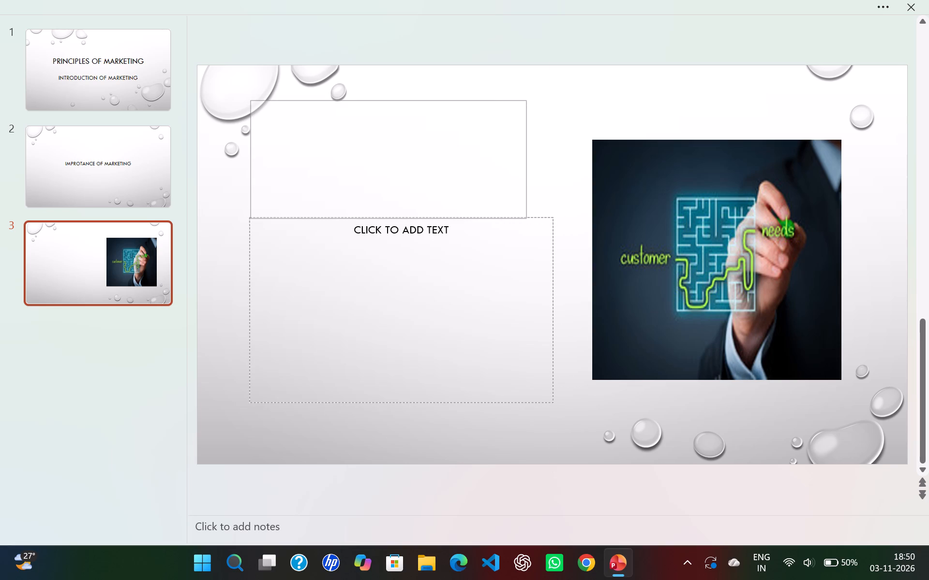
left_click_drag(531, 164, 552, 163)
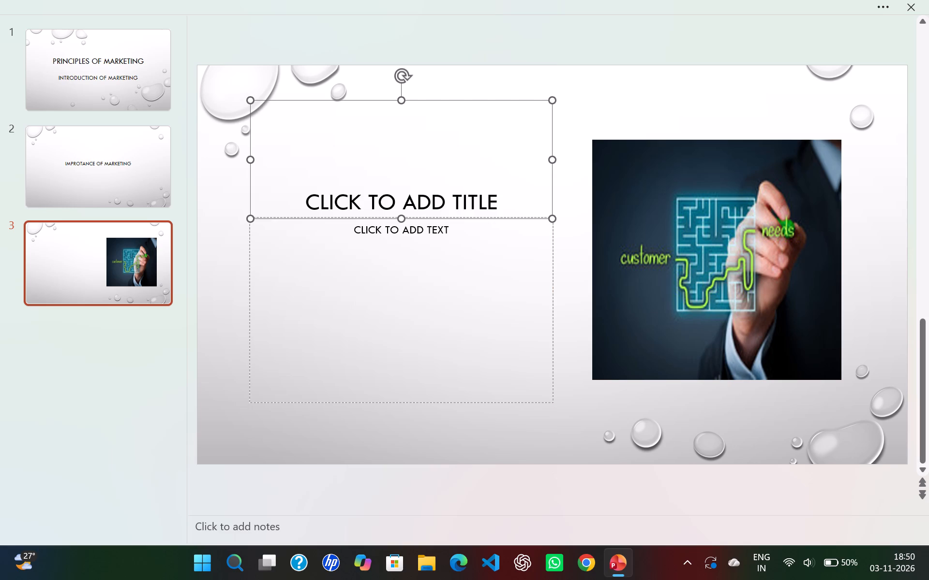
Enter "Identification of customer needs" as the title of the third slide.
left_click(407, 197)
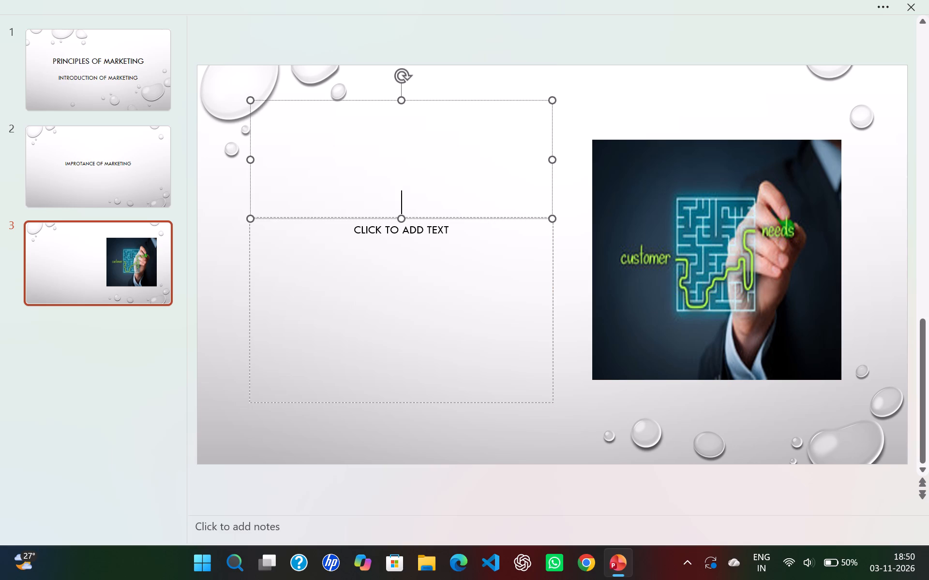
key("c")
type("us")
key("BackSpace")
type("stomer")
key("space")
key("BackSpace")
key("BackSpace")
key("BackSpace")
key("BackSpace")
key("BackSpace")
key("BackSpace")
key("BackSpace")
key("BackSpace")
key("BackSpace")
key("BackSpace")
key("BackSpace")
key("BackSpace")
key("BackSpace")
key("BackSpace")
key("BackSpace")
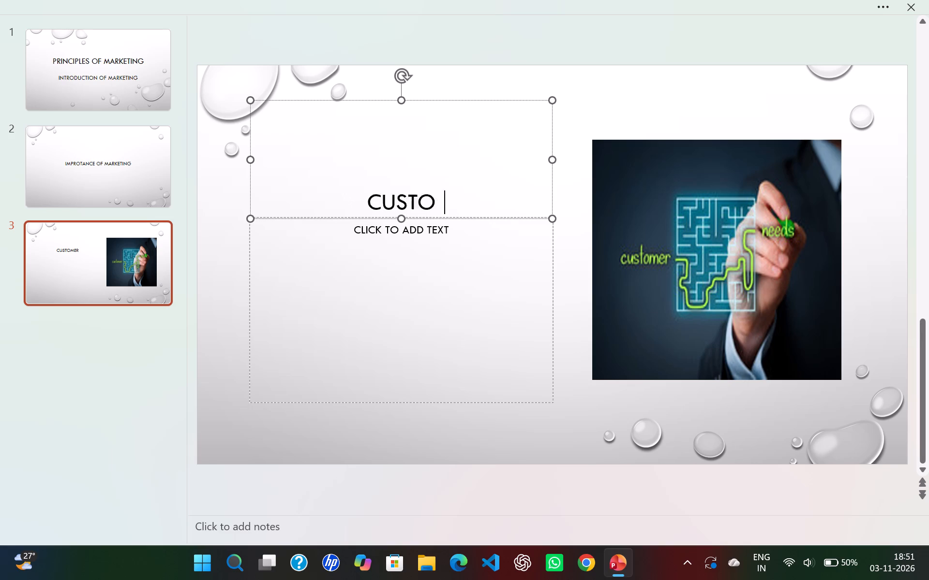
type("idem")
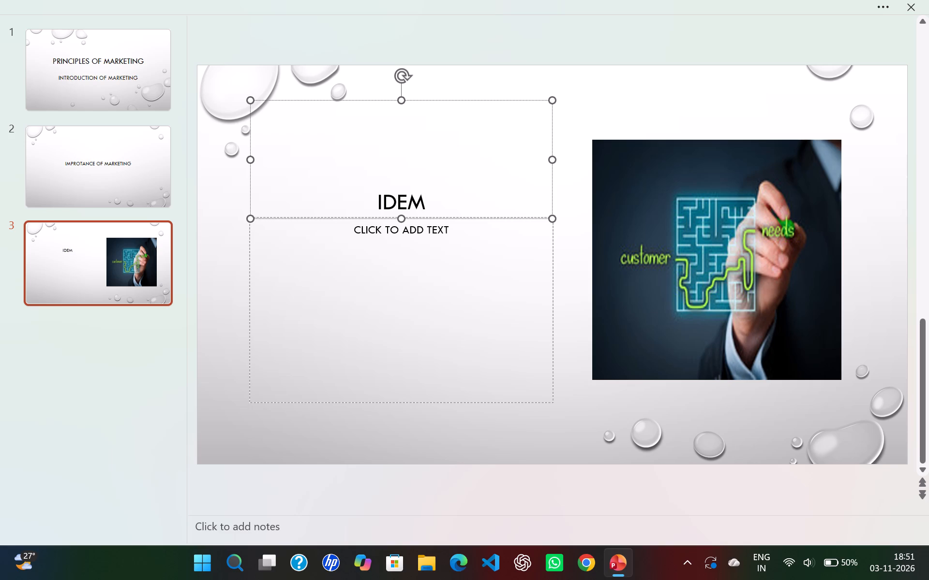
key("BackSpace")
type("ntification of customer needs")
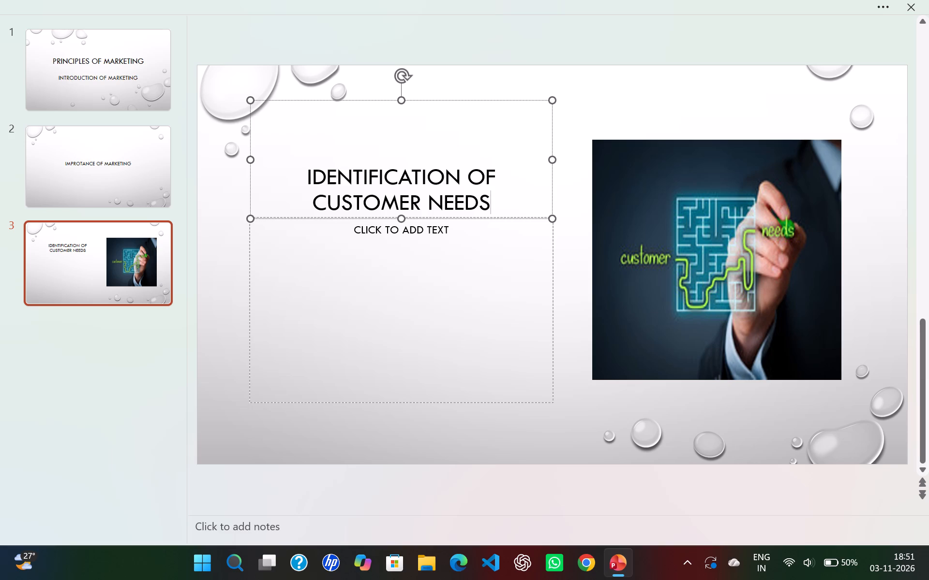
Enter "Marketing helps businesses understand what is customers wants and need." in the text placeholder below the third slide's title.
left_click(363, 254)
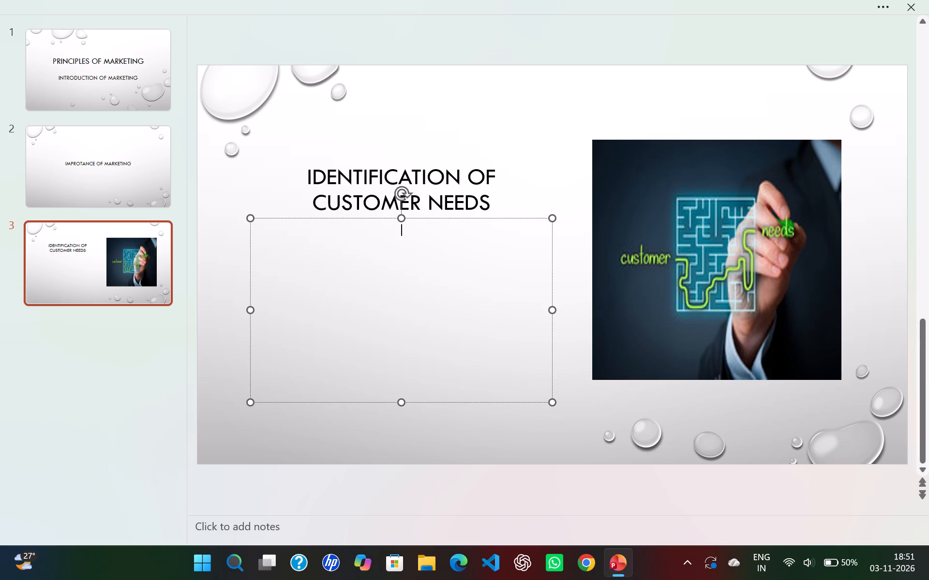
type("Marr")
key("BackSpace")
key("BackSpace")
key("BackSpace")
key("BackSpace")
type("Marketing")
key("space")
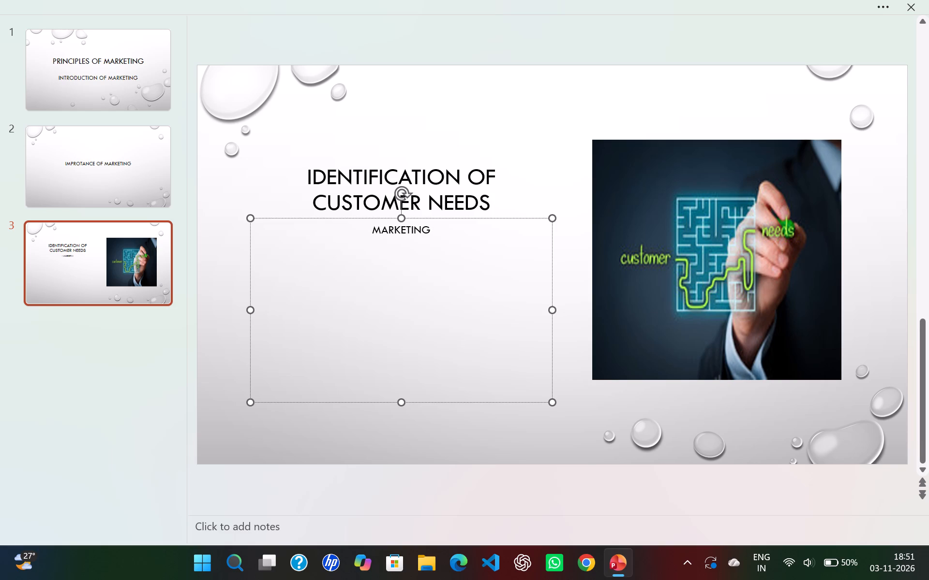
type("helps")
key("space")
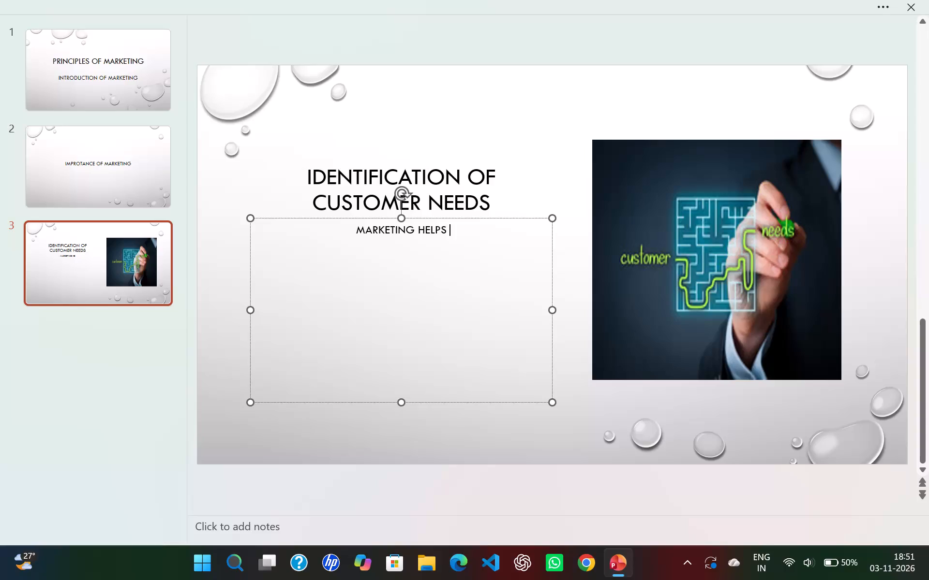
type("businesses")
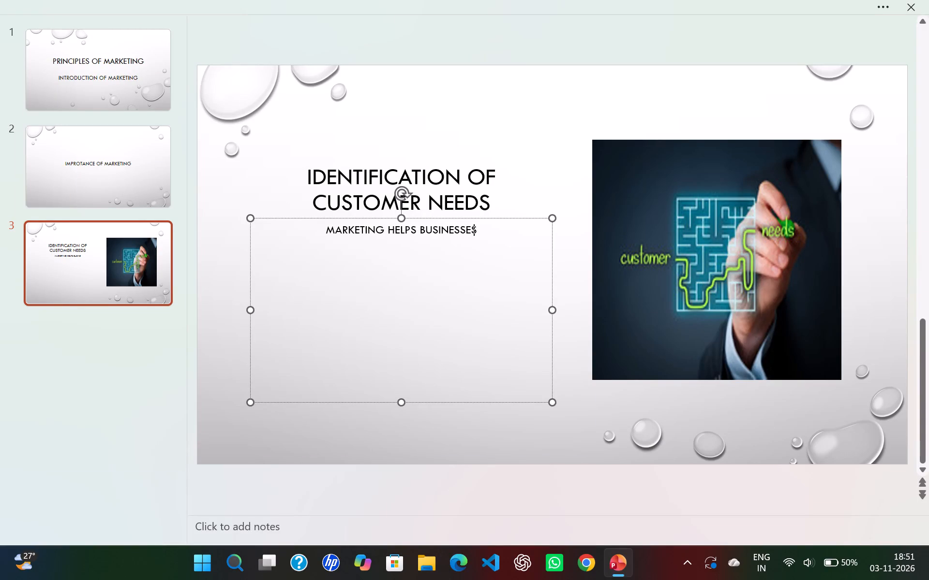
key("space")
type("under")
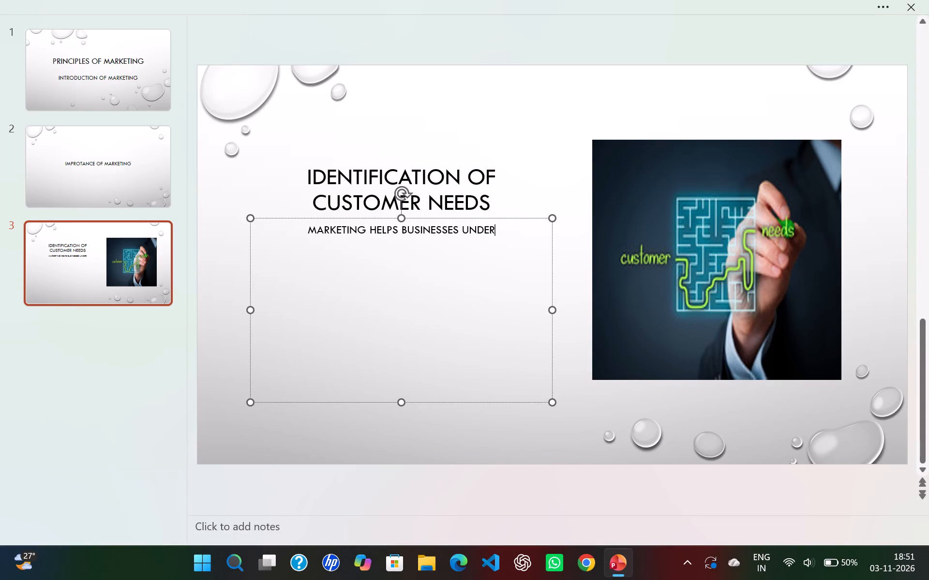
type("stand")
key("space")
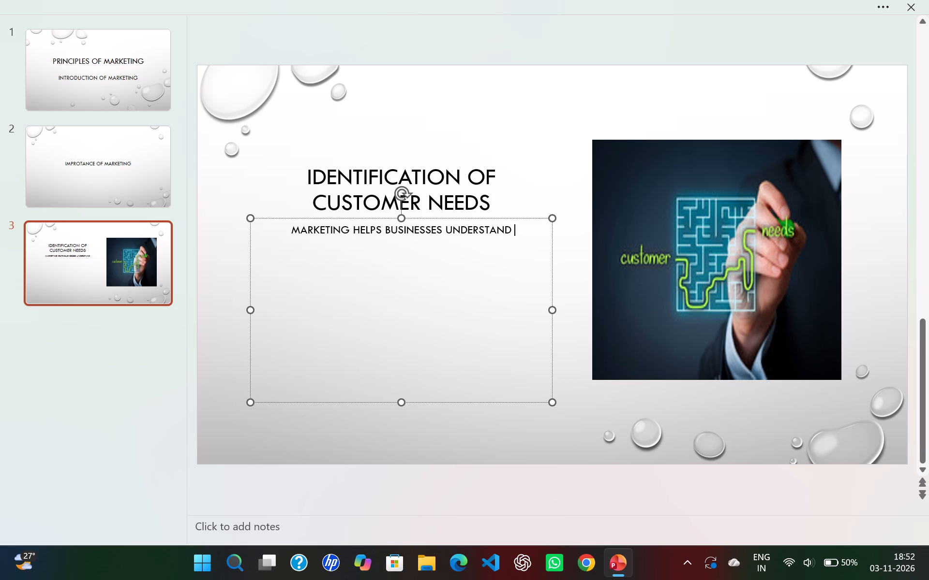
type("what is cust")
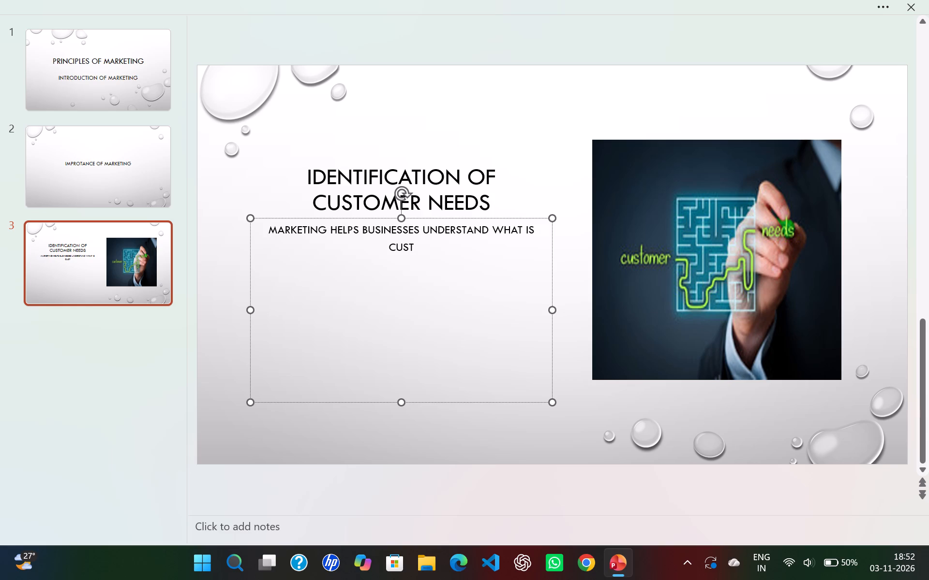
type("omer")
key("space")
type("s")
key("BackSpace")
key("BackSpace")
type("s")
key("space")
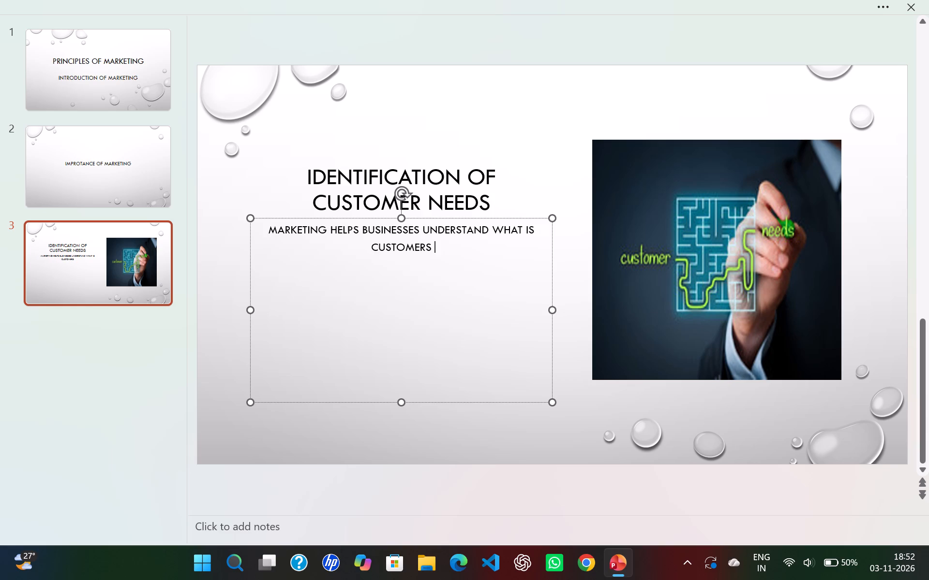
key("w")
type("ants anf")
key("space")
key("BackSpace")
key("BackSpace")
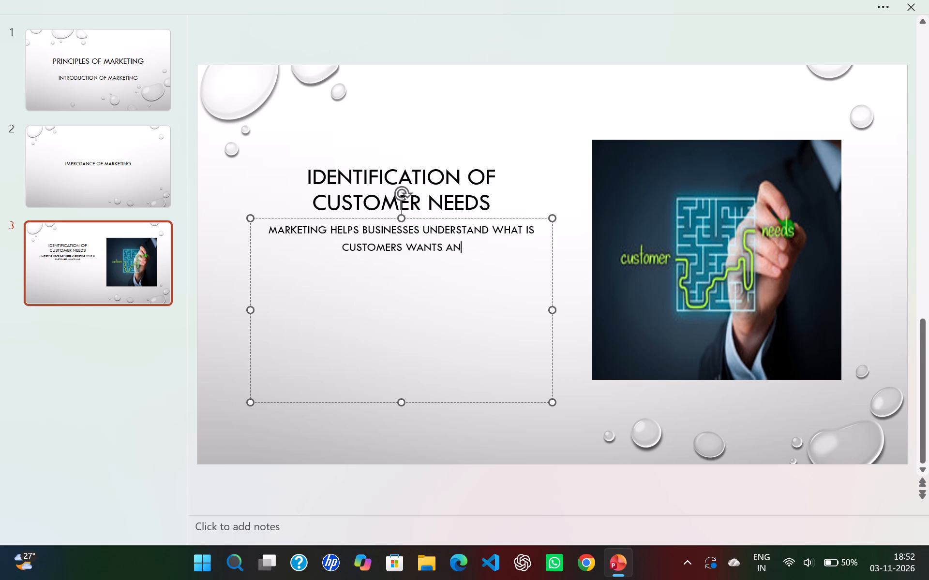
key("space")
key("BackSpace")
type("d")
key("space")
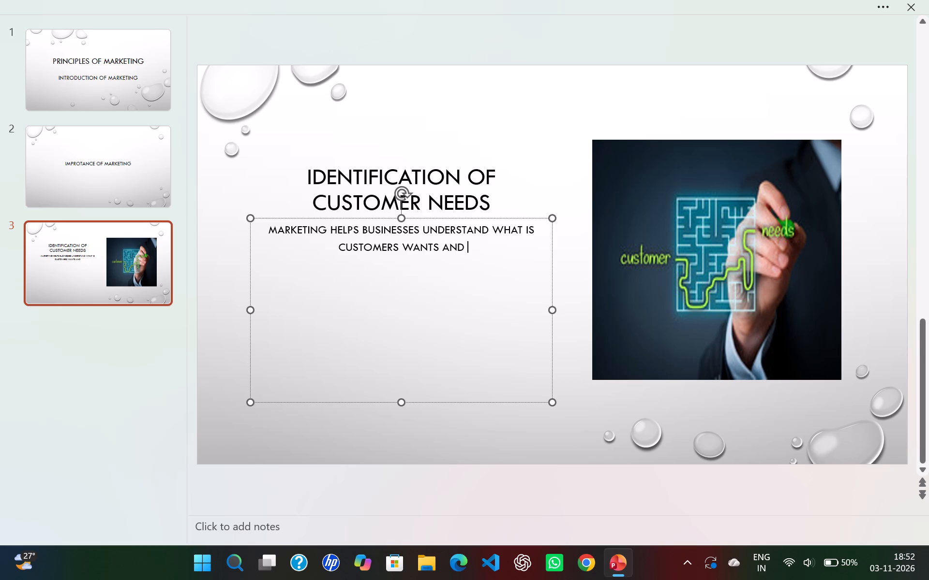
type("need")
key("period")
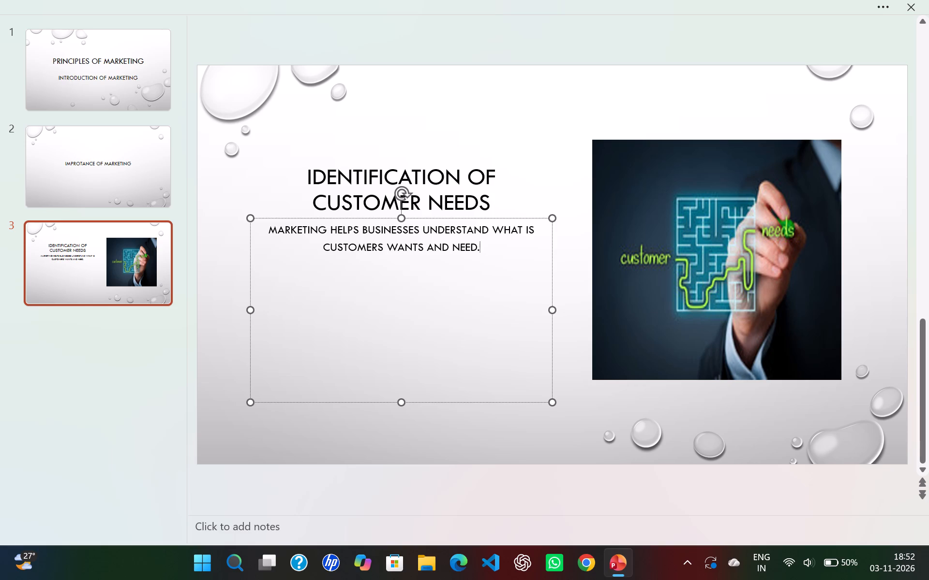
Set the third slide's title text to the Algerian font and colour it standard blue.
left_click_drag(492, 198, 324, 162)
left_click(879, 2)
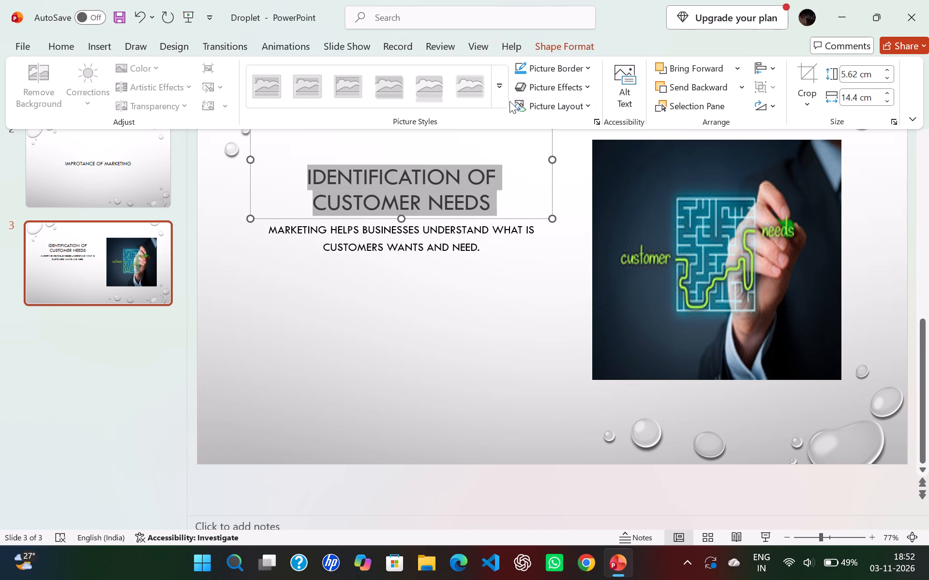
left_click(63, 43)
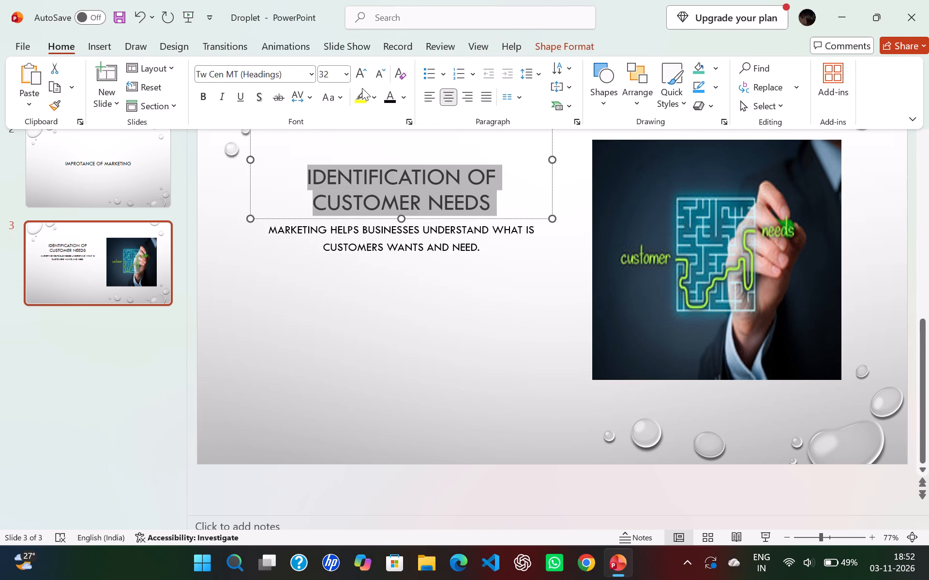
left_click(310, 70)
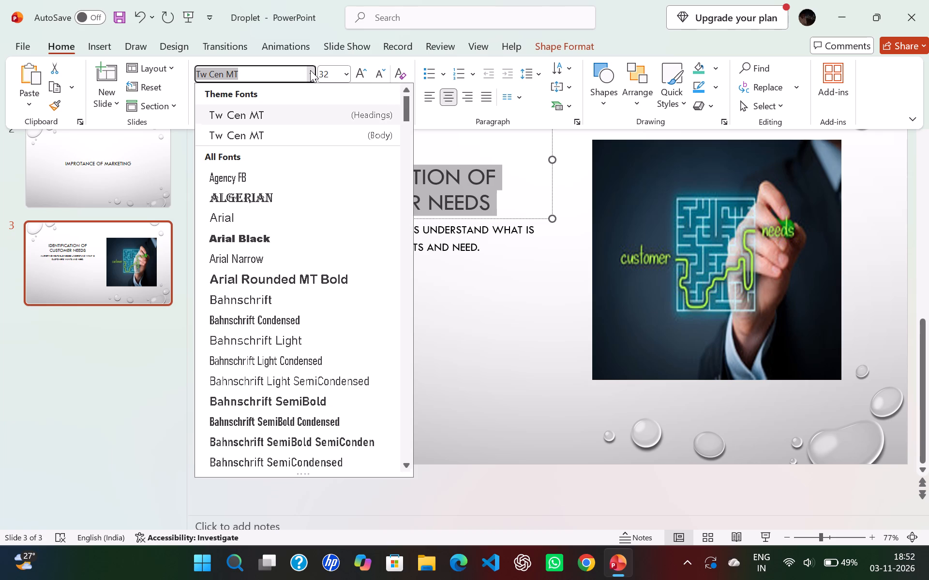
left_click(285, 192)
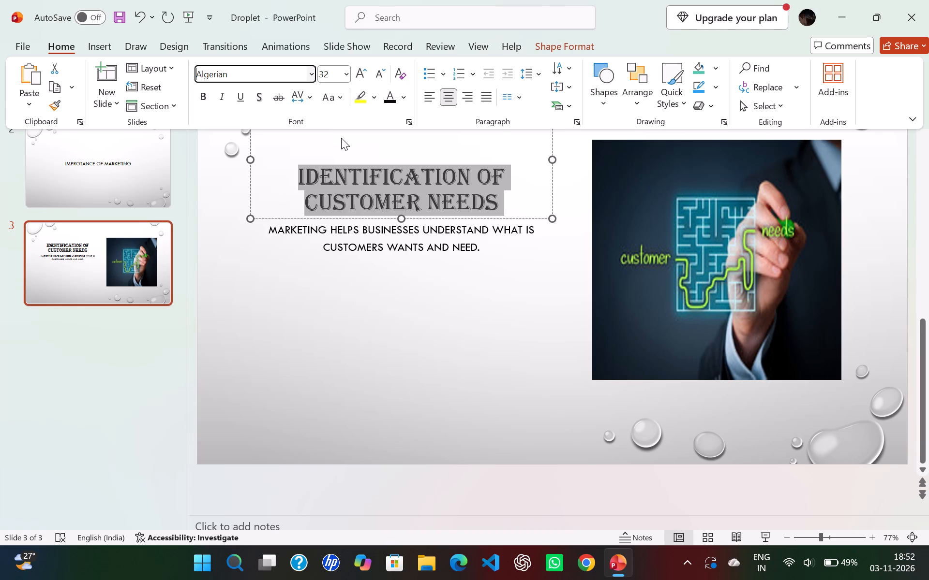
left_click(404, 95)
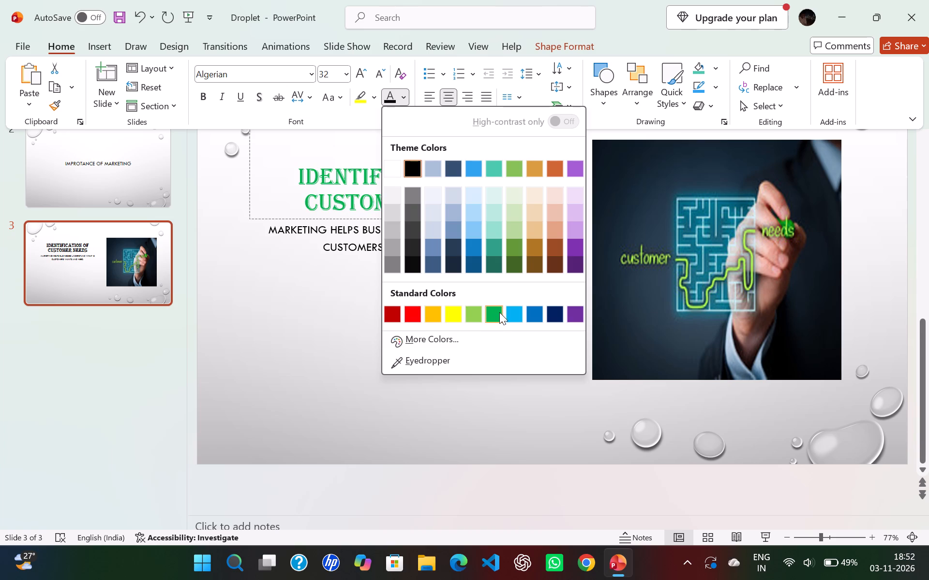
left_click(528, 312)
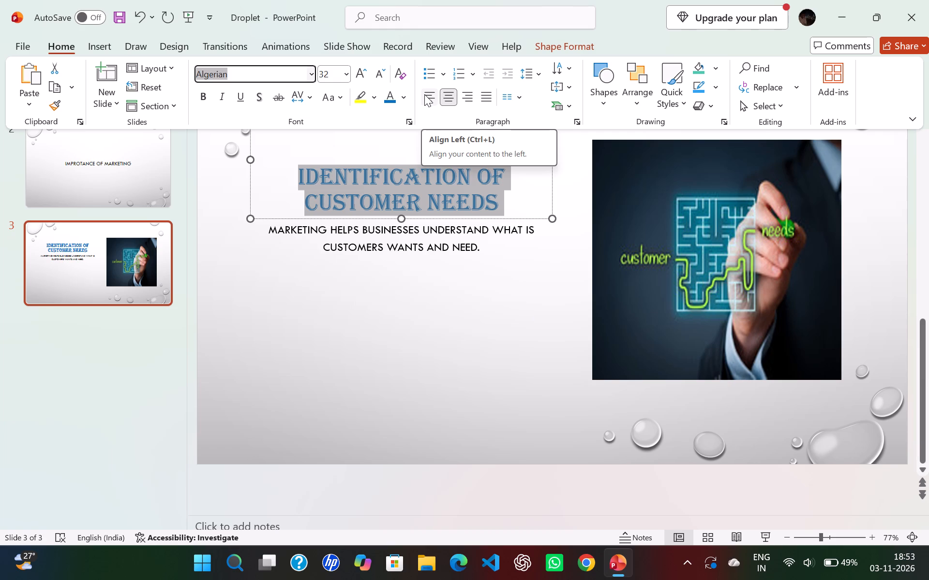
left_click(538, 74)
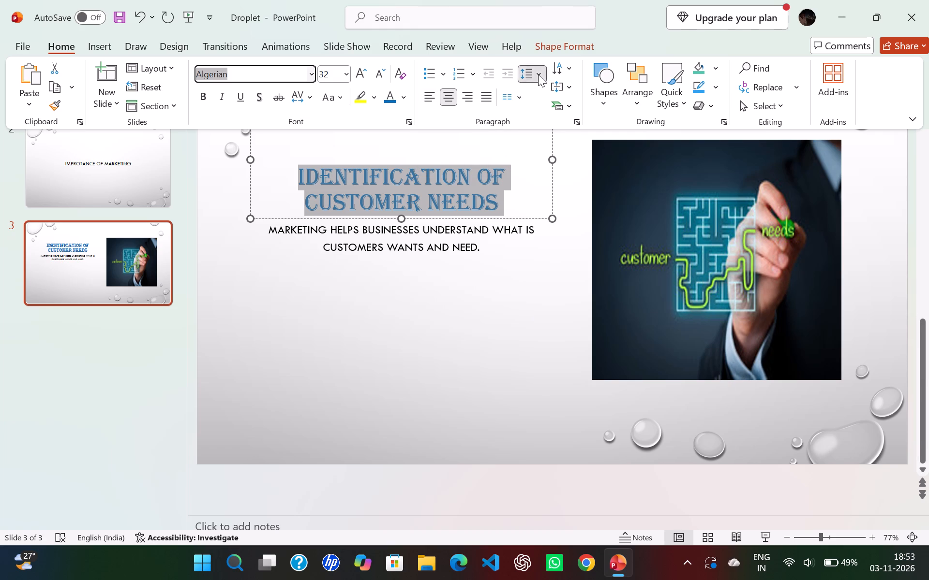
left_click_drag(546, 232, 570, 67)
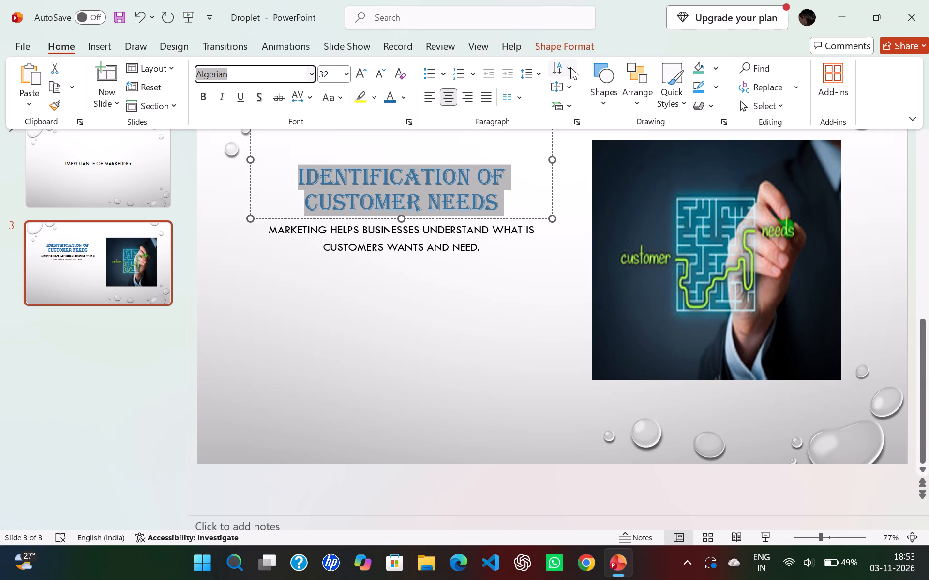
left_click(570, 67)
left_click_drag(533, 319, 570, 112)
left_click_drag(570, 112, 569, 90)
Align the third slide's title text vertically to the middle of its placeholder.
left_click(569, 90)
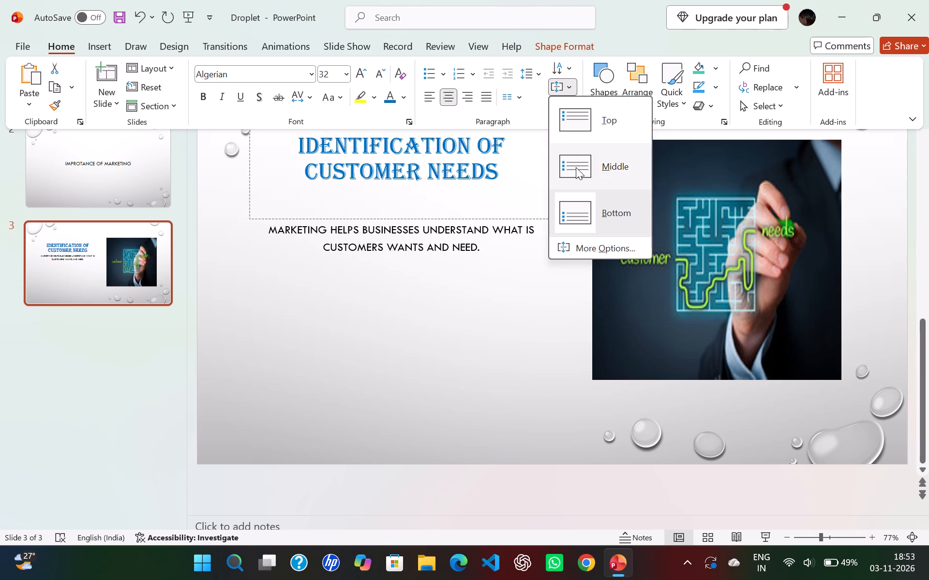
left_click(576, 167)
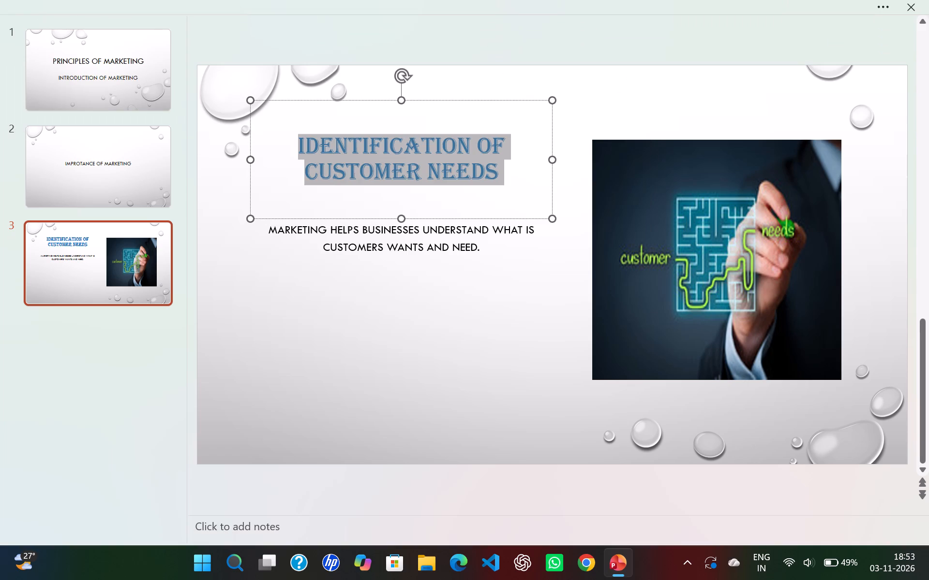
Make the whole body sentence below the third slide's title bold and italic.
left_click(250, 294)
left_click_drag(270, 229, 486, 244)
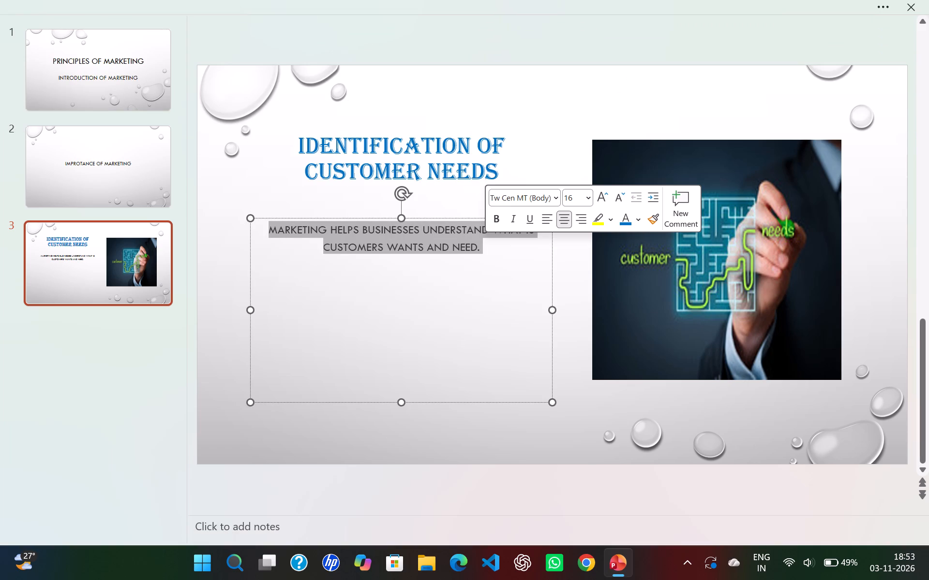
left_click(495, 217)
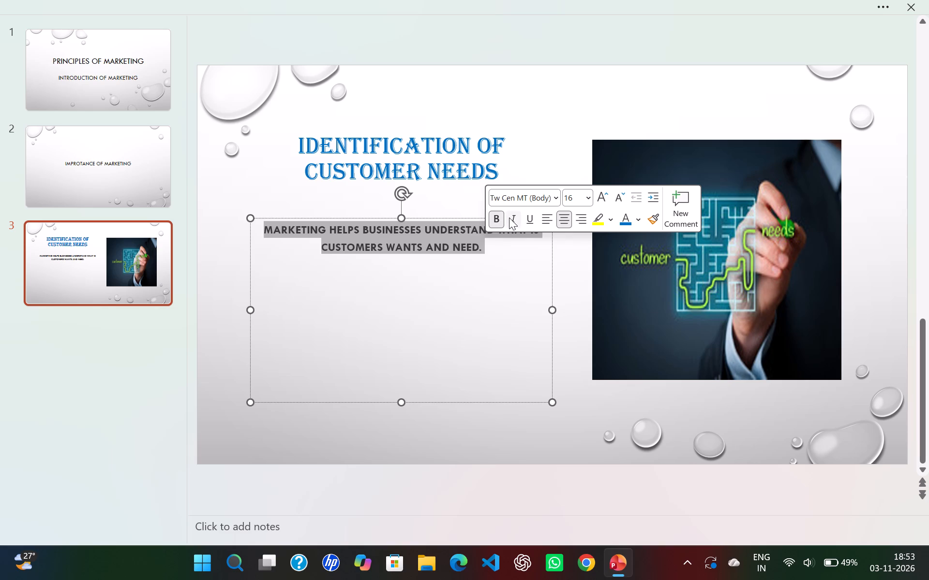
left_click(509, 217)
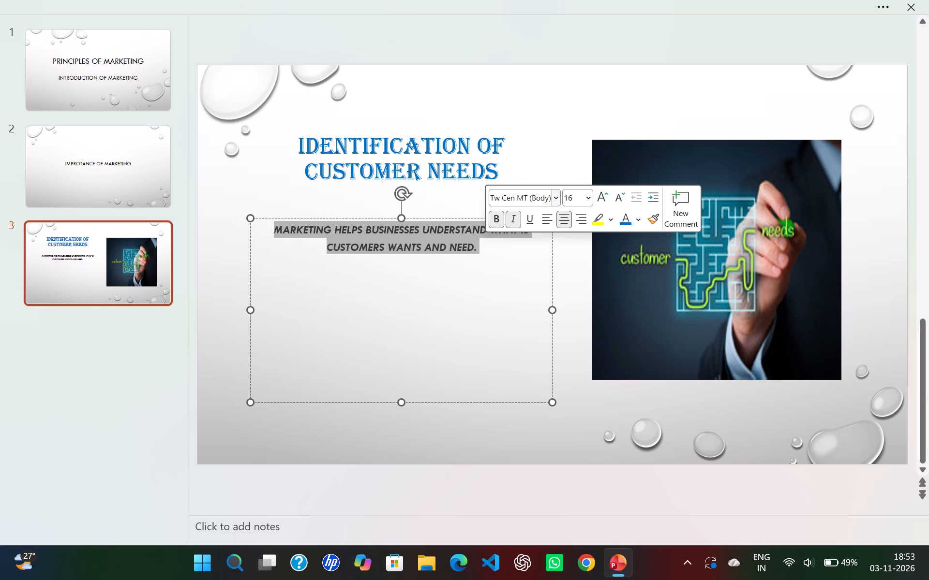
Set the third slide's body sentence to the Arial font at size 18.
left_click(555, 197)
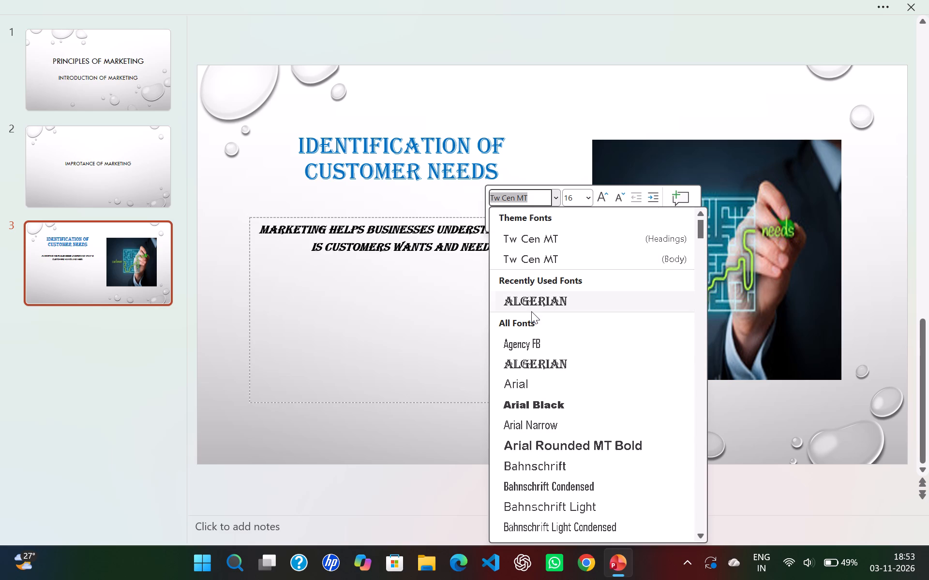
left_click(524, 387)
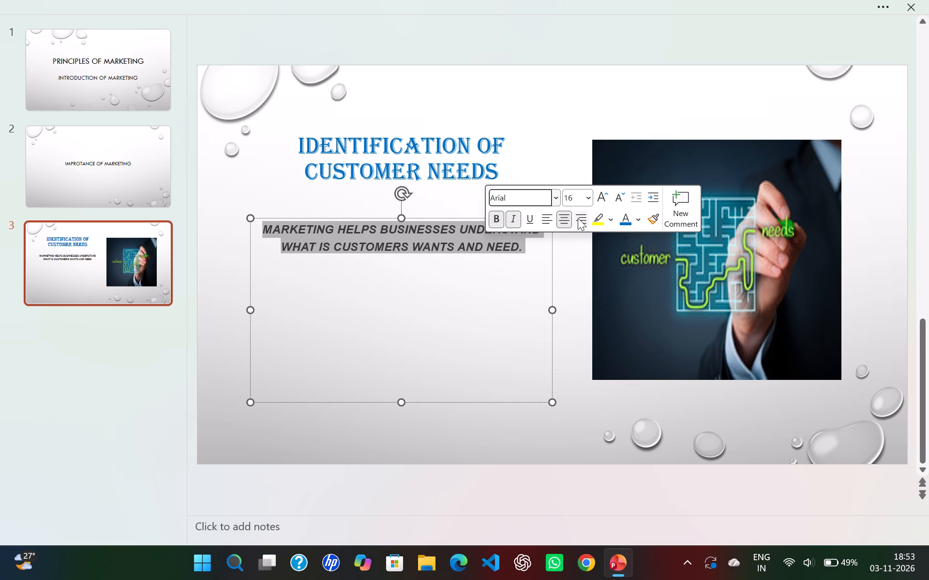
left_click(588, 195)
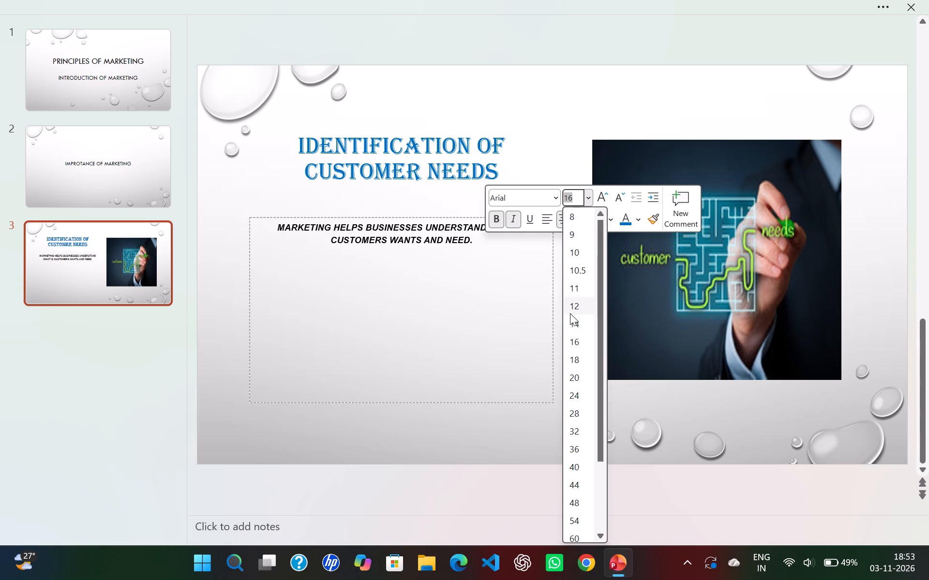
left_click(571, 397)
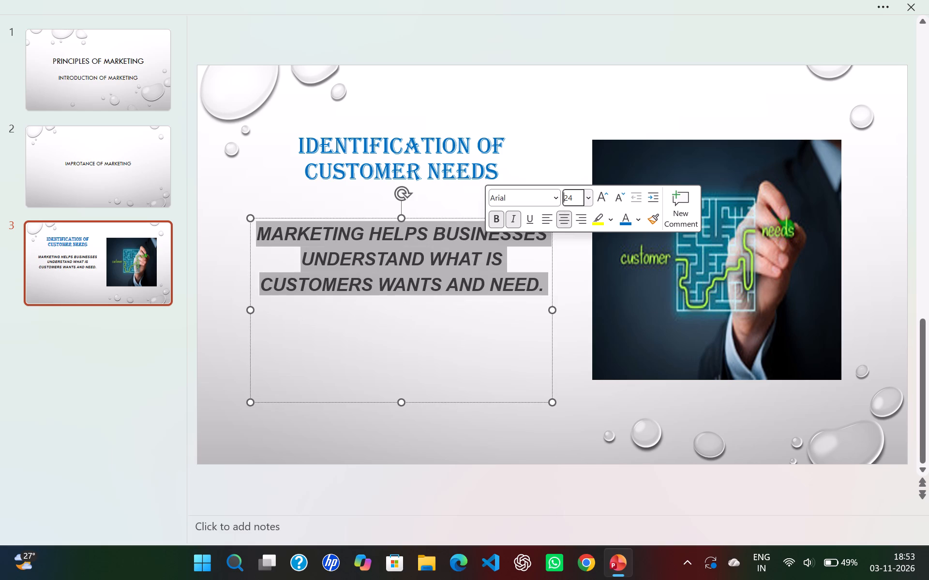
left_click(589, 193)
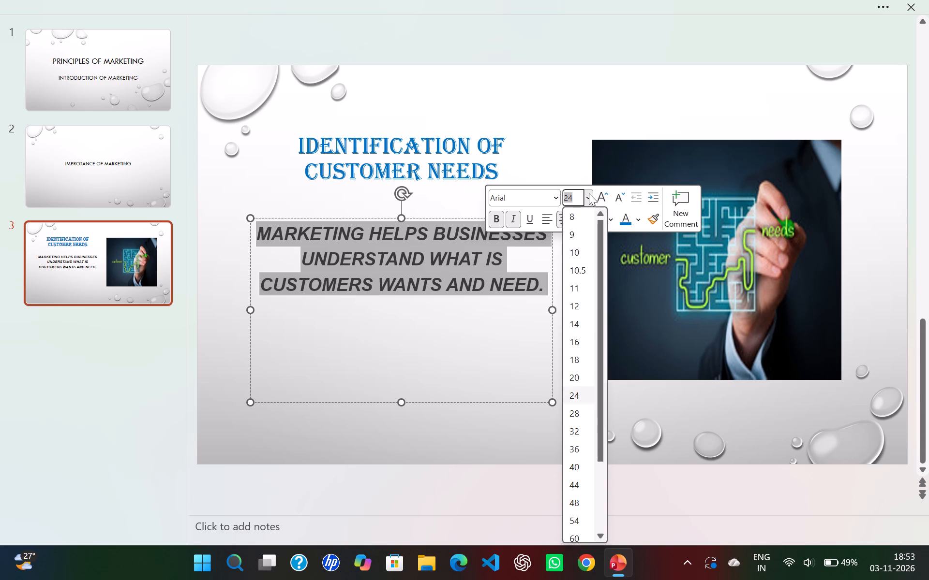
left_click(570, 362)
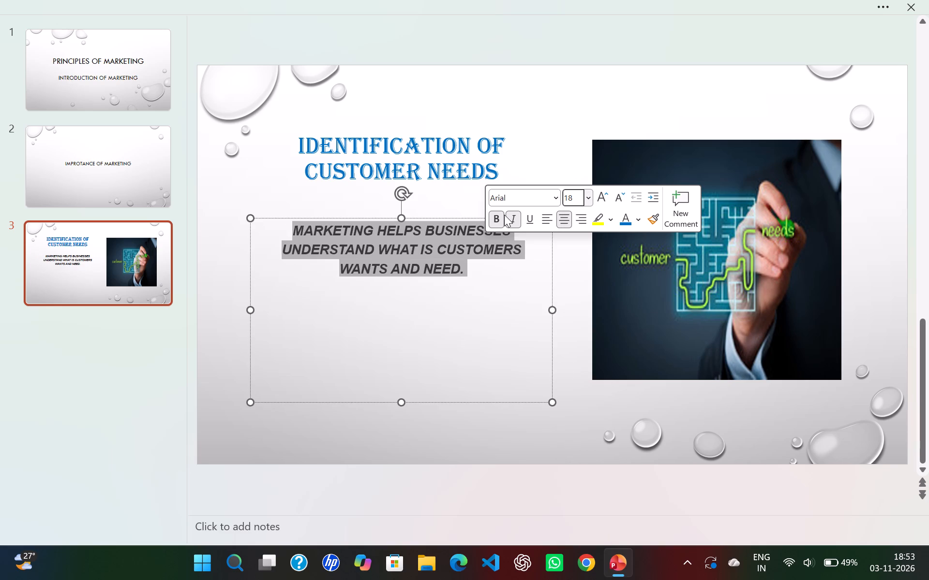
Remove the italic formatting from the third slide's body sentence while keeping it bold.
left_click(496, 217)
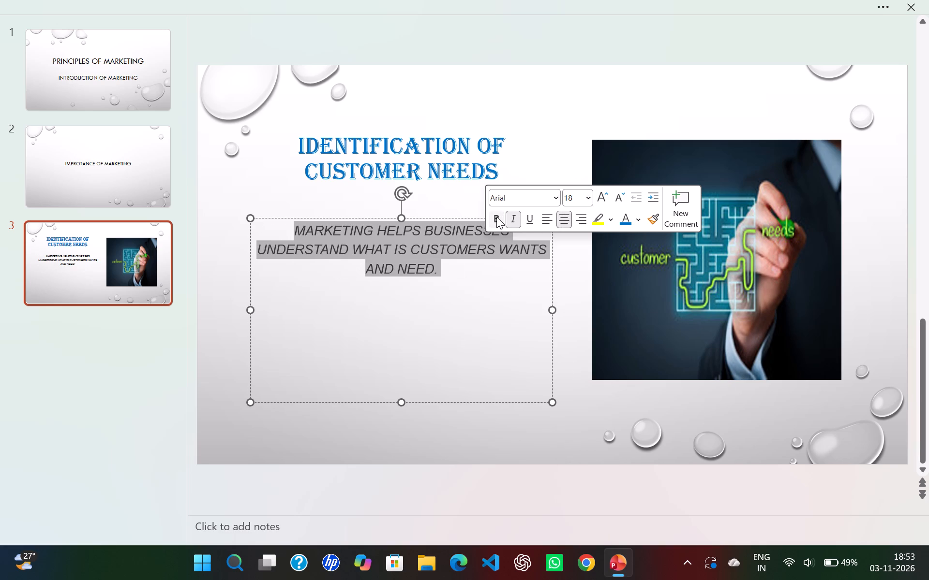
left_click(496, 217)
left_click(516, 217)
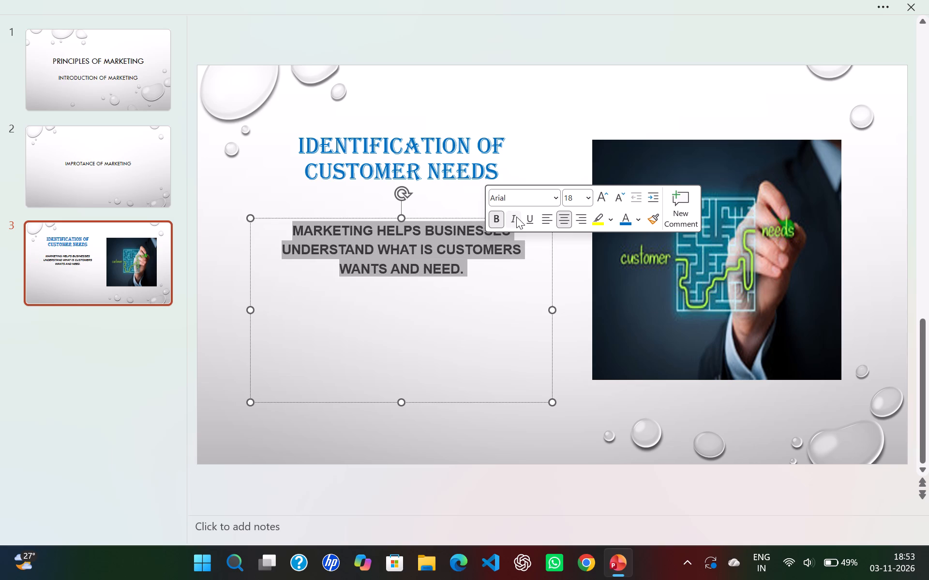
left_click(452, 376)
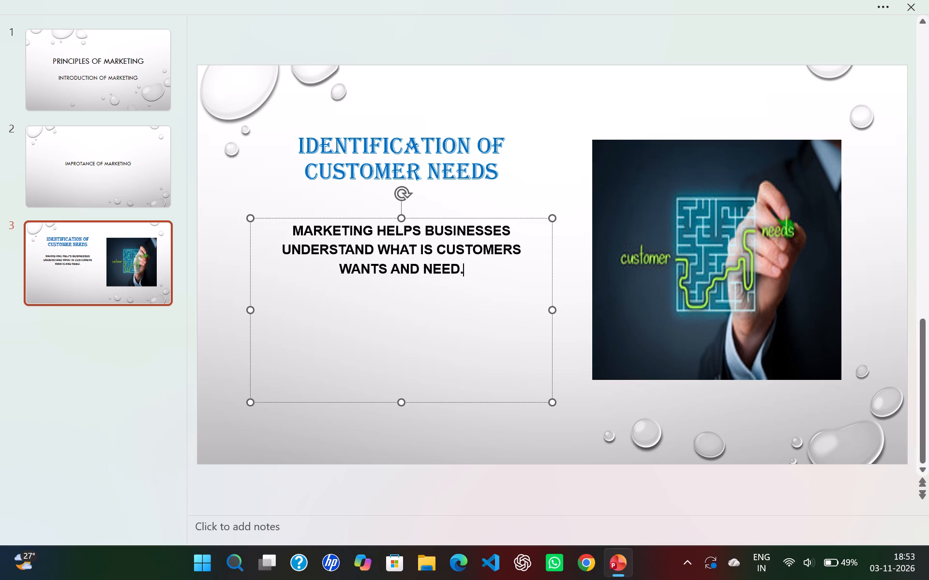
Align the third slide's body sentence vertically to the middle of its placeholder.
left_click_drag(474, 272, 328, 220)
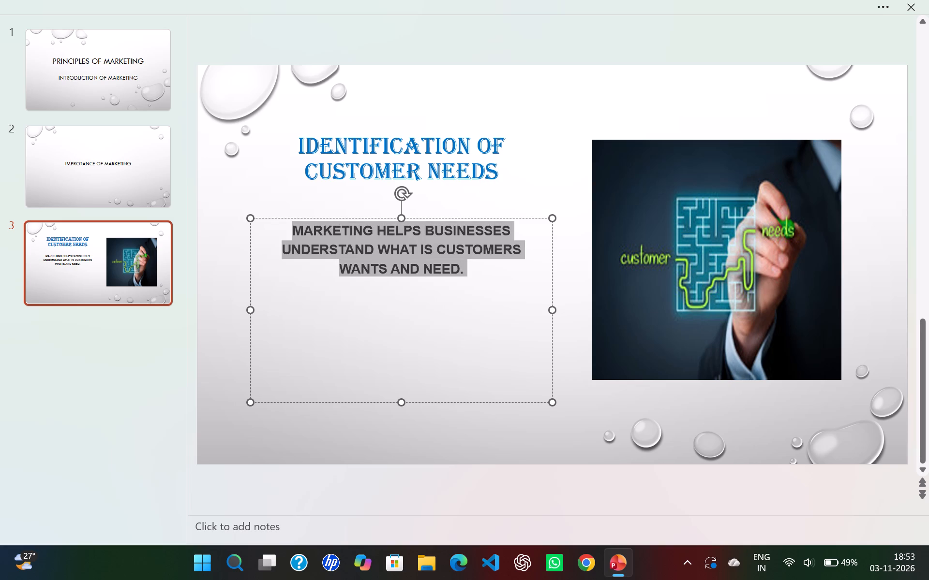
left_click_drag(328, 220, 328, 221)
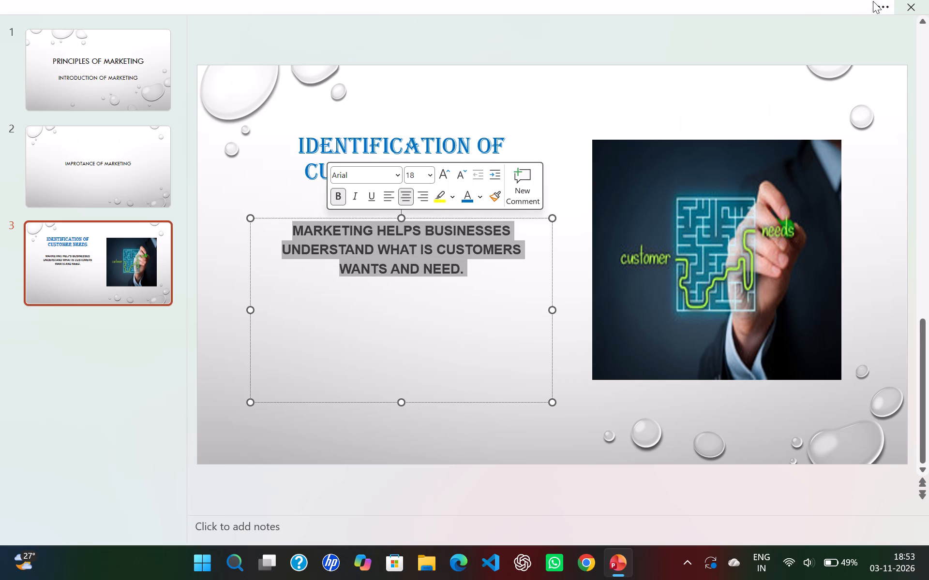
left_click(876, 2)
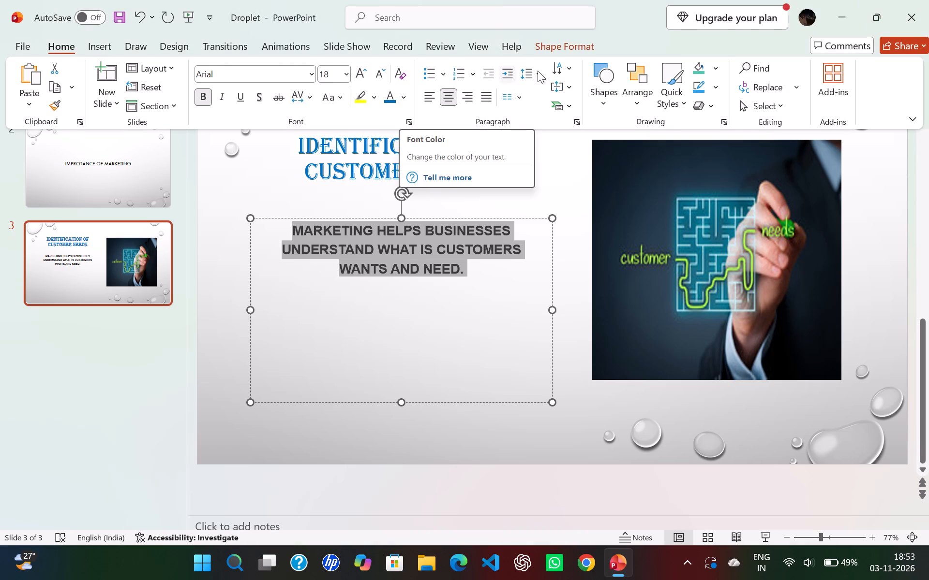
left_click(574, 85)
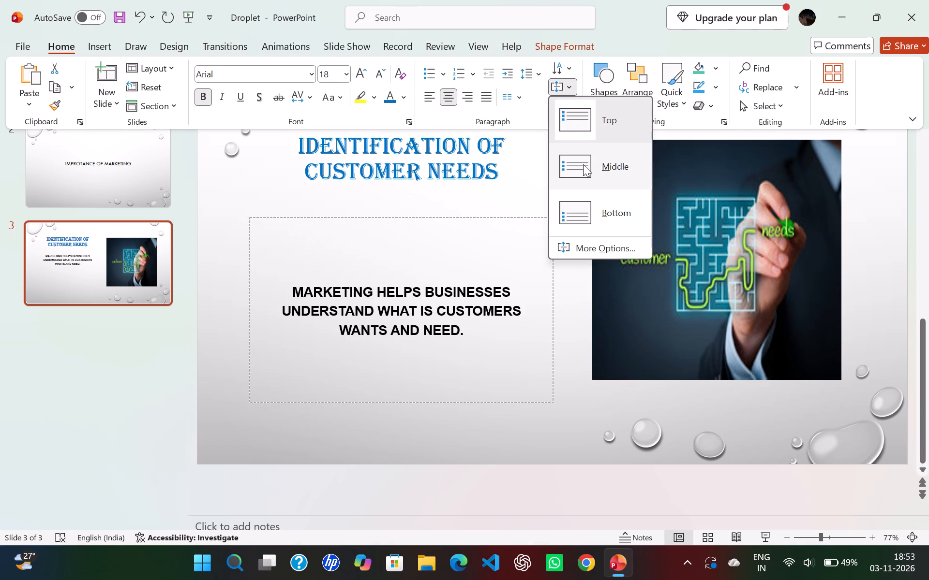
left_click(583, 164)
left_click(413, 364)
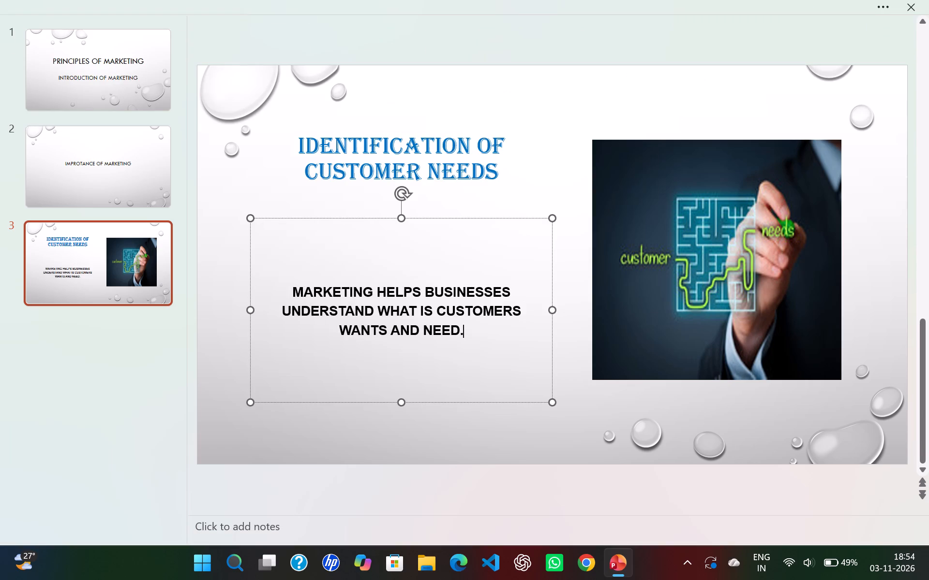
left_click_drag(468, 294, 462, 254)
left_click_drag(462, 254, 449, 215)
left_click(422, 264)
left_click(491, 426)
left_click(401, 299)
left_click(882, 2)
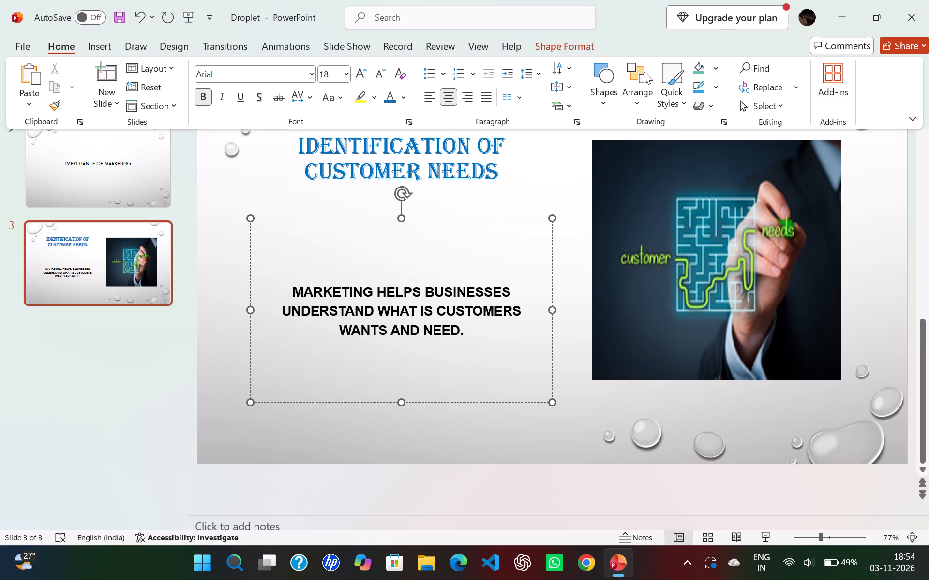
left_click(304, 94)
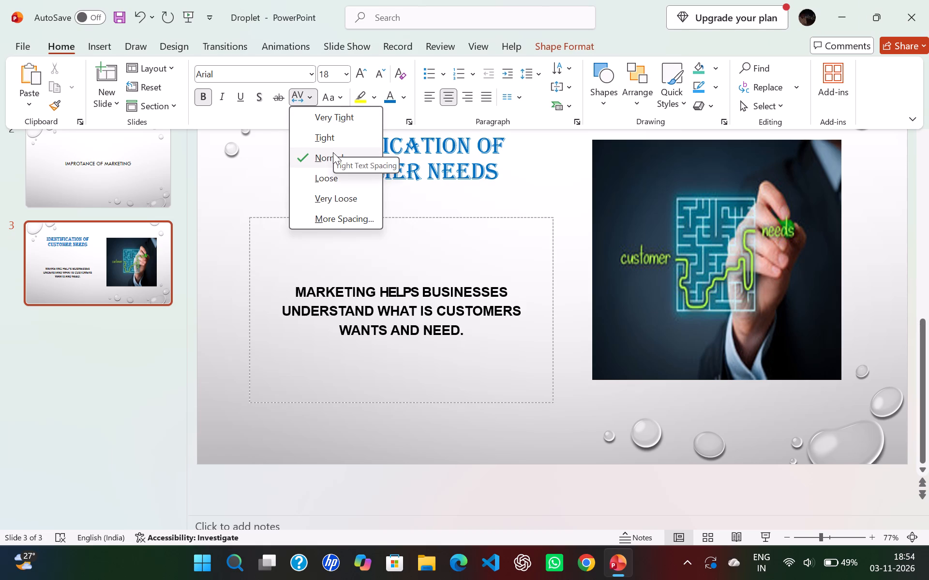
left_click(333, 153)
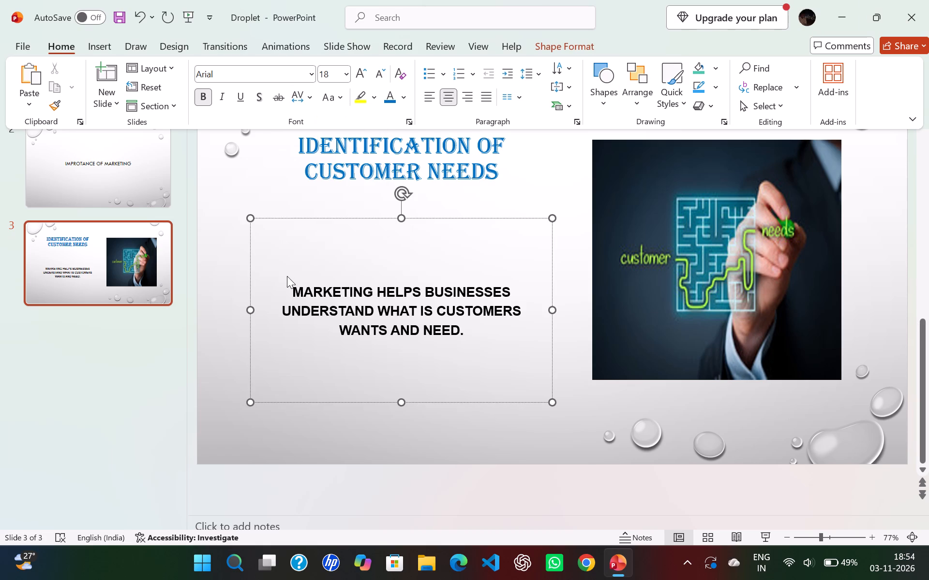
Apply the teal gradient-filled preset quick style with white text to the third slide's body placeholder.
left_click_drag(290, 290, 453, 306)
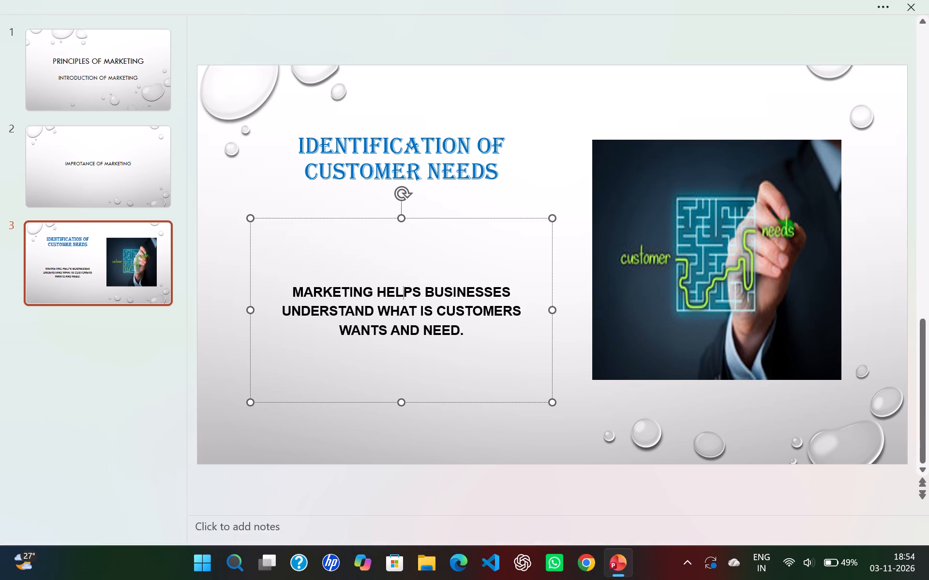
left_click_drag(467, 337, 314, 270)
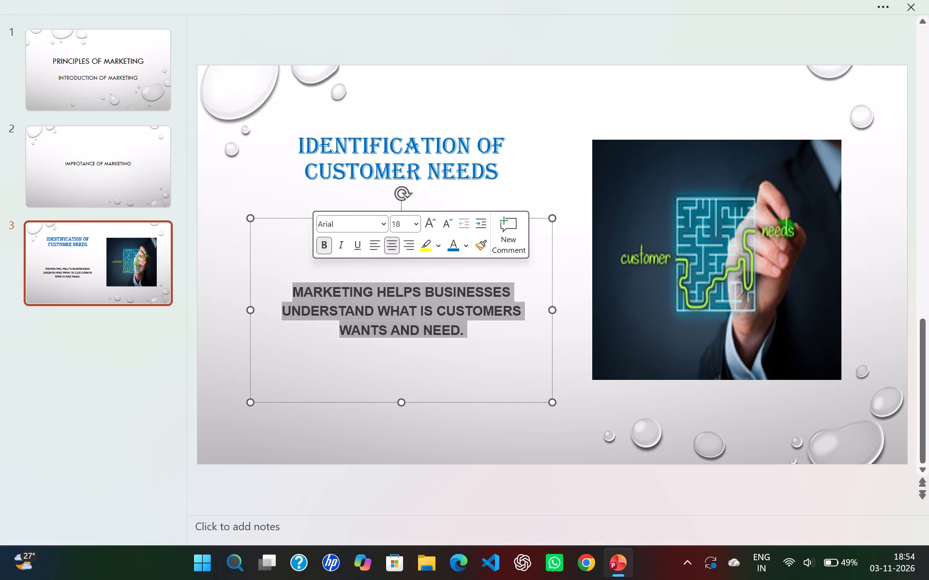
left_click(880, 3)
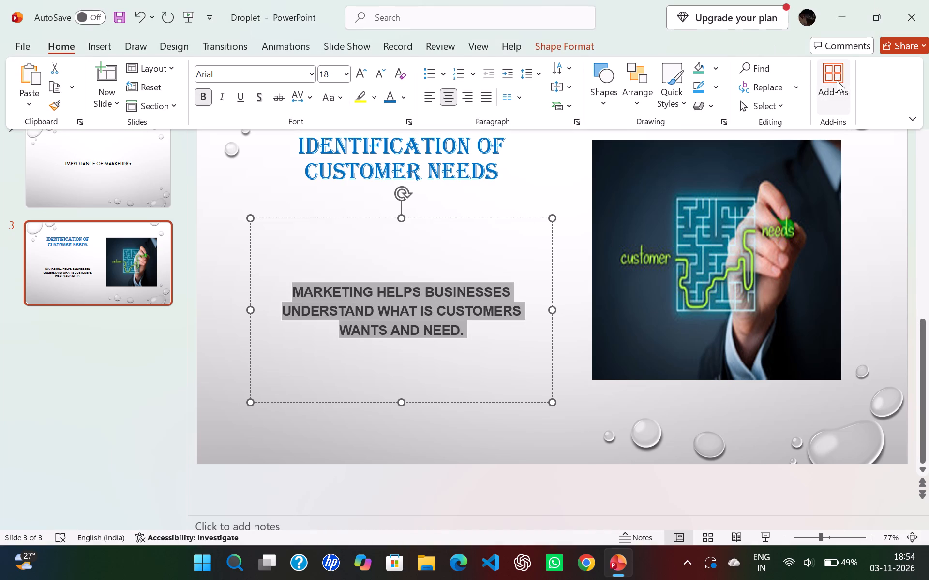
left_click(837, 80)
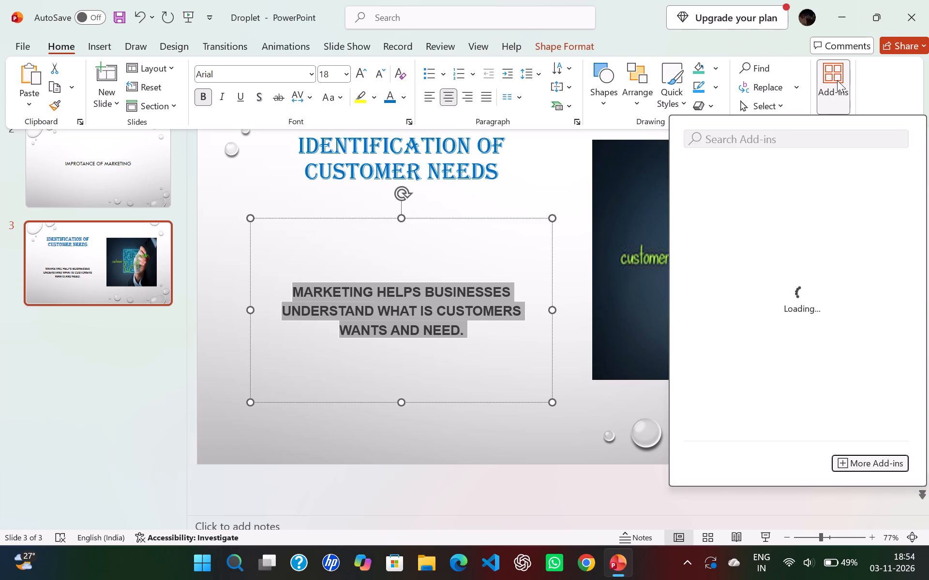
left_click(543, 248)
left_click(678, 97)
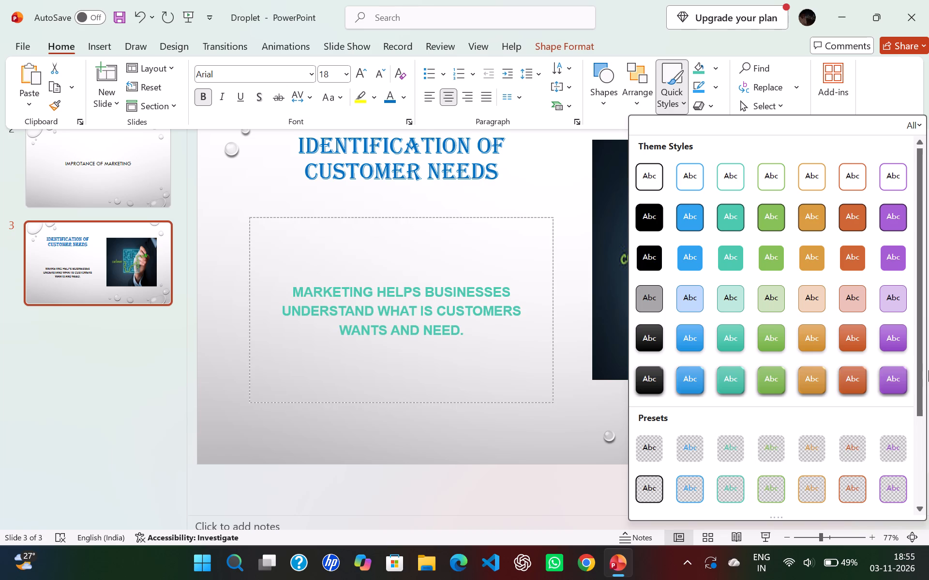
left_click_drag(918, 371, 917, 421)
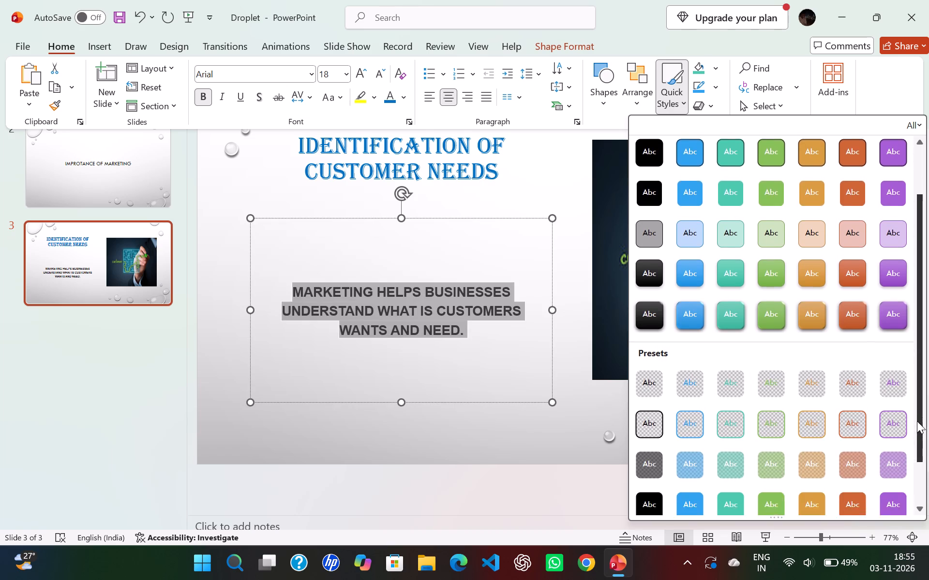
left_click_drag(917, 421, 913, 474)
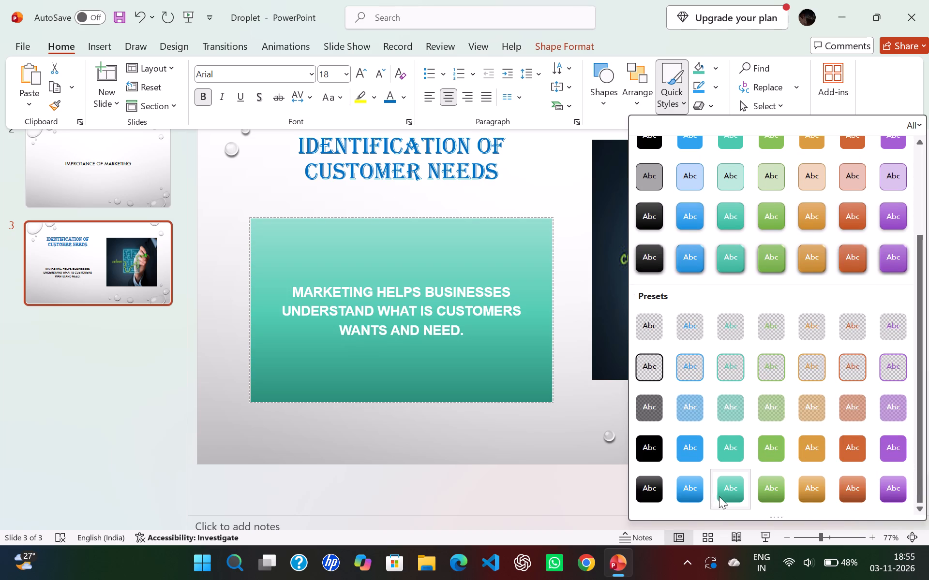
left_click(721, 493)
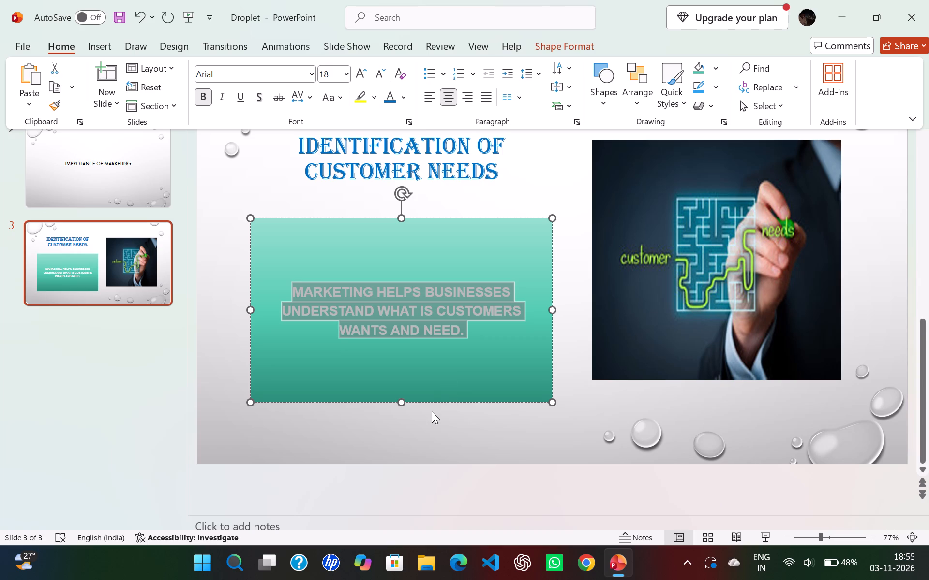
left_click(454, 376)
left_click(479, 451)
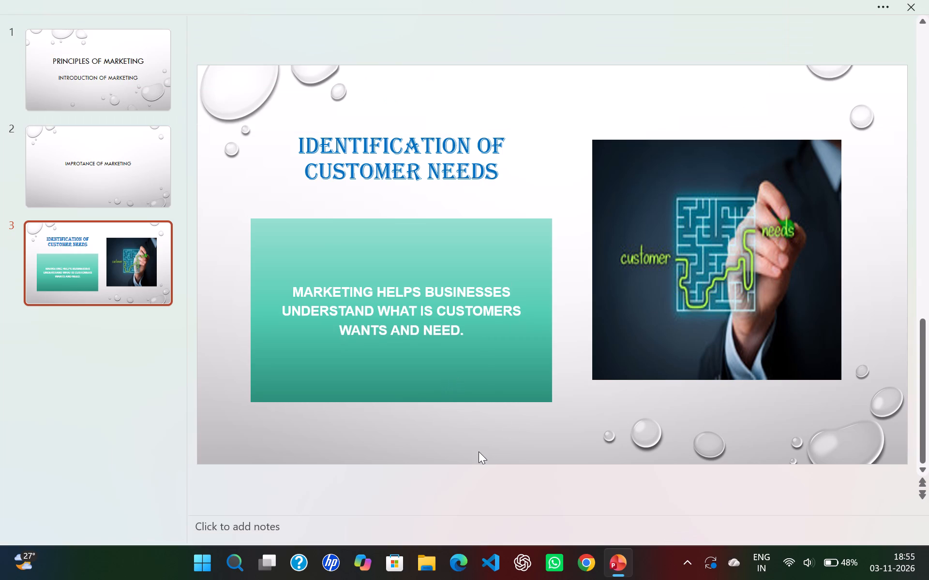
Move the teal body text box slightly up towards the third slide's title, keeping its horizontal alignment.
left_click_drag(507, 383, 506, 379)
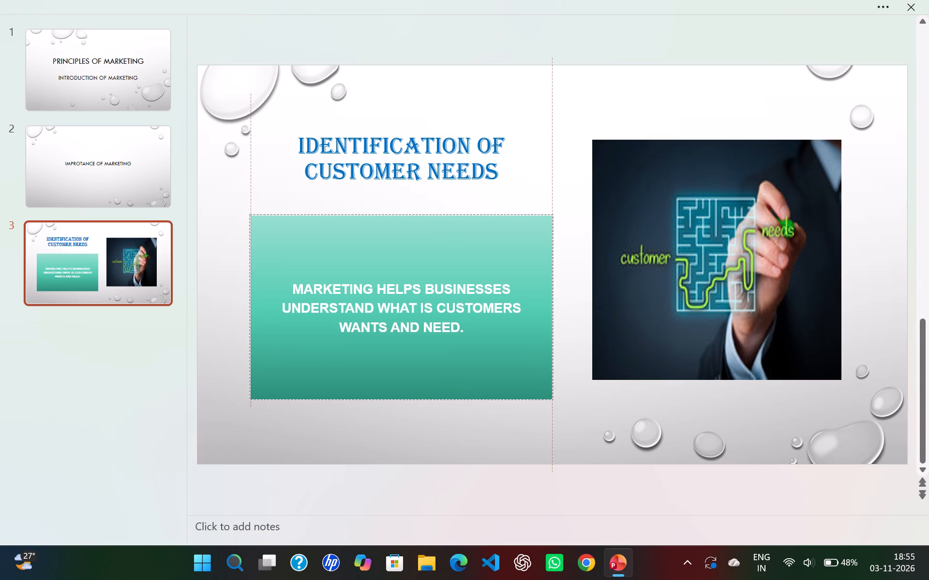
left_click_drag(506, 379, 506, 374)
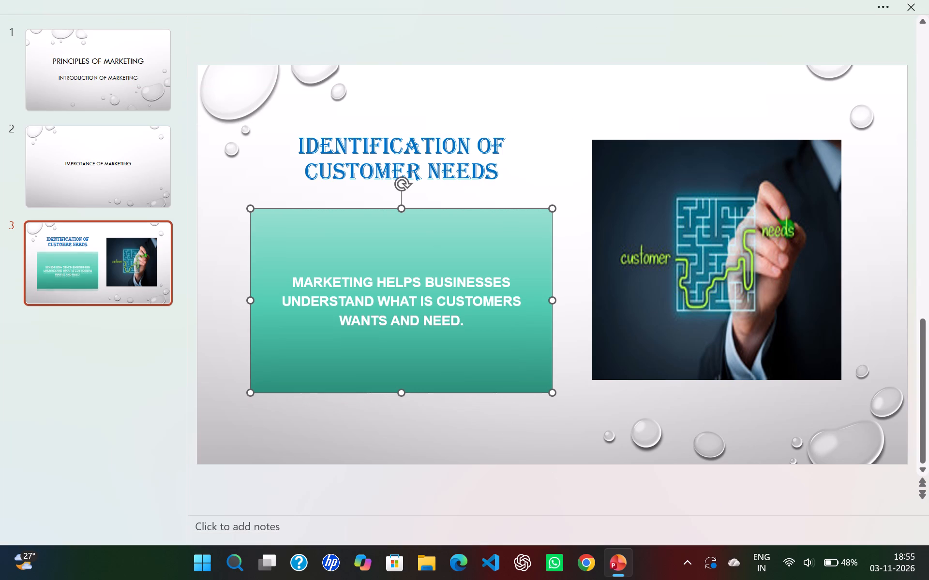
left_click(469, 335)
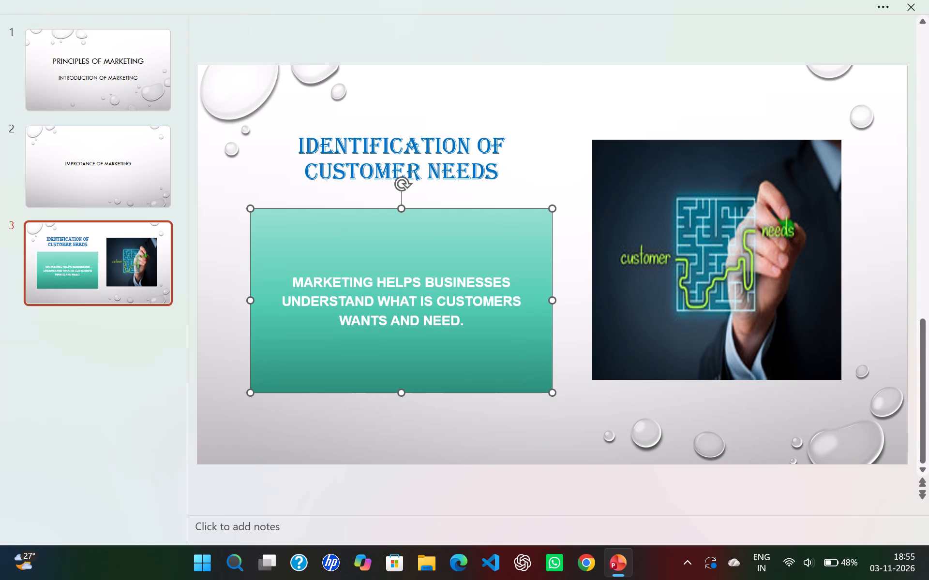
Replace the third slide's body placeholder style with the first transparent preset quick style with black text and no outline.
left_click(877, 0)
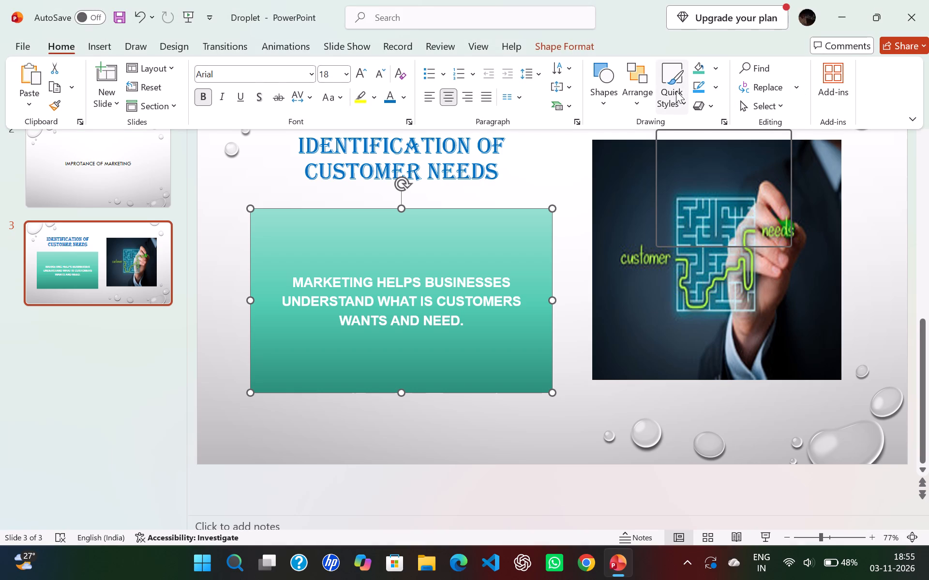
left_click(842, 84)
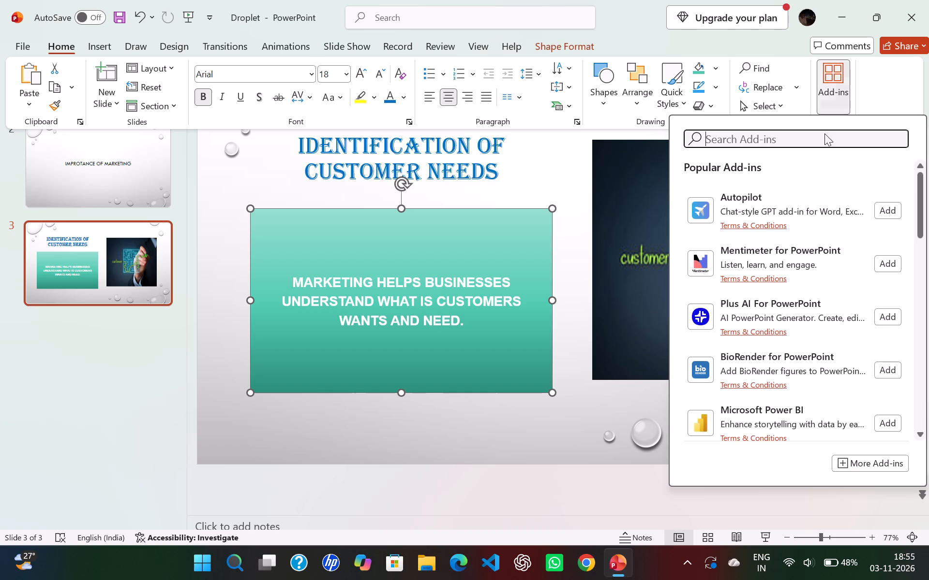
left_click(669, 72)
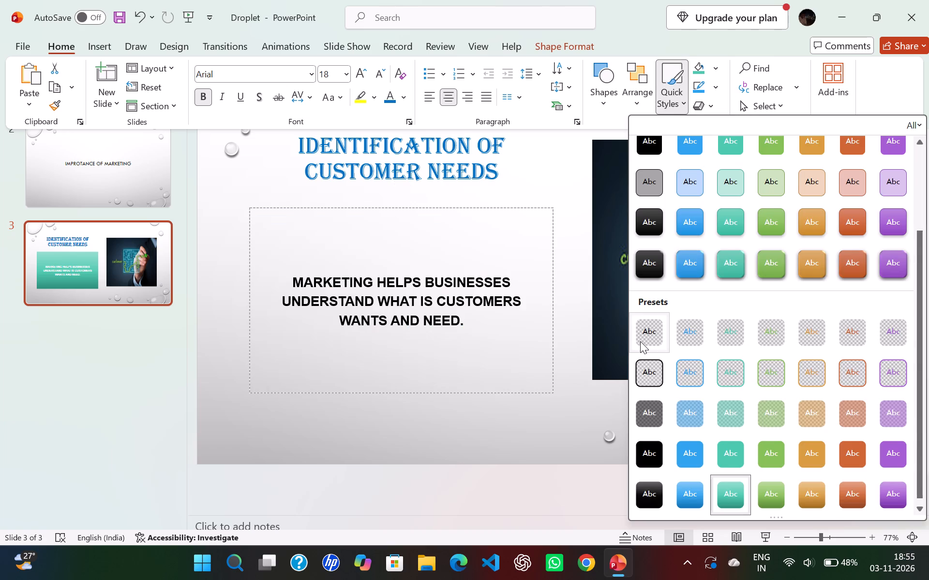
left_click(640, 341)
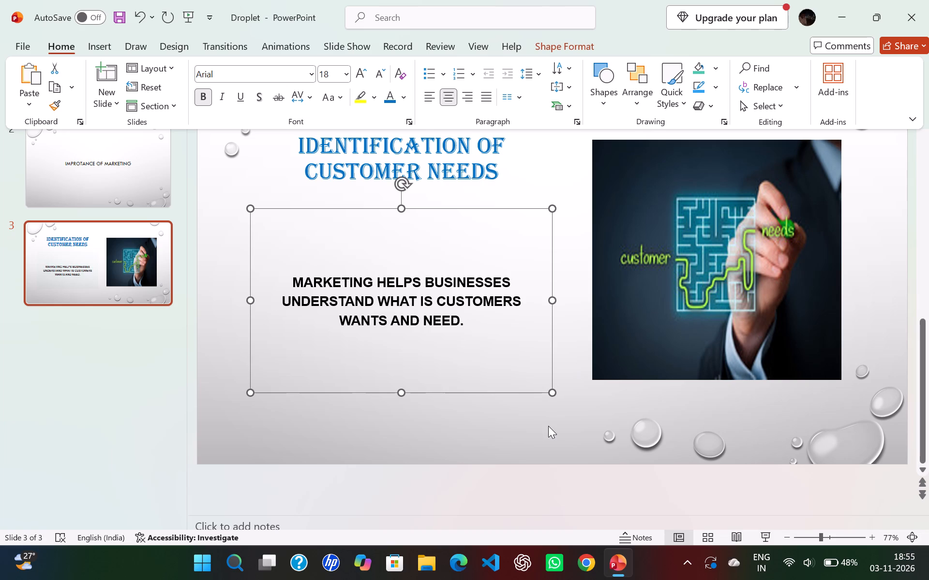
left_click(548, 426)
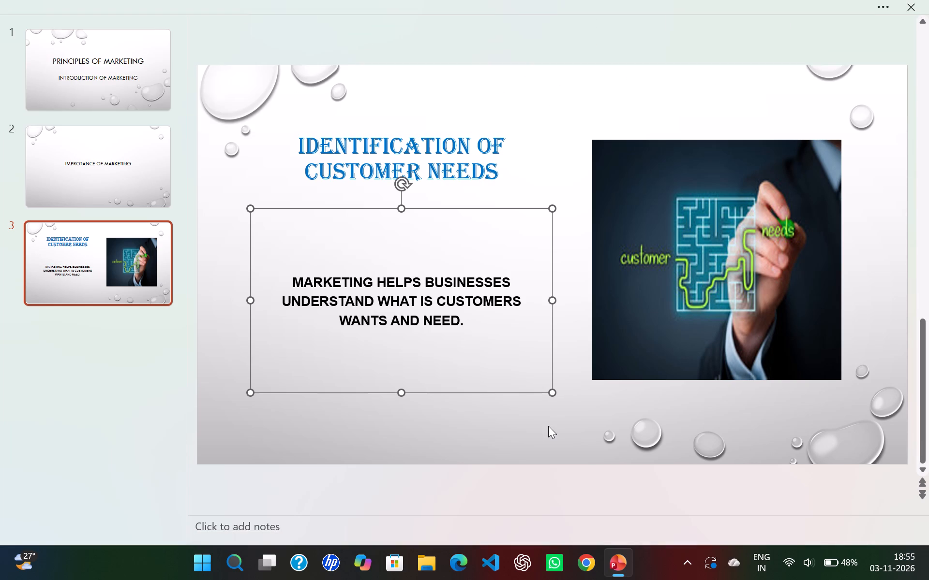
left_click(497, 456)
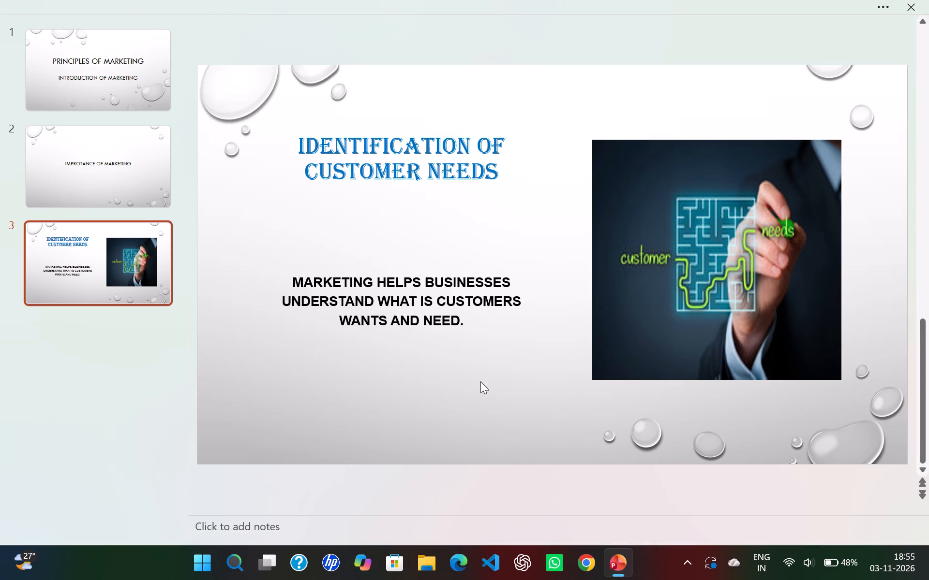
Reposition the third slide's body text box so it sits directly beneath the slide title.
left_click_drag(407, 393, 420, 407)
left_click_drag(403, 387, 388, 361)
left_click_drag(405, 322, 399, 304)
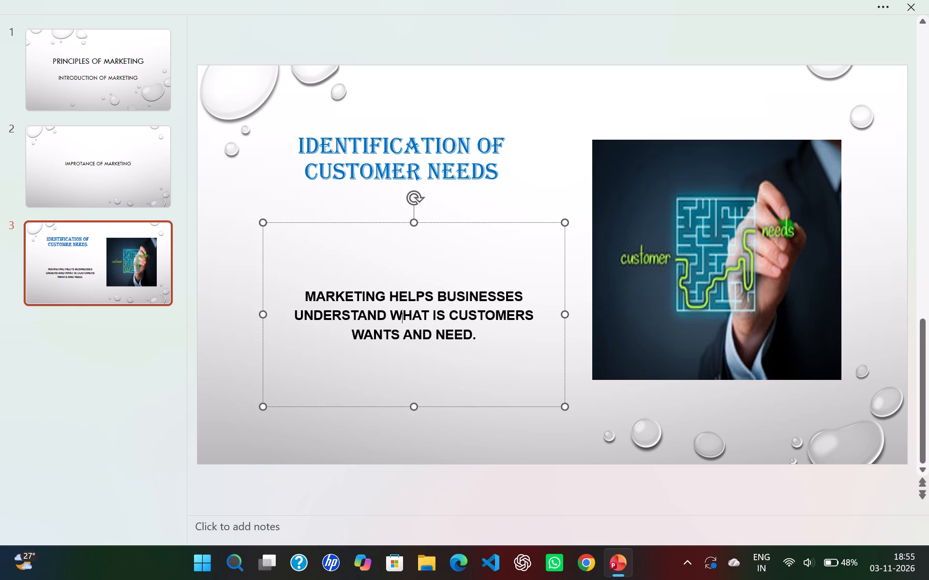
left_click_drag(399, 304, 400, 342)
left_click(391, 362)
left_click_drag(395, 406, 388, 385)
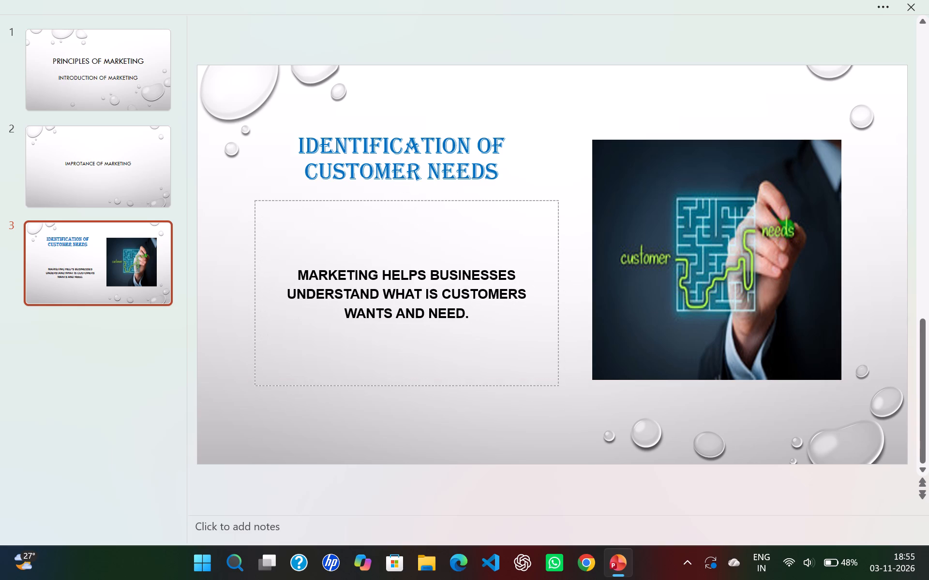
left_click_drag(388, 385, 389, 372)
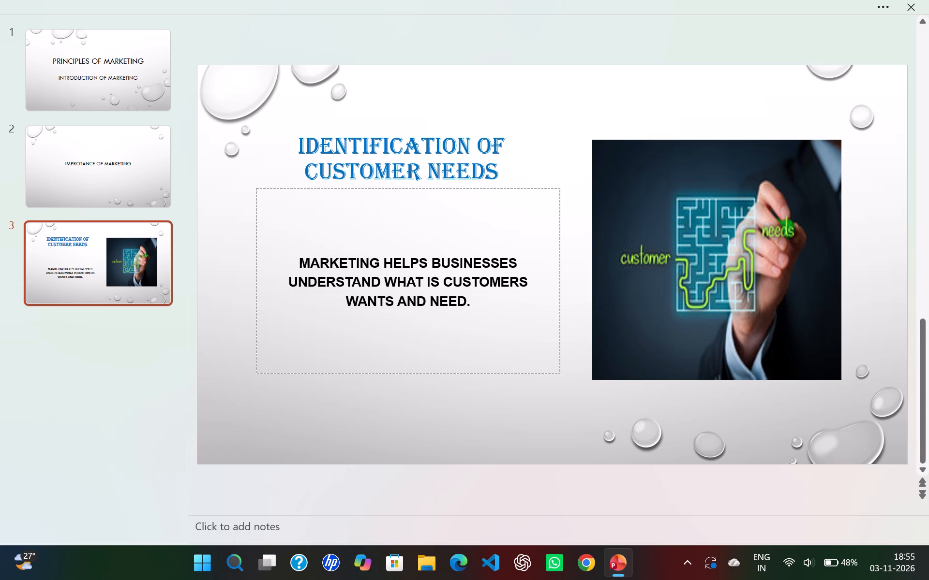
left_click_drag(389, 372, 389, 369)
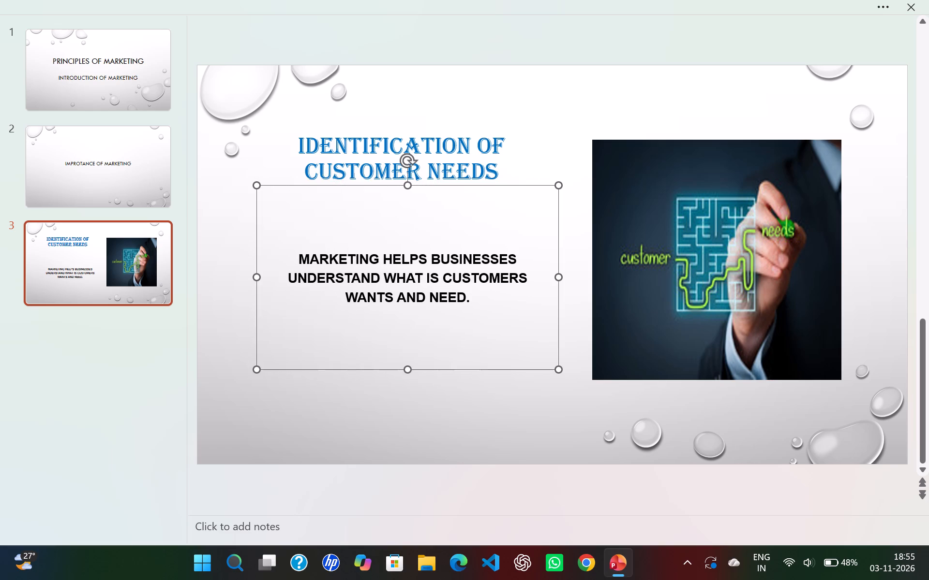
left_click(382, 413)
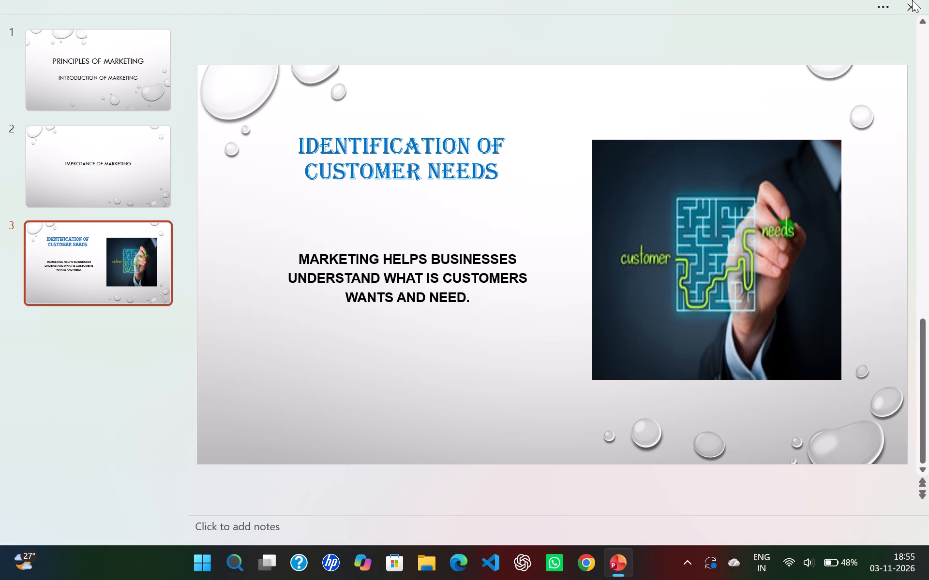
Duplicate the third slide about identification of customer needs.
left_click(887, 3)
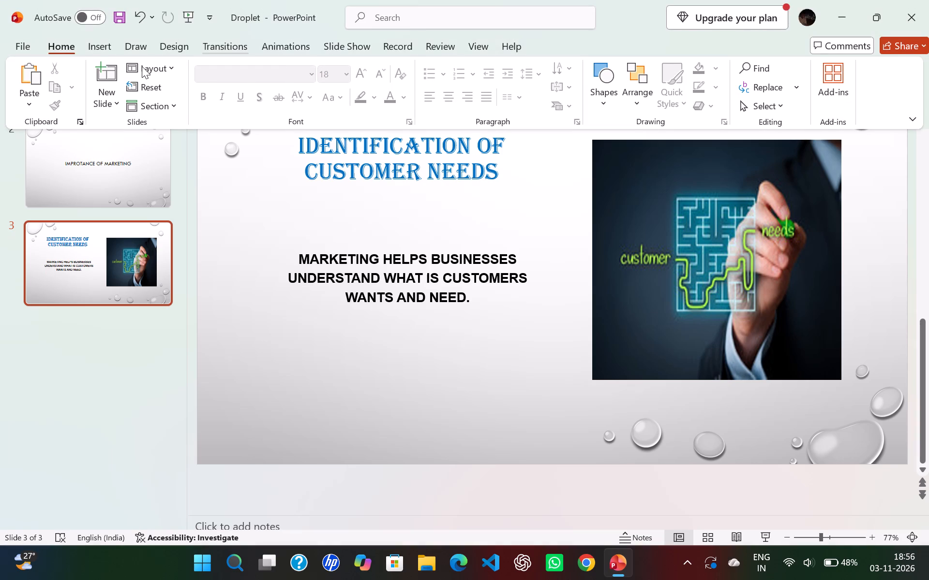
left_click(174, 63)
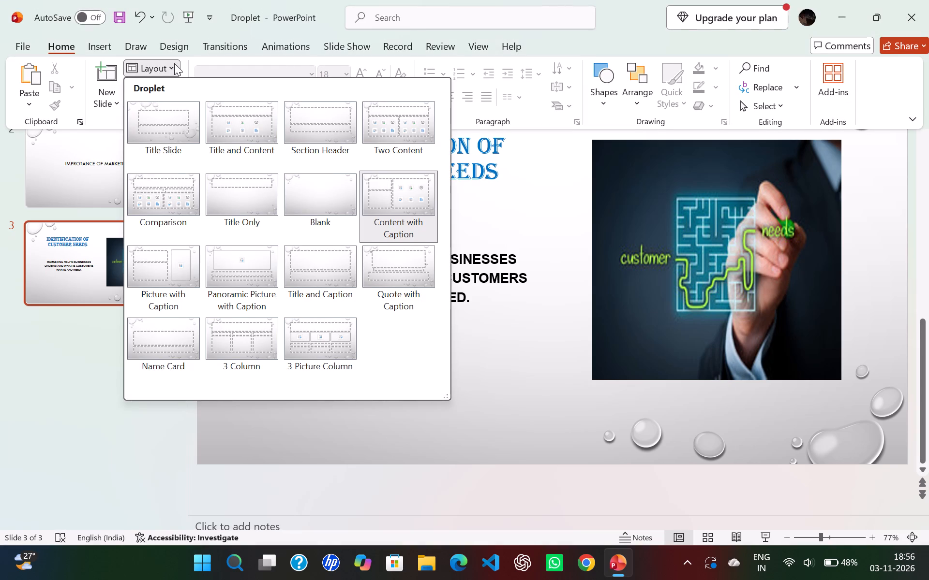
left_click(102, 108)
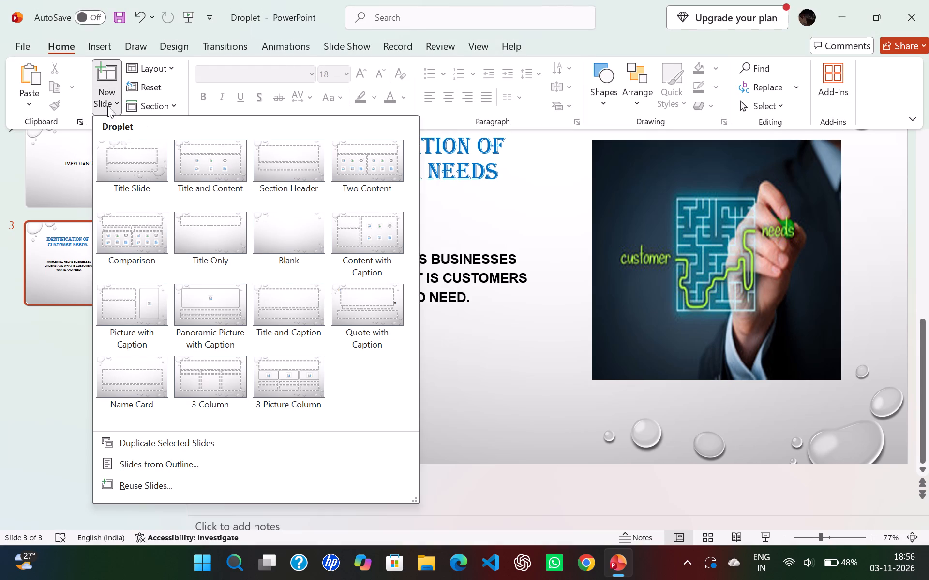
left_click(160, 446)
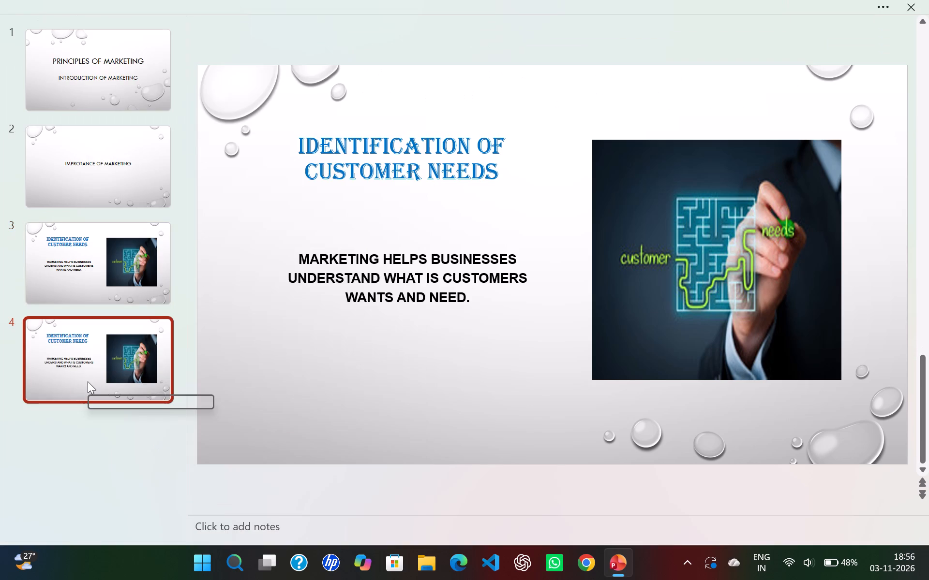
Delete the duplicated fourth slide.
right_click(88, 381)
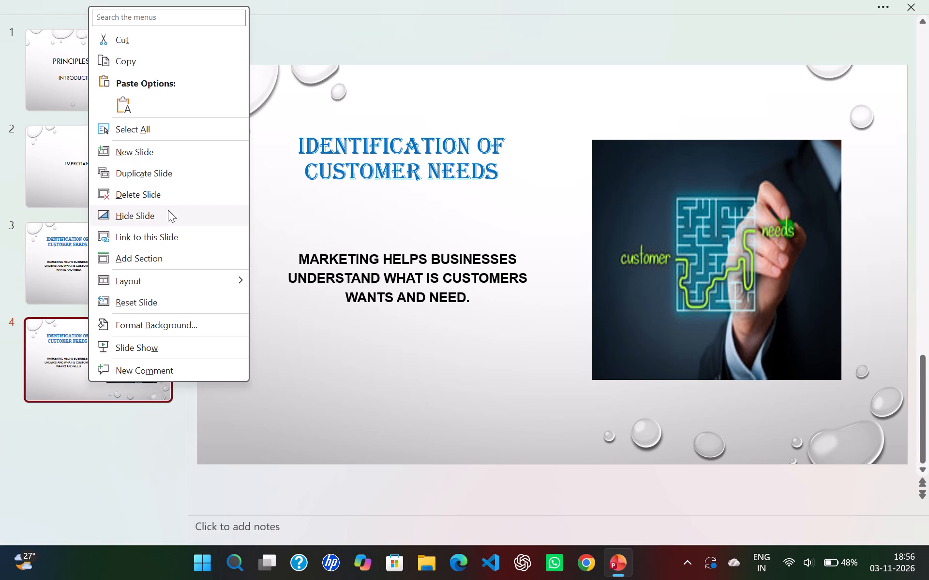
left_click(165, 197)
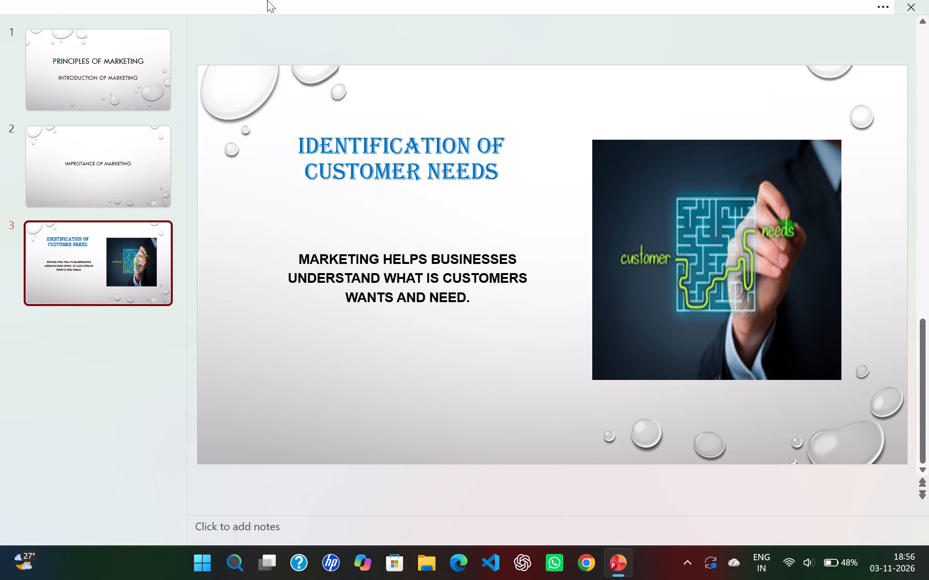
Reset the third slide's placeholders to the layout's default position, size and formatting.
left_click(872, 4)
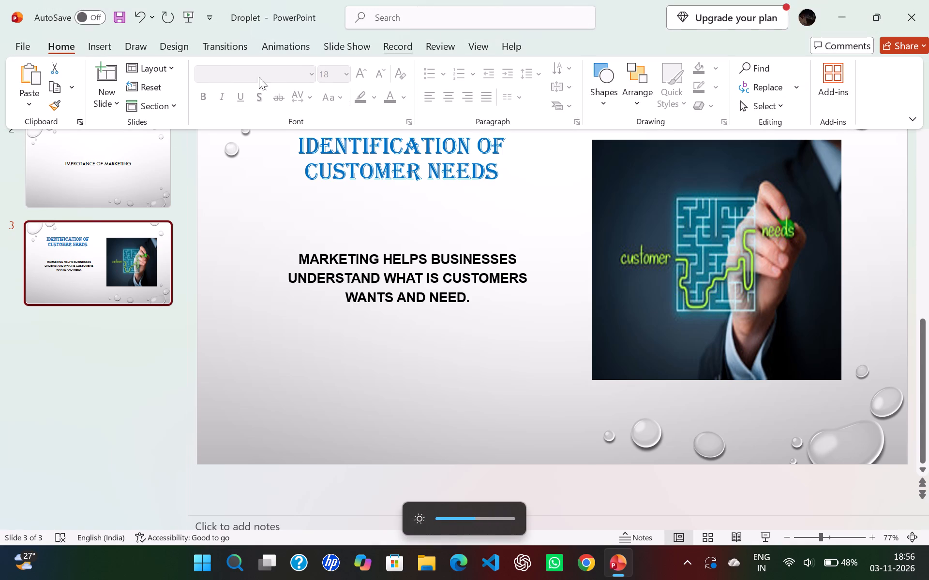
left_click(172, 107)
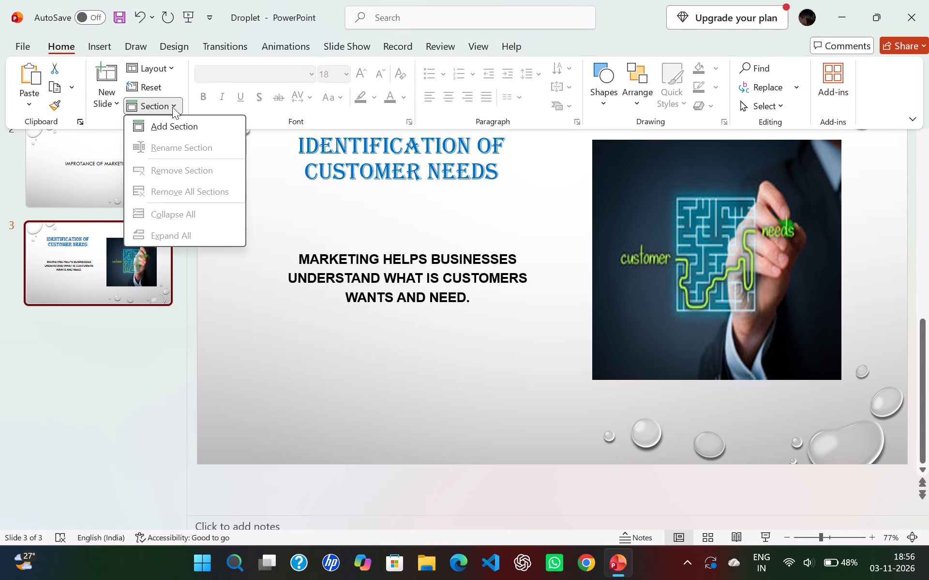
left_click(157, 86)
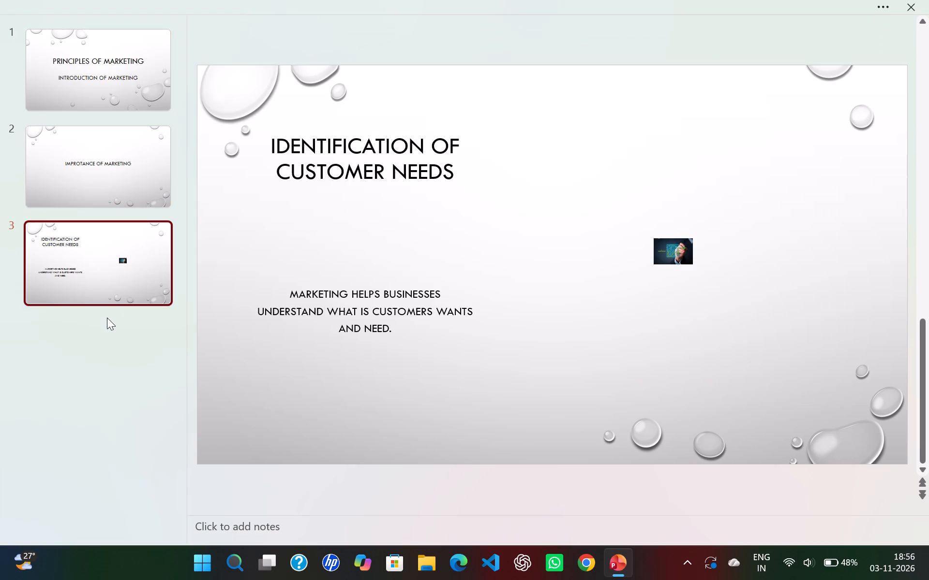
left_click(102, 344)
left_click(116, 284)
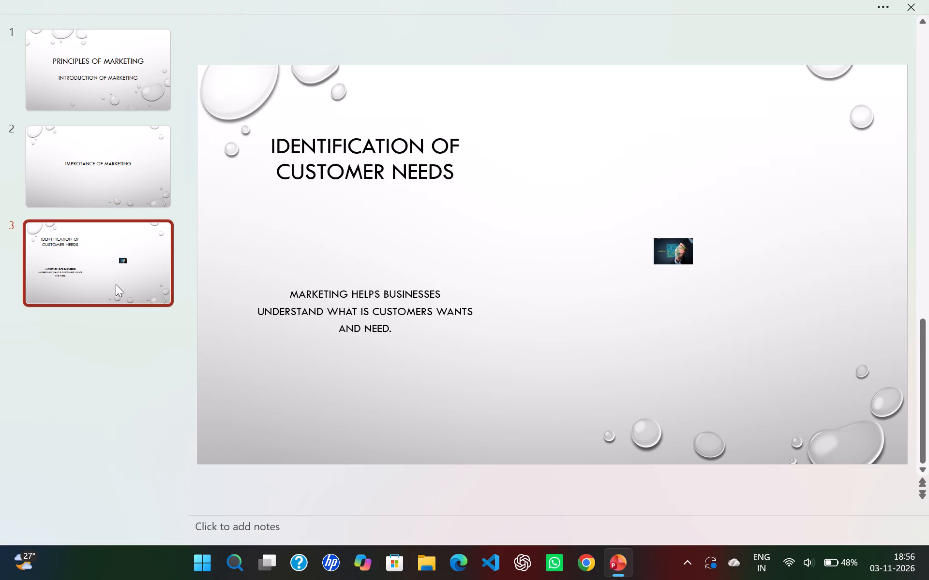
Enlarge the customer needs picture on the third slide in height and width to fill the space beside the title and body text.
left_click(272, 327)
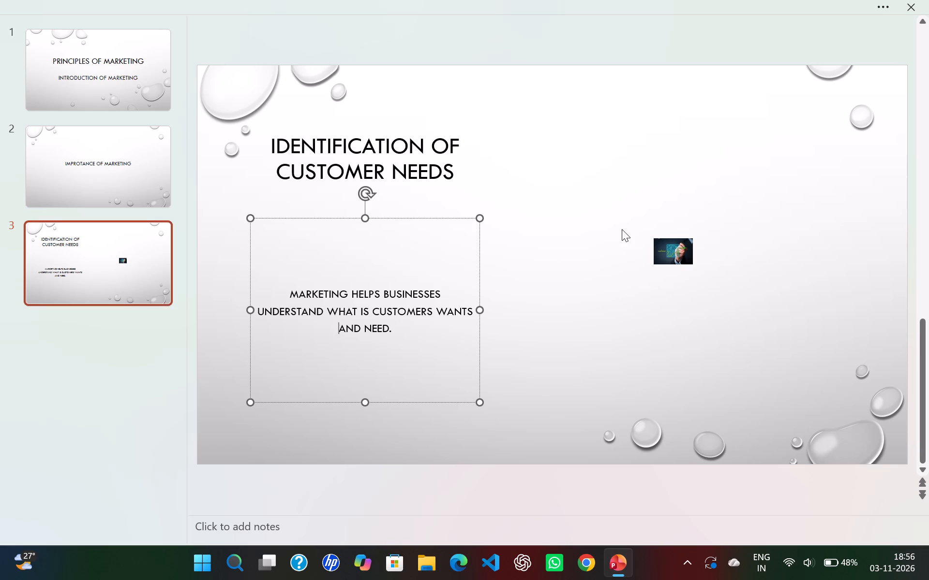
left_click(674, 257)
left_click_drag(674, 265, 676, 276)
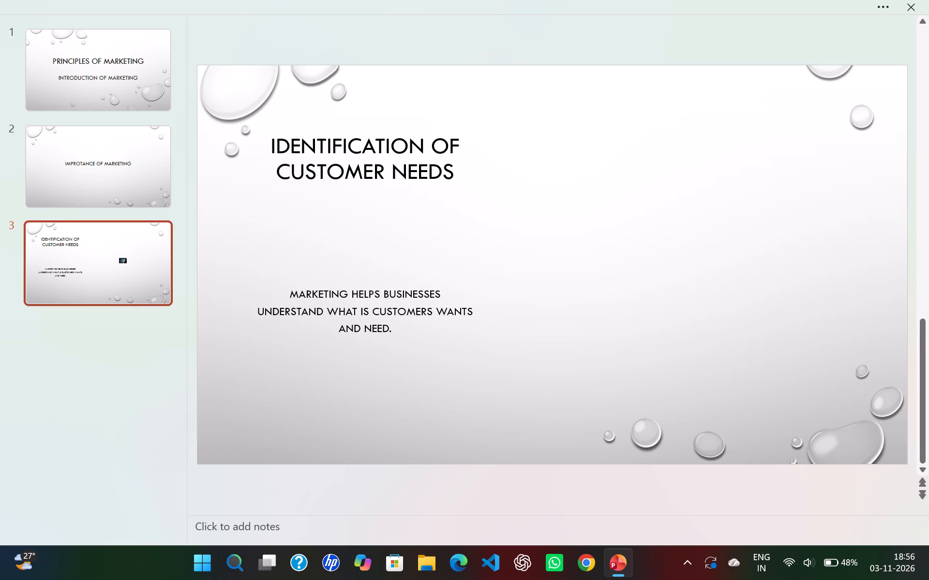
left_click_drag(676, 276, 674, 395)
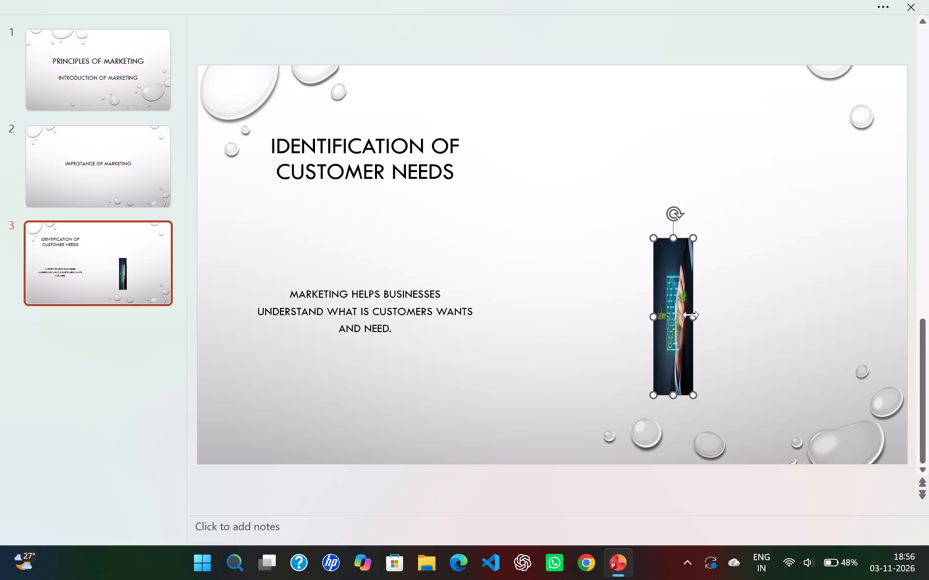
left_click_drag(691, 315, 825, 302)
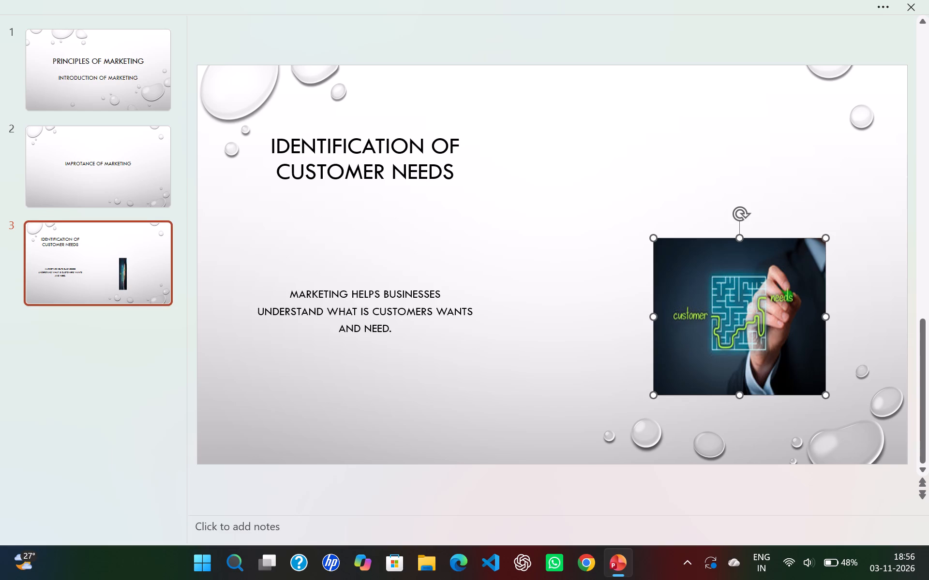
left_click_drag(740, 235, 727, 99)
left_click_drag(650, 247, 624, 246)
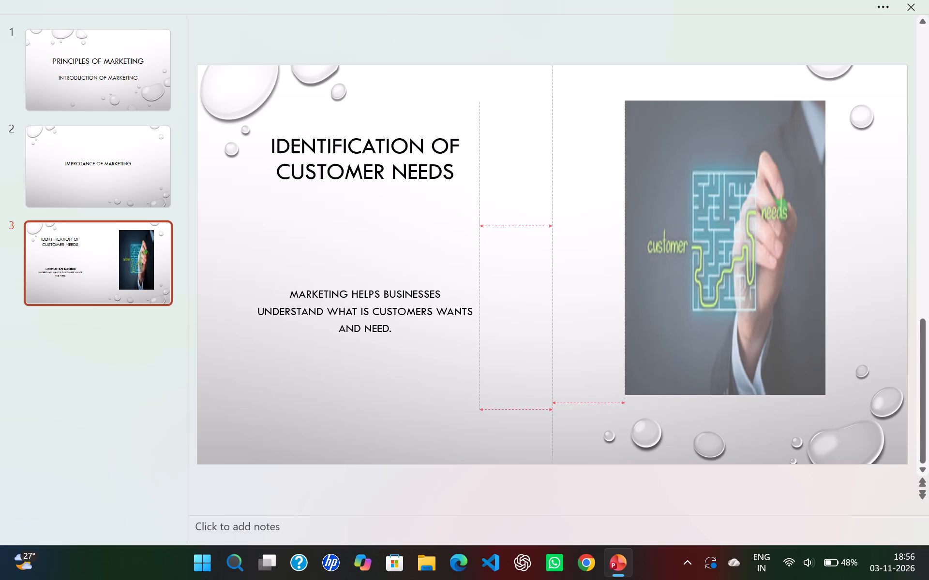
left_click_drag(624, 246, 590, 248)
left_click_drag(657, 247, 690, 247)
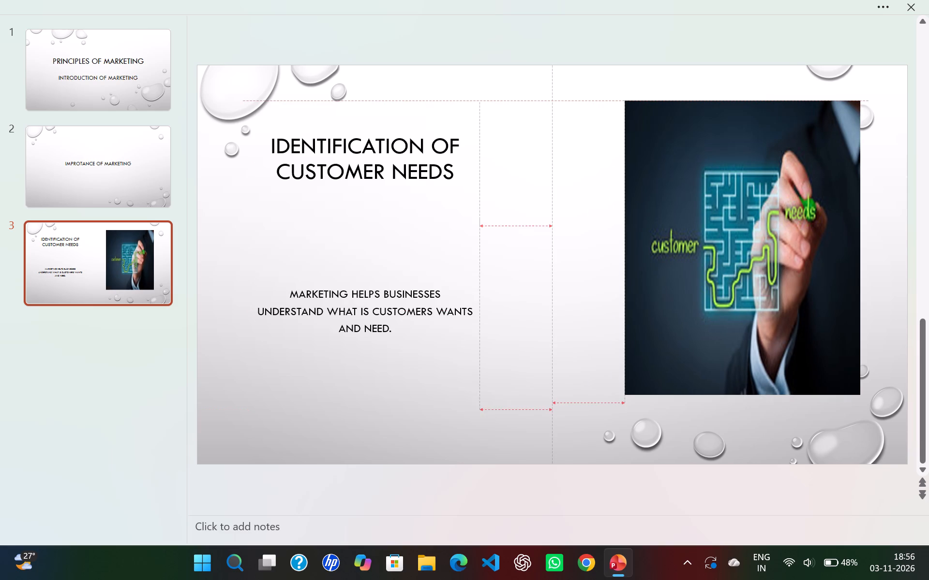
left_click_drag(690, 247, 691, 248)
left_click_drag(624, 249, 611, 249)
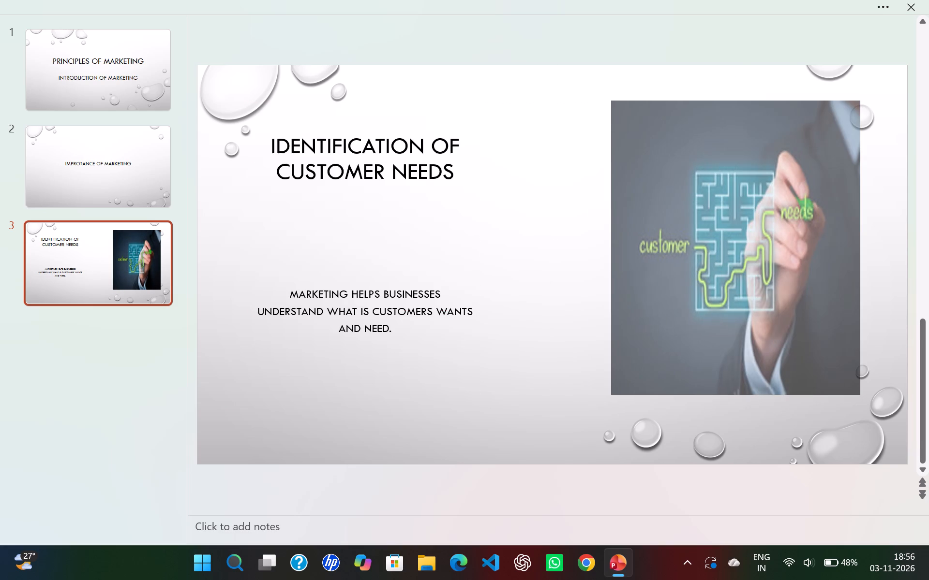
left_click_drag(611, 249, 596, 253)
Format the third slide's whole body sentence in bold at font size 24.
left_click(414, 296)
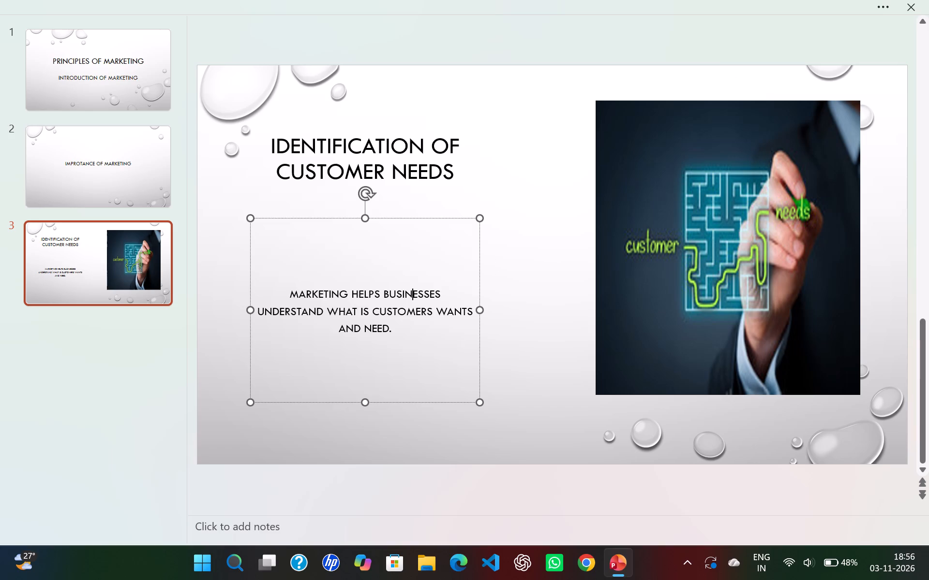
left_click(330, 305)
left_click_drag(405, 323, 306, 338)
left_click_drag(306, 338, 255, 265)
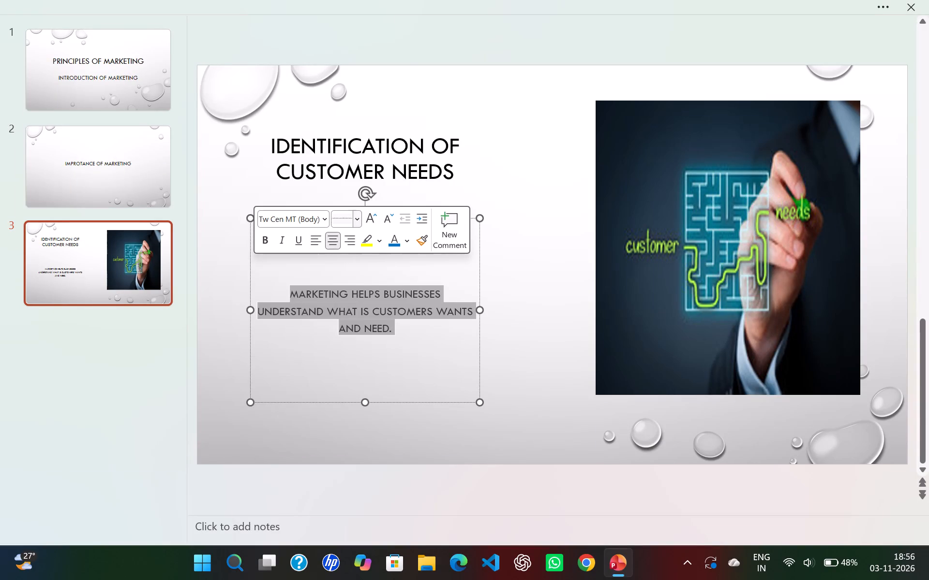
left_click(358, 219)
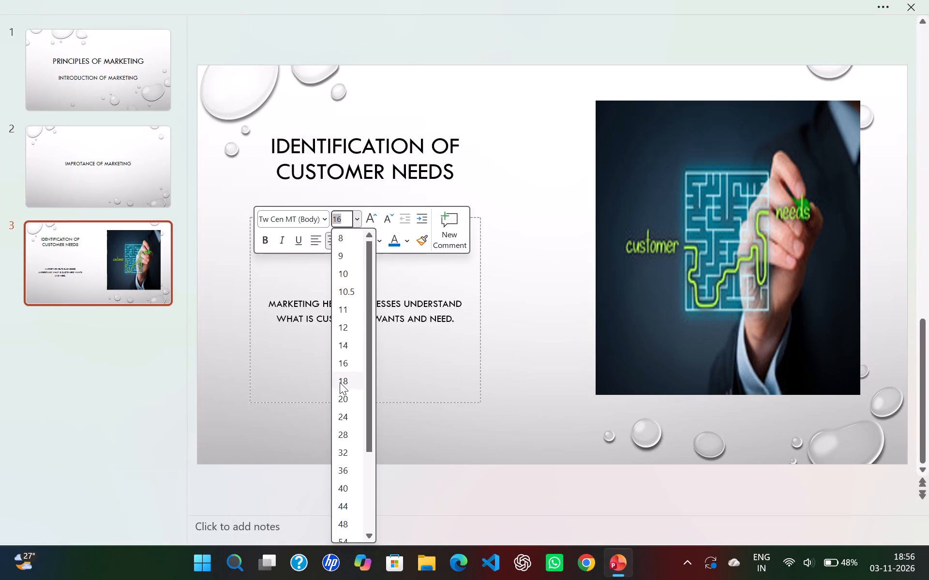
left_click(340, 417)
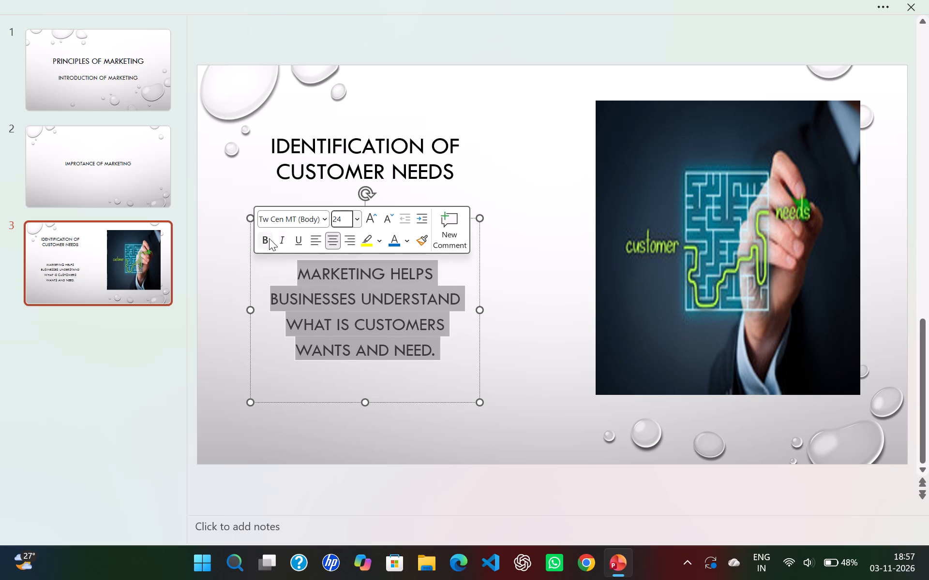
left_click(267, 238)
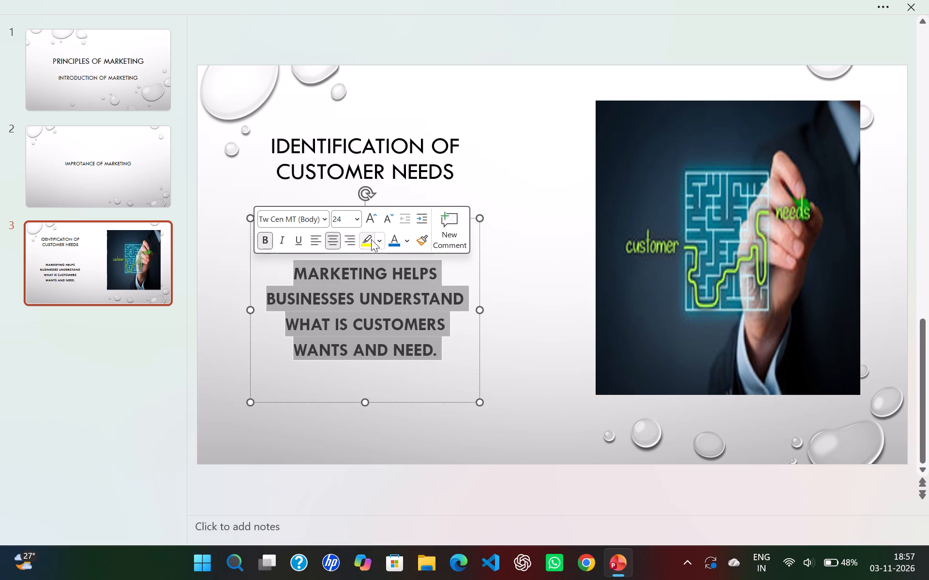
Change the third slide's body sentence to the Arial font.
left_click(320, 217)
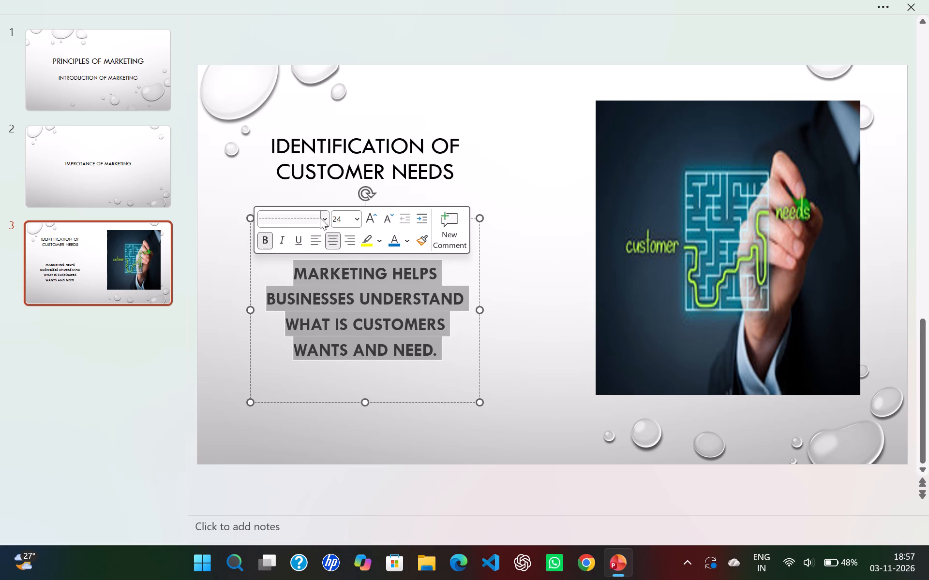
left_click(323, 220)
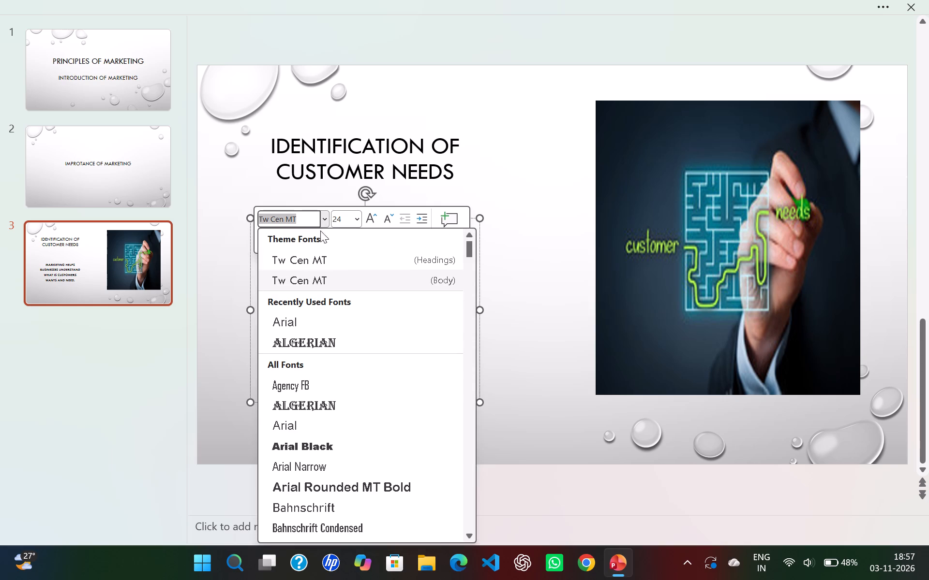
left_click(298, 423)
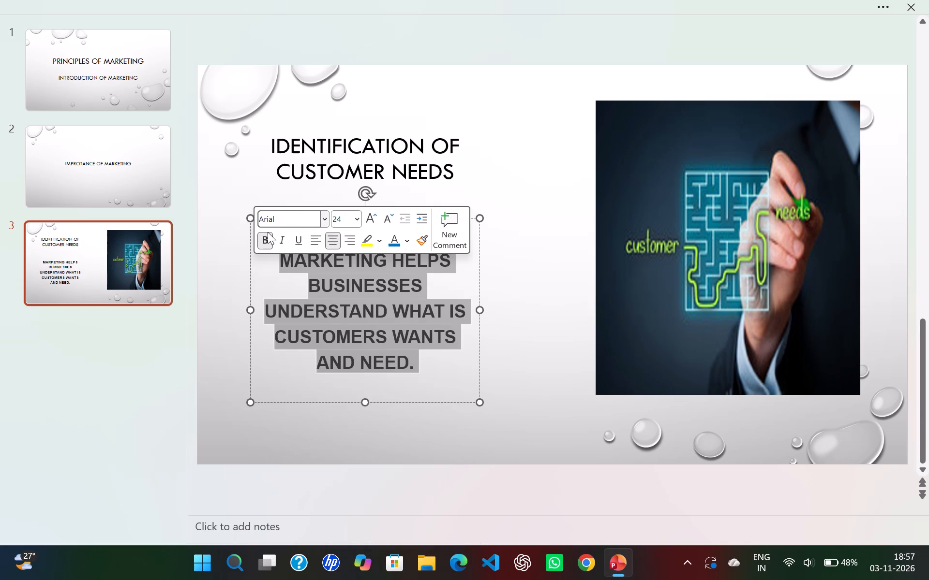
Remove bold from the third slide's body sentence and colour it with the darkest near-black theme shade.
left_click(268, 232)
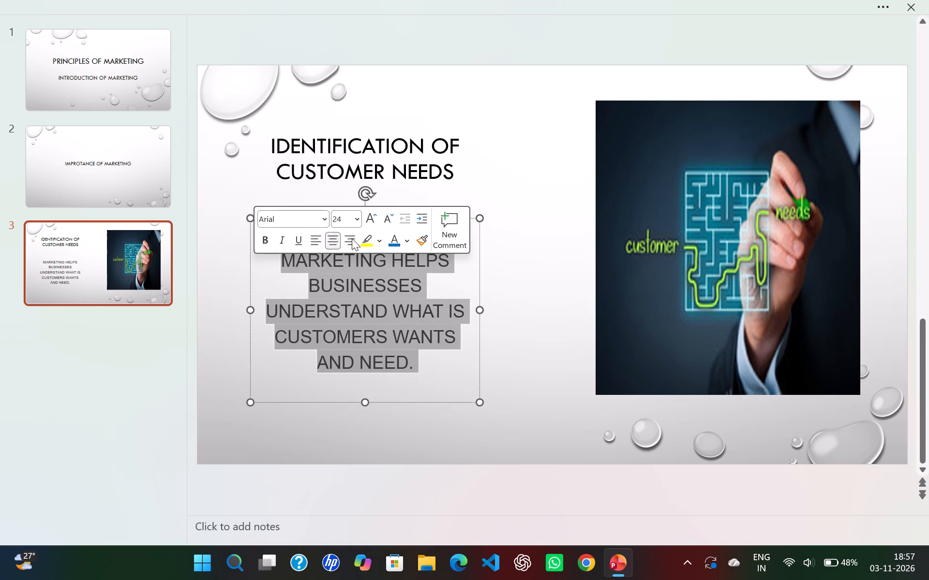
left_click(405, 239)
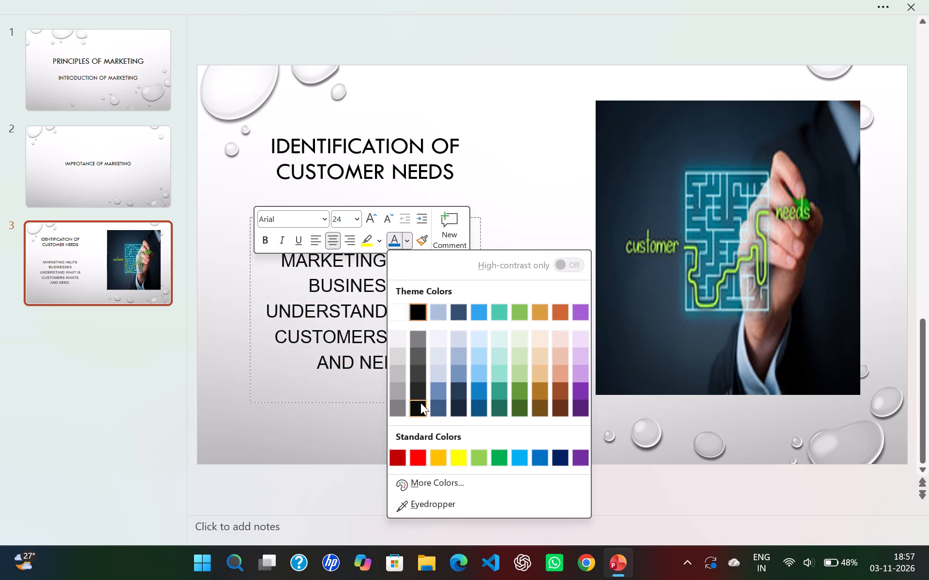
left_click(418, 403)
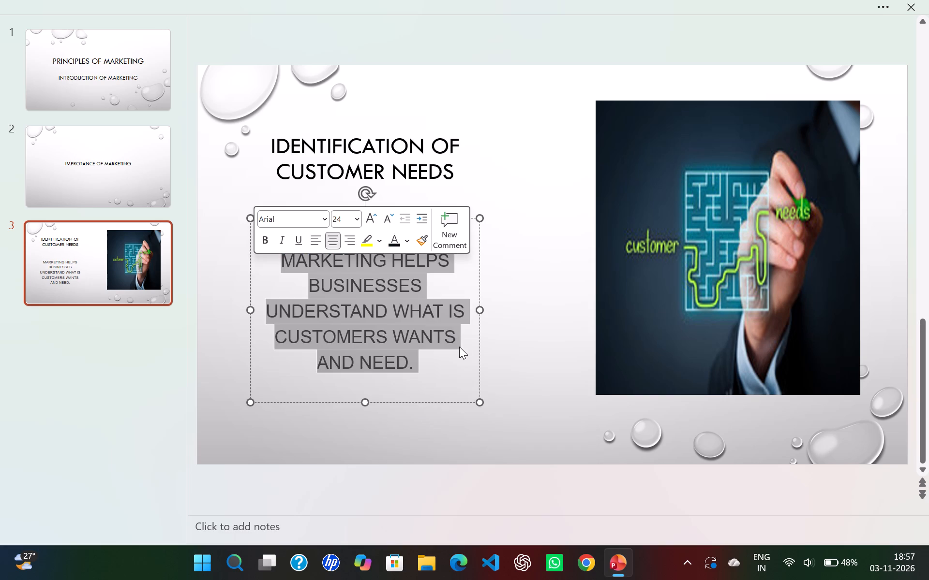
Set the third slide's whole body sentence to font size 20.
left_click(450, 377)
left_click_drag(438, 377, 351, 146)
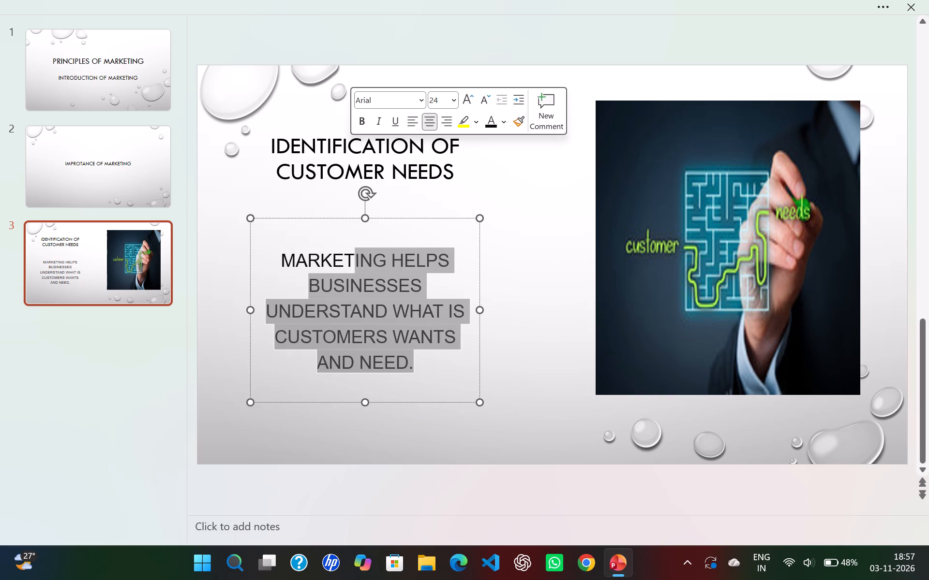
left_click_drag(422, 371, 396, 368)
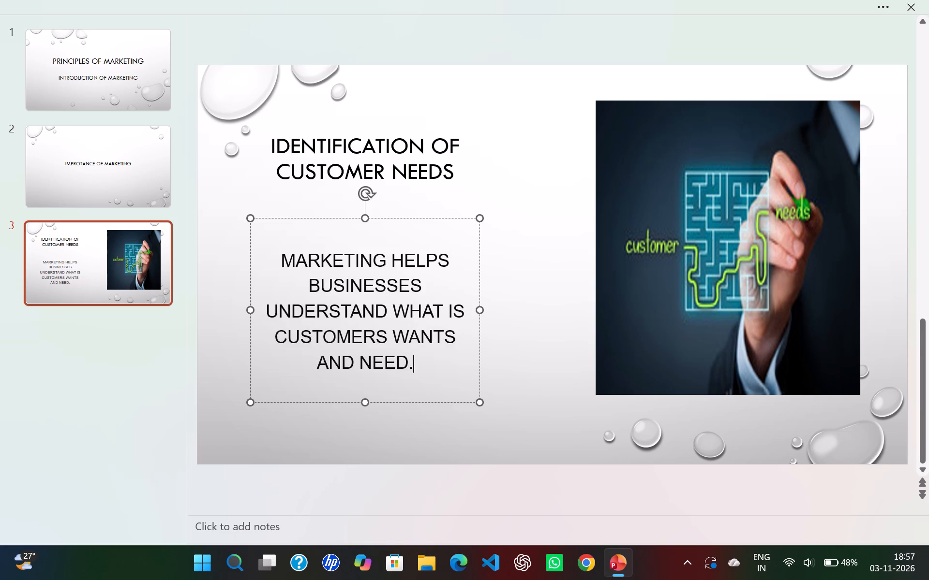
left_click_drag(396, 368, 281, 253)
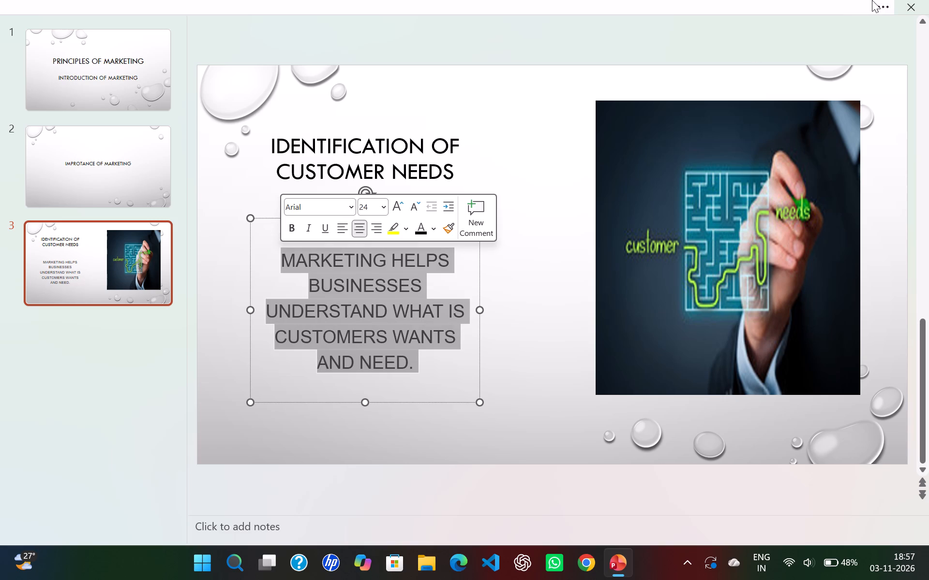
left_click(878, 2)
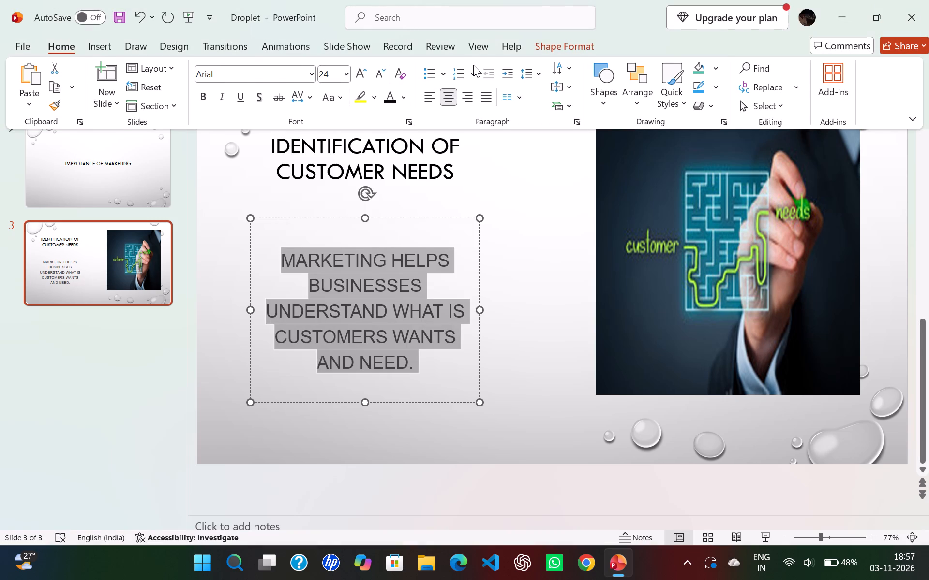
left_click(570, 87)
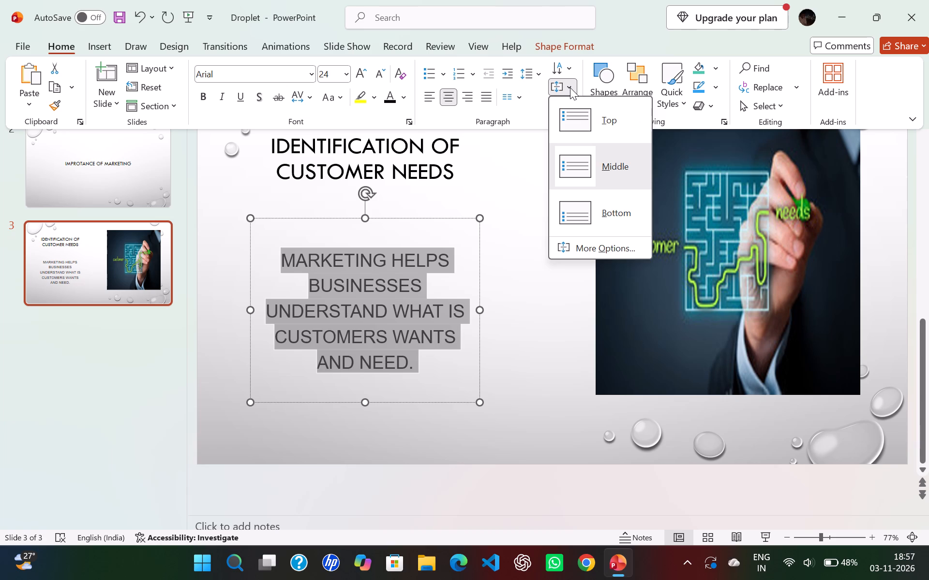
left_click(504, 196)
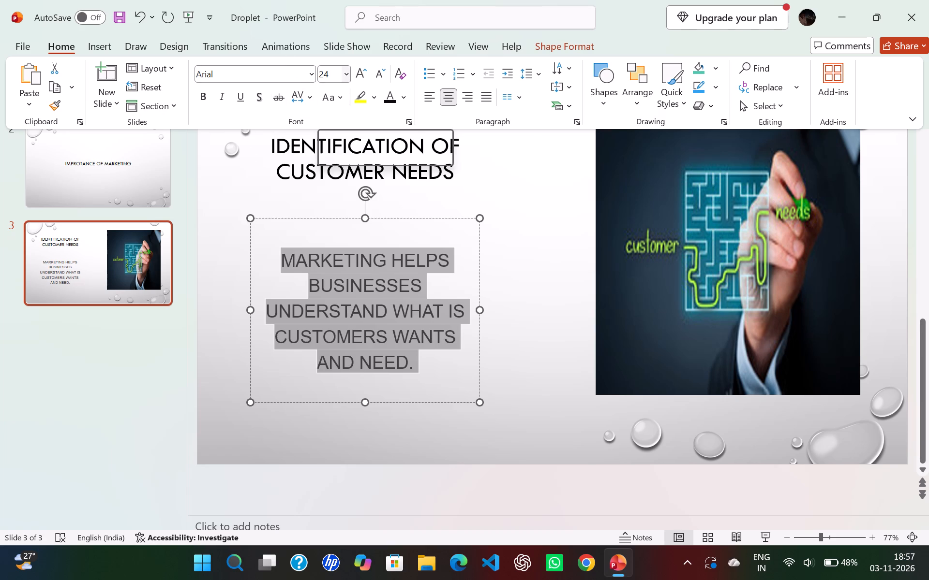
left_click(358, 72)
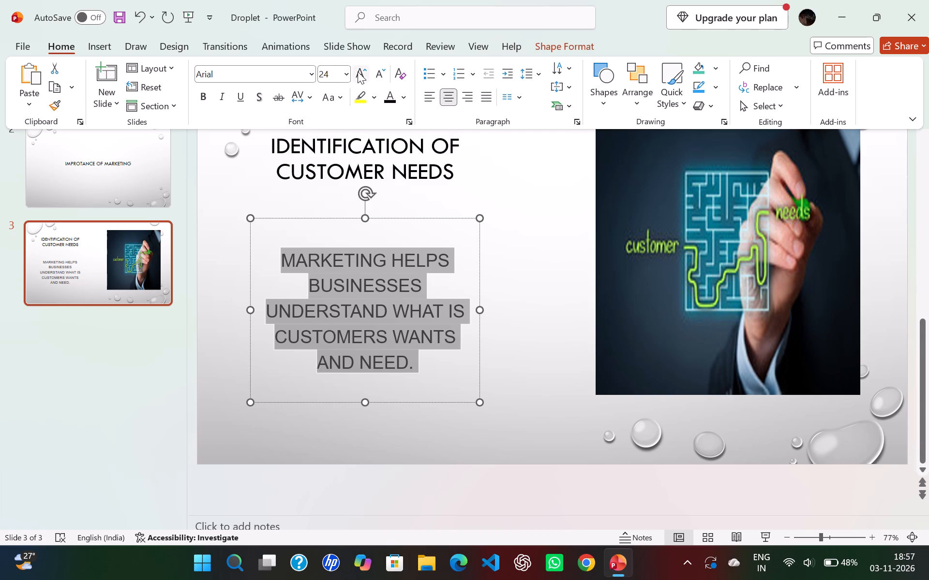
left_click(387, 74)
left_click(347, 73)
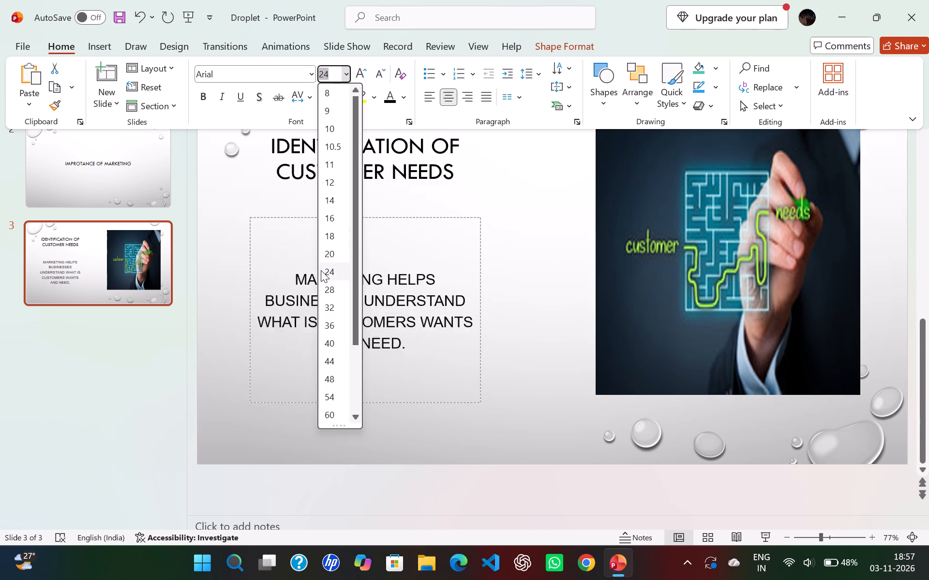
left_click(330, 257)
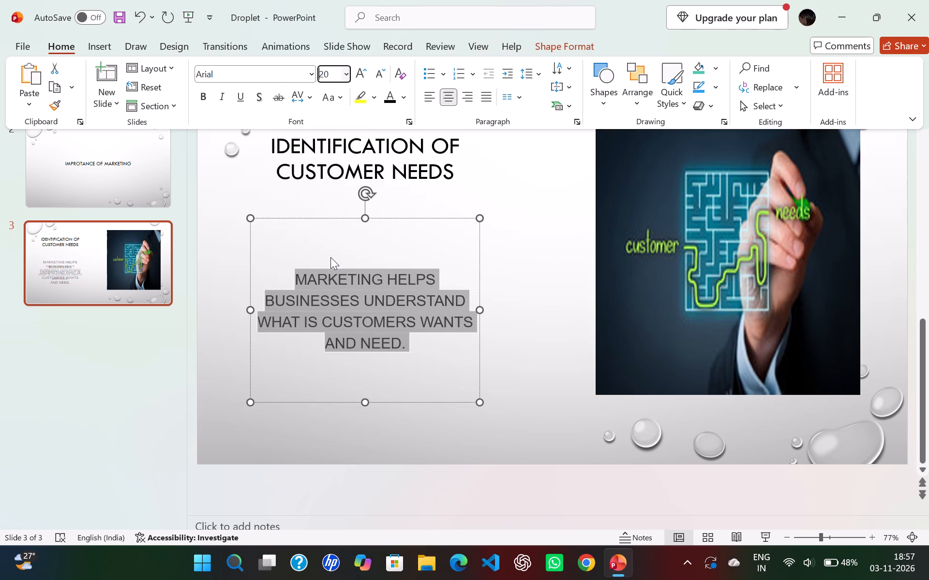
Change the third slide's body sentence to the Bodoni MT font.
left_click(313, 76)
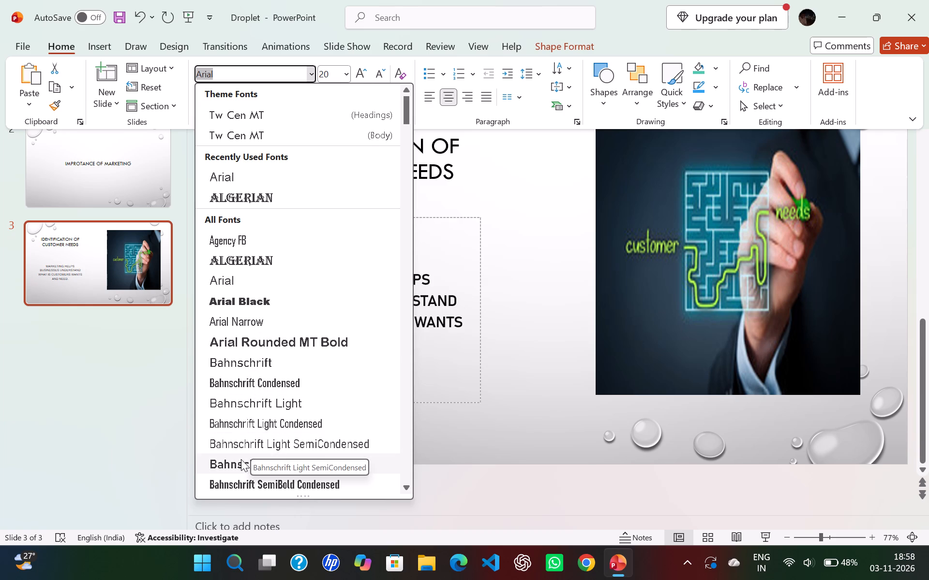
scroll(239, 462, "down", 2)
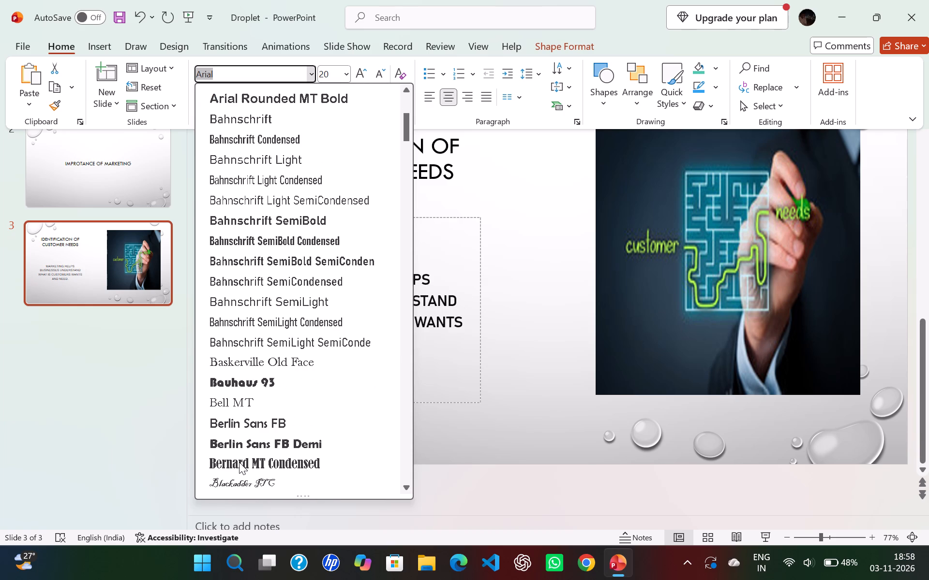
scroll(239, 462, "down", 2)
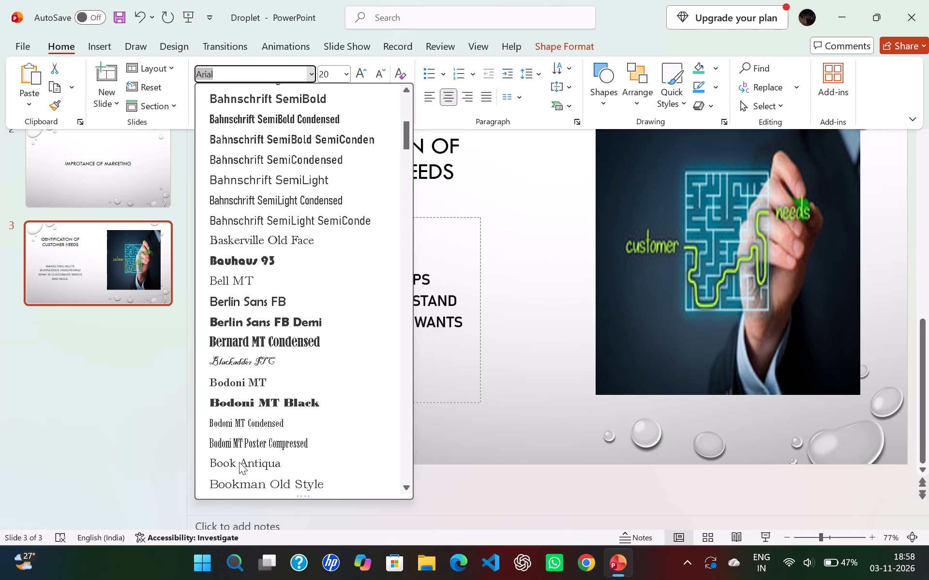
left_click(248, 375)
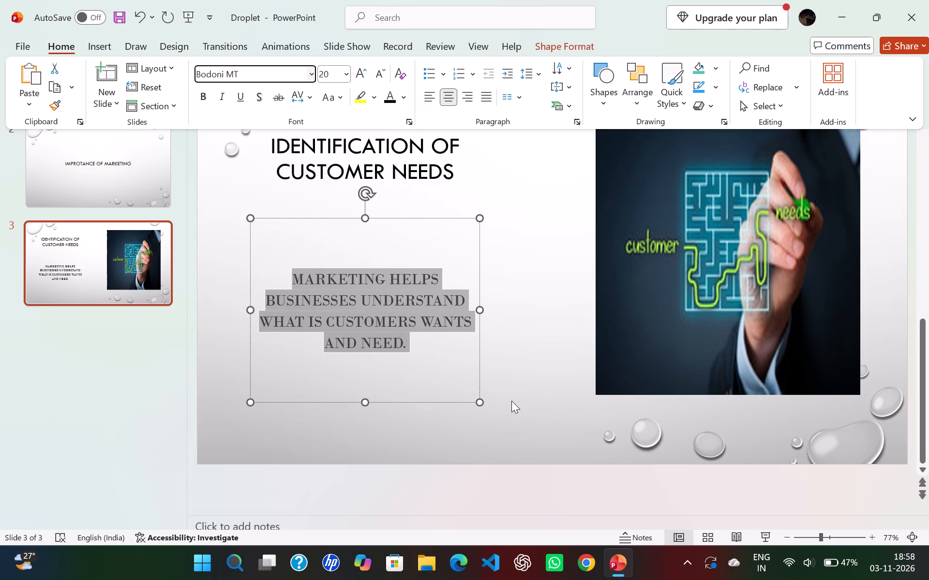
left_click(511, 401)
left_click(509, 355)
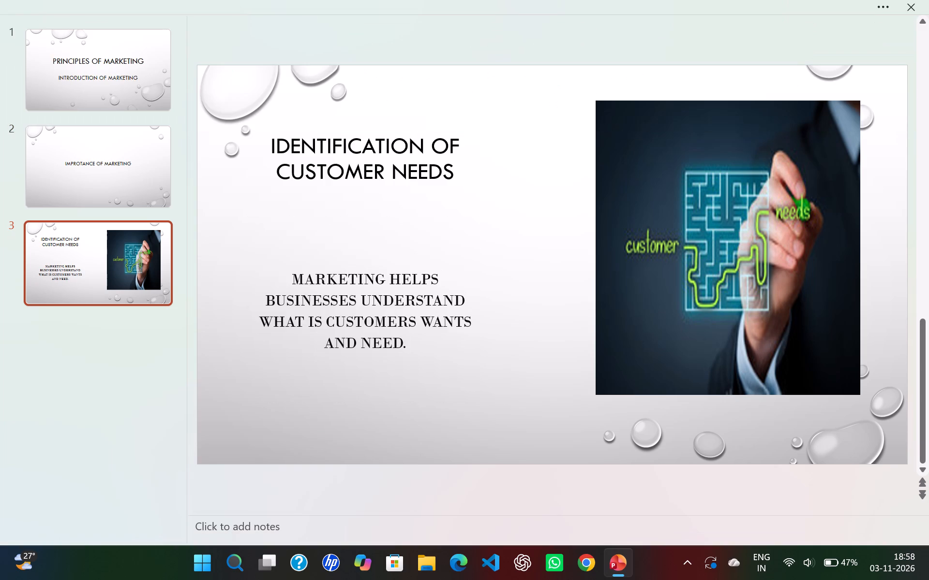
Set the third slide's body sentence, excluding its final full stop, to font size 24.
left_click_drag(379, 321, 404, 329)
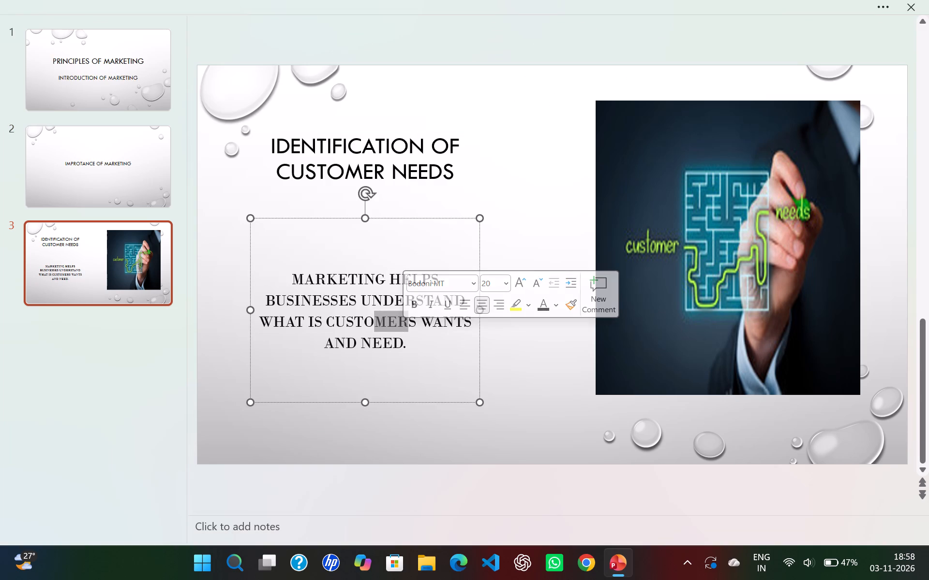
left_click_drag(402, 346, 306, 261)
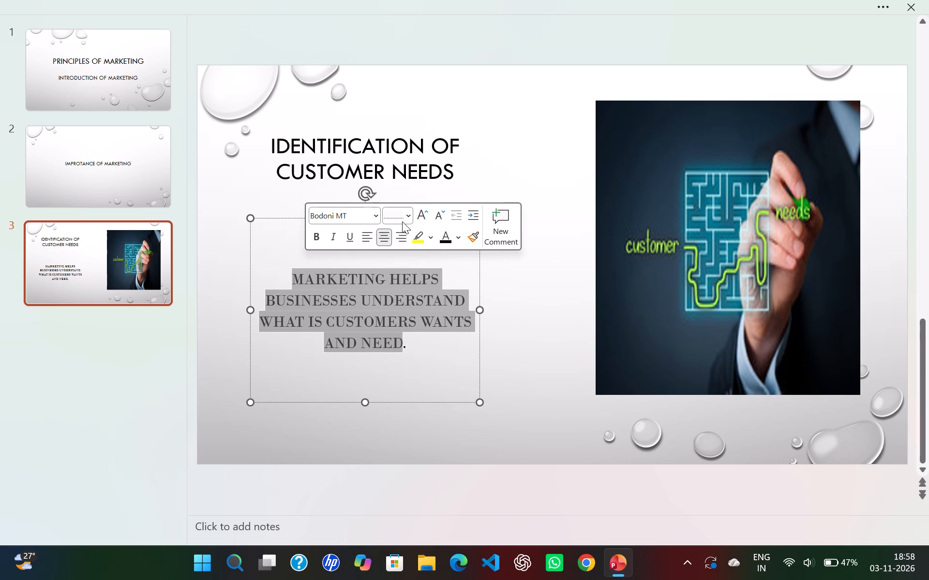
left_click(408, 216)
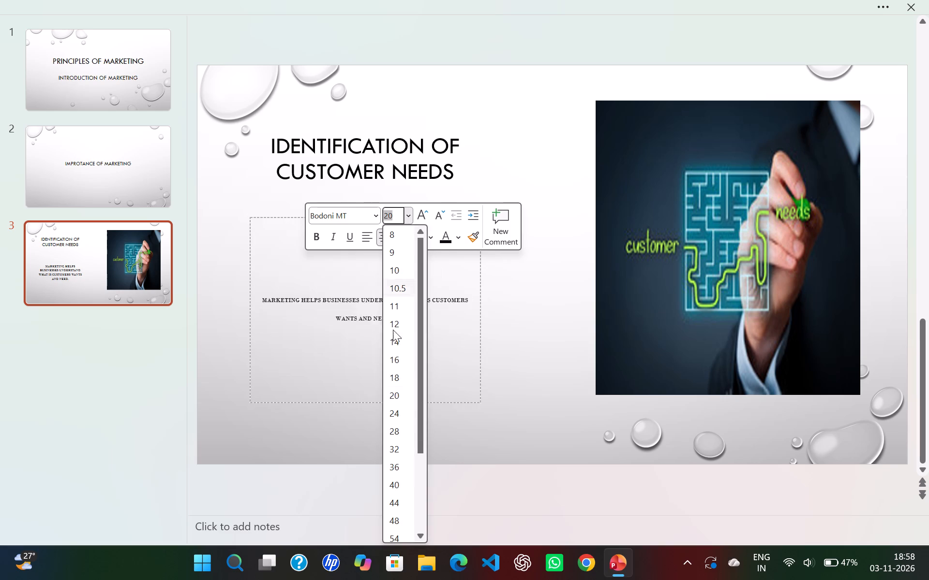
left_click(394, 414)
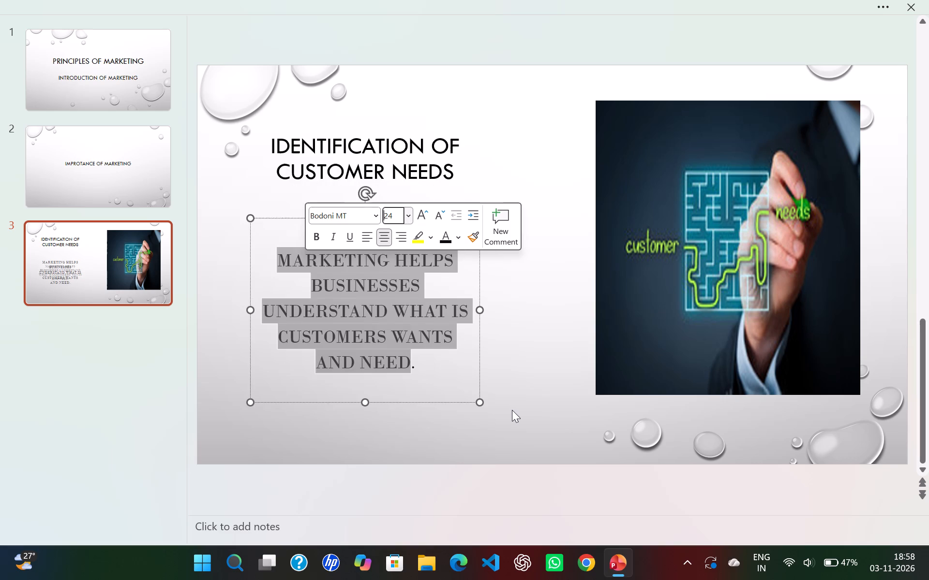
left_click(516, 410)
Move the third slide's body text box slightly upward, closer to the title.
left_click(402, 345)
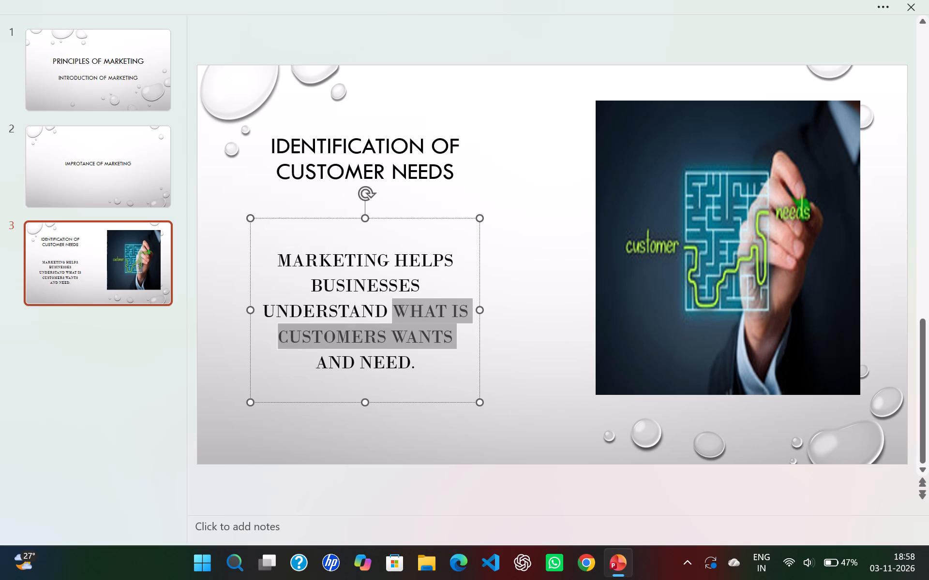
left_click_drag(388, 401, 395, 377)
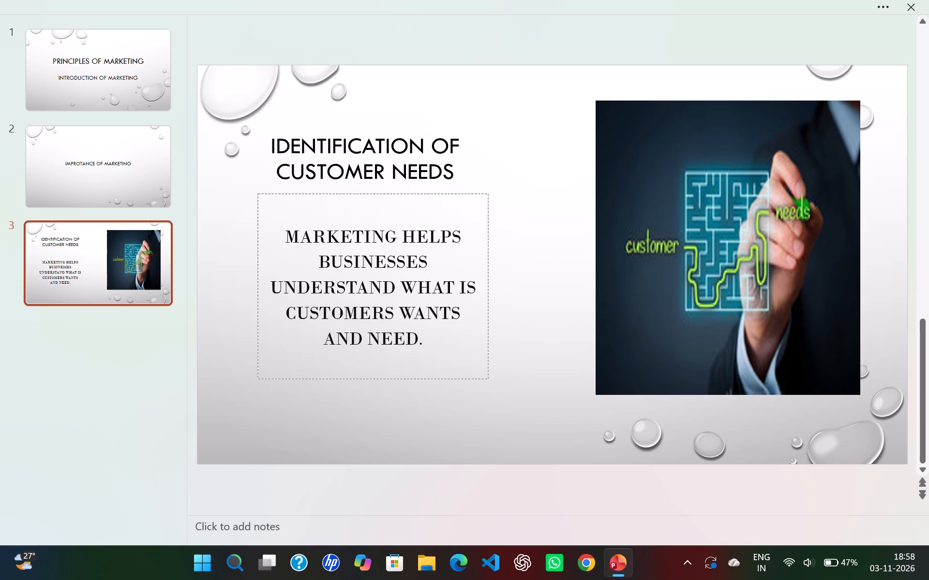
left_click_drag(395, 377, 394, 382)
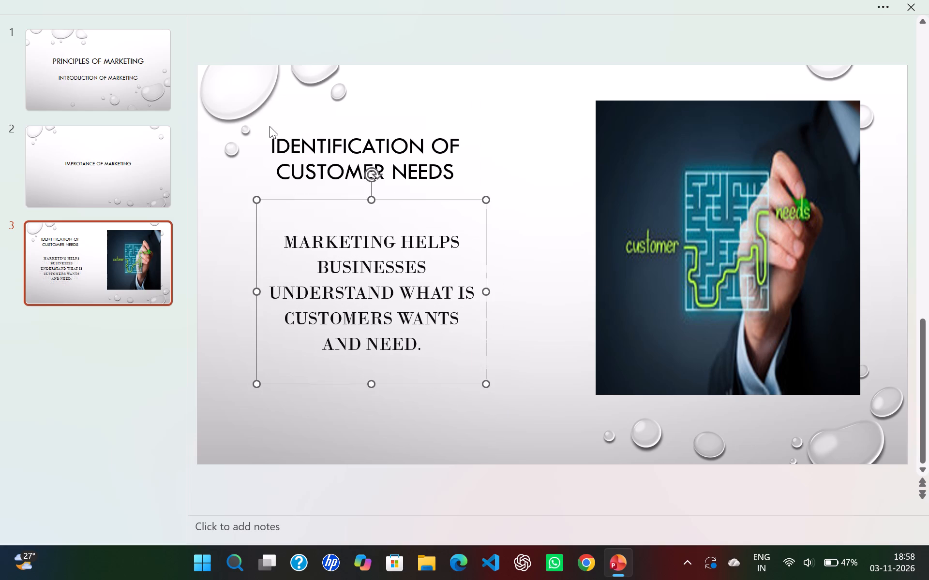
Change the third slide's title "Identification of Customer Needs" to the Algerian font, without bold.
left_click_drag(272, 146, 449, 174)
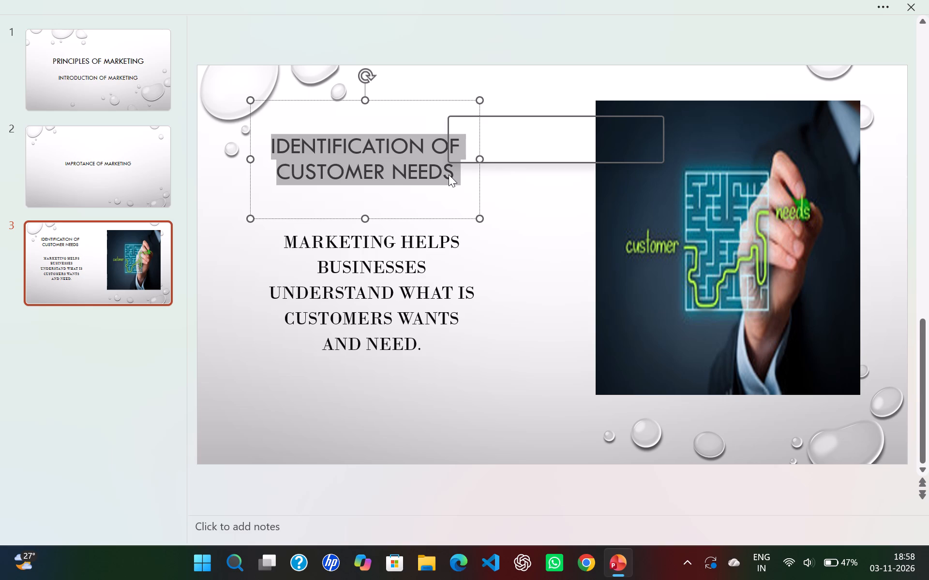
left_click(882, 1)
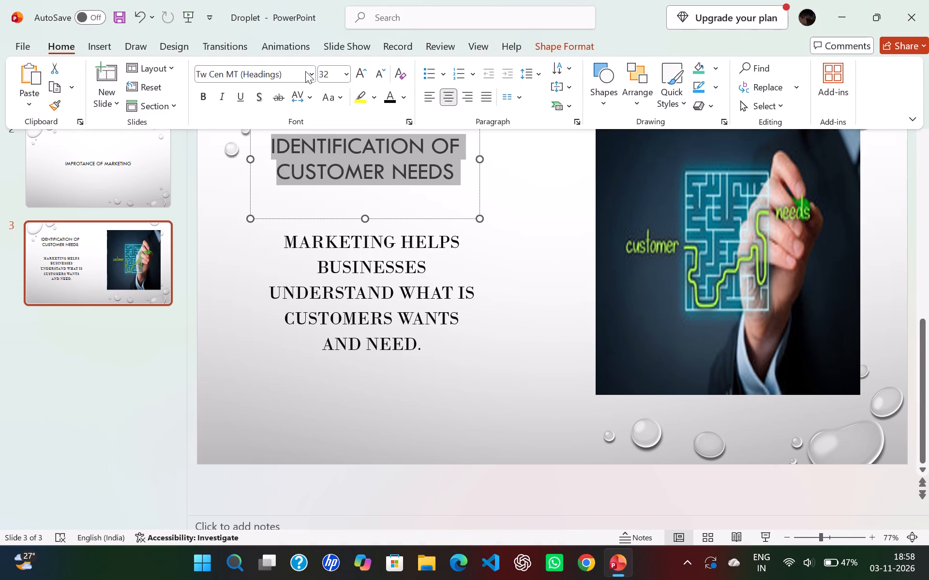
left_click(198, 94)
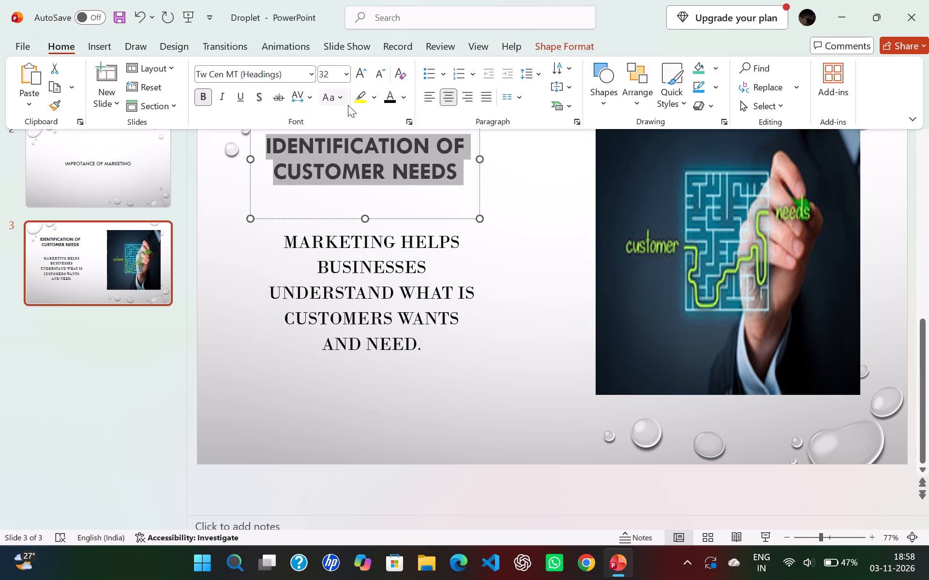
left_click(201, 100)
left_click(314, 74)
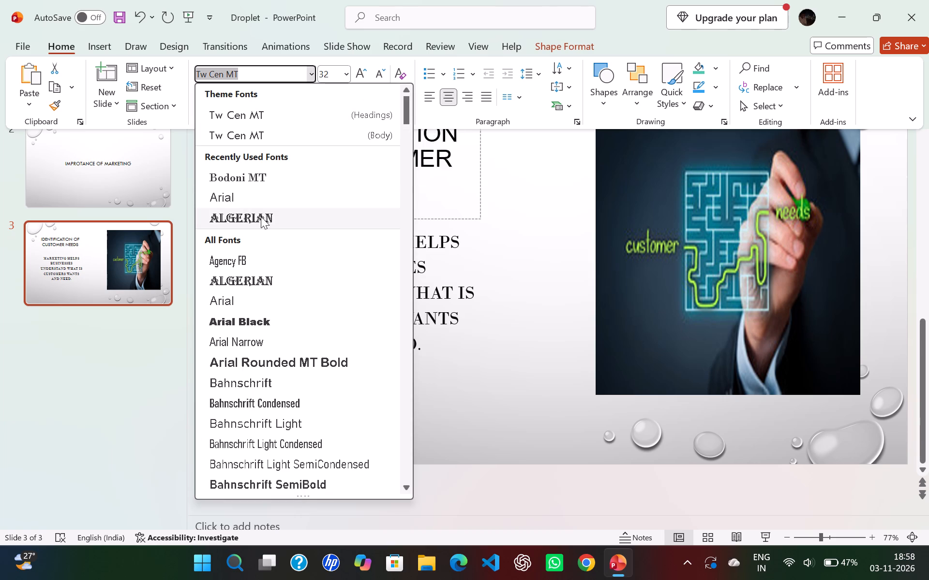
left_click(259, 219)
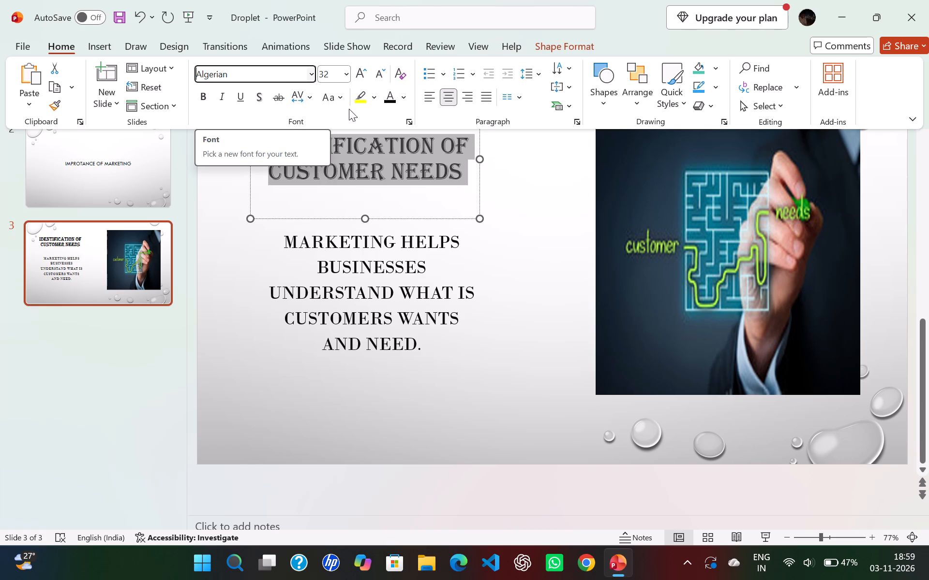
Change the font colour of the third slide's title "Identification of Customer Needs" to the standard Blue.
left_click(405, 95)
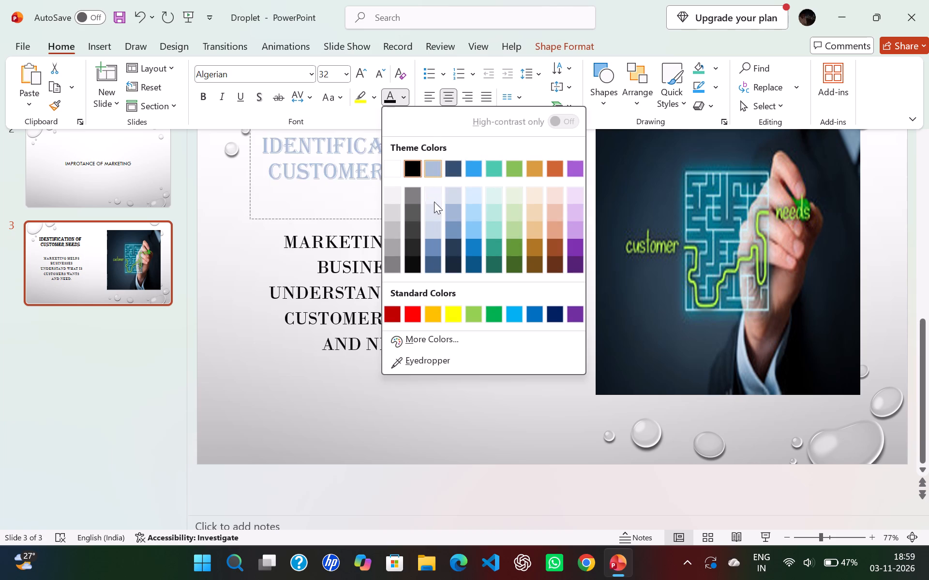
left_click(533, 314)
left_click(523, 345)
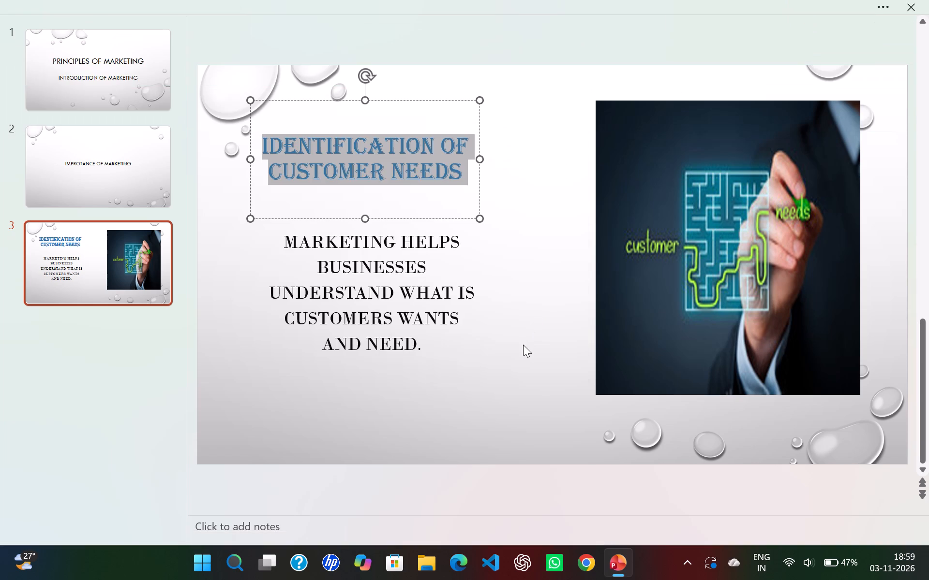
left_click(523, 345)
Play the slide show from the beginning, go back and forth through all the slides, and exit it.
left_click(881, 7)
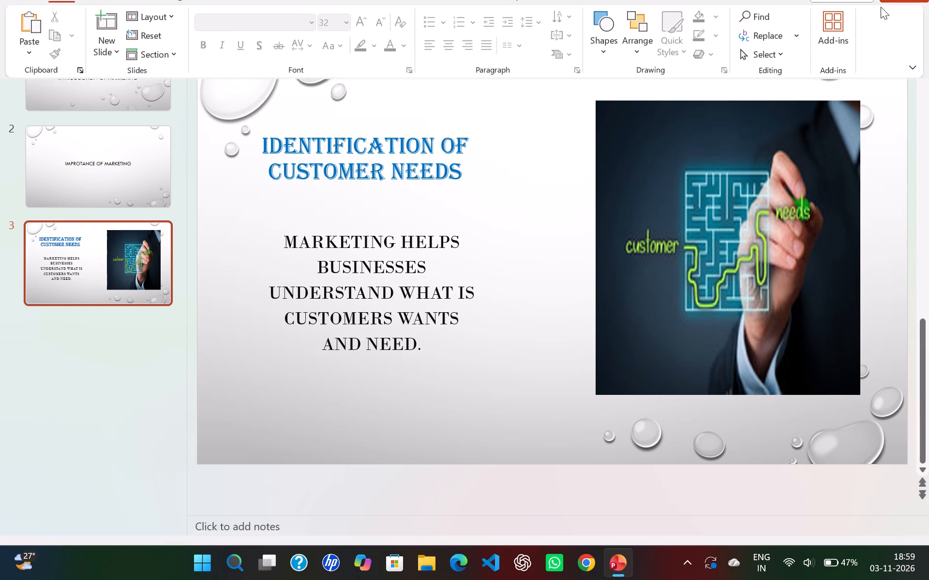
left_click(336, 43)
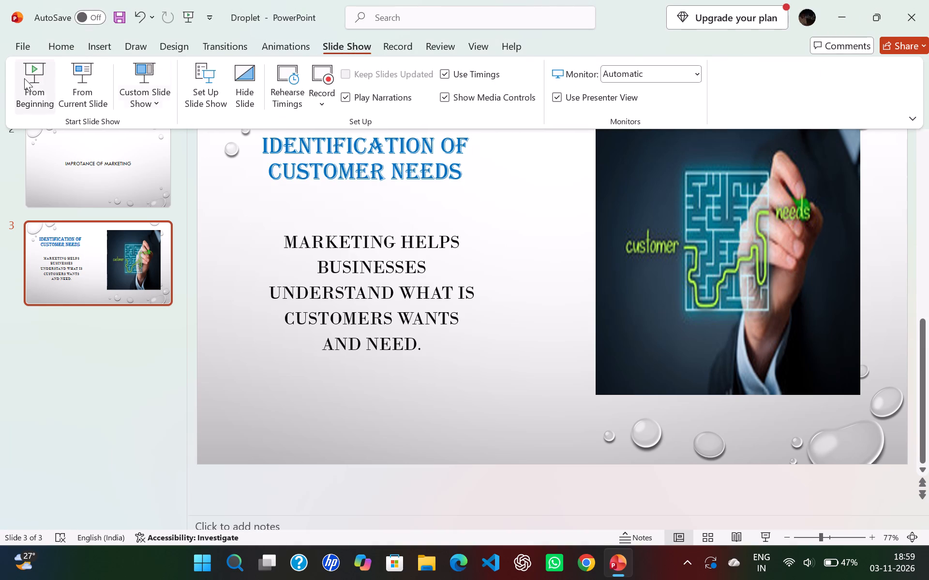
left_click(41, 74)
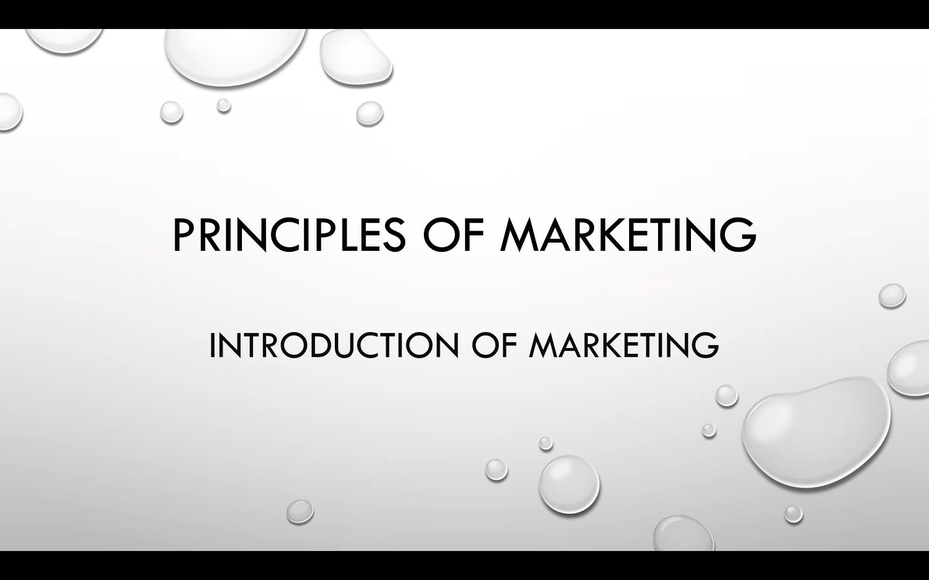
key("Right")
key("Right")
key("Right")
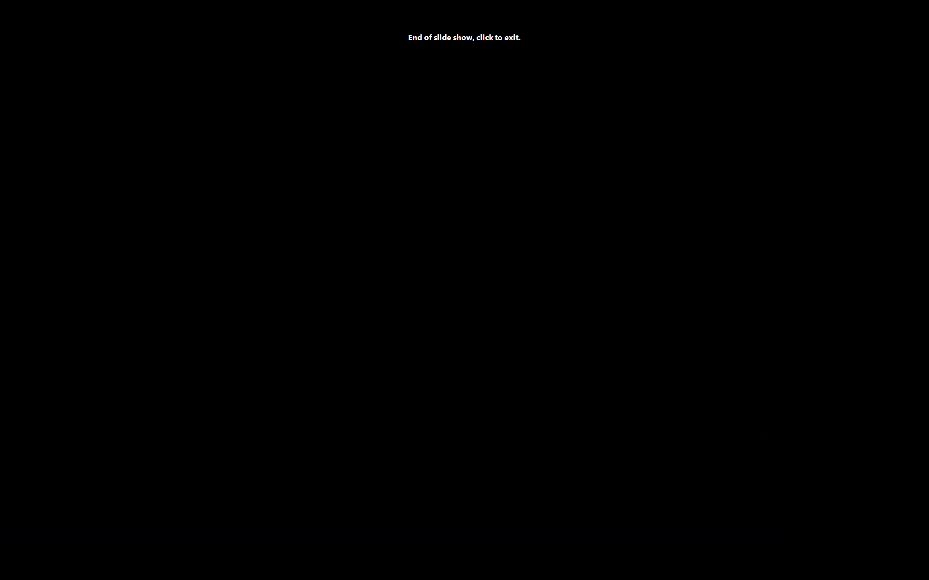
key("Left")
key("Left")
key("Left")
key("Left")
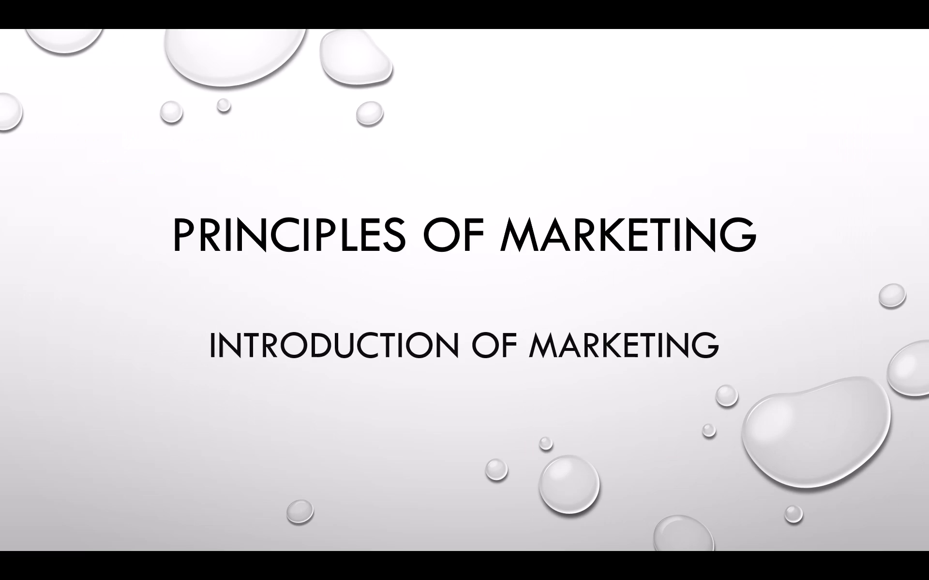
key("Right")
key("Right")
key("Right")
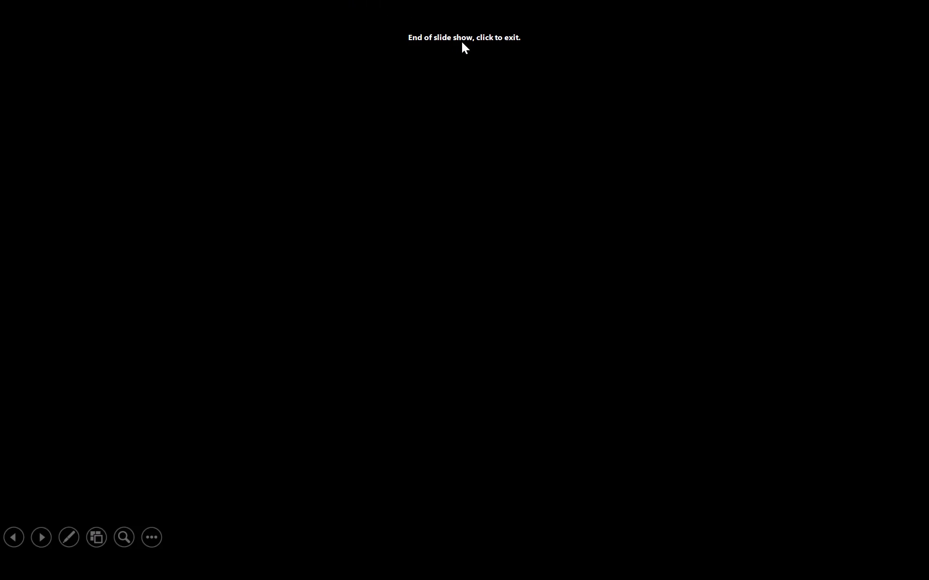
key("Escape")
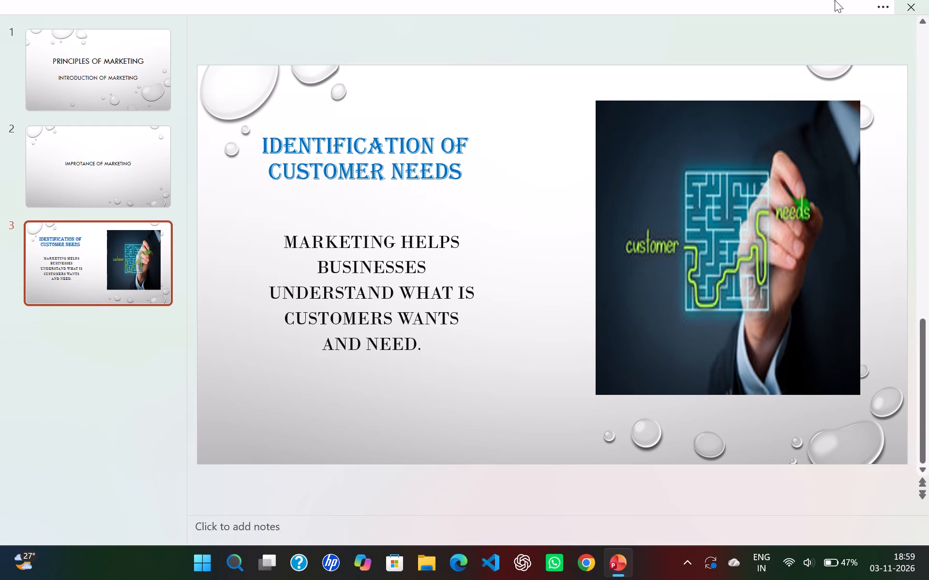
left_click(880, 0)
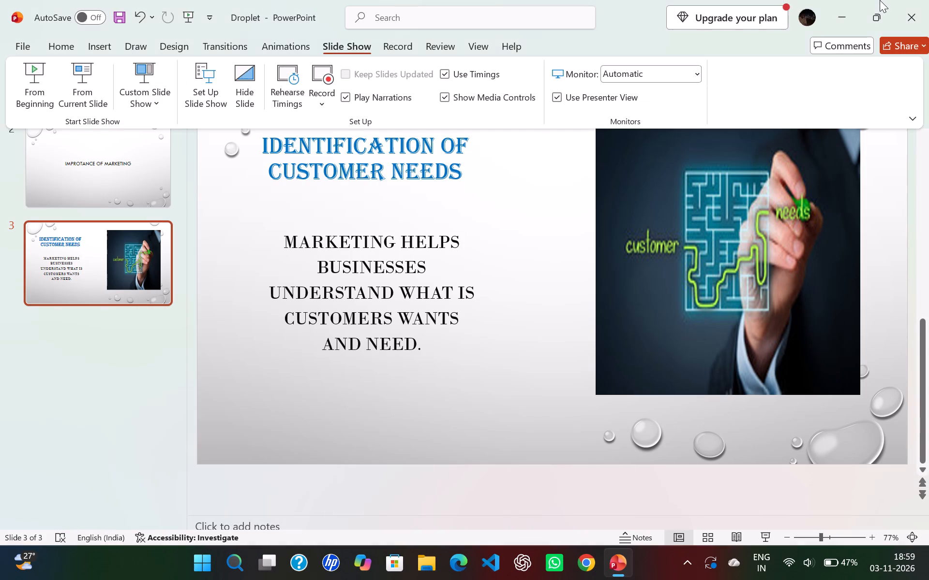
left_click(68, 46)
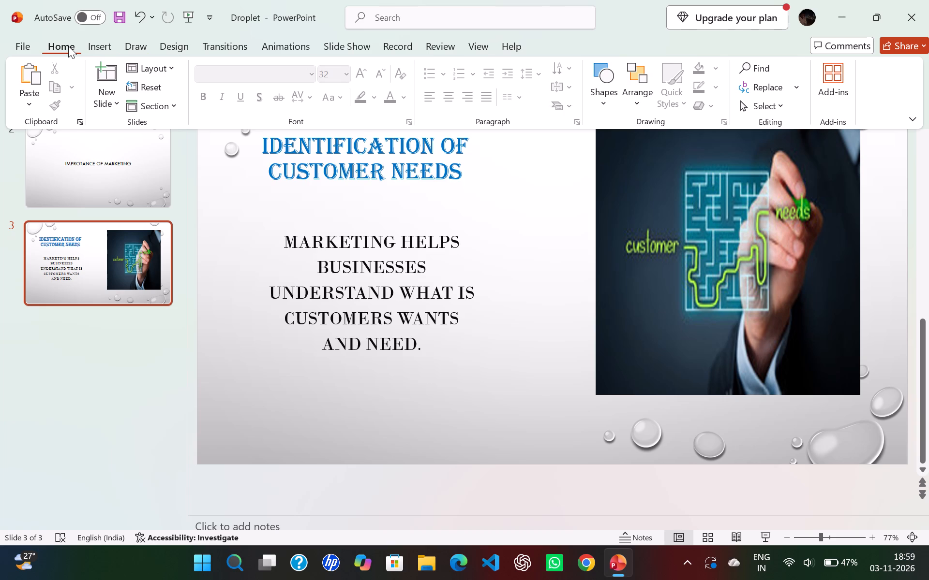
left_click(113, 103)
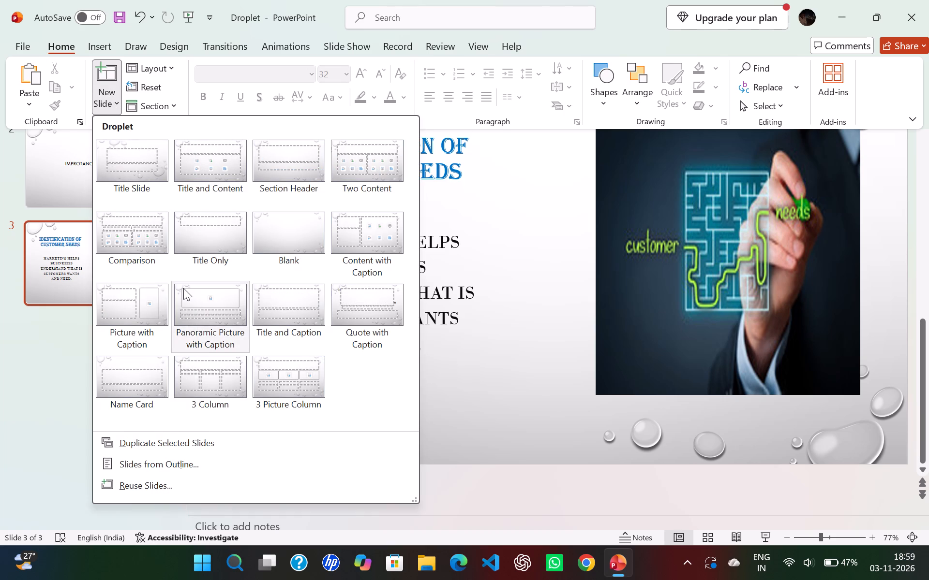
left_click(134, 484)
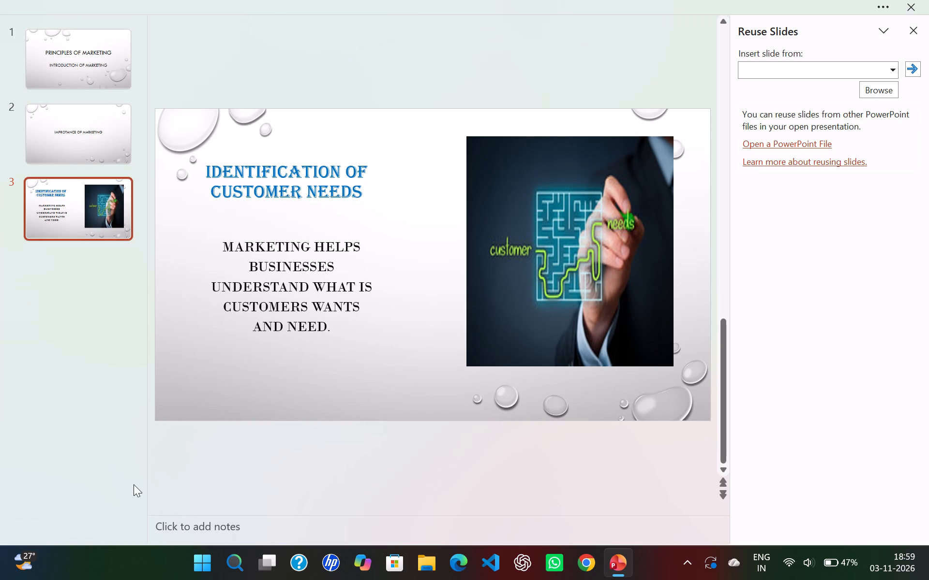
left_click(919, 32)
Add a fourth slide with the Picture with Caption layout after the customer needs slide.
left_click(884, 0)
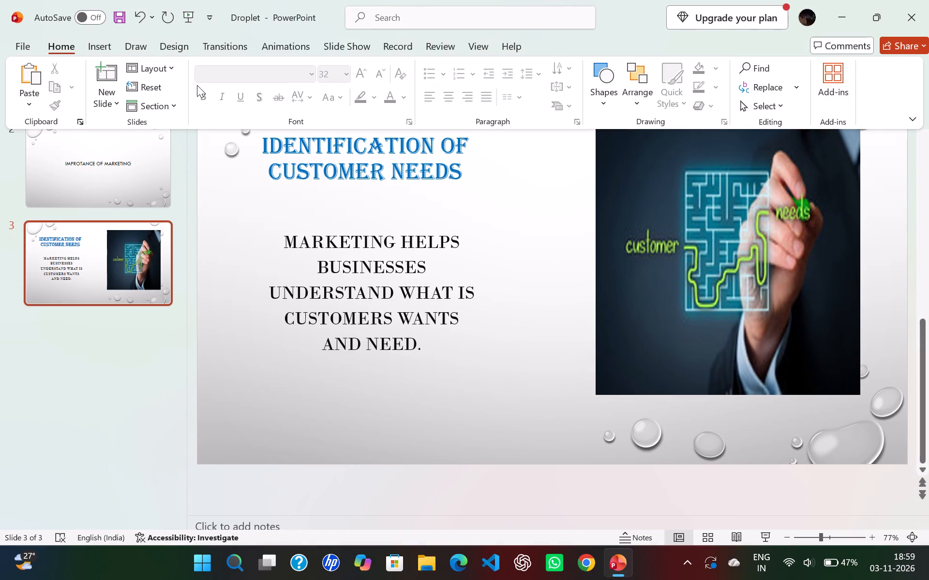
left_click(113, 101)
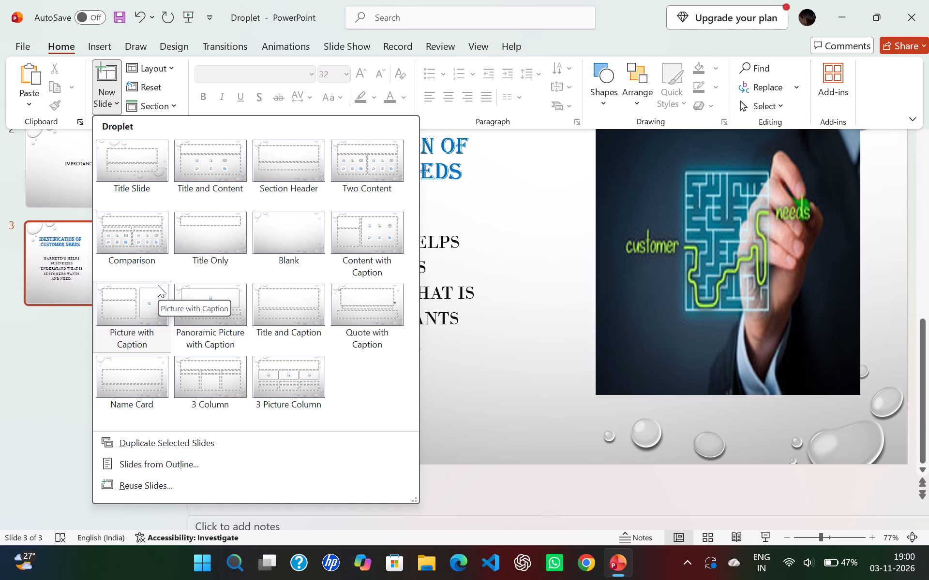
left_click(141, 308)
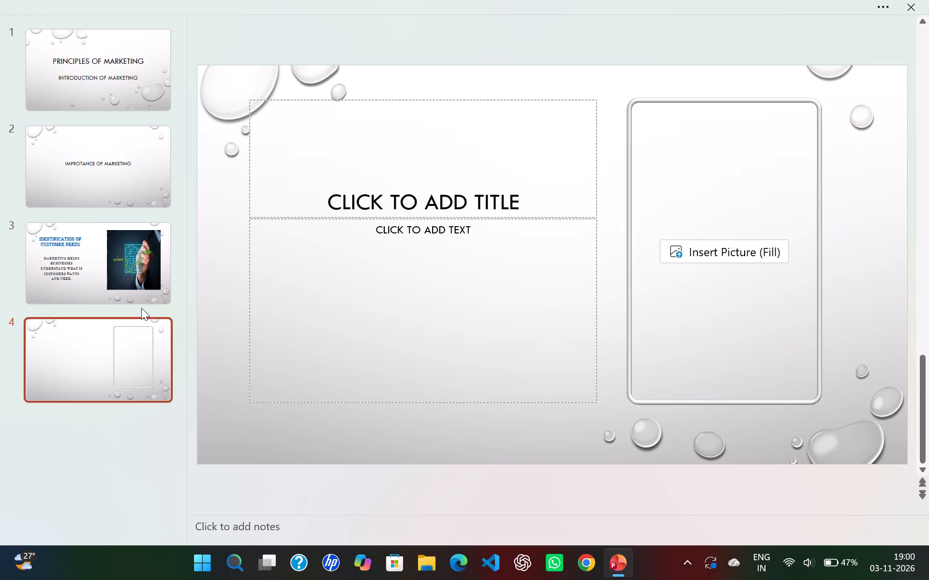
Enter "Customer Satisfaction" as the title of the fourth slide.
left_click(495, 167)
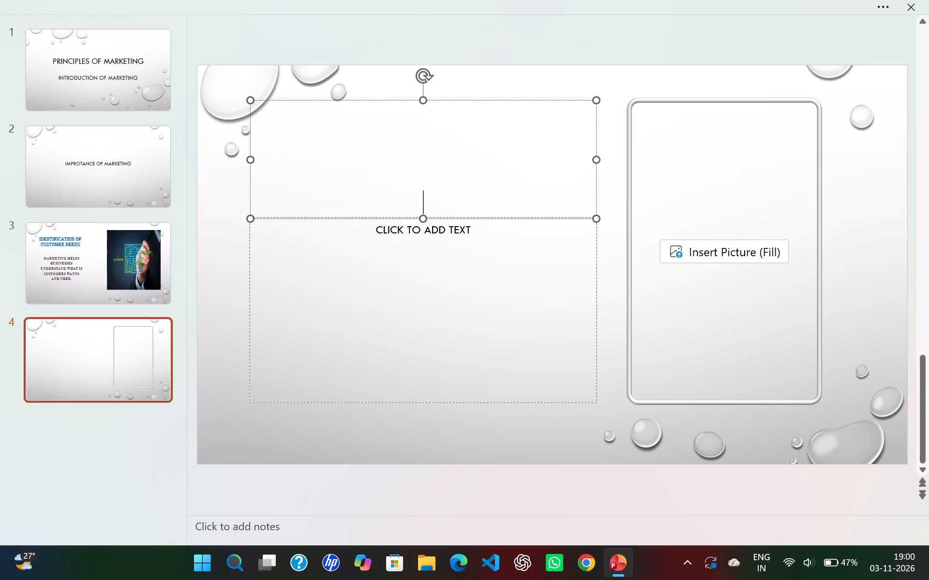
type("cu")
type("stomer")
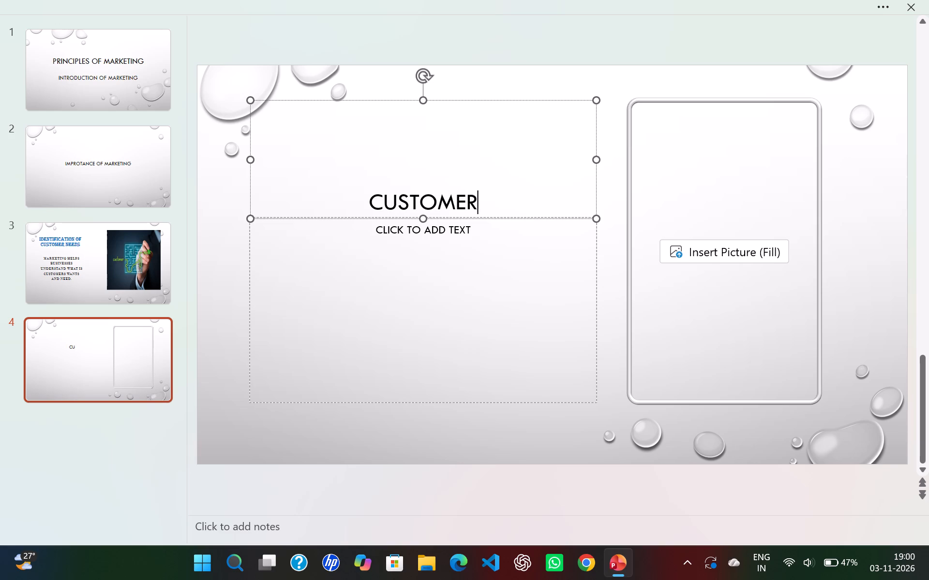
type("satisfaction")
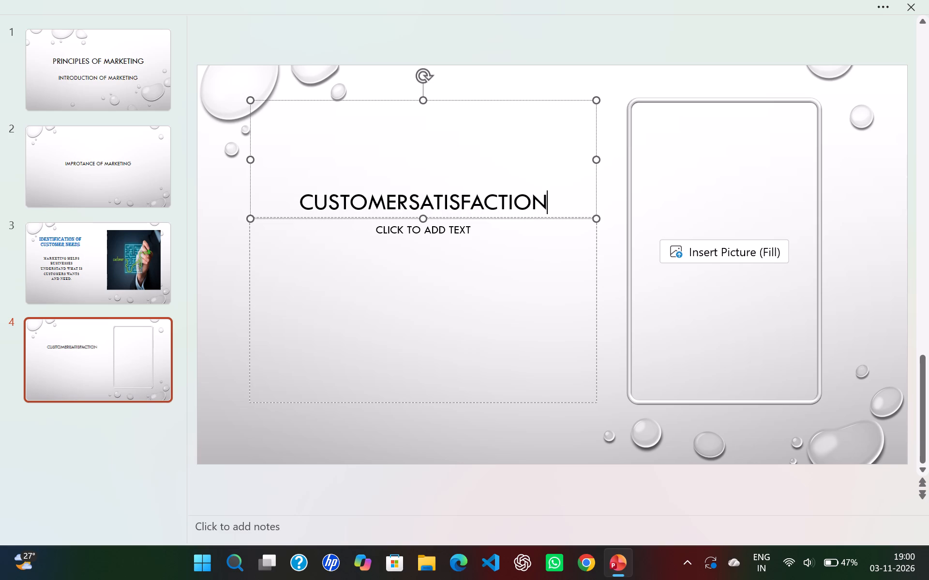
left_click(409, 199)
key("space")
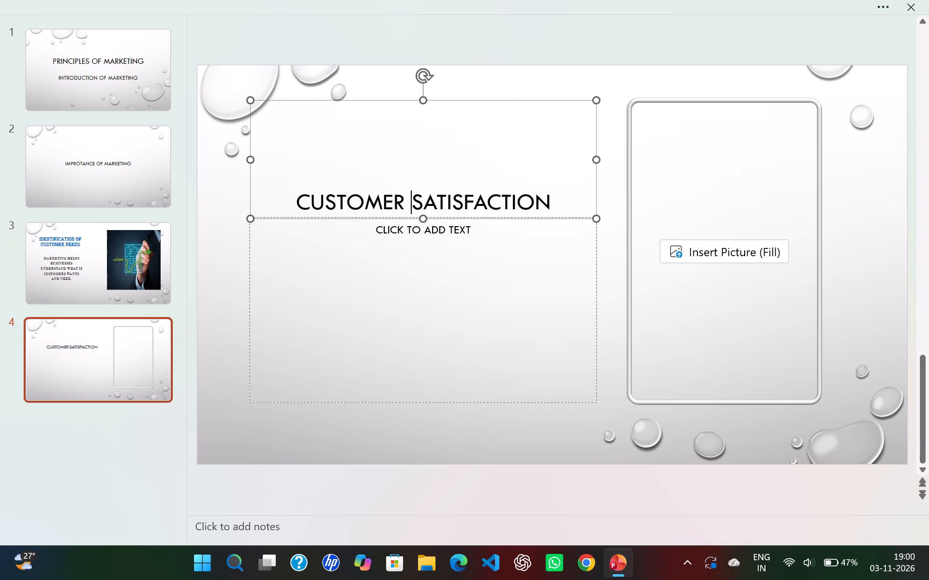
Change the font of the fourth slide's title "Customer Satisfaction" to Bookman Old Style.
left_click_drag(555, 195, 432, 192)
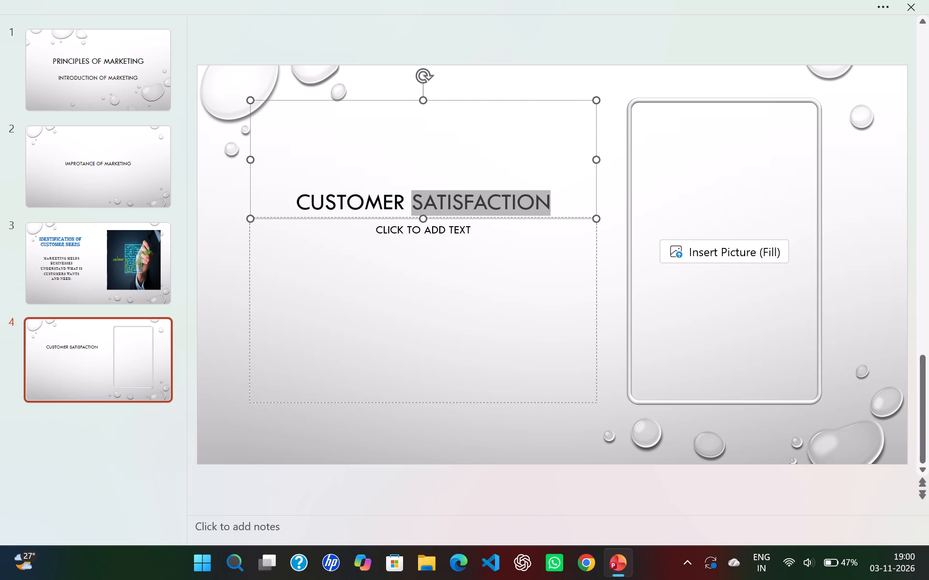
left_click_drag(432, 192, 255, 198)
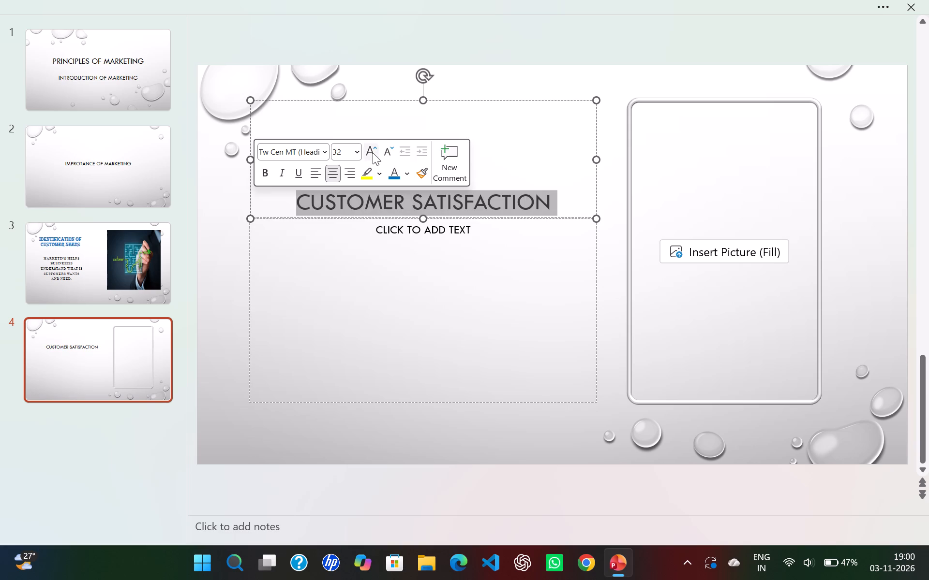
left_click(328, 149)
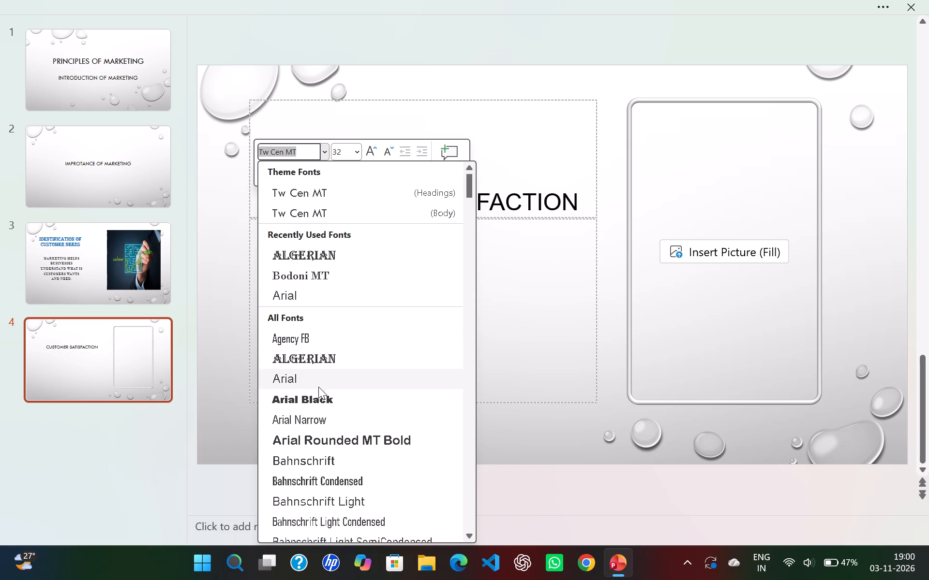
scroll(316, 409, "down", 2)
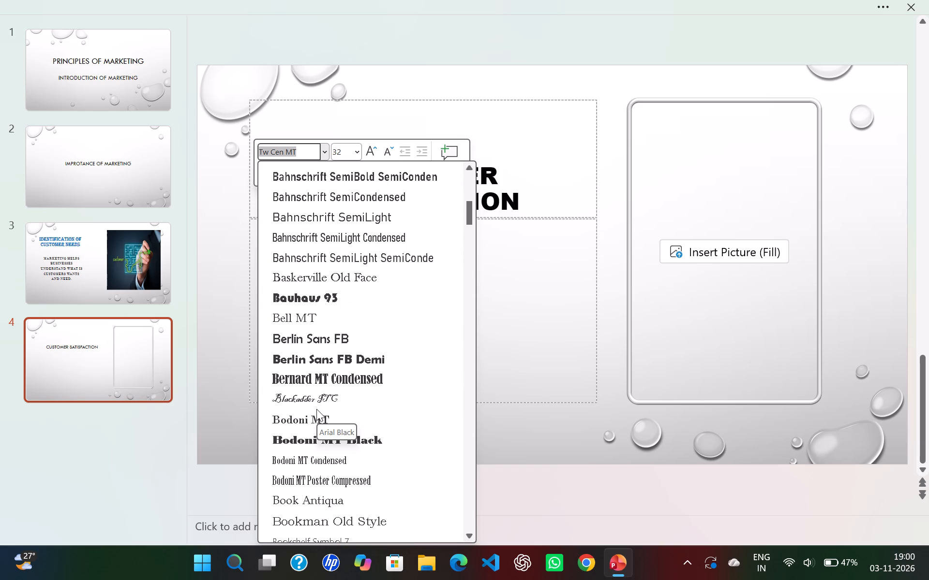
scroll(316, 409, "down", 1)
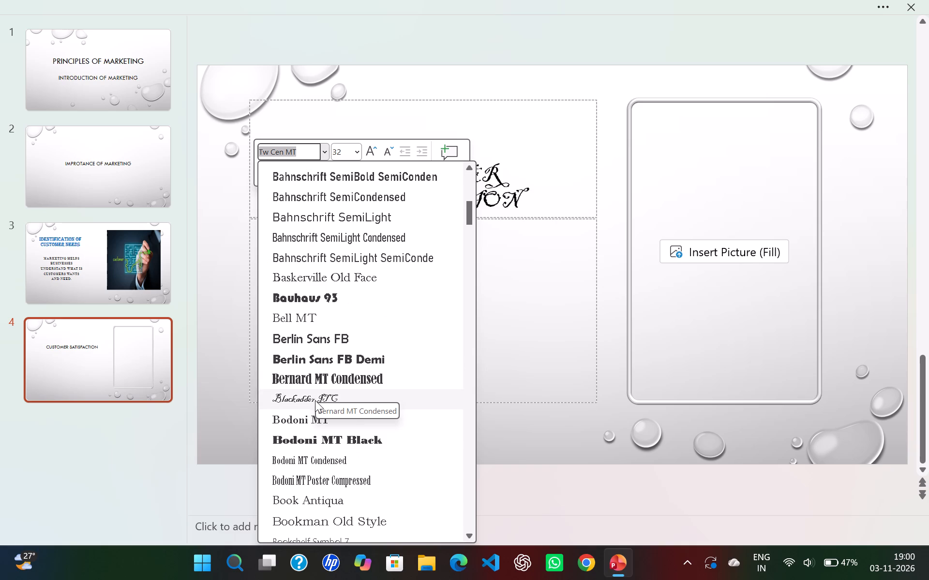
scroll(315, 400, "down", 2)
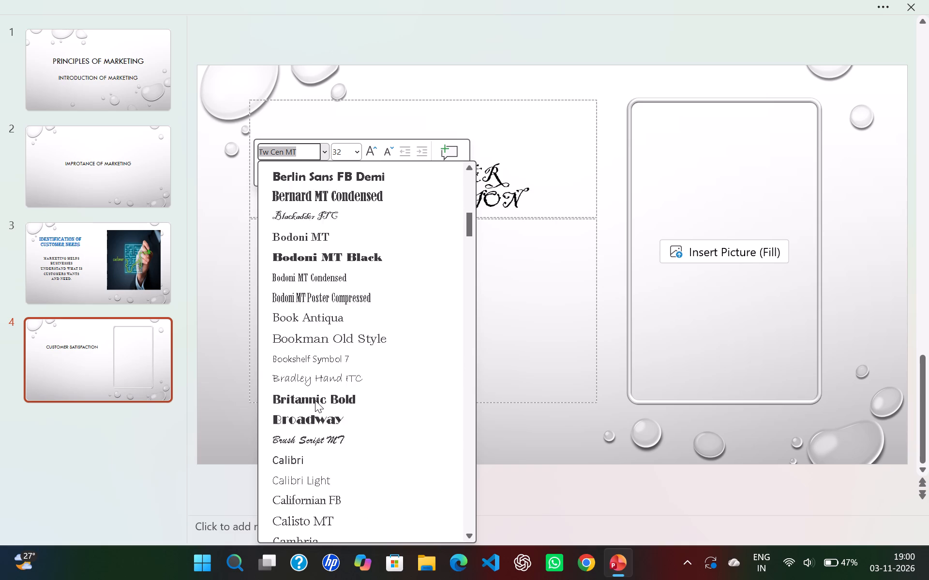
scroll(315, 400, "down", 3)
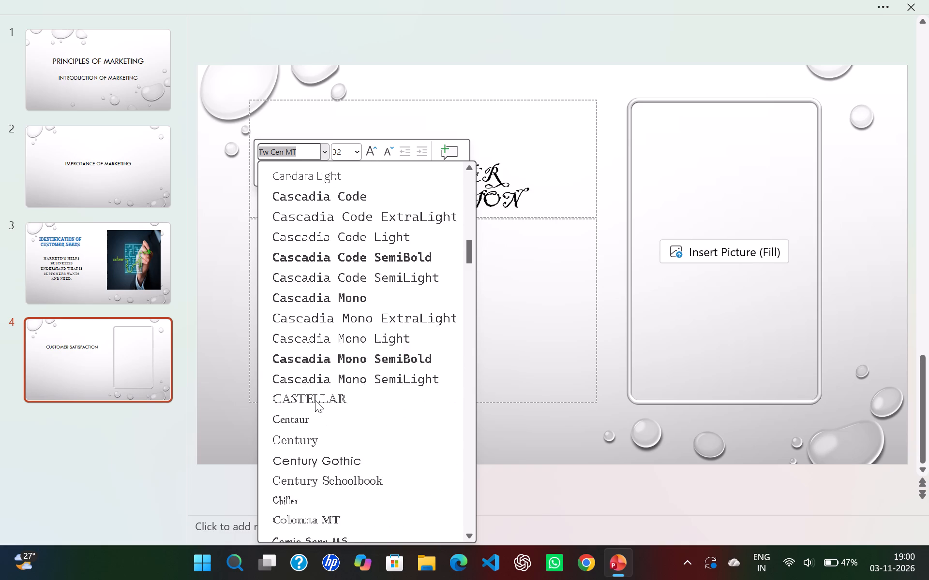
scroll(315, 400, "down", 3)
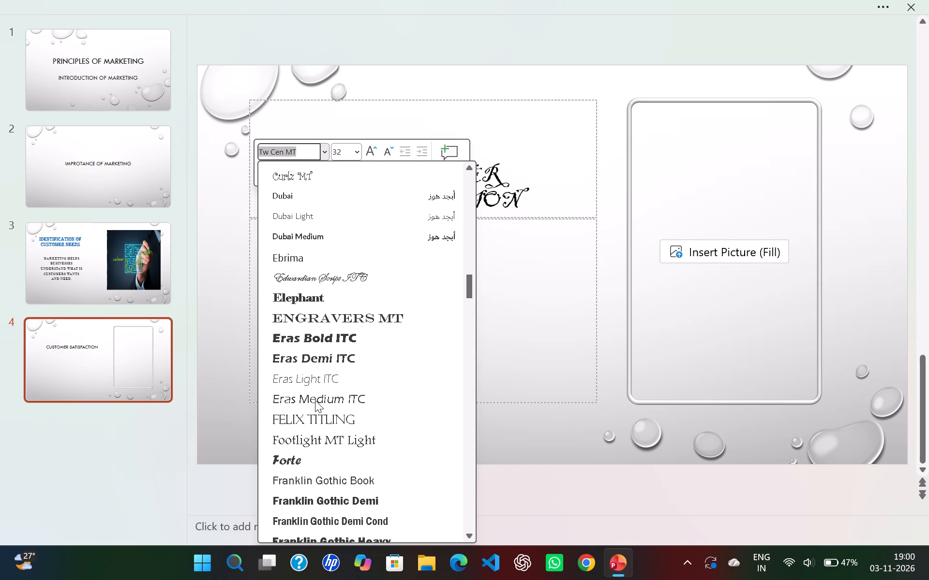
scroll(315, 400, "down", 5)
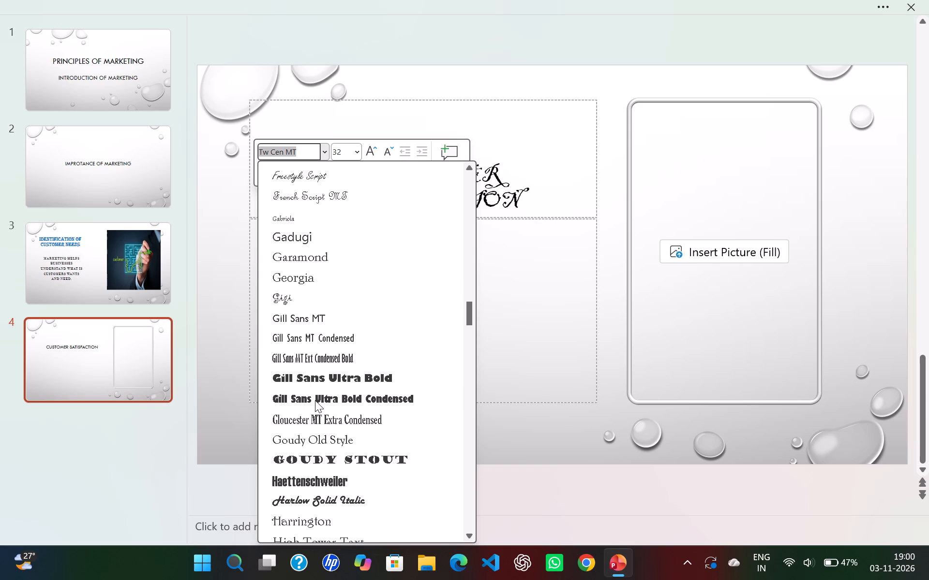
scroll(315, 400, "down", 3)
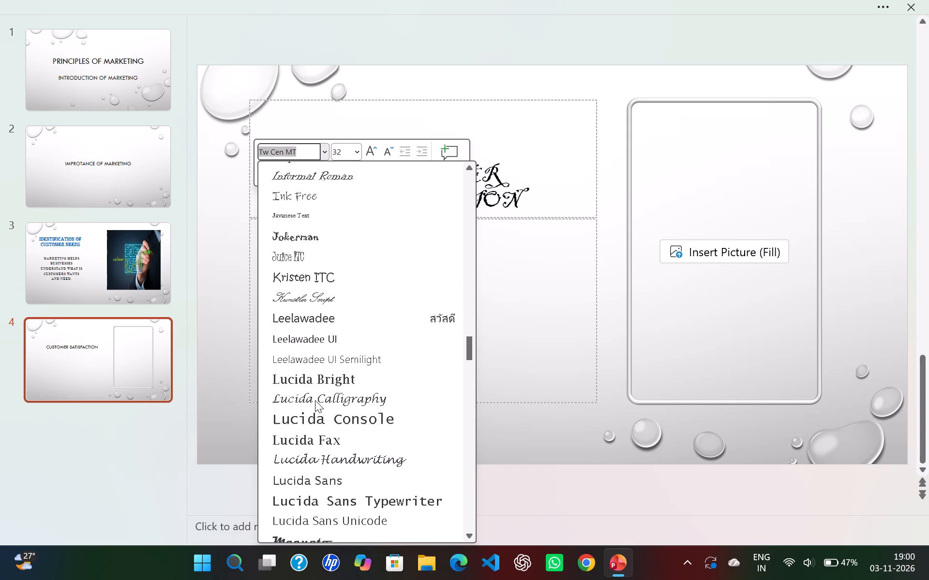
scroll(315, 400, "down", 5)
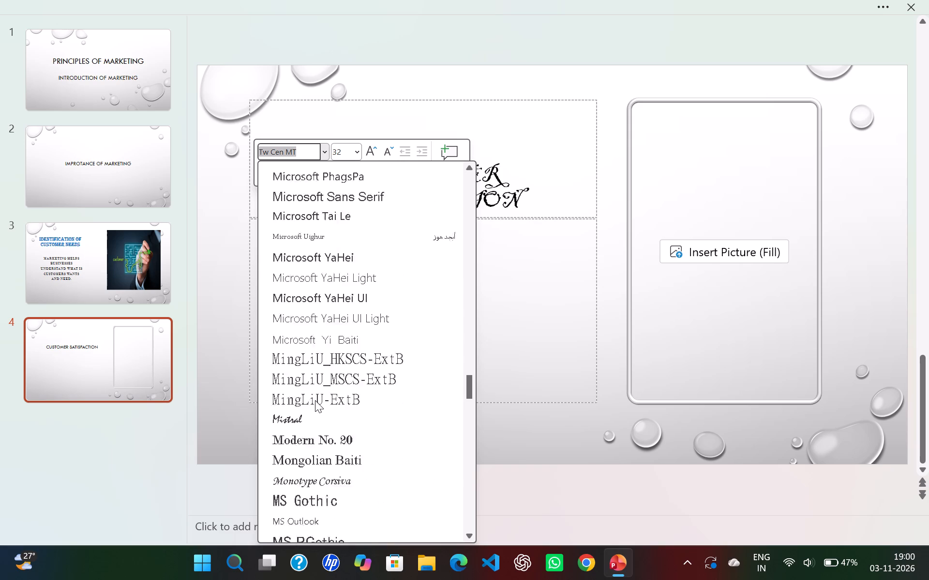
scroll(315, 400, "down", 3)
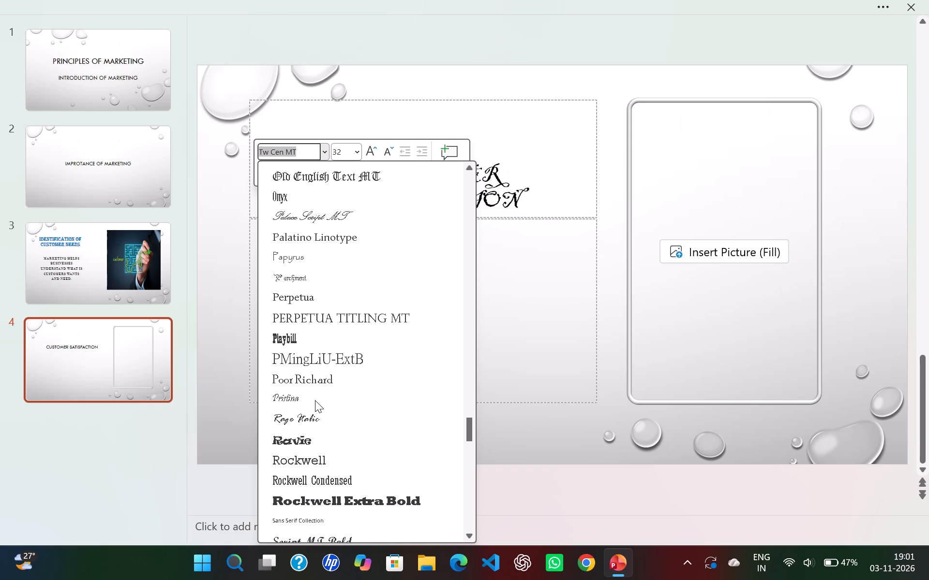
scroll(315, 400, "down", 6)
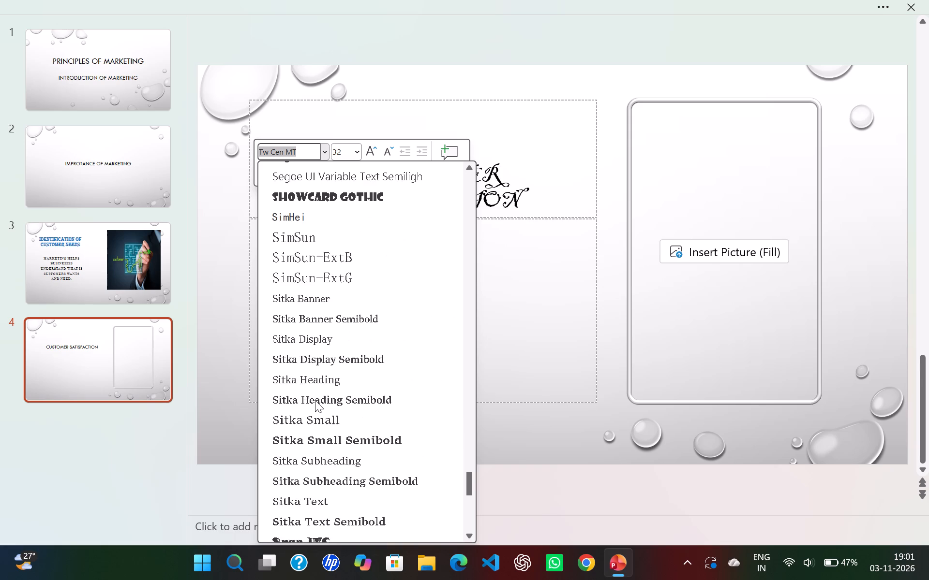
scroll(315, 400, "down", 4)
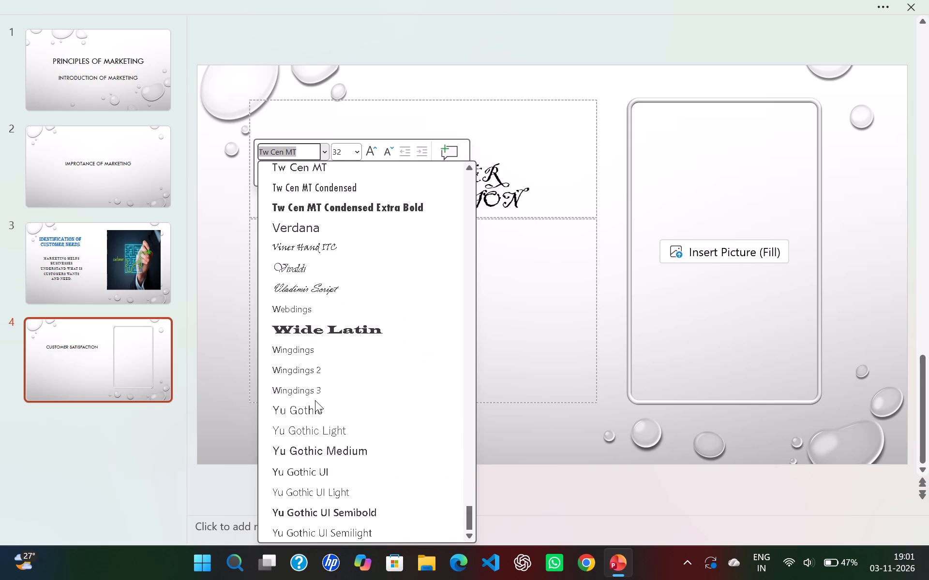
scroll(315, 400, "down", 8)
scroll(315, 400, "up", 1)
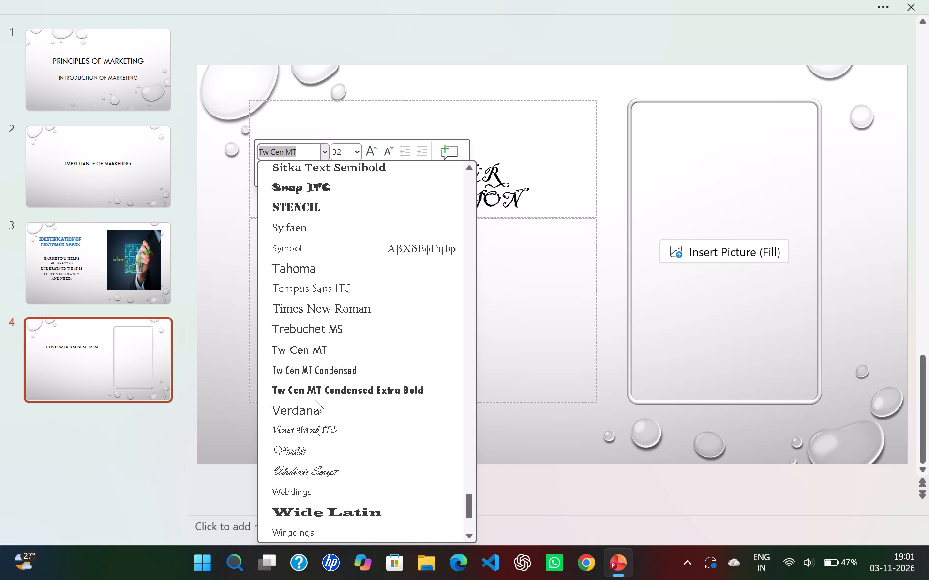
scroll(315, 400, "up", 6)
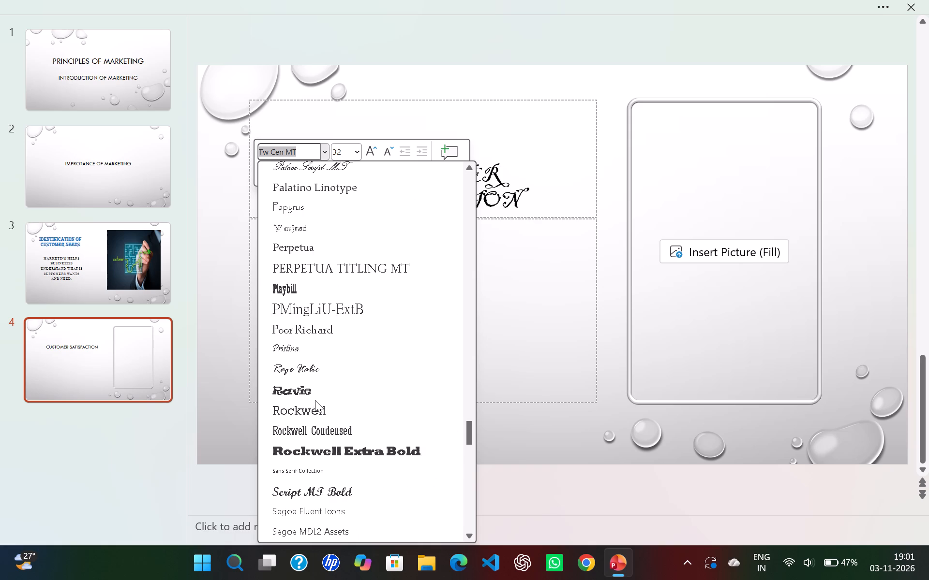
scroll(315, 400, "up", 5)
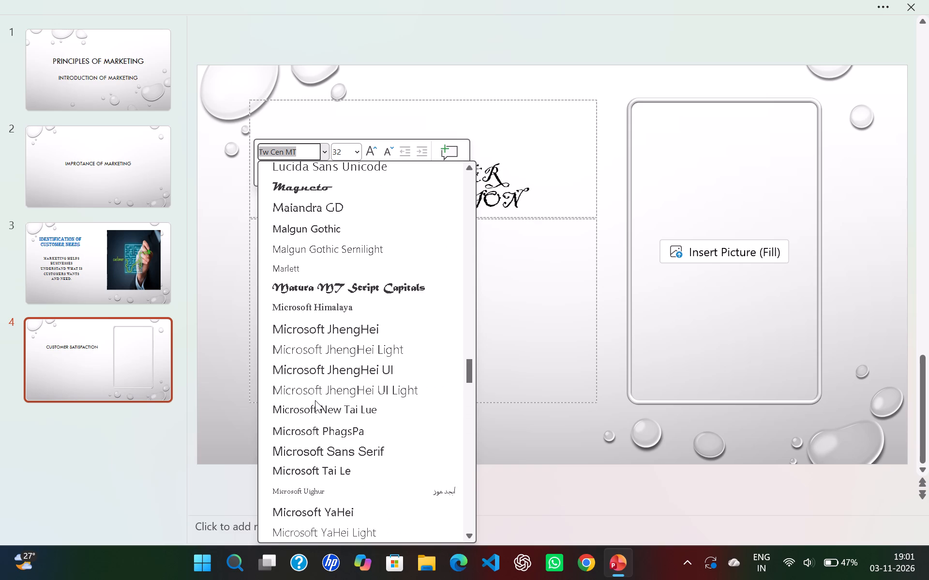
scroll(315, 400, "down", 4)
scroll(315, 400, "up", 8)
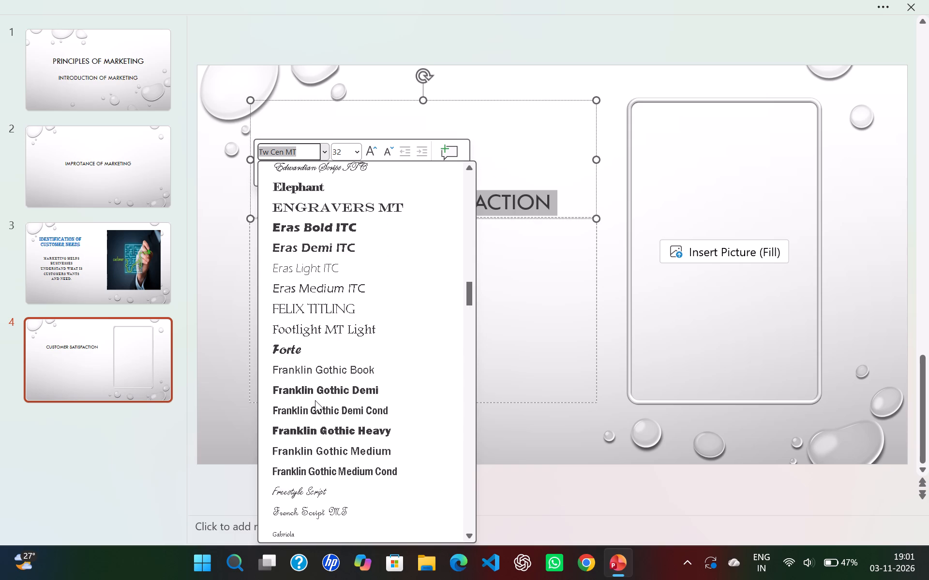
scroll(315, 400, "up", 3)
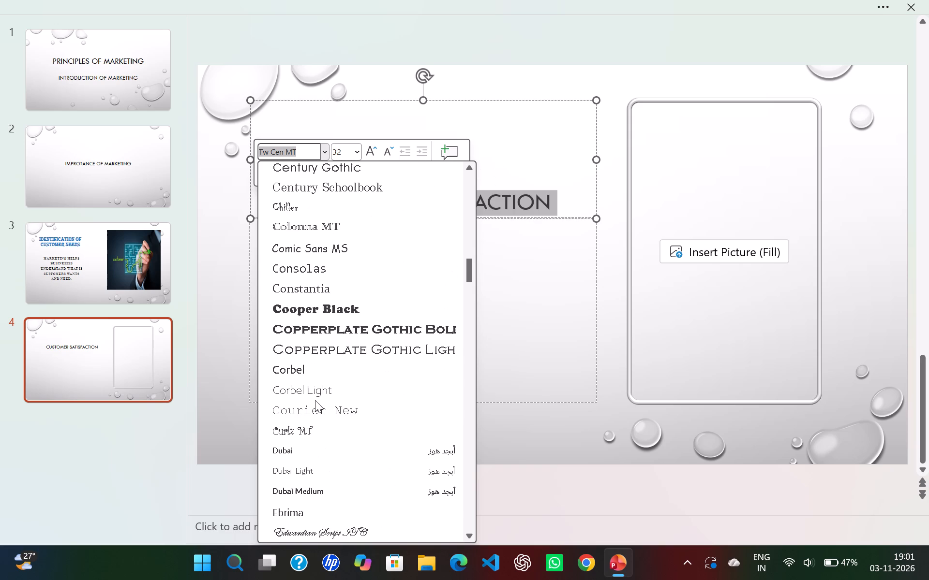
scroll(315, 400, "up", 5)
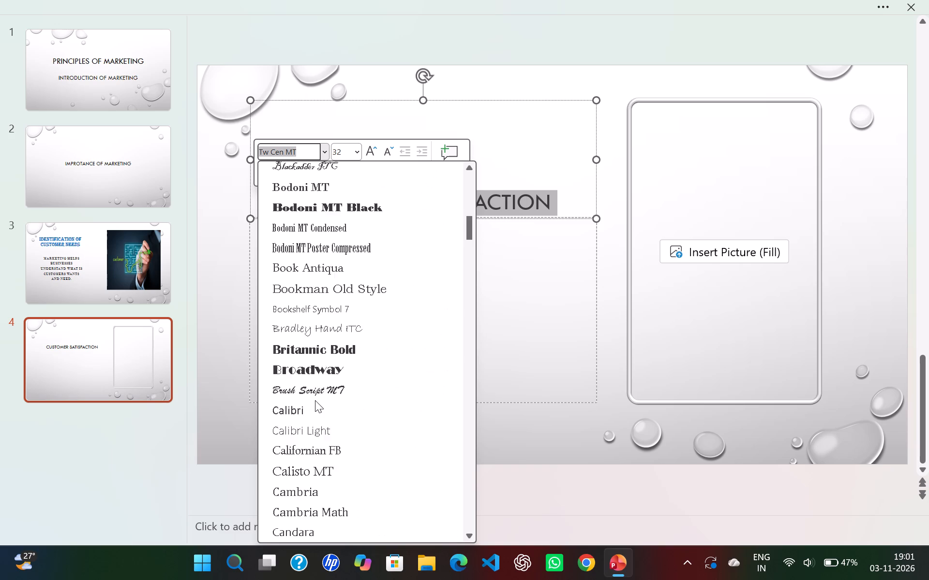
scroll(315, 400, "up", 2)
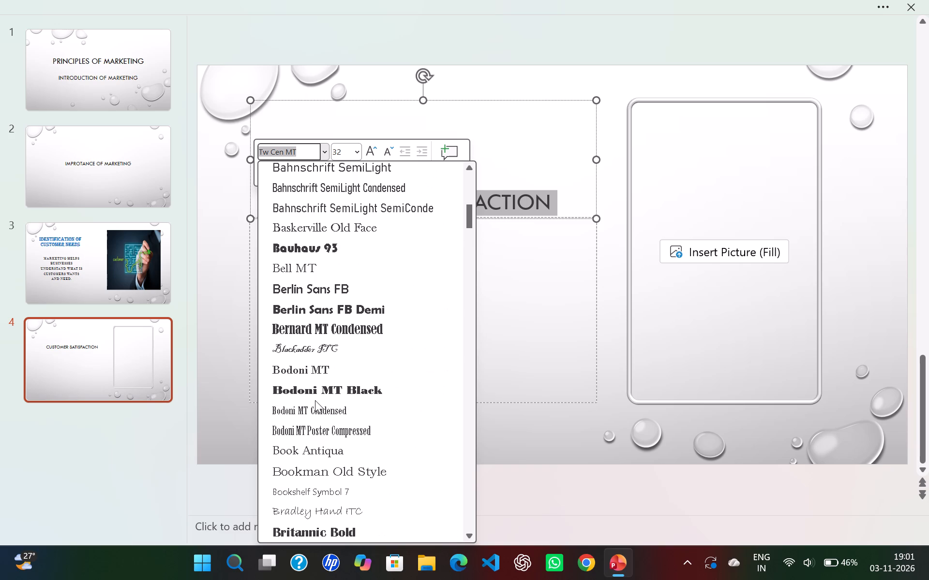
scroll(323, 391, "up", 1)
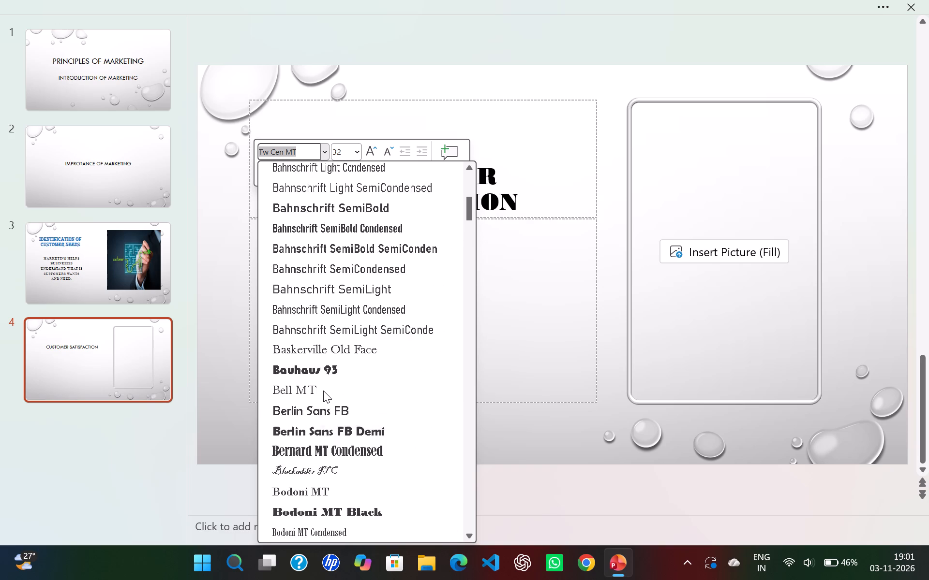
scroll(323, 391, "up", 5)
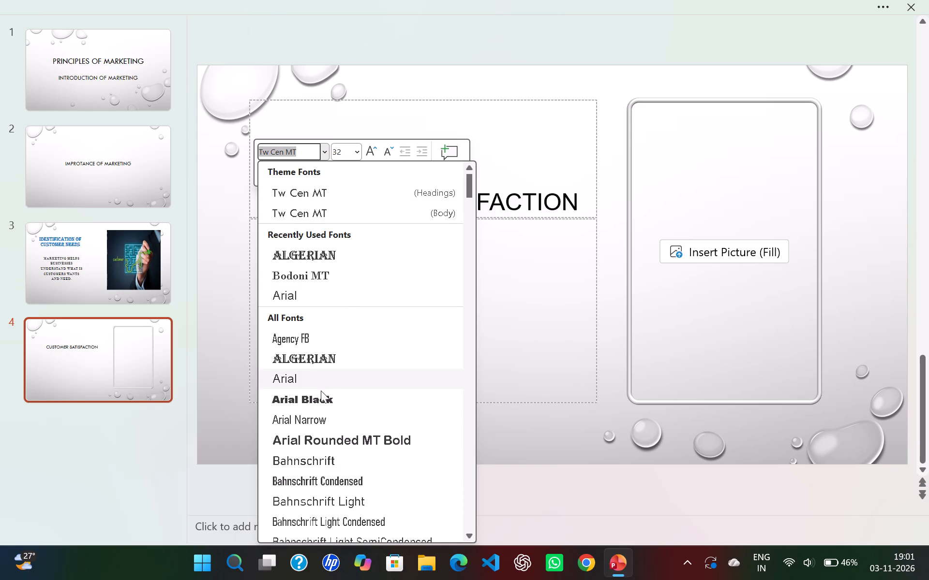
scroll(319, 393, "down", 4)
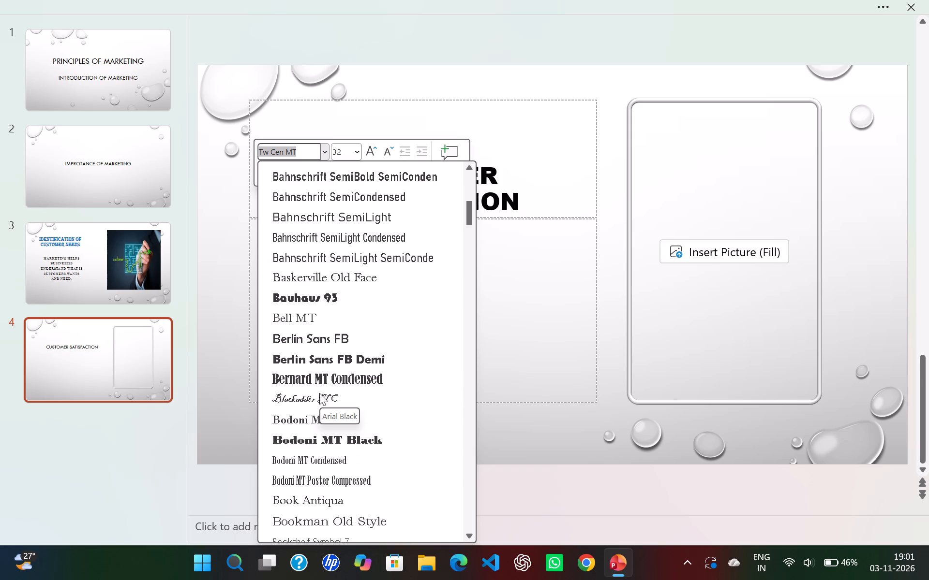
scroll(319, 393, "down", 1)
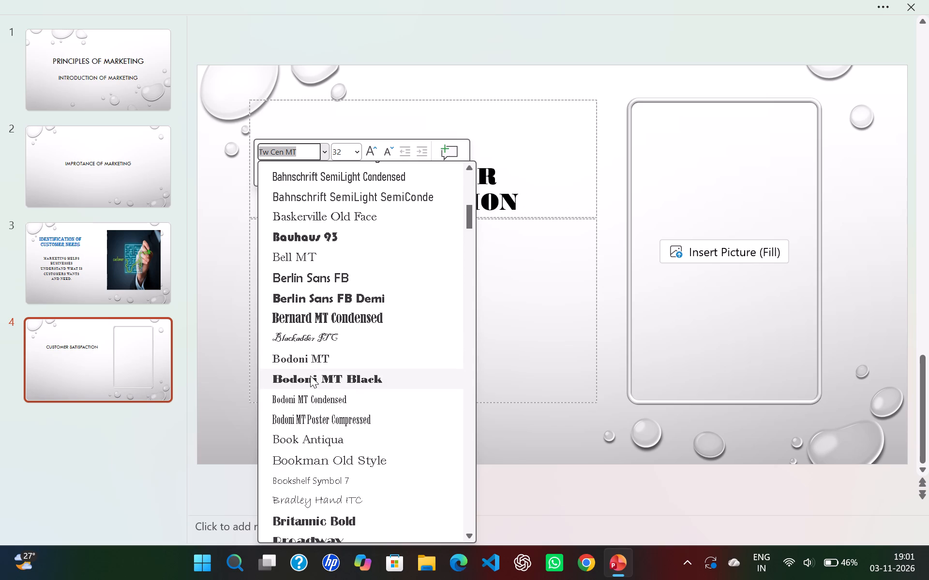
left_click(325, 453)
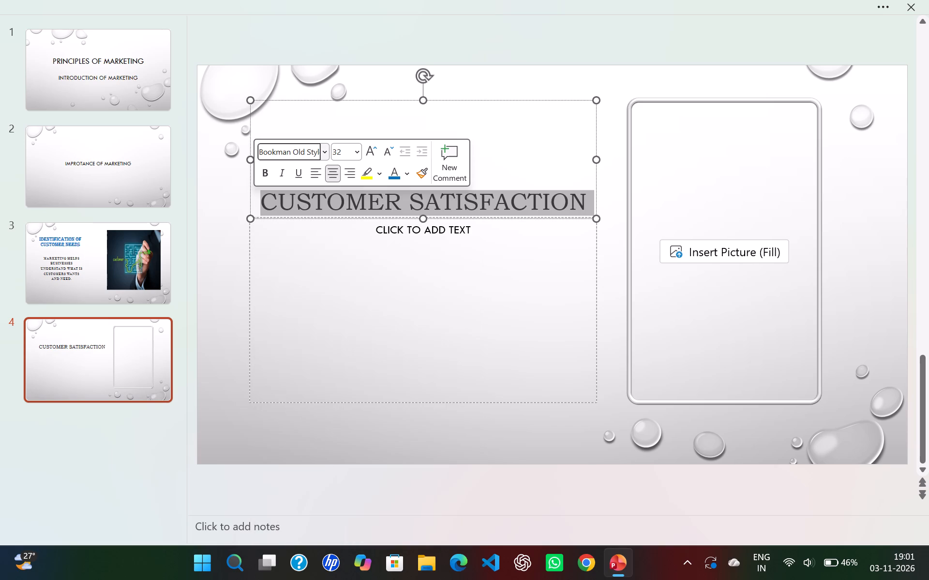
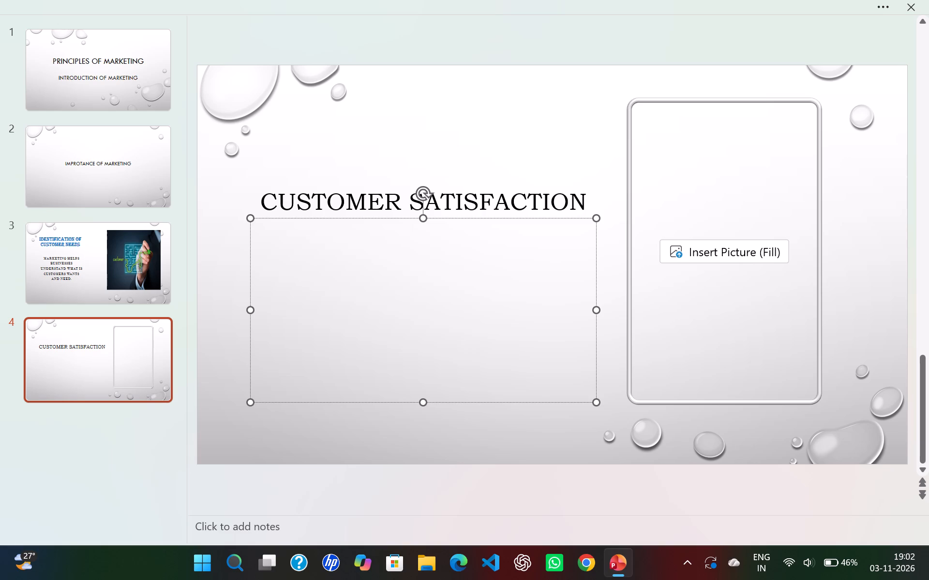
Enter "Marketing helps provide good quality product" in the text placeholder below the title of the customer satisfaction slide.
key("m")
type("arketinf")
key("space")
key("BackSpace")
key("BackSpace")
type("g")
key("space")
type("hepls")
key("space")
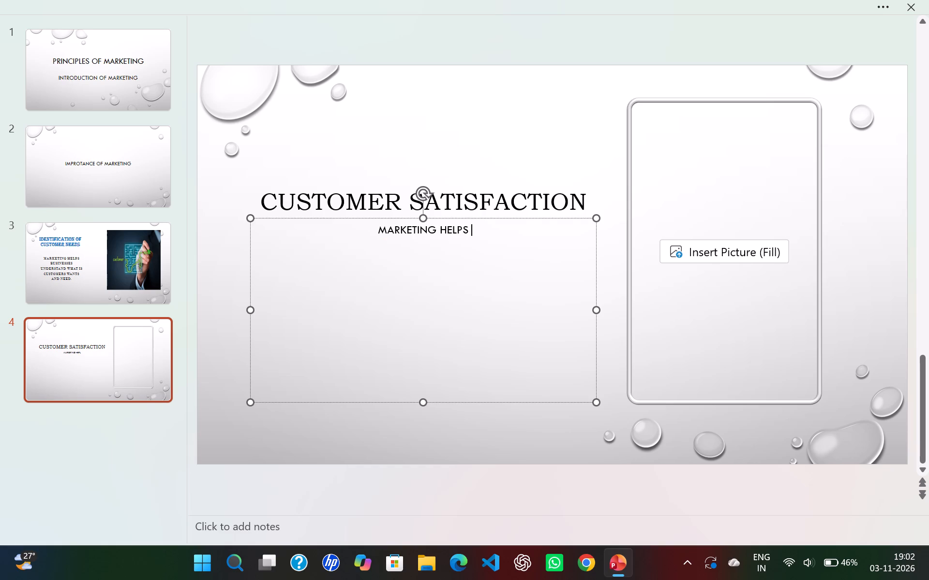
type("pri")
key("BackSpace")
type("oc")
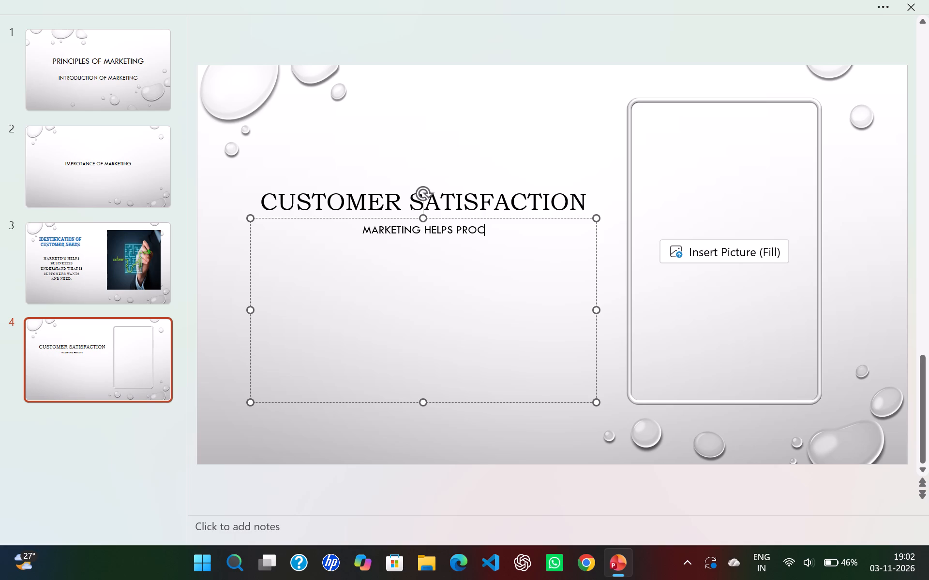
key("BackSpace")
type("vide")
key("space")
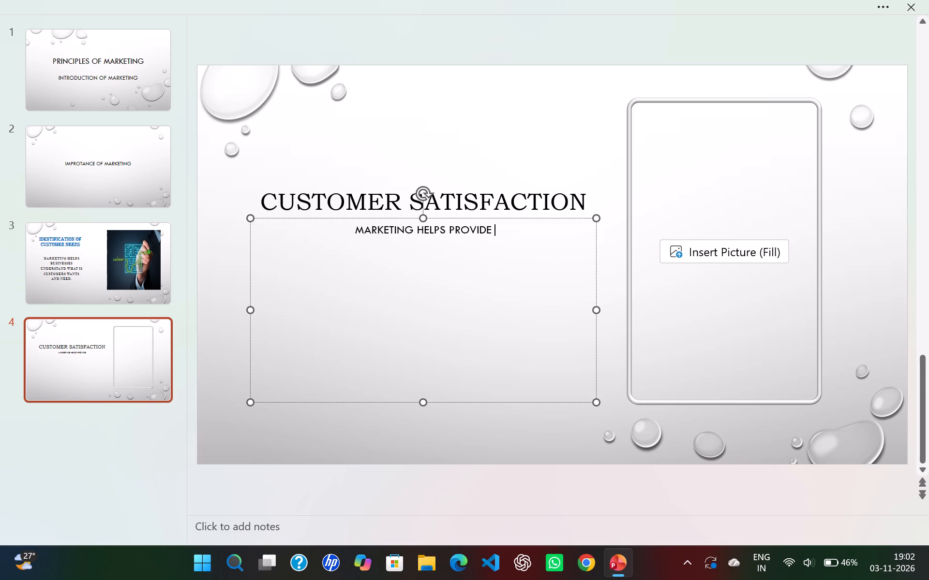
type("good")
key("space")
type("quality")
key("space")
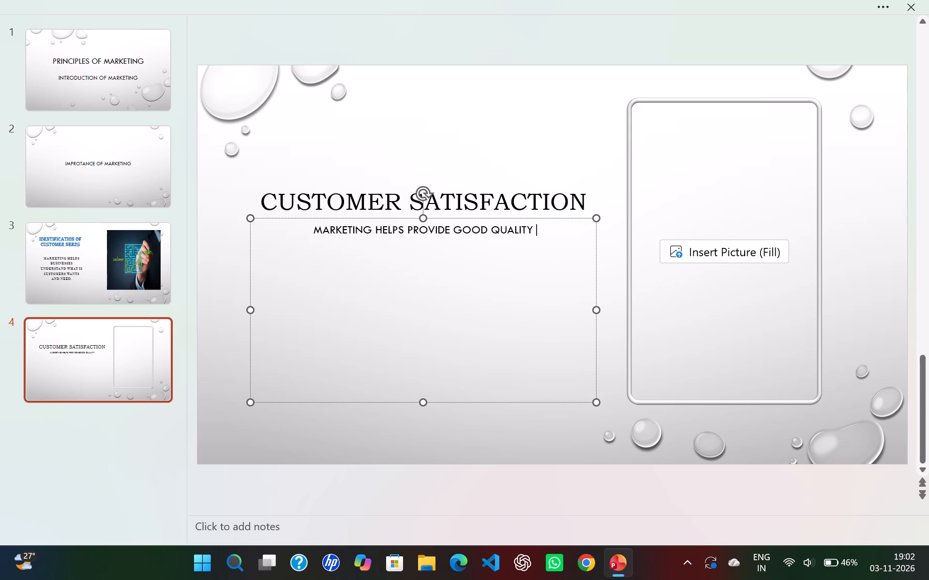
type("pr")
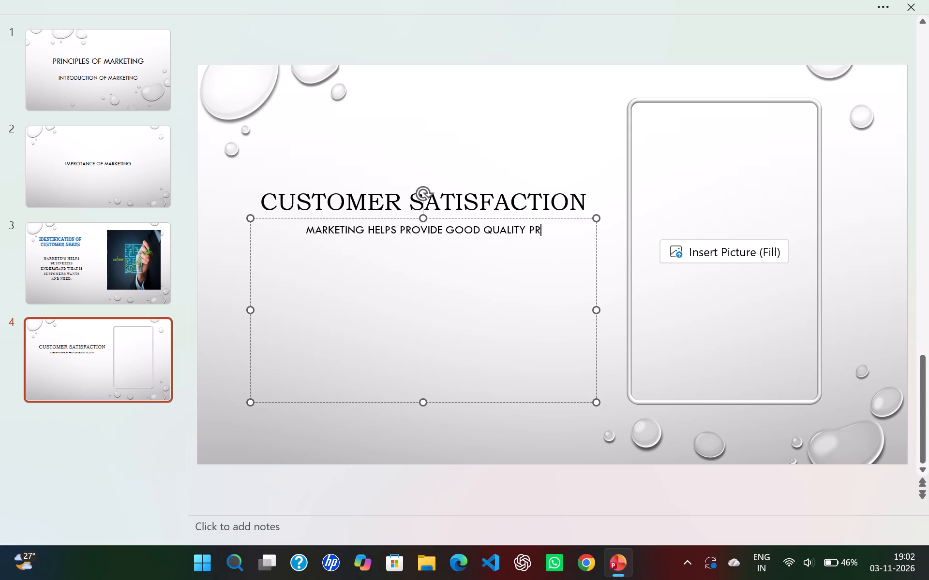
type("odeu")
key("BackSpace")
key("BackSpace")
type("ut")
key("BackSpace")
type("ct")
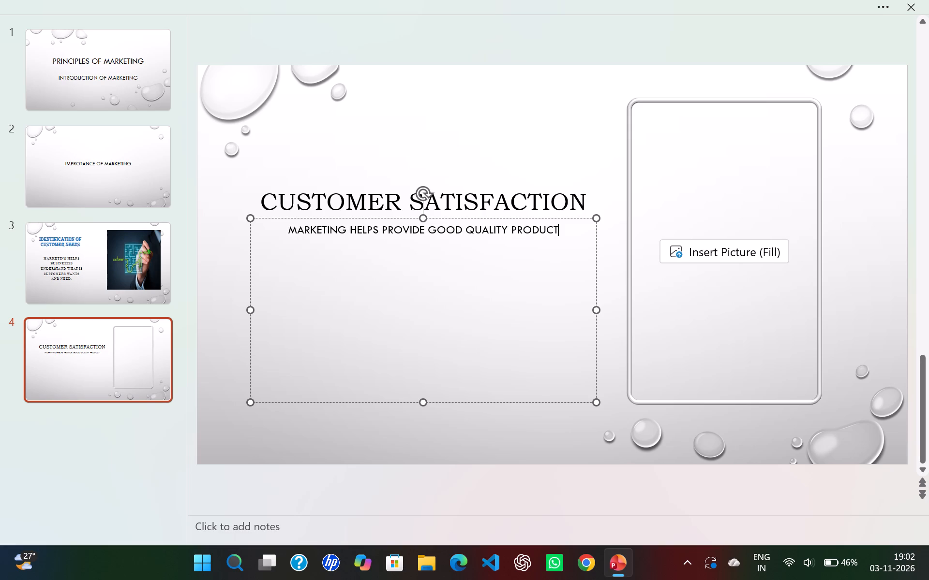
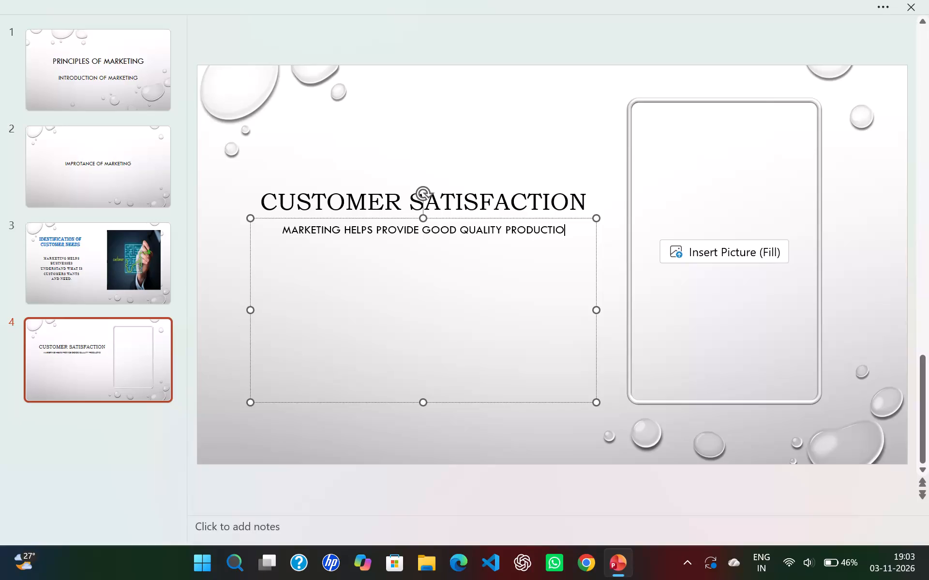
Complete the caption below the customer satisfaction title so it reads "Marketing helps provide good quality production and services".
type("n and sw")
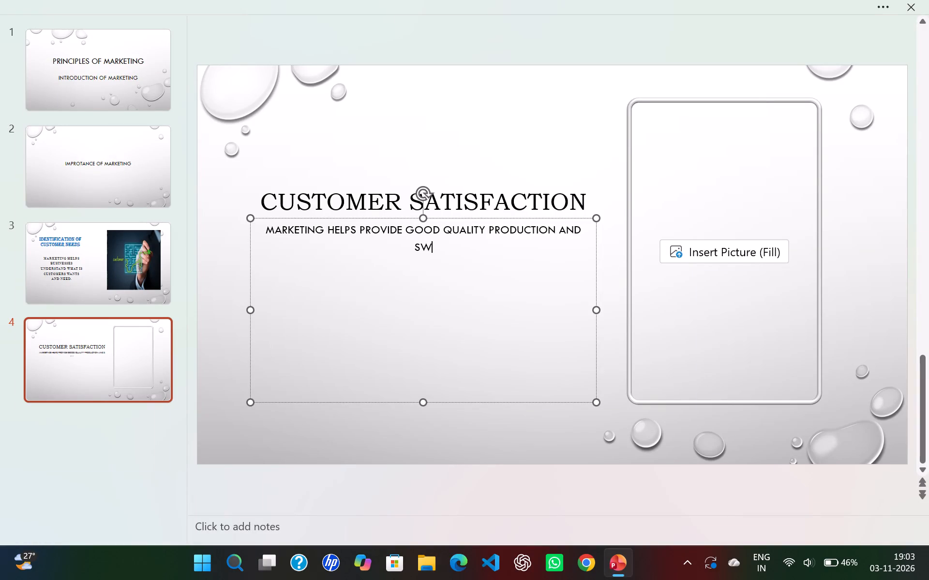
key("BackSpace")
type("eric")
key("BackSpace")
type("vices")
key("space")
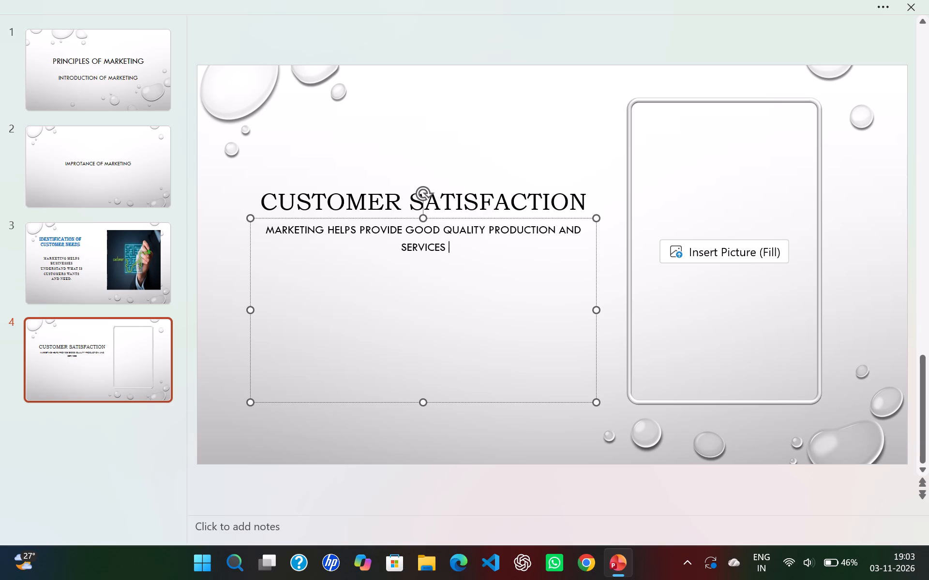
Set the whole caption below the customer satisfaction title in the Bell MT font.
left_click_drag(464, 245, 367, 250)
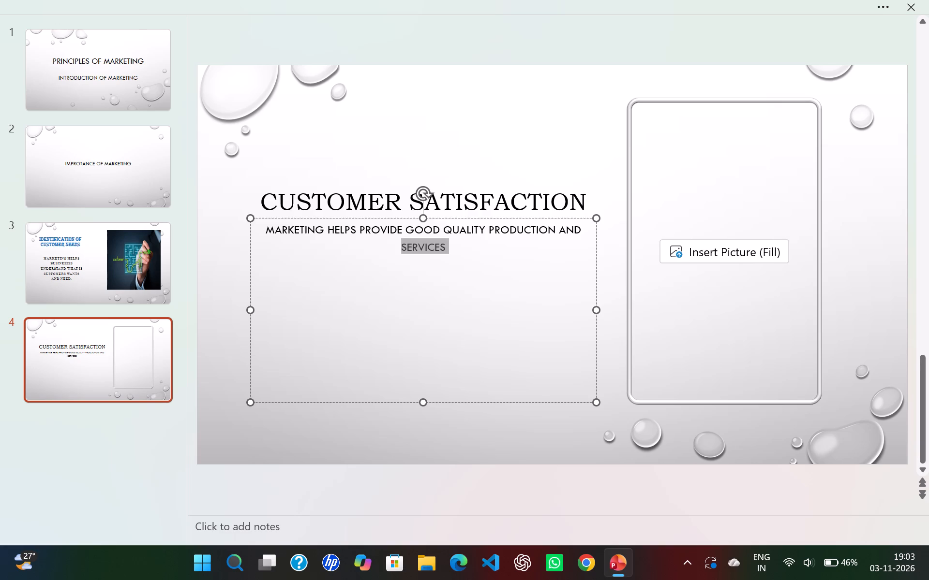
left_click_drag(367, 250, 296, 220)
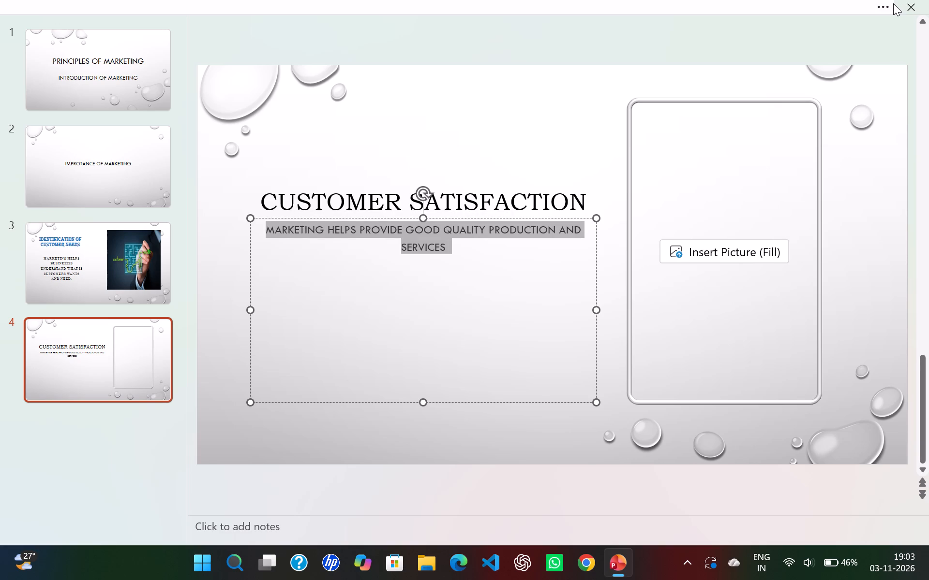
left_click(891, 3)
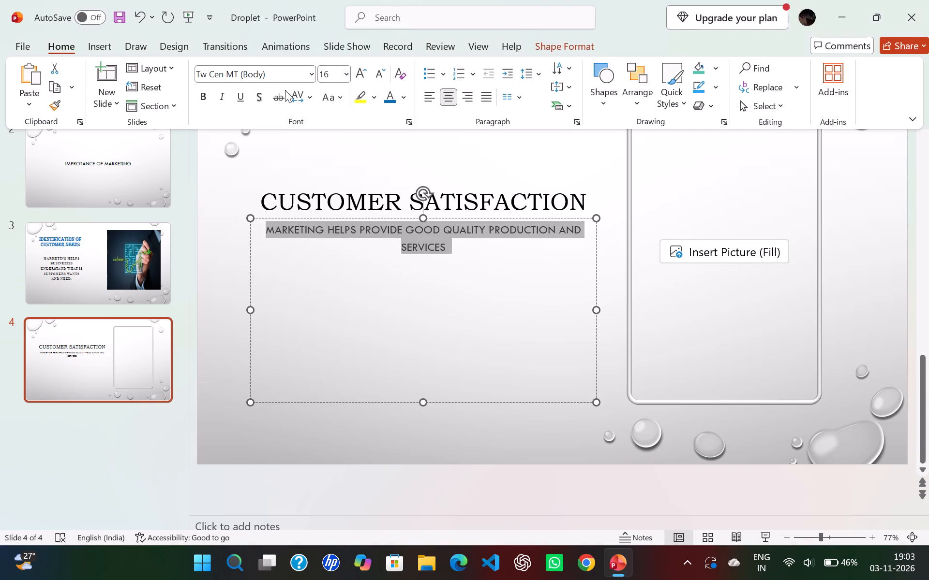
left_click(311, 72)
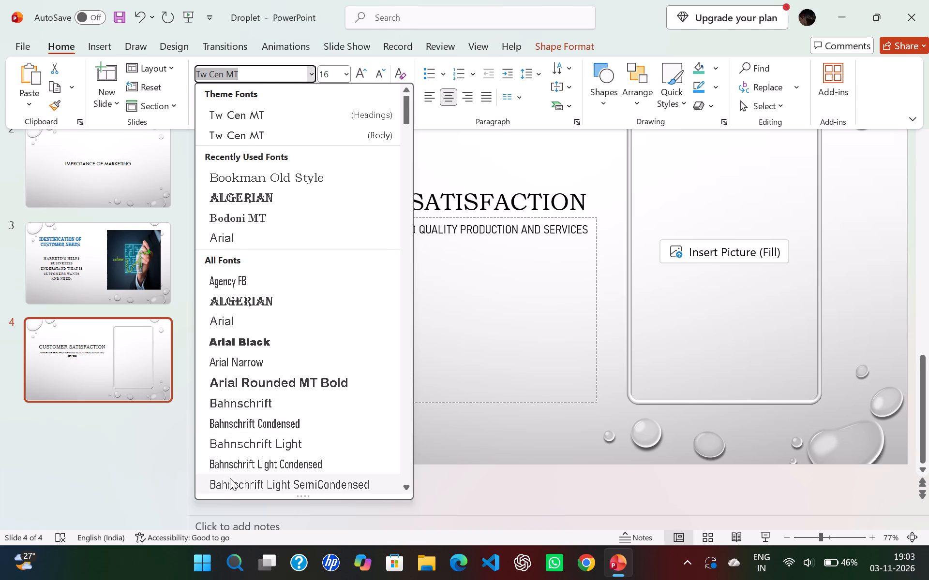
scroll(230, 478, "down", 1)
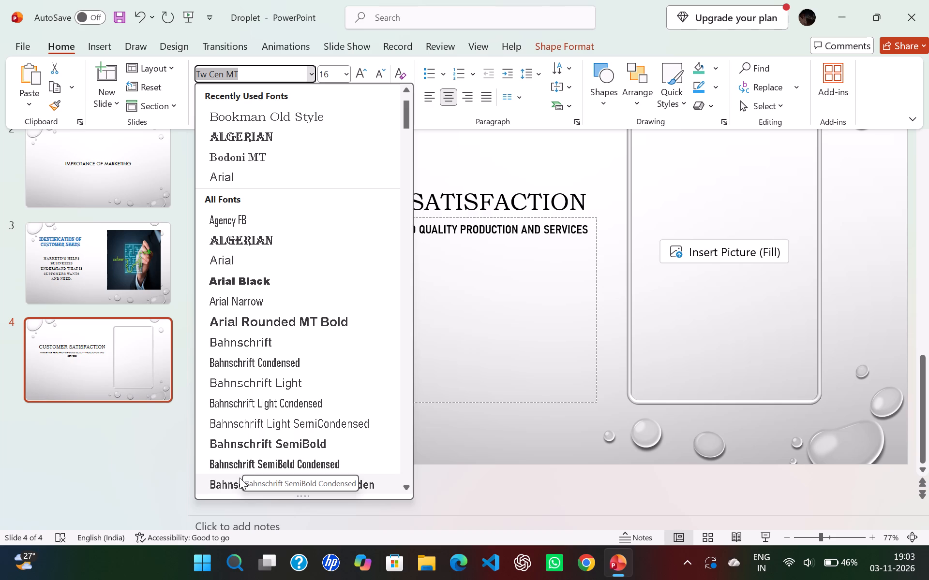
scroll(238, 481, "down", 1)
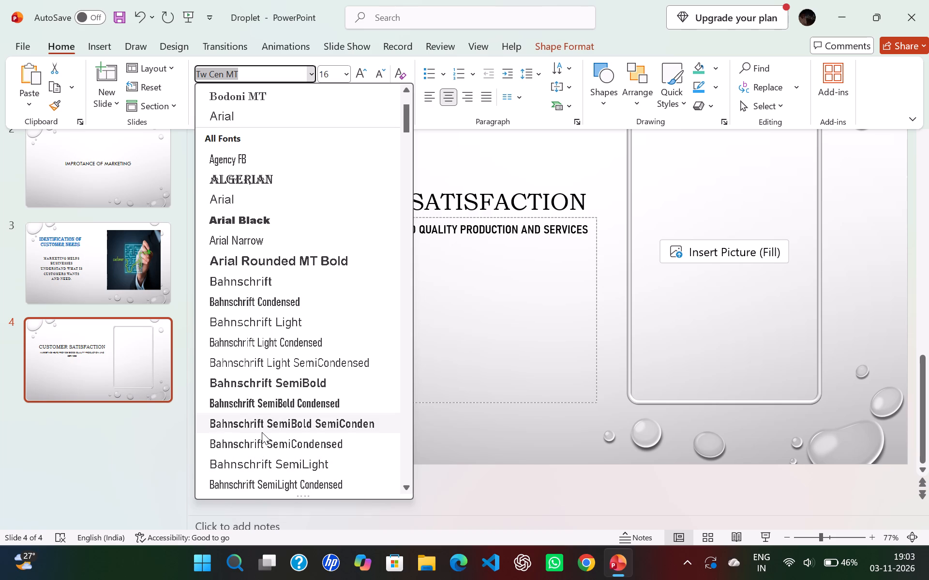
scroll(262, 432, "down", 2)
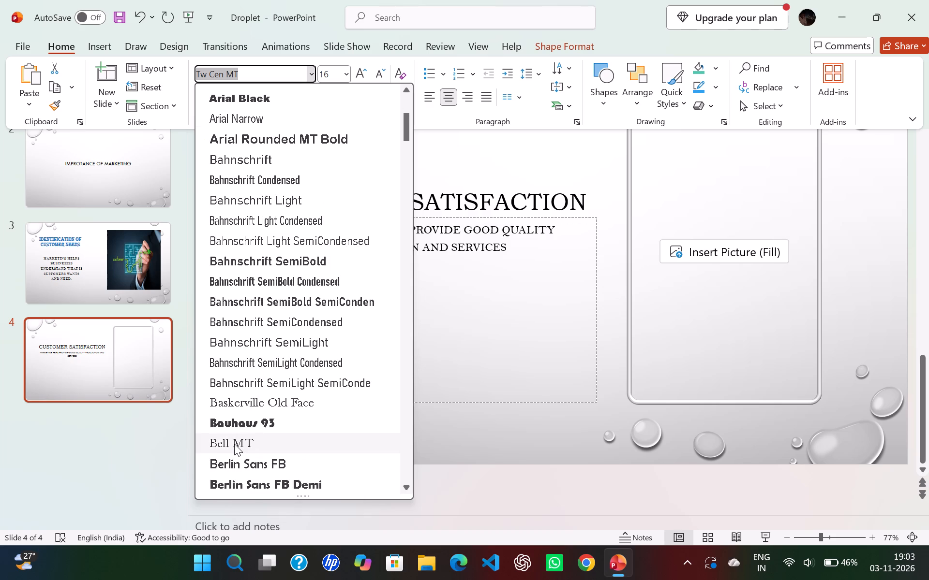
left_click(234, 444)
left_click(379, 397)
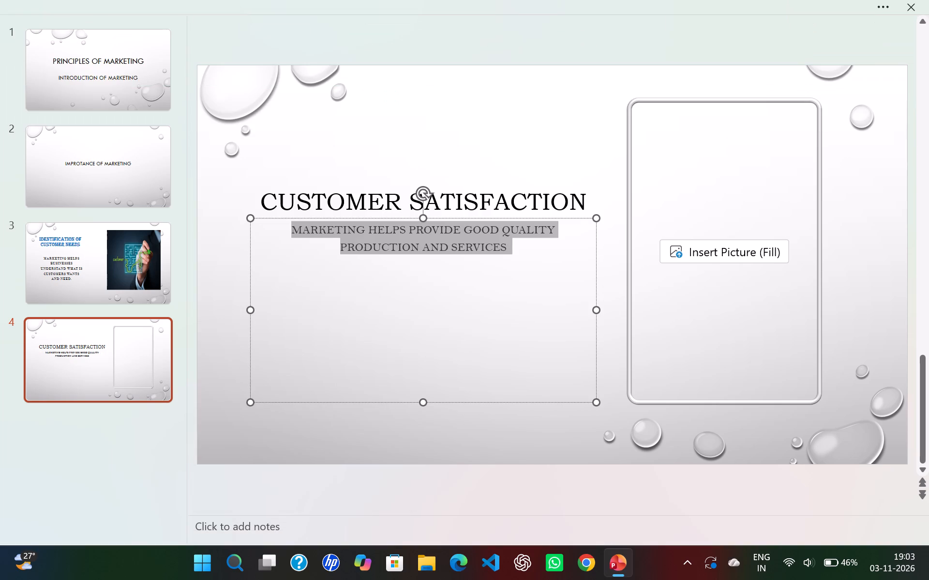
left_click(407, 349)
Align the "Customer Satisfaction" title text vertically to the middle of its placeholder.
left_click_drag(282, 195, 576, 186)
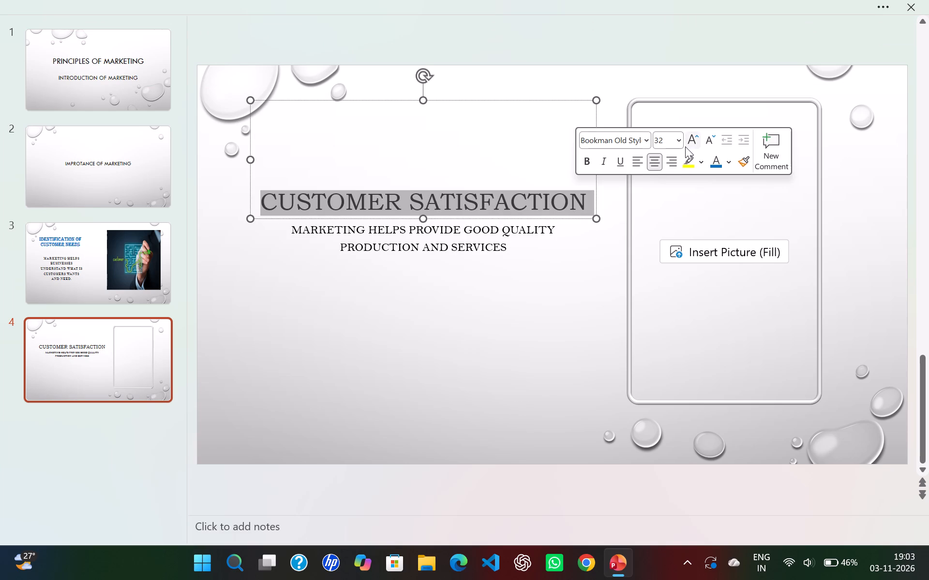
left_click(876, 0)
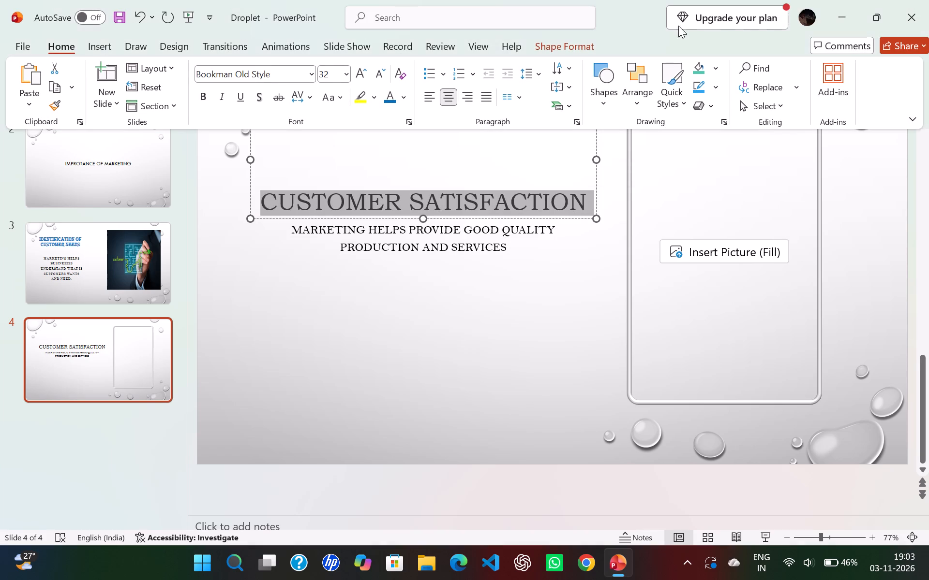
left_click(571, 83)
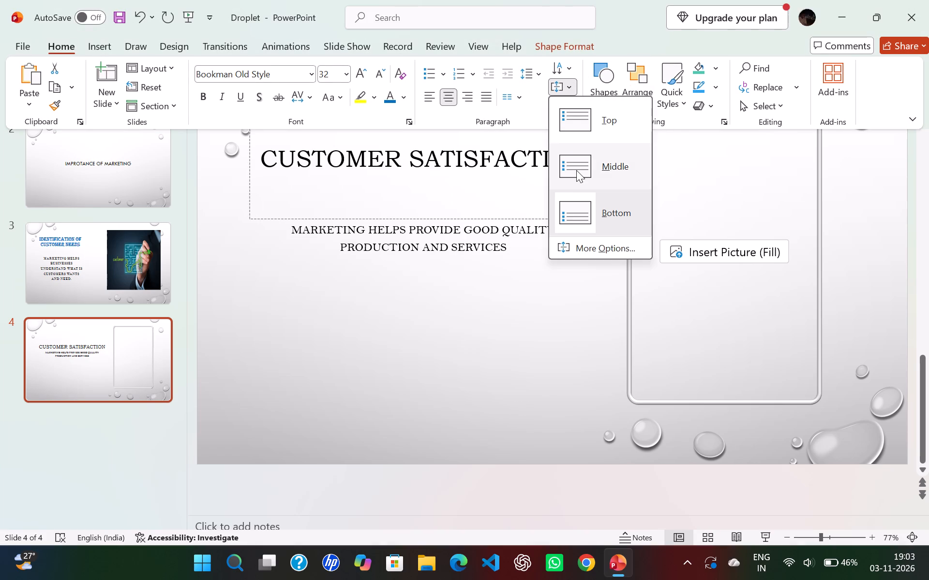
left_click(576, 170)
Align the caption text about production and services vertically to the middle of its placeholder.
left_click(287, 239)
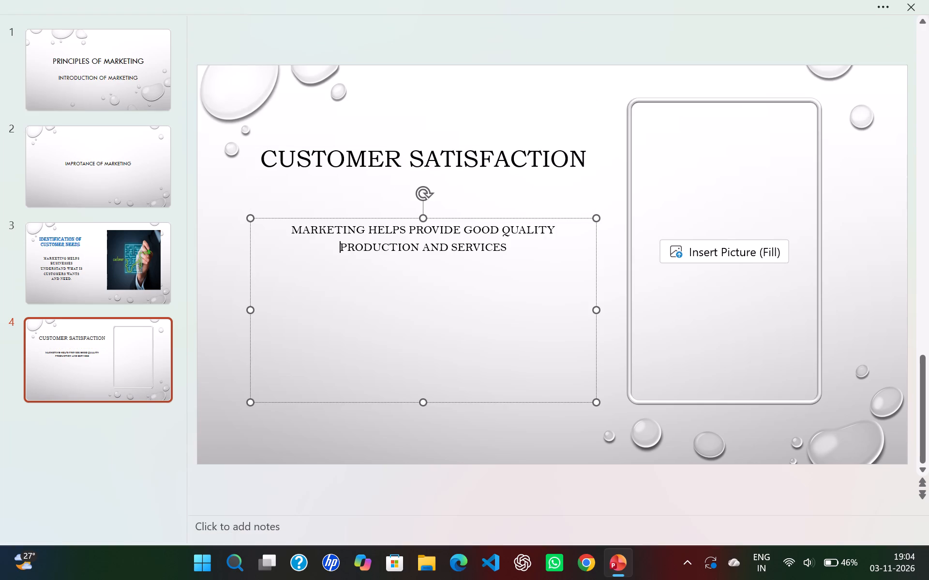
left_click_drag(287, 239, 269, 249)
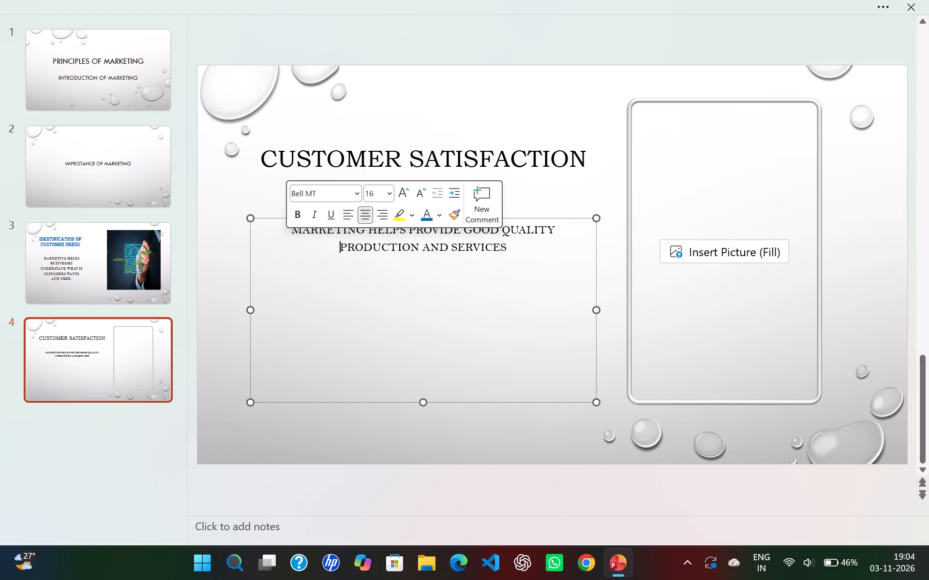
left_click_drag(269, 249, 272, 249)
left_click_drag(516, 244, 324, 262)
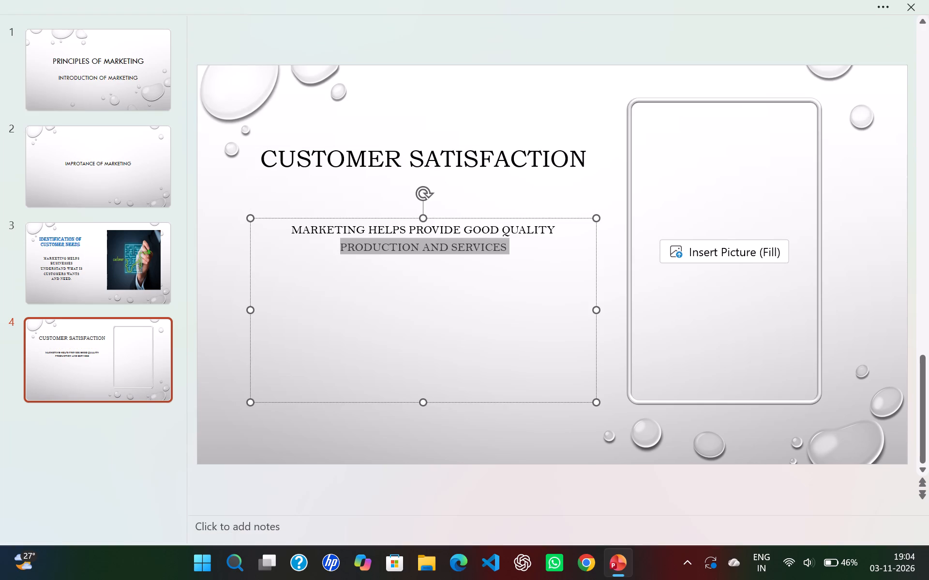
left_click_drag(324, 262, 298, 224)
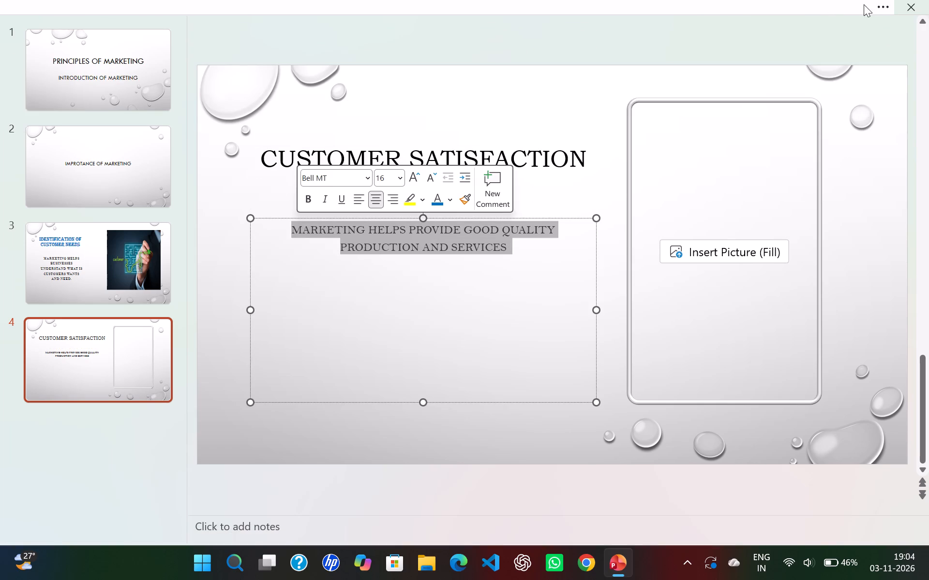
left_click(875, 5)
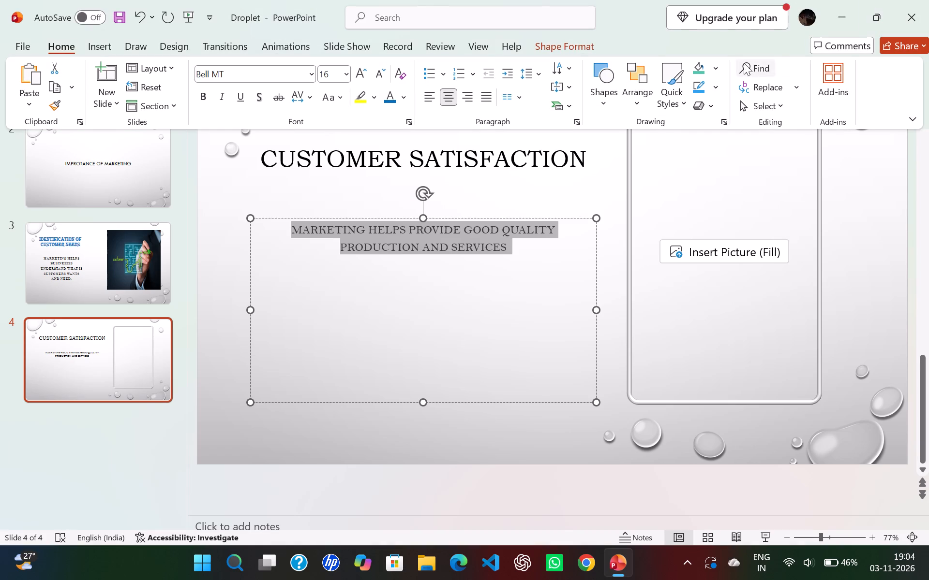
left_click(568, 84)
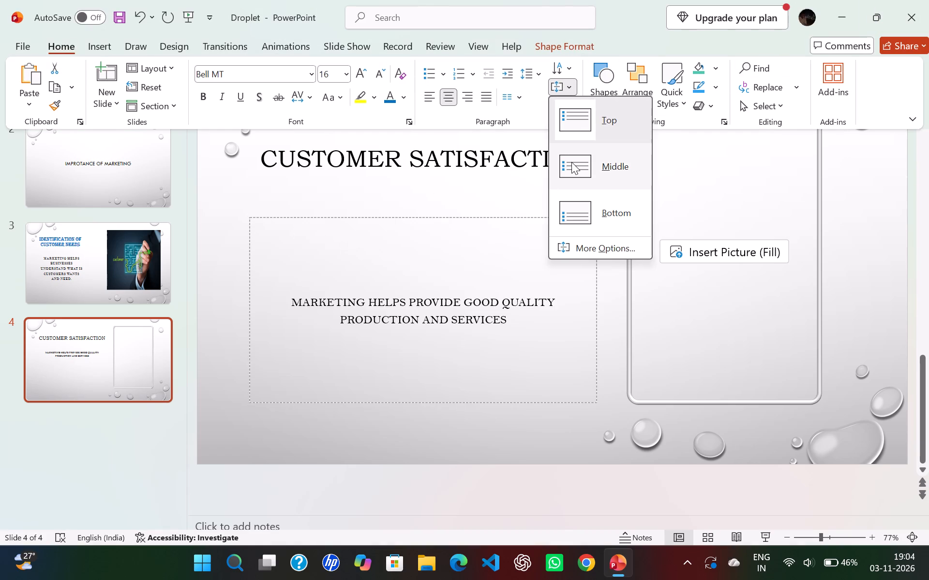
left_click(571, 162)
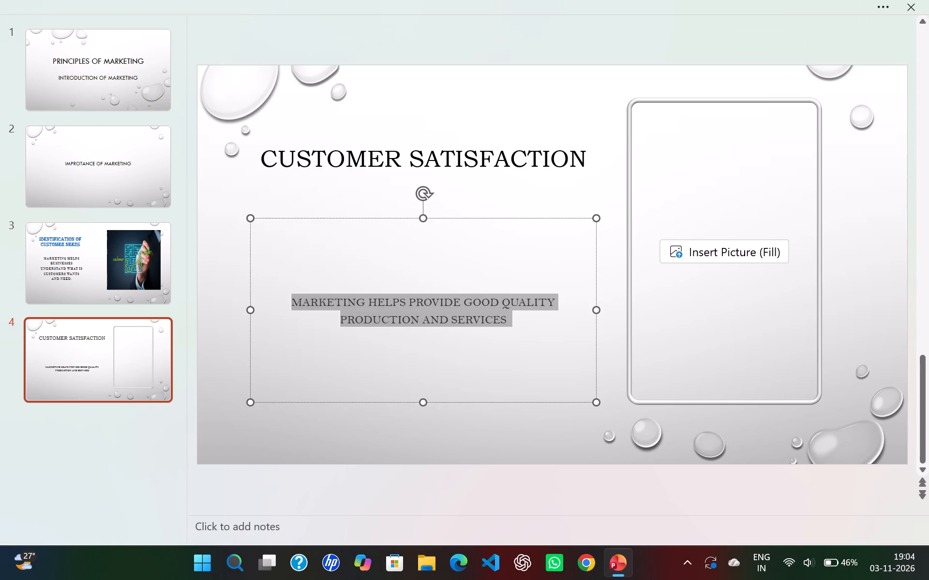
Set the font size of the whole caption on the customer satisfaction slide to 32.
left_click(423, 287)
left_click_drag(509, 320, 306, 271)
left_click_drag(306, 271, 306, 272)
left_click(884, 0)
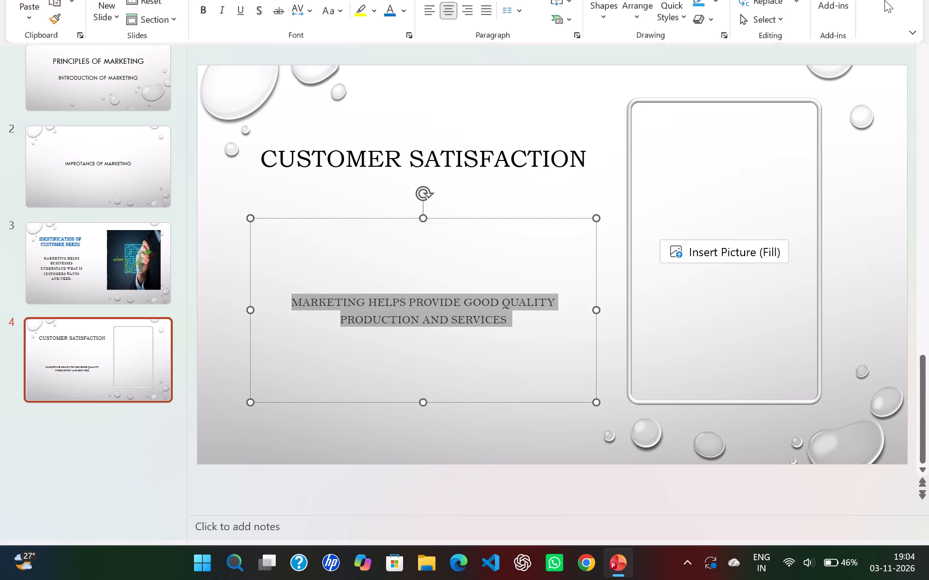
left_click(342, 78)
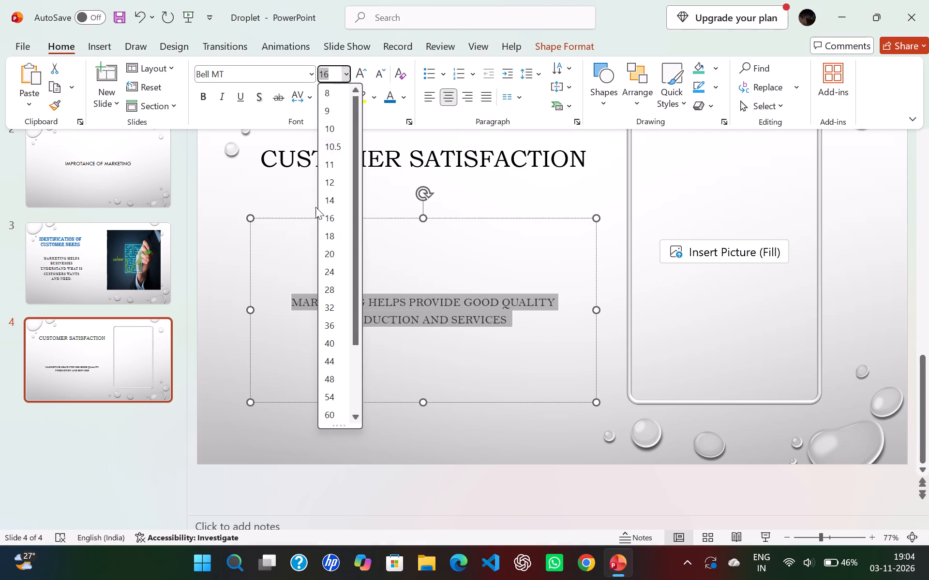
left_click(333, 303)
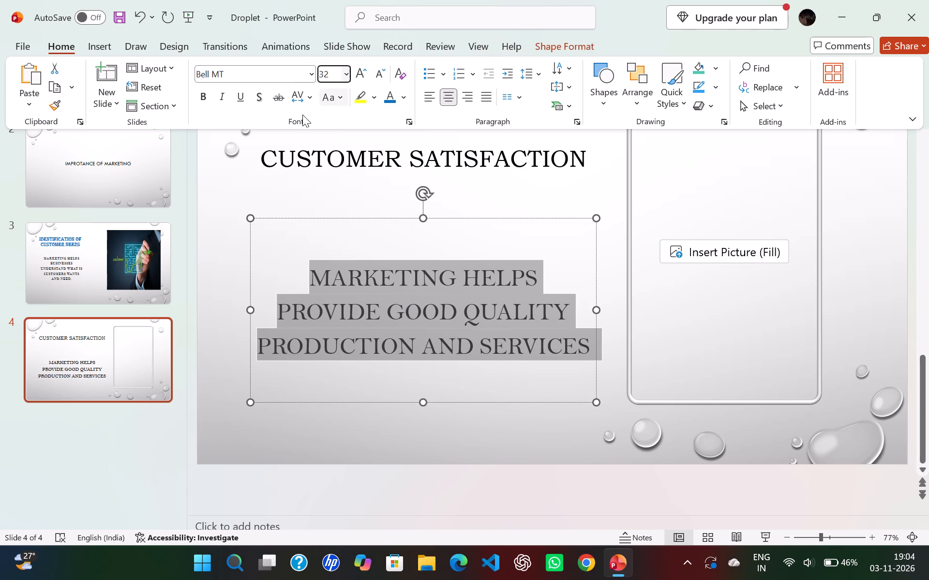
Change the font of the "Customer Satisfaction" title to Bell MT.
left_click_drag(263, 159, 567, 151)
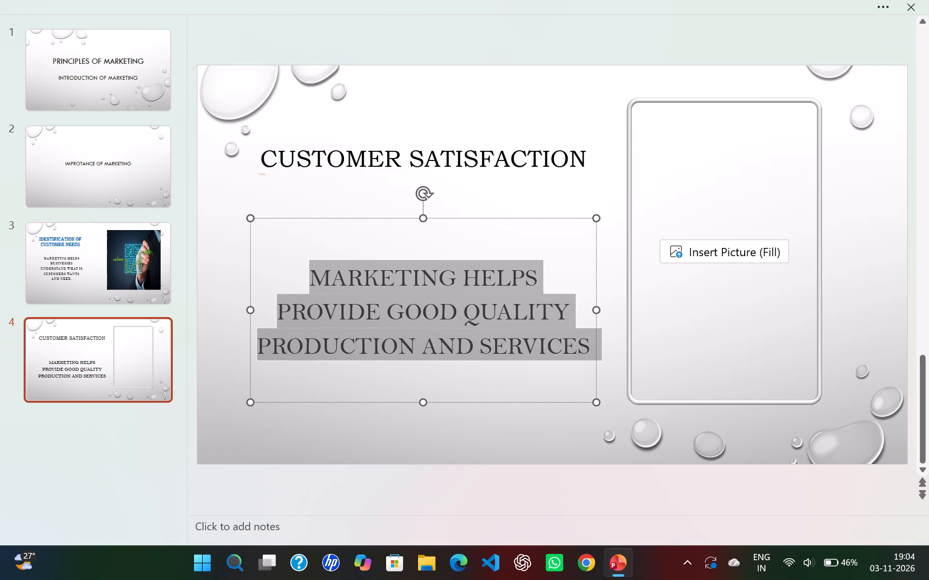
left_click(567, 151)
left_click_drag(591, 157, 296, 155)
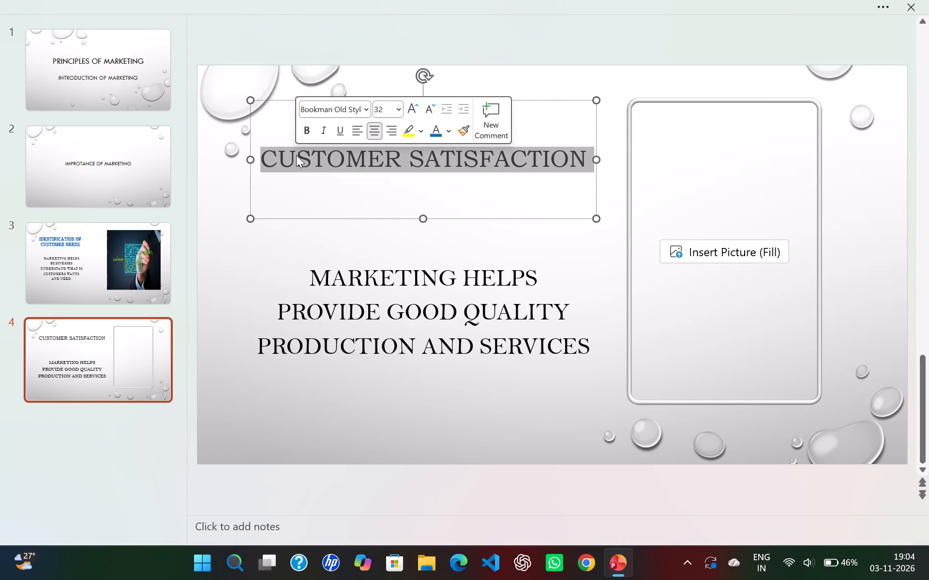
left_click(367, 112)
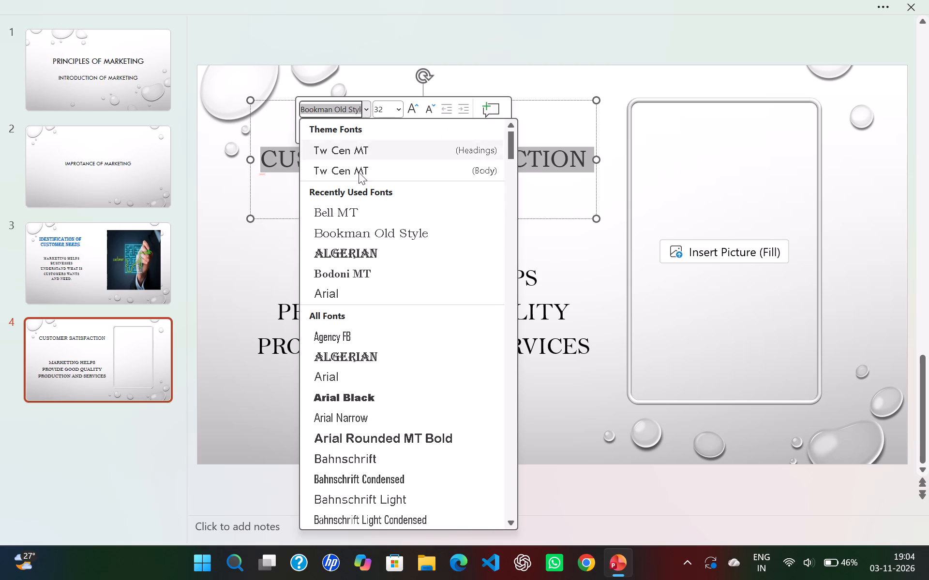
left_click(356, 206)
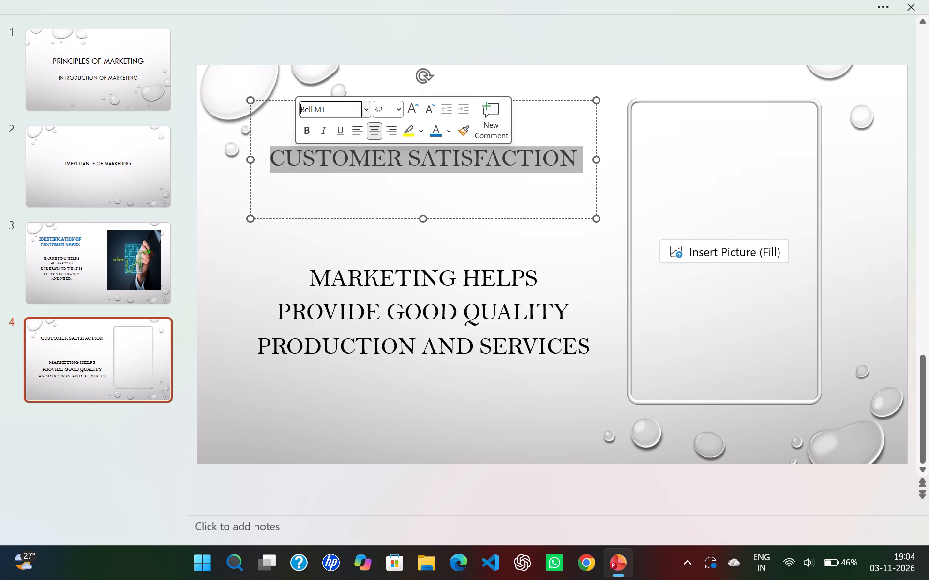
Change the font of the whole caption below the customer satisfaction title to Bookman Old Style.
left_click_drag(307, 280, 553, 360)
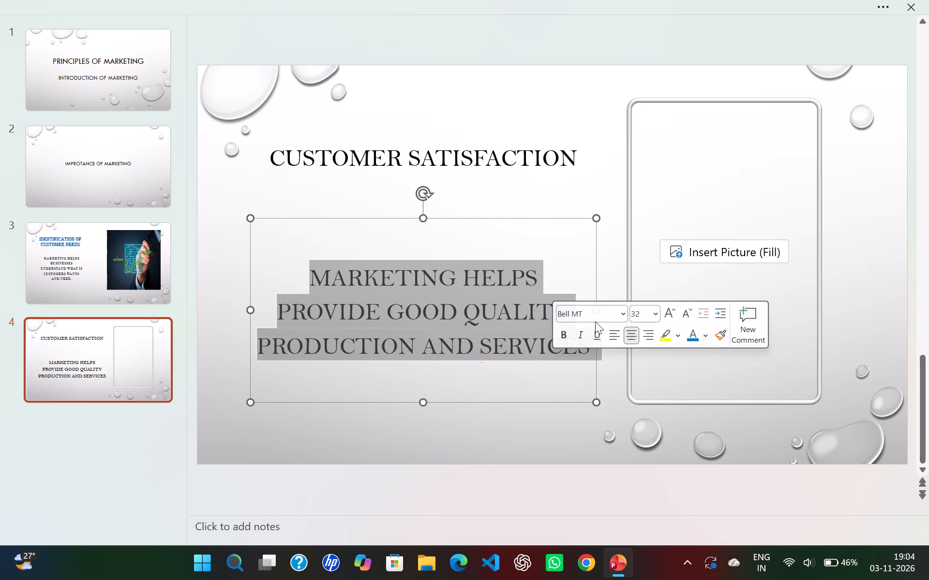
left_click(624, 318)
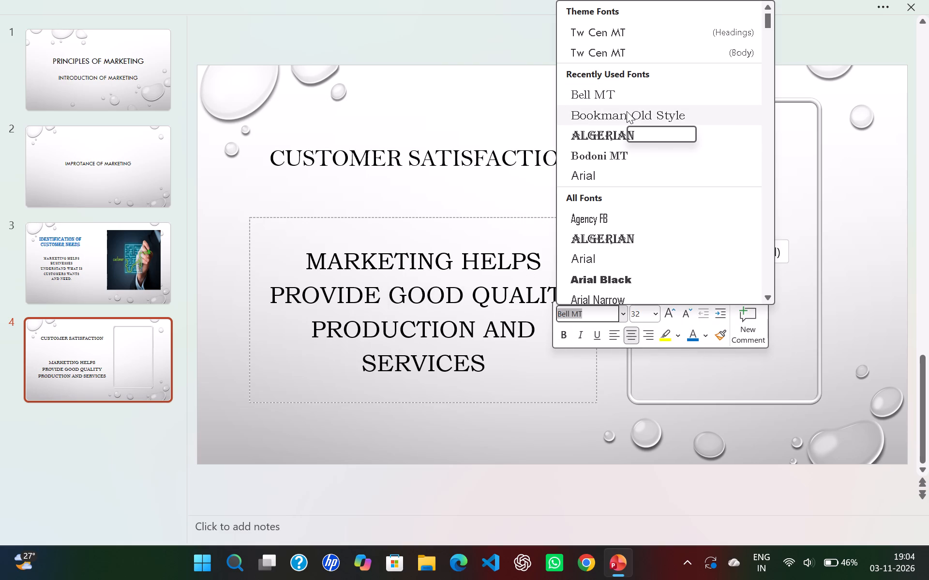
left_click(627, 111)
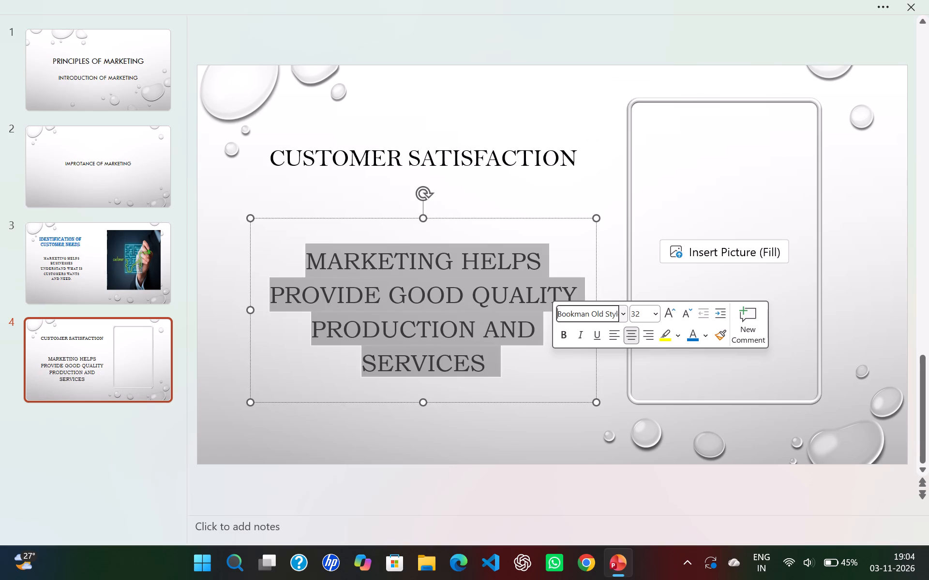
left_click(593, 183)
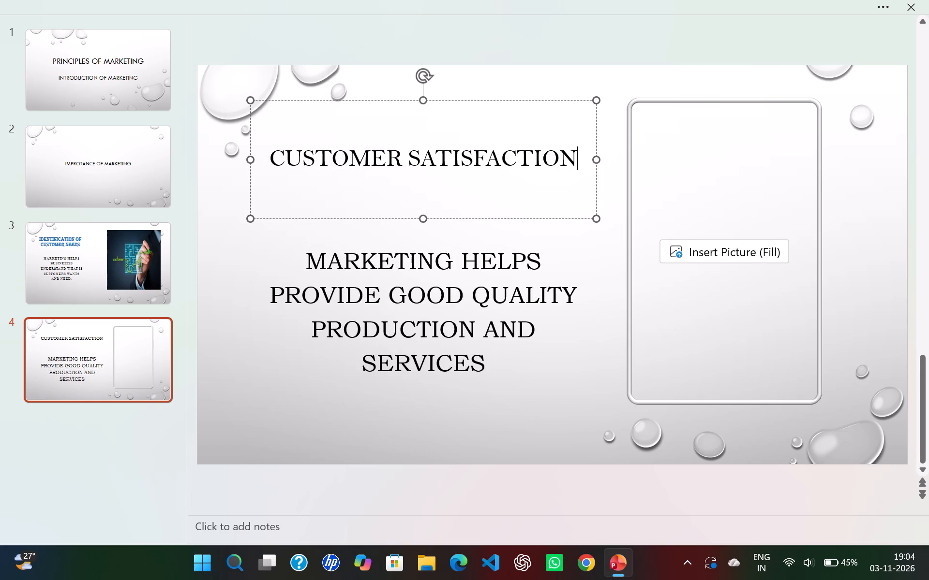
Search online pictures for "customer satisfaction" and insert the navy-and-pink banner image with standing silhouettes into the picture placeholder.
left_click(718, 244)
left_click(703, 293)
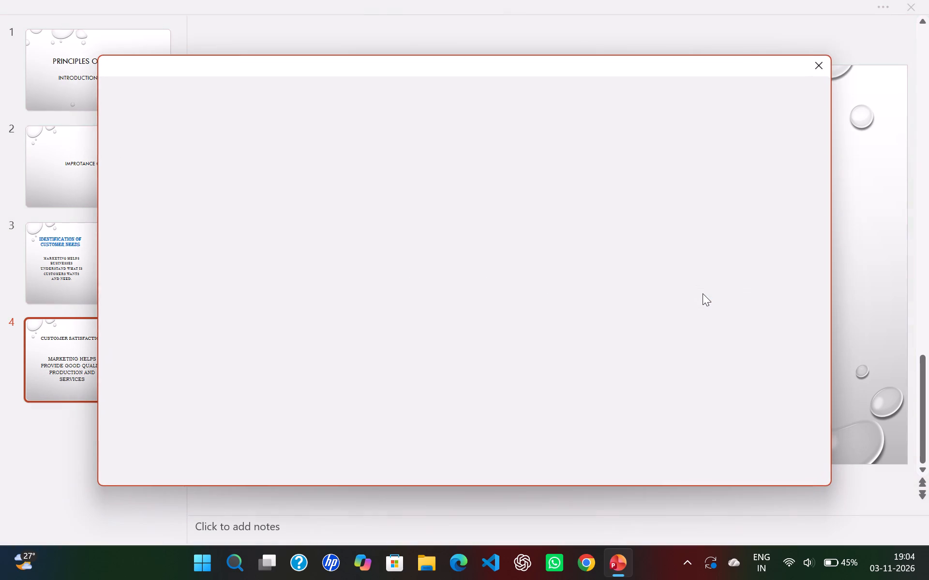
type("customer satisfaction")
key("Return")
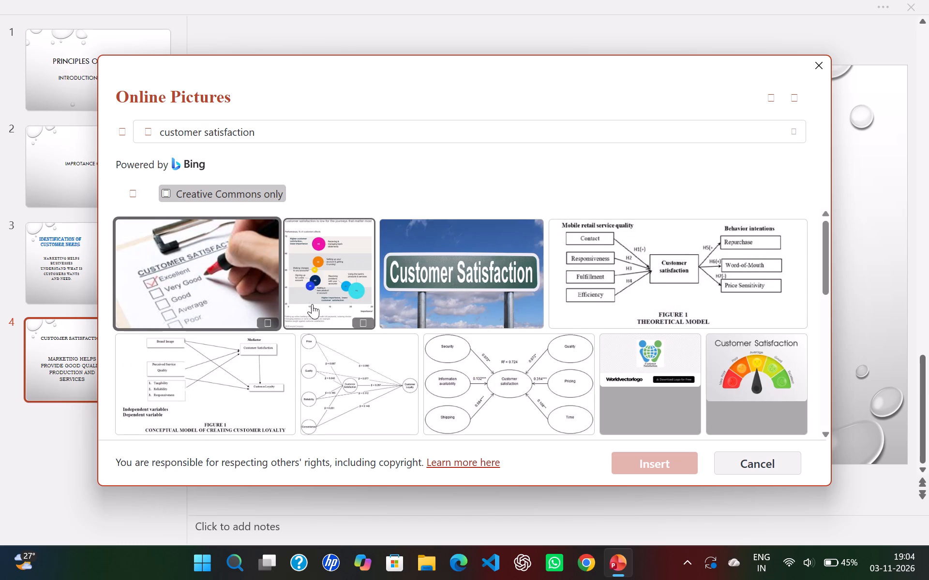
scroll(312, 304, "down", 2)
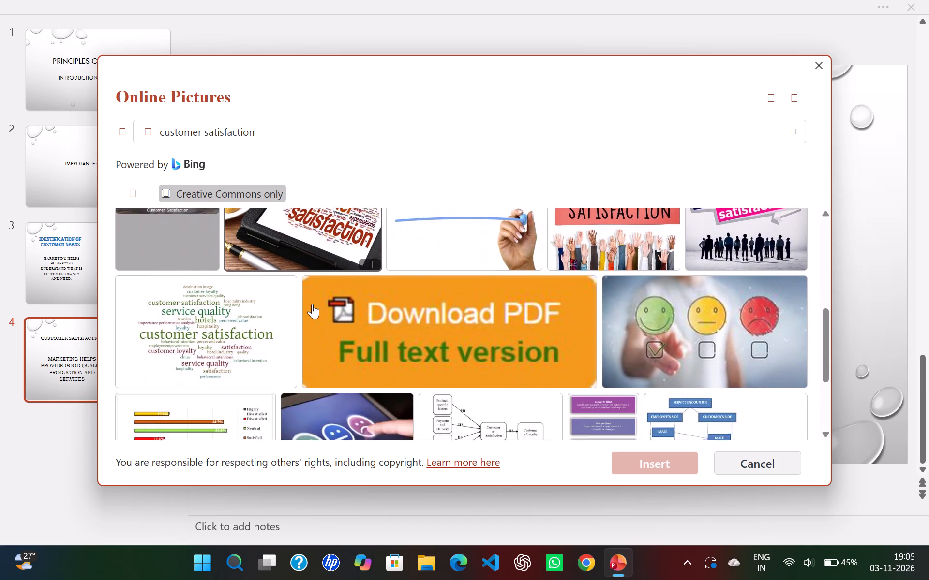
scroll(312, 304, "down", 6)
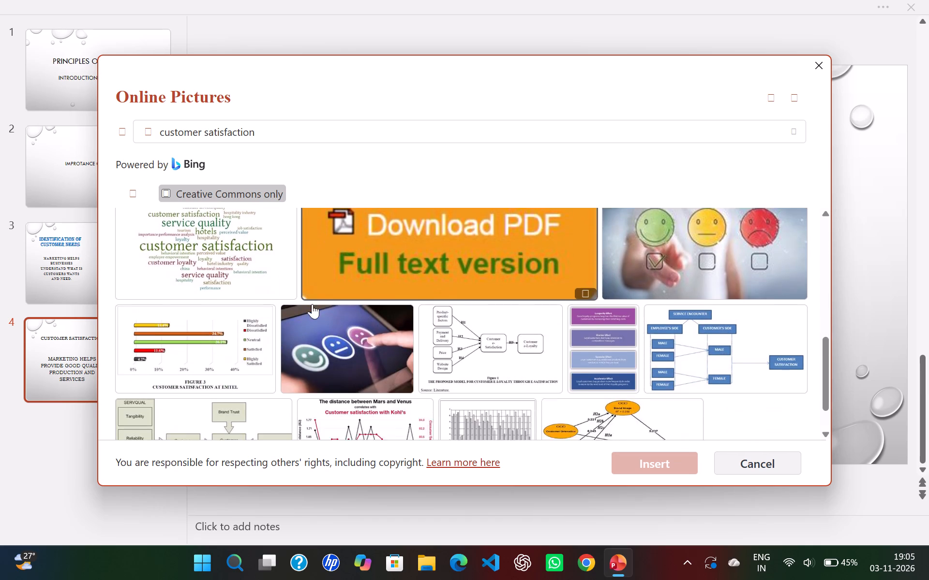
scroll(312, 304, "down", 6)
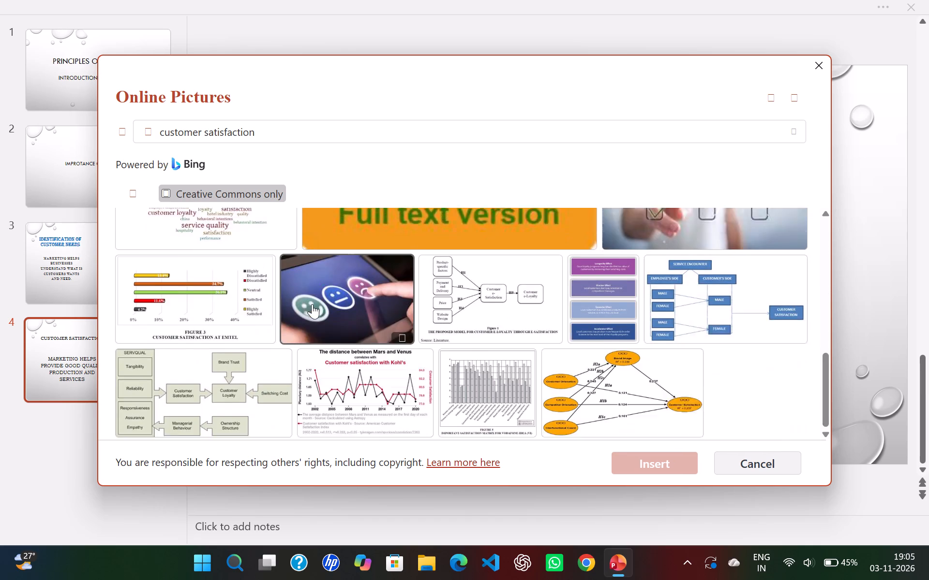
scroll(312, 304, "down", 1)
scroll(312, 304, "up", 5)
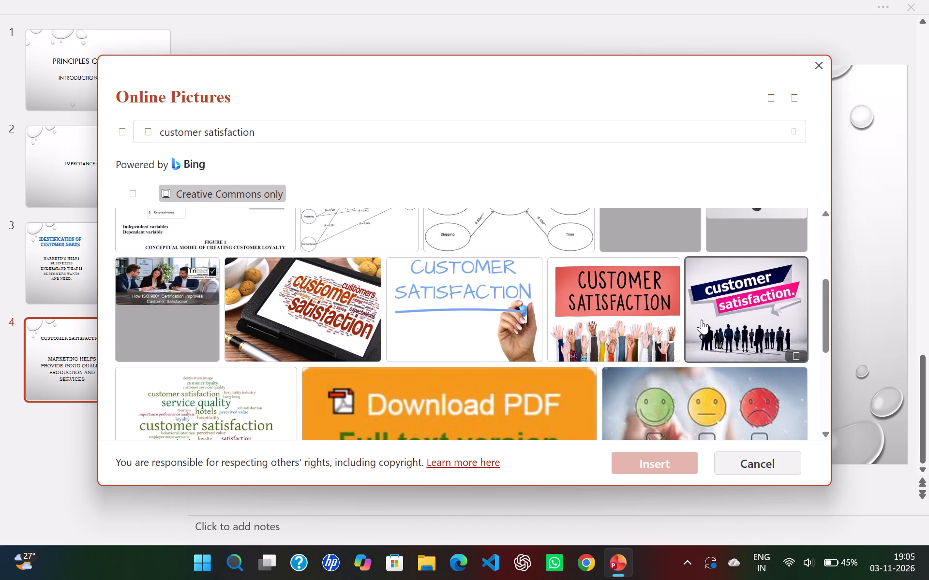
double_click(725, 315)
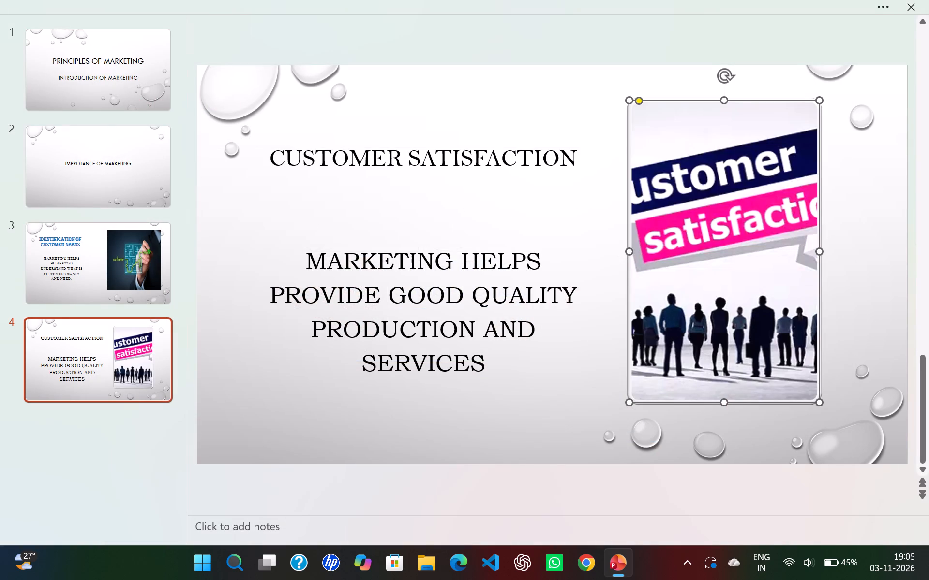
Widen the customer satisfaction picture by extending both its left and right edges outward.
scroll(687, 266, "down", 2, "ctrl")
scroll(687, 266, "up", 4, "ctrl")
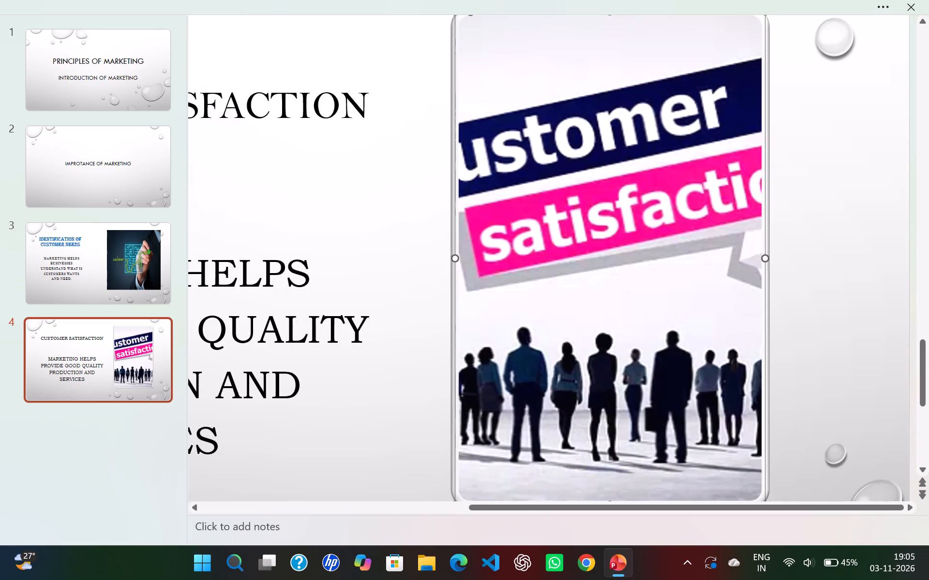
scroll(687, 266, "down", 3, "ctrl")
left_click(687, 266)
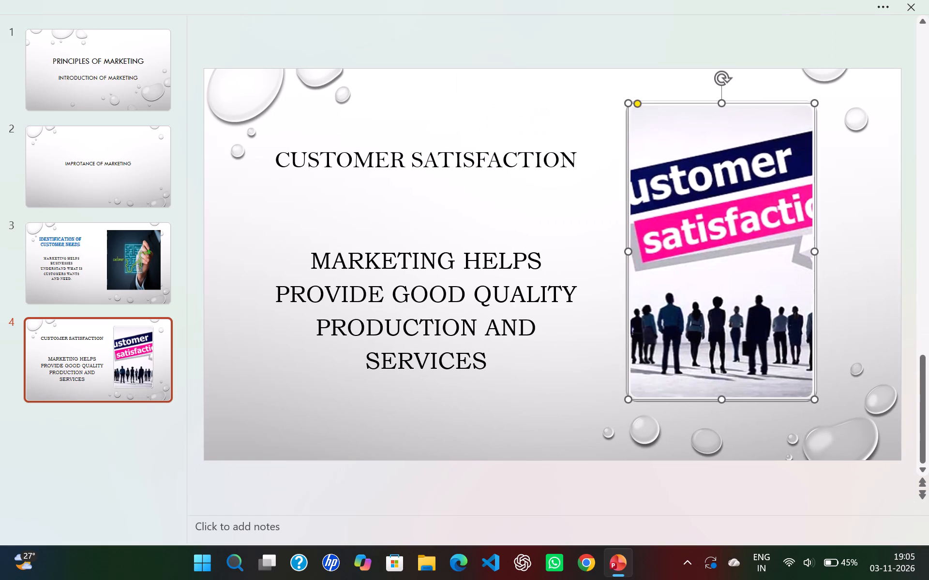
left_click(700, 259)
left_click_drag(629, 256, 601, 257)
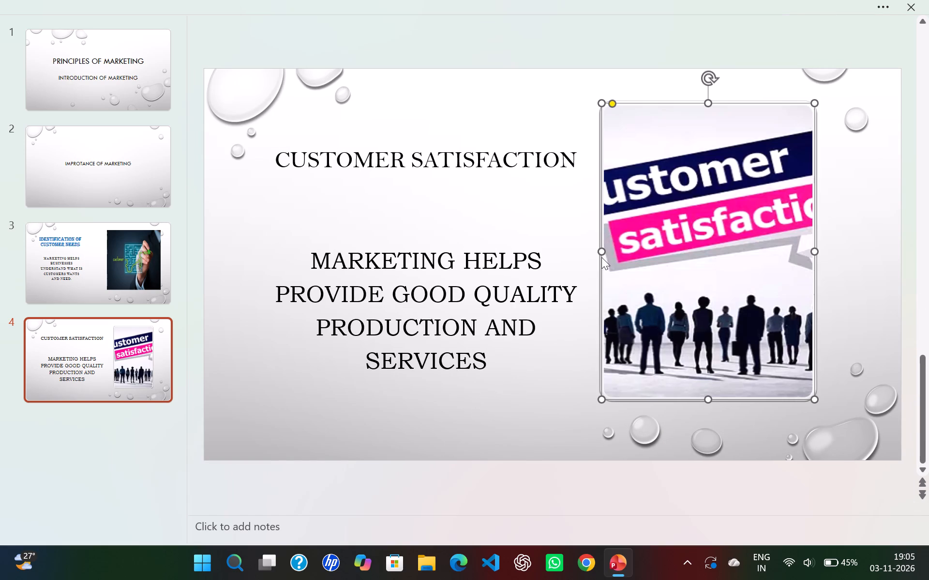
left_click_drag(813, 255, 837, 260)
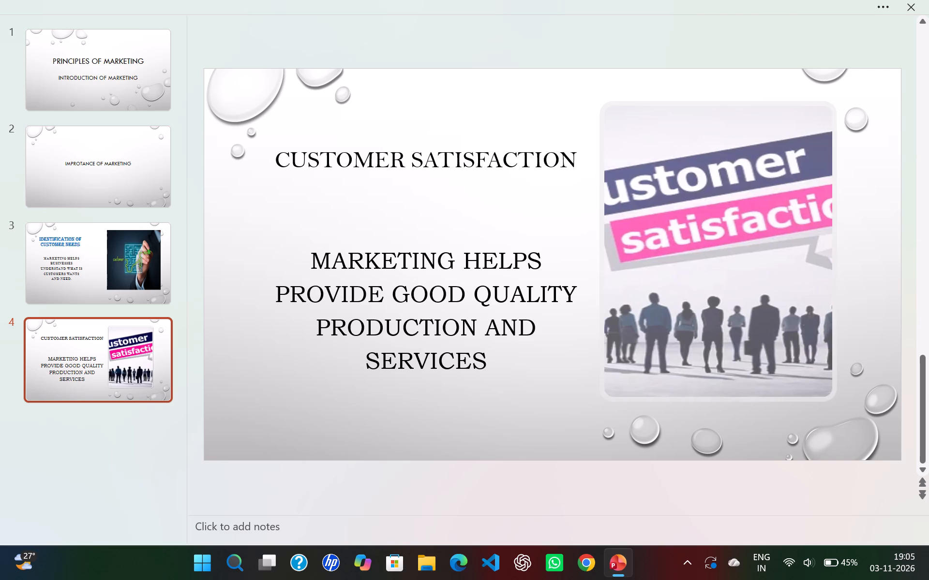
left_click_drag(837, 260, 844, 262)
double_click(746, 325)
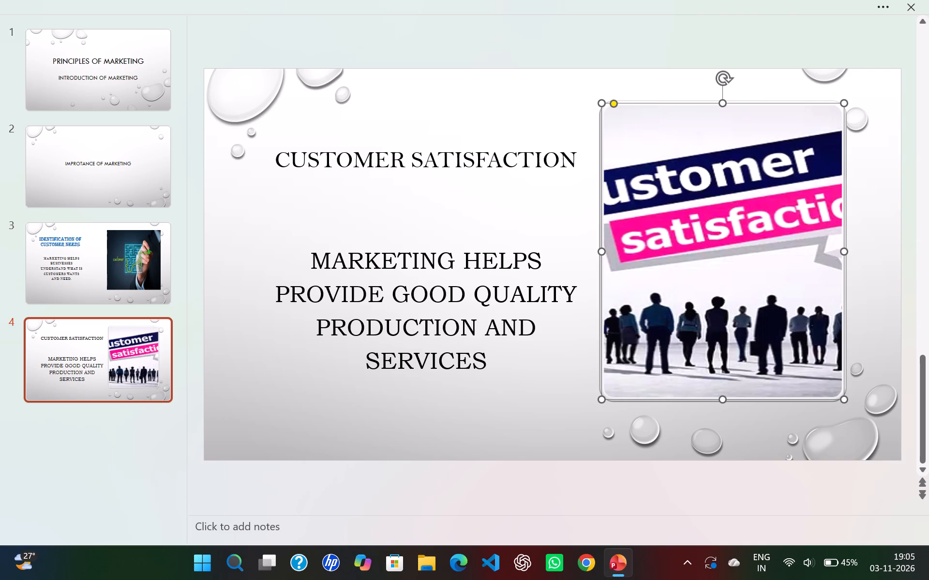
left_click(746, 325)
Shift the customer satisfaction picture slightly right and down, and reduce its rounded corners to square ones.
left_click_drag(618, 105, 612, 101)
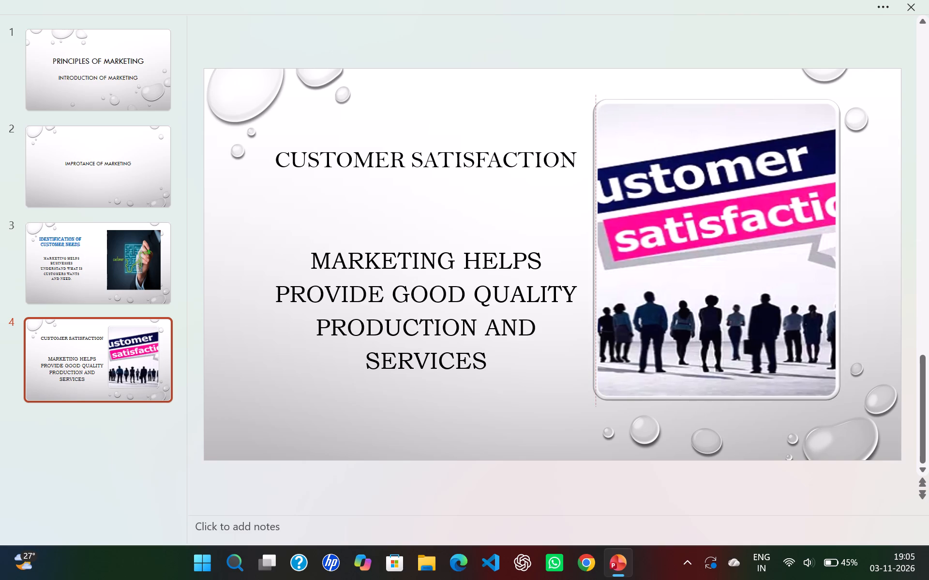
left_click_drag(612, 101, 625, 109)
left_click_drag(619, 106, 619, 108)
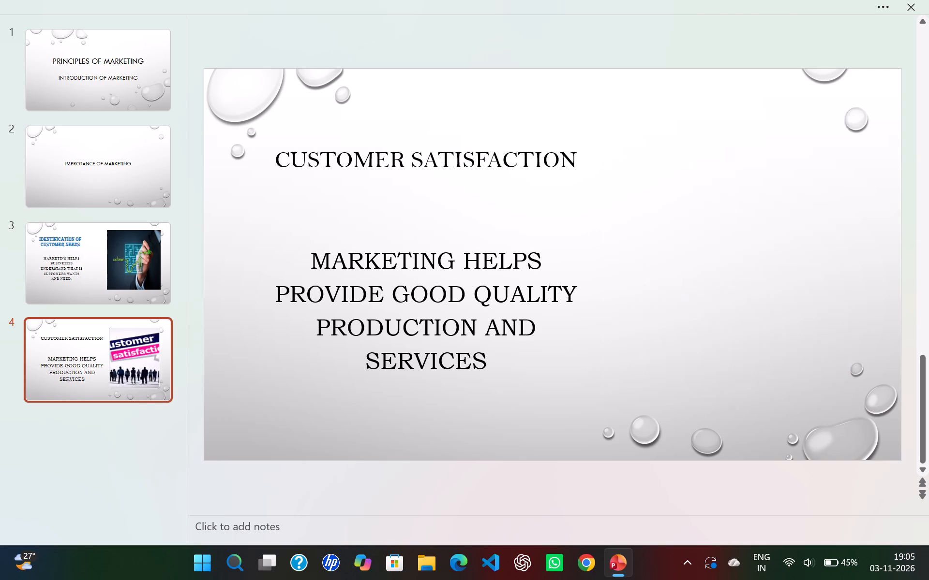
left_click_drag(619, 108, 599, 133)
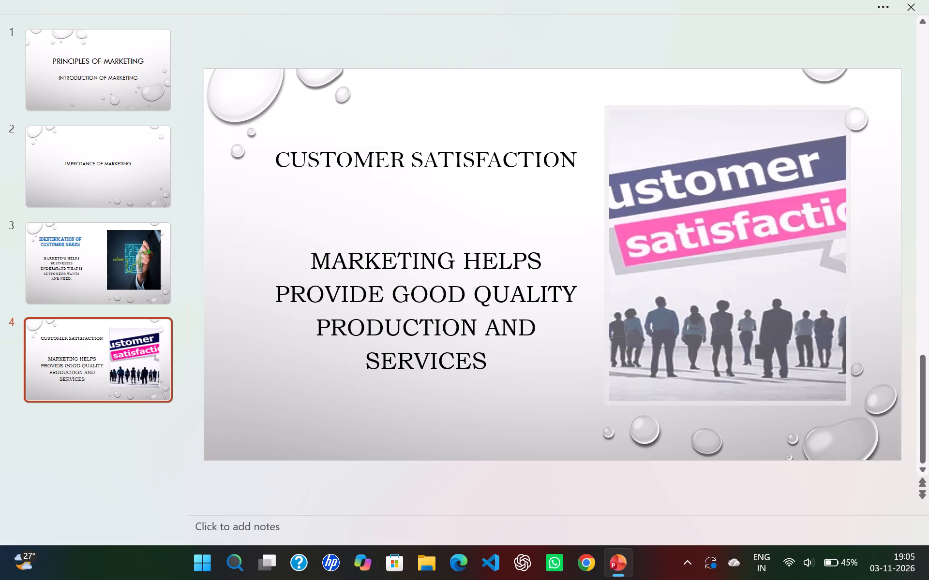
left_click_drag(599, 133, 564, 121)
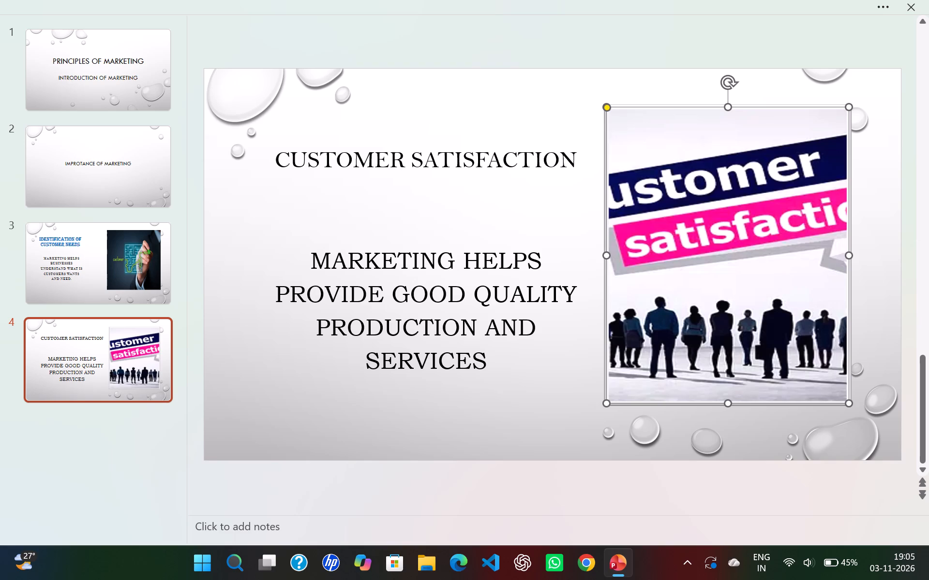
Extend the picture's top edge slightly upward and give its corners a small rounding.
left_click(734, 161)
left_click_drag(729, 106, 726, 99)
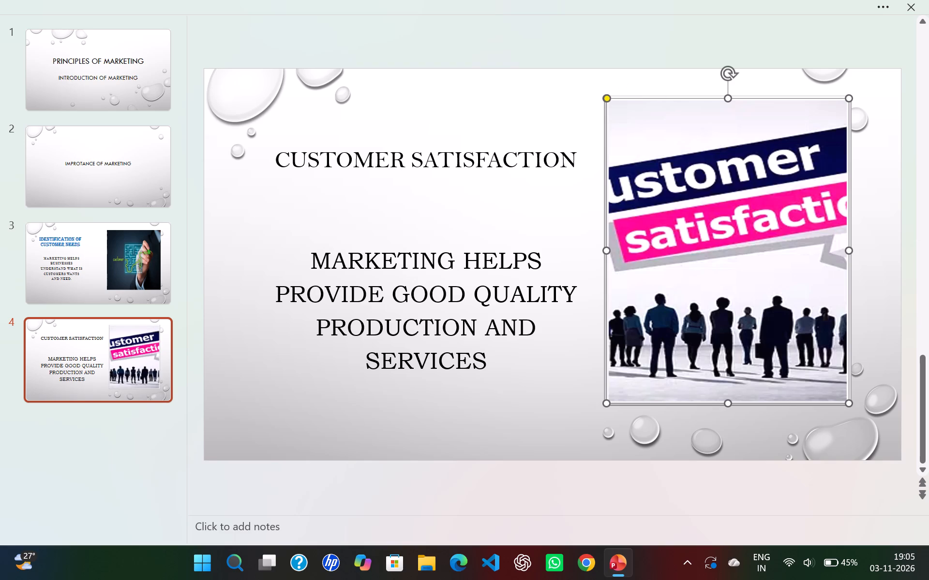
left_click_drag(605, 100, 617, 107)
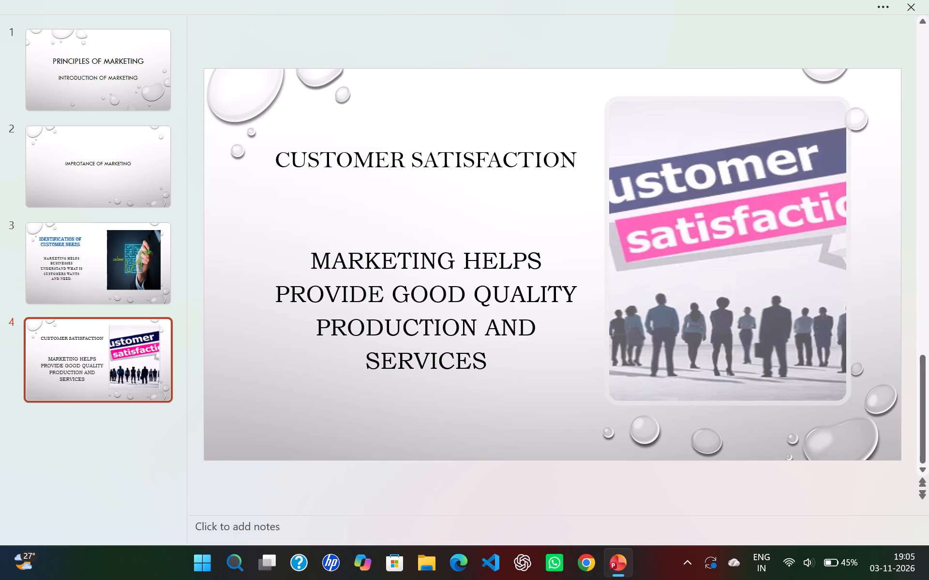
left_click_drag(617, 107, 618, 108)
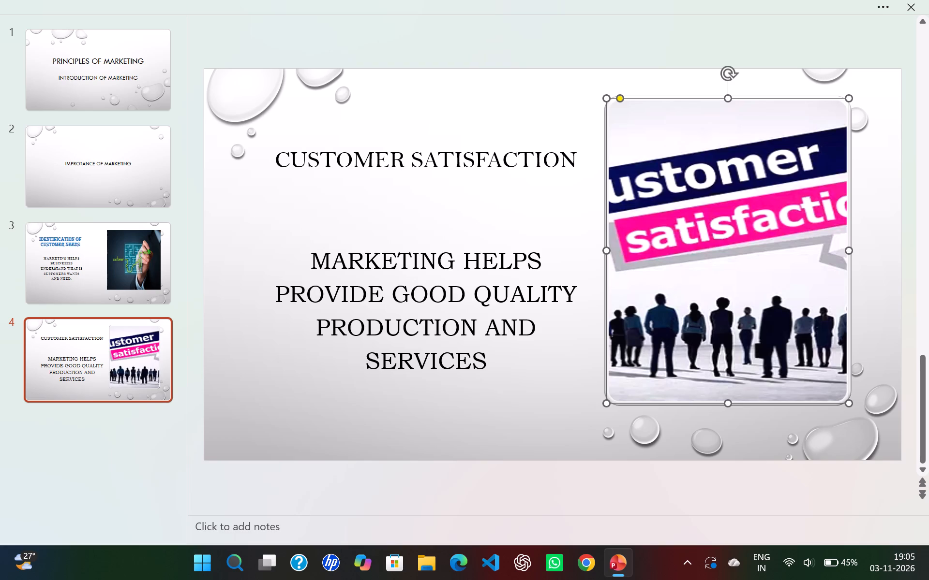
left_click(711, 229)
left_click(726, 76)
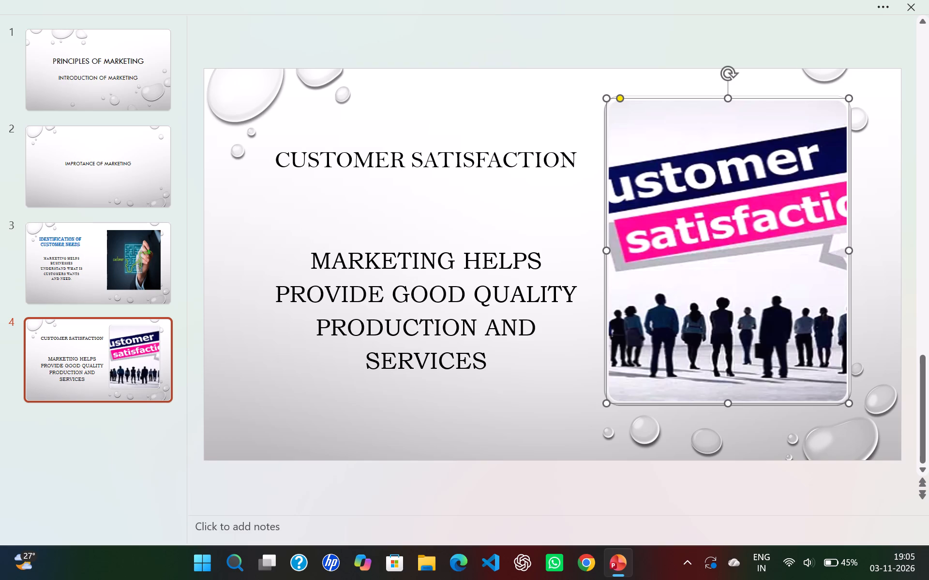
left_click(726, 76)
Raise the picture's bottom edge slightly, and move the whole picture a little lower and left on the slide.
left_click_drag(729, 404, 730, 399)
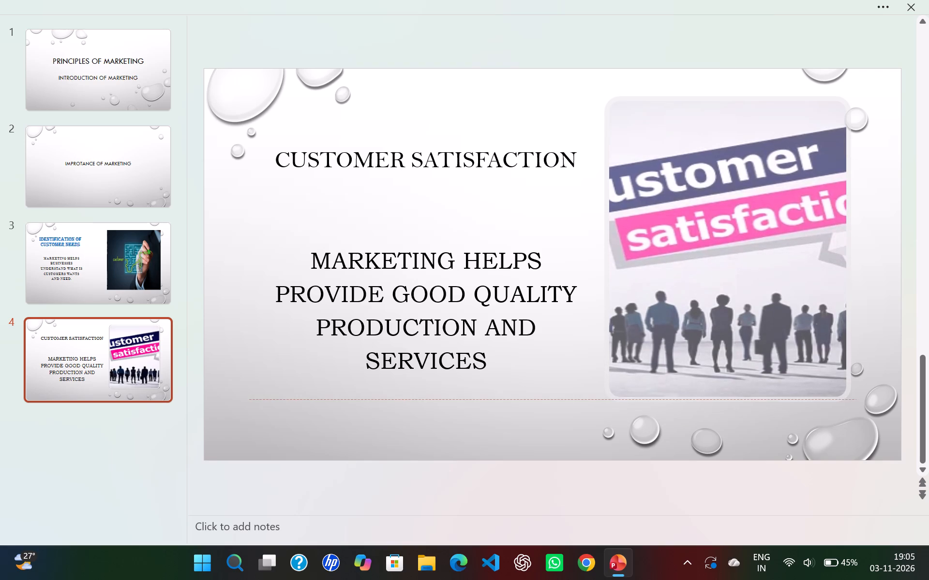
left_click_drag(730, 399, 729, 399)
left_click_drag(854, 248, 858, 248)
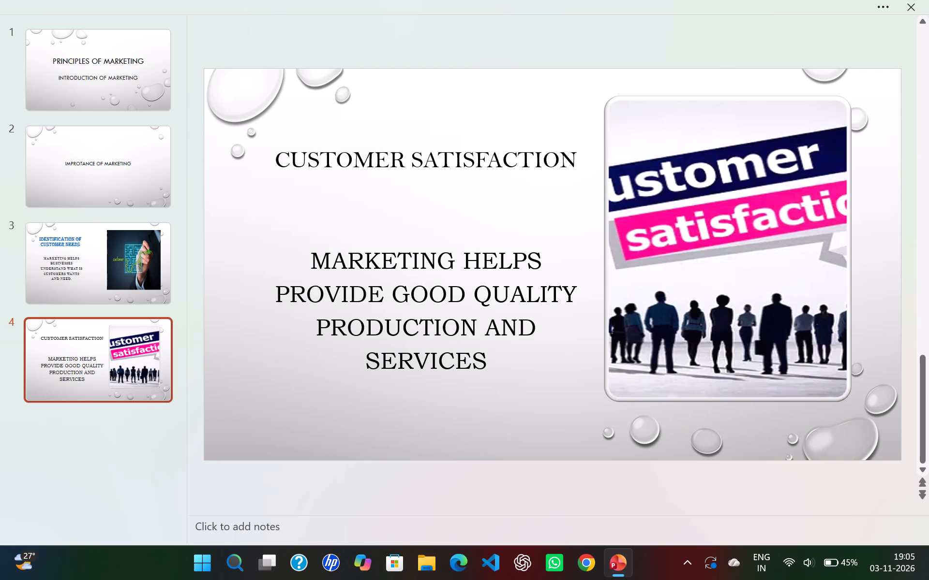
left_click_drag(858, 248, 850, 263)
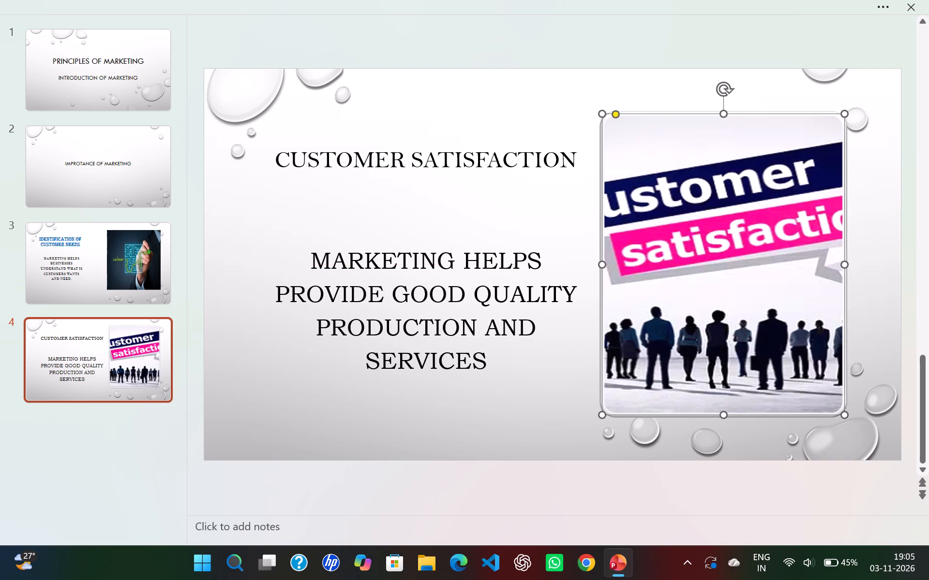
Crop the customer satisfaction picture with its left edge extended to reveal the full word "customer", and shift the image left within the frame.
left_click(727, 233)
right_click(727, 233)
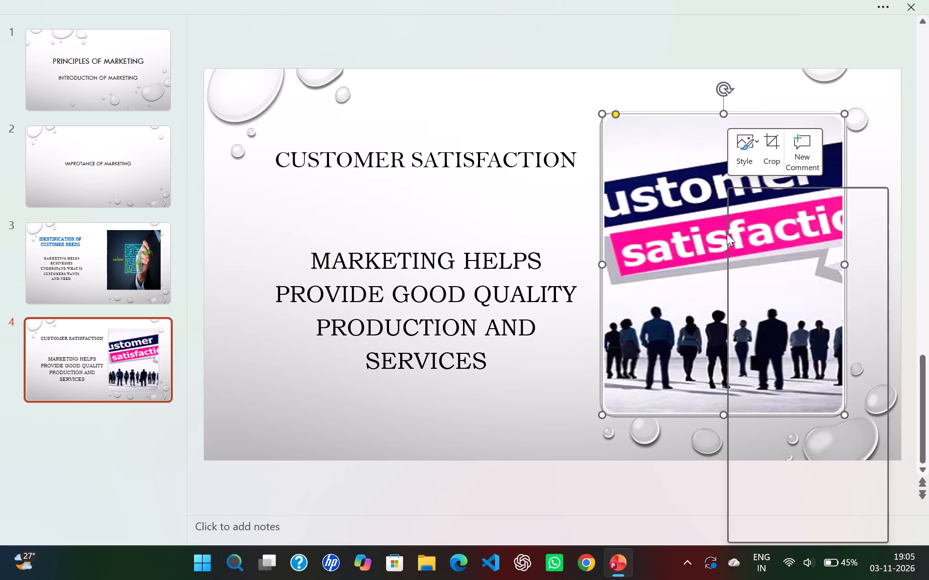
left_click(767, 154)
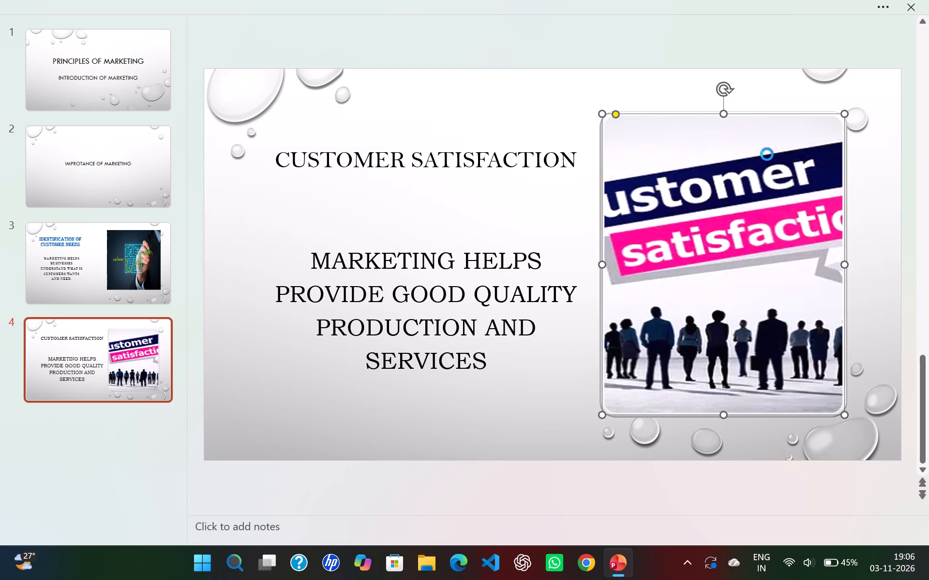
left_click_drag(592, 259, 576, 258)
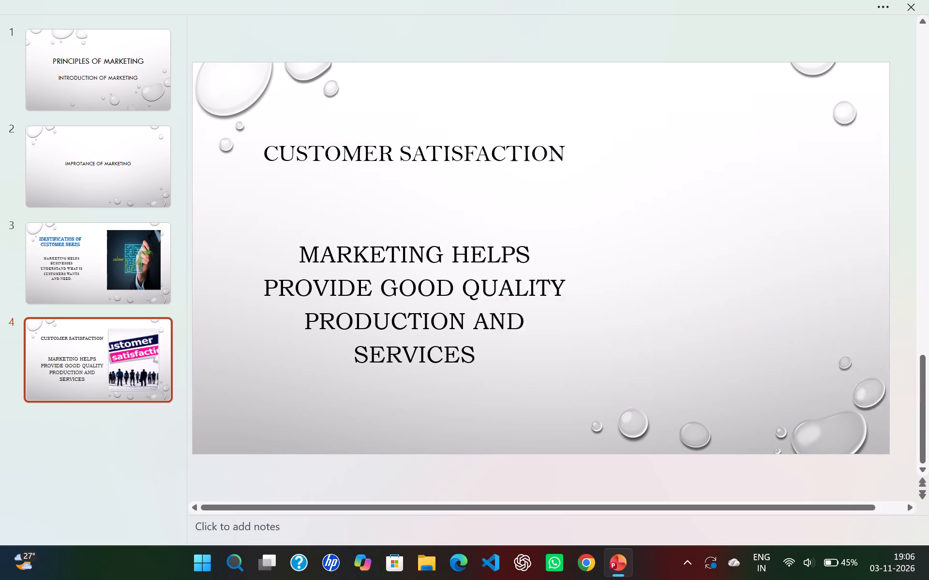
left_click_drag(576, 258, 471, 260)
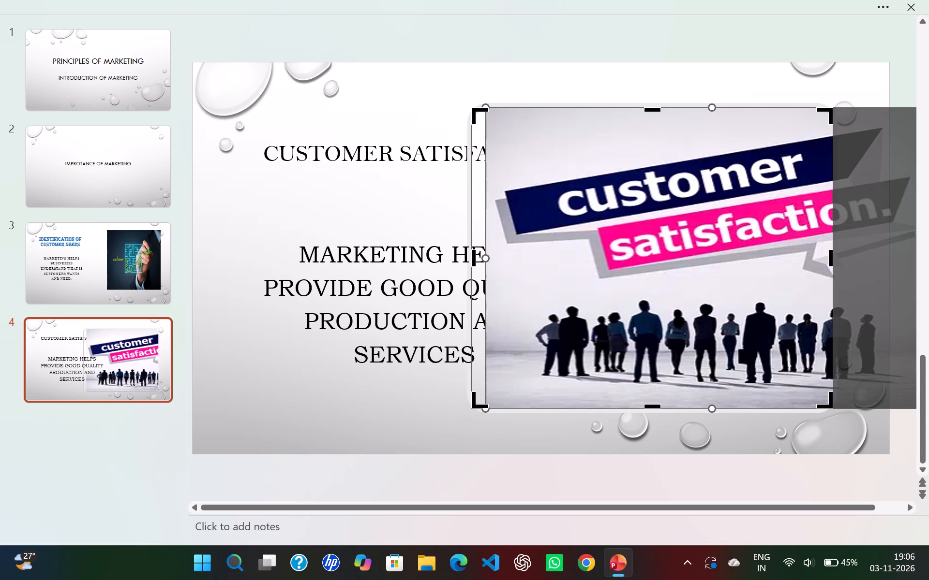
left_click_drag(475, 257, 488, 256)
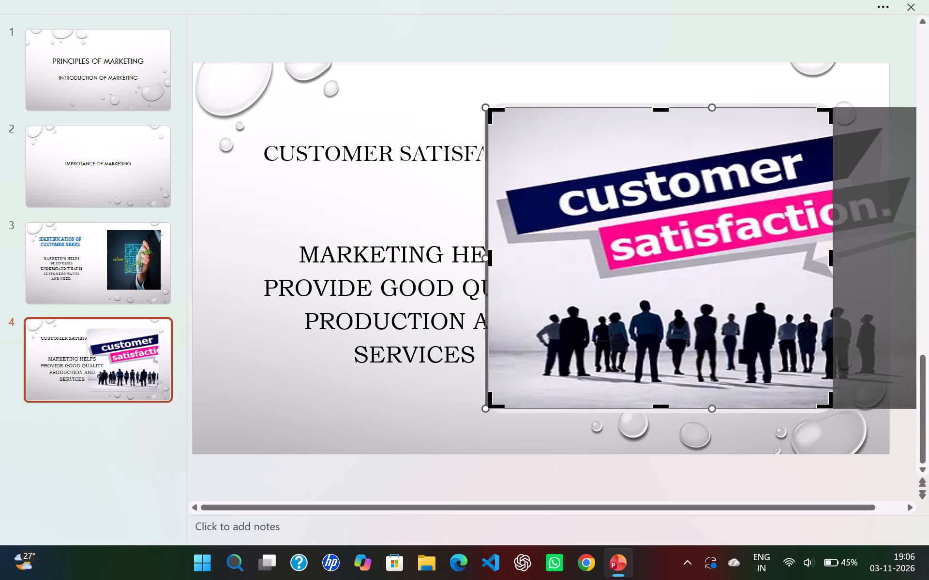
left_click_drag(836, 257, 801, 264)
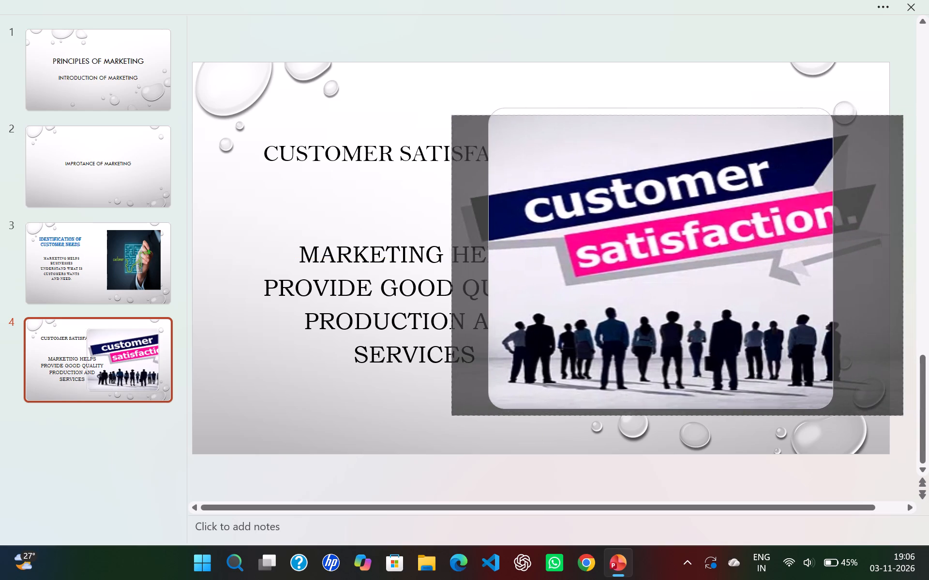
left_click_drag(801, 264, 776, 266)
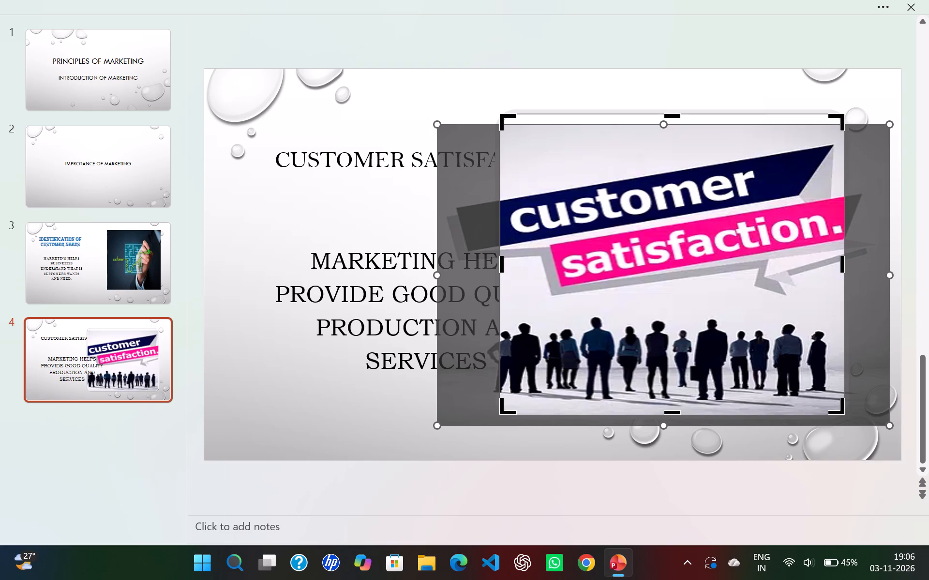
Extend the crop frame to the image's bottom, shift it to the image's right edge, and move the picture slightly down.
left_click_drag(668, 412, 665, 424)
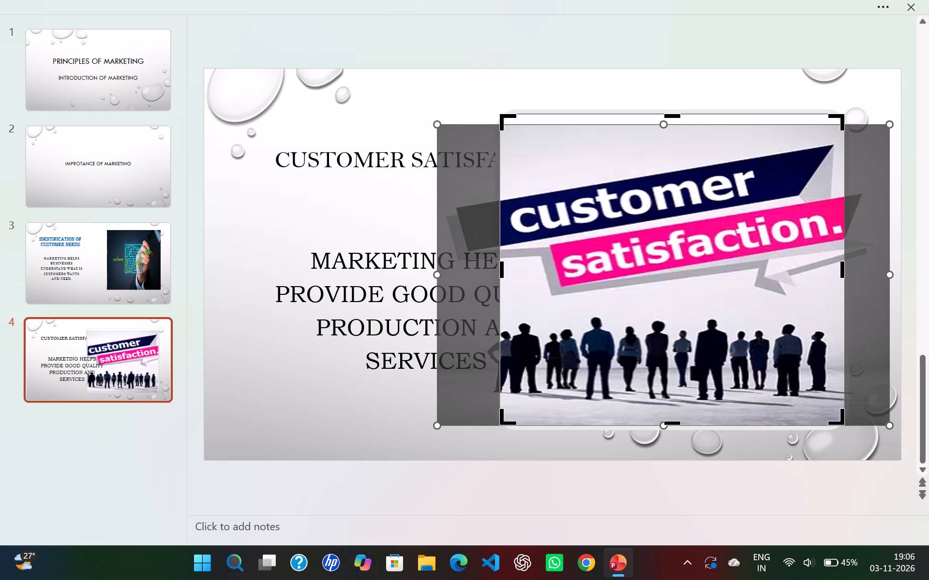
left_click_drag(845, 275, 887, 272)
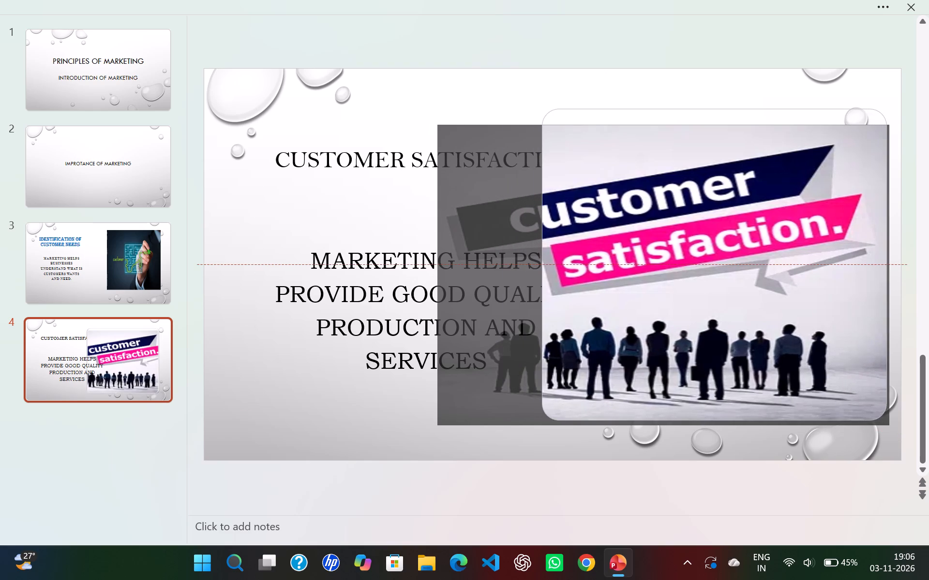
left_click_drag(887, 272, 888, 275)
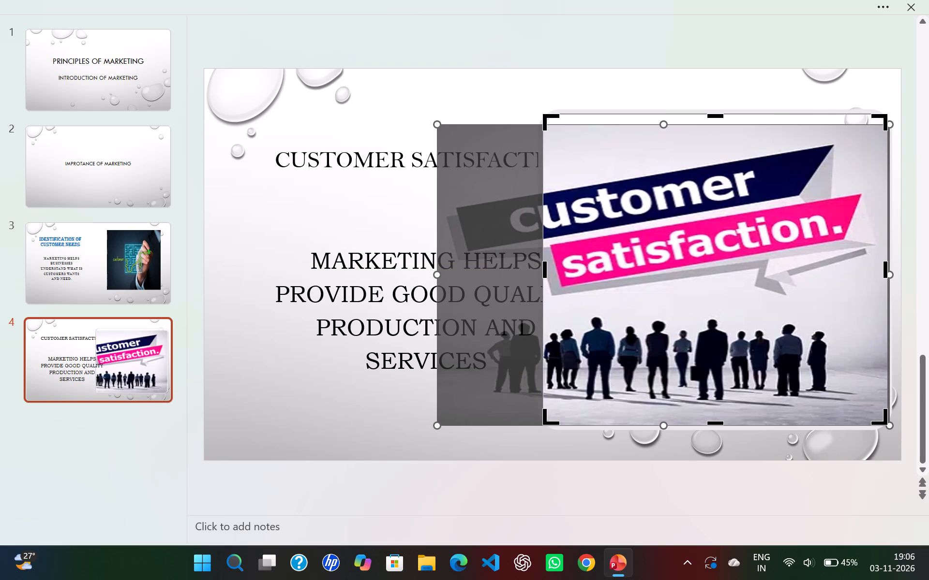
left_click_drag(750, 112, 747, 122)
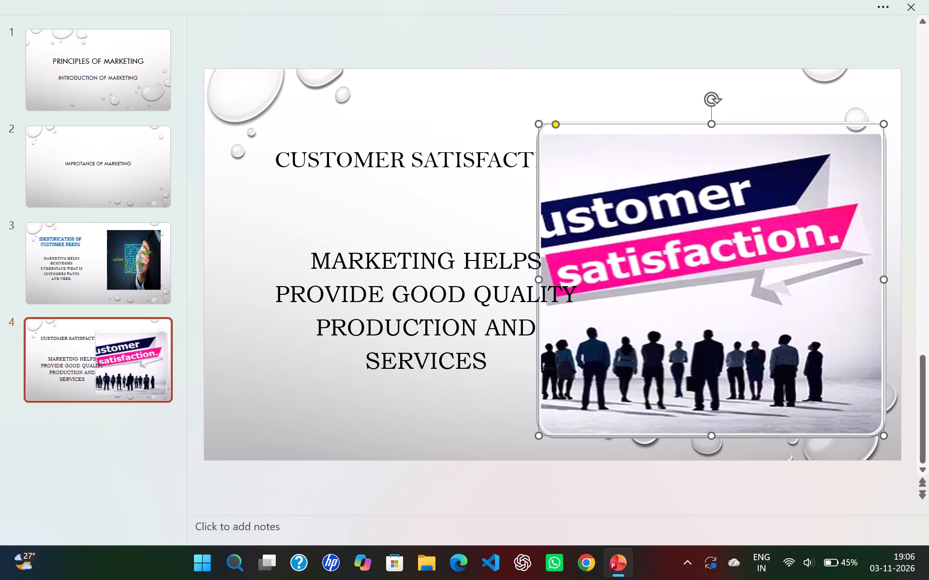
Crop off the empty strip along the picture's top and extend the crop's left edge to show the whole image.
triple_click(701, 212)
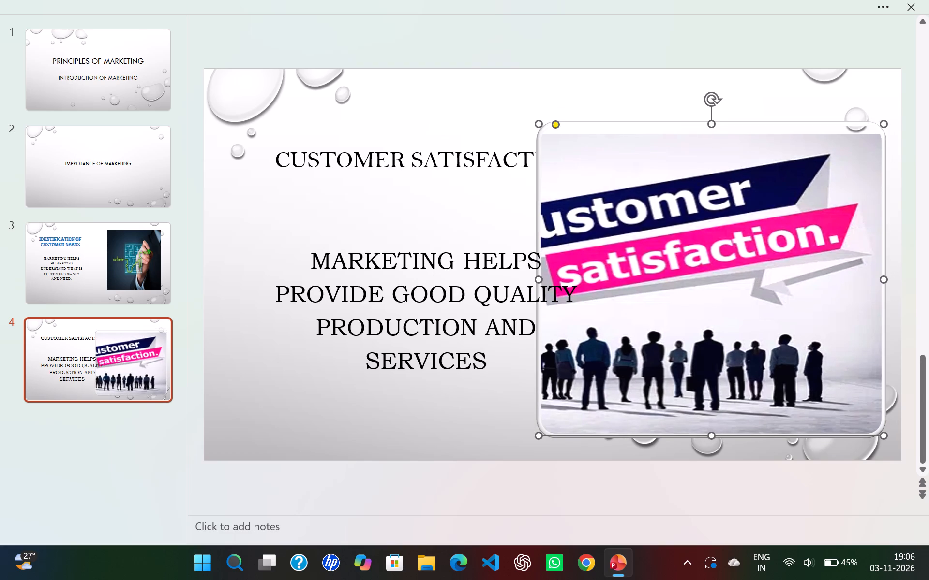
right_click(701, 212)
right_click(701, 212)
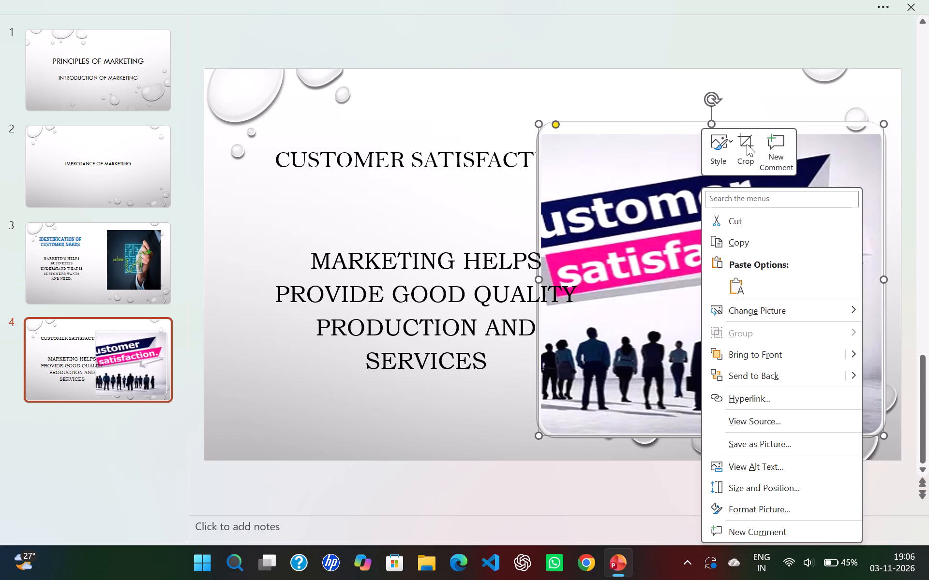
left_click(747, 144)
left_click_drag(710, 125, 709, 135)
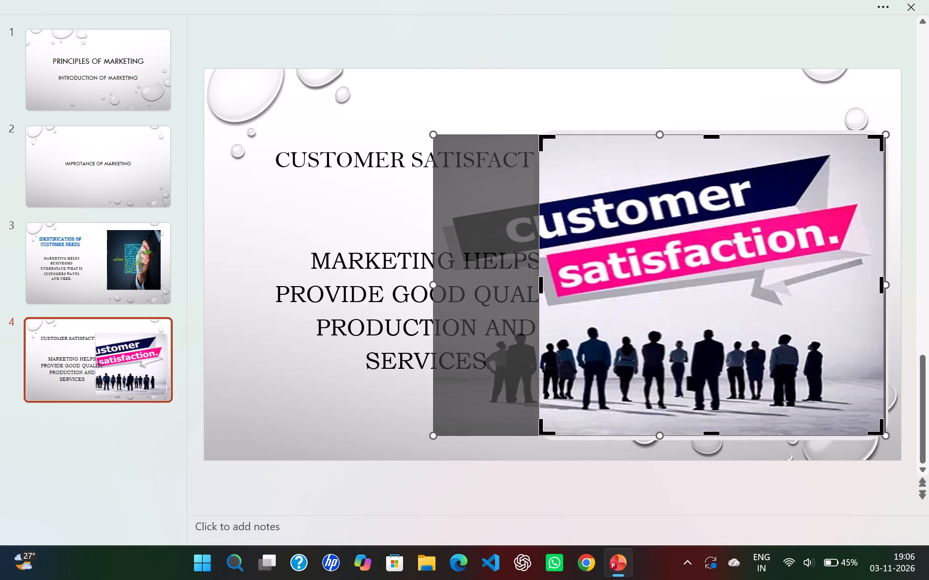
left_click_drag(543, 285, 438, 285)
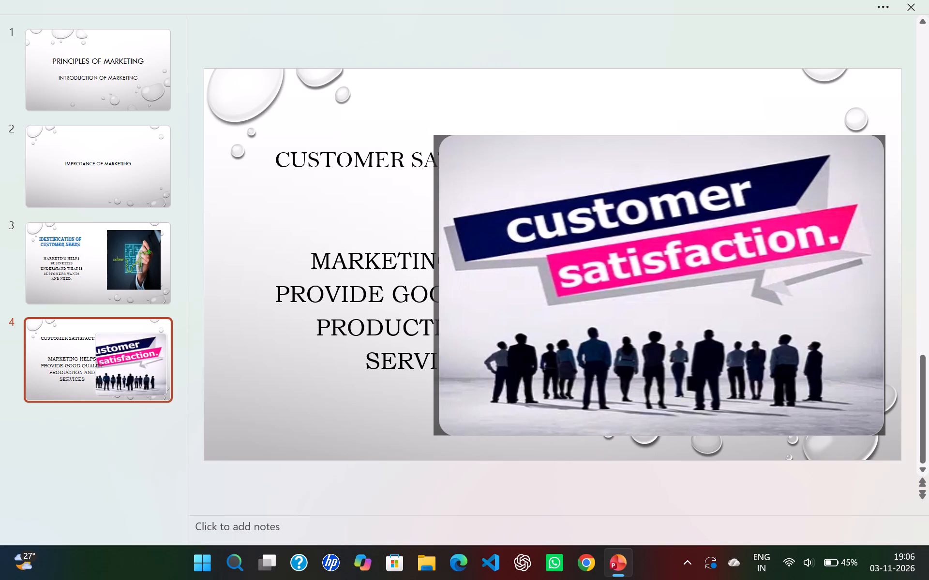
left_click_drag(438, 285, 434, 285)
left_click(633, 290)
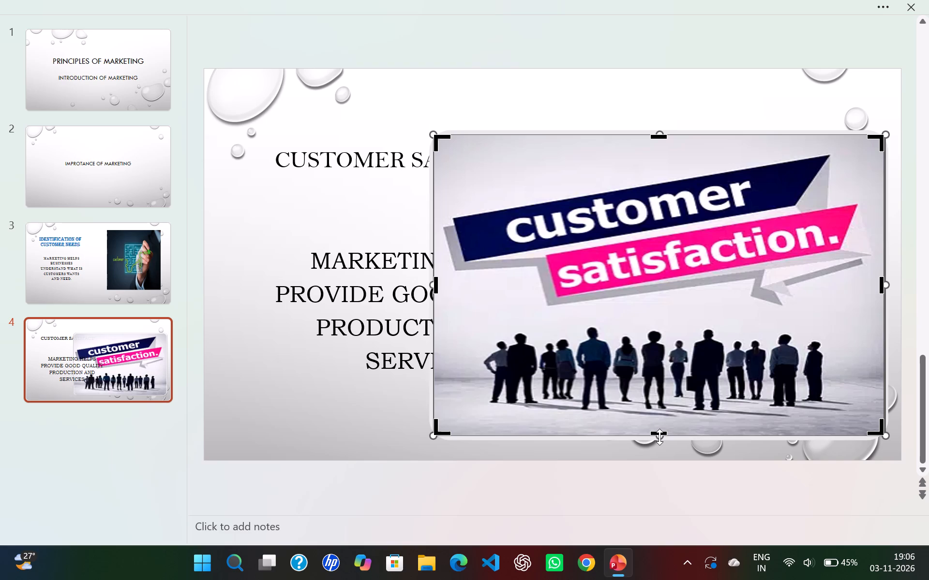
left_click(660, 430)
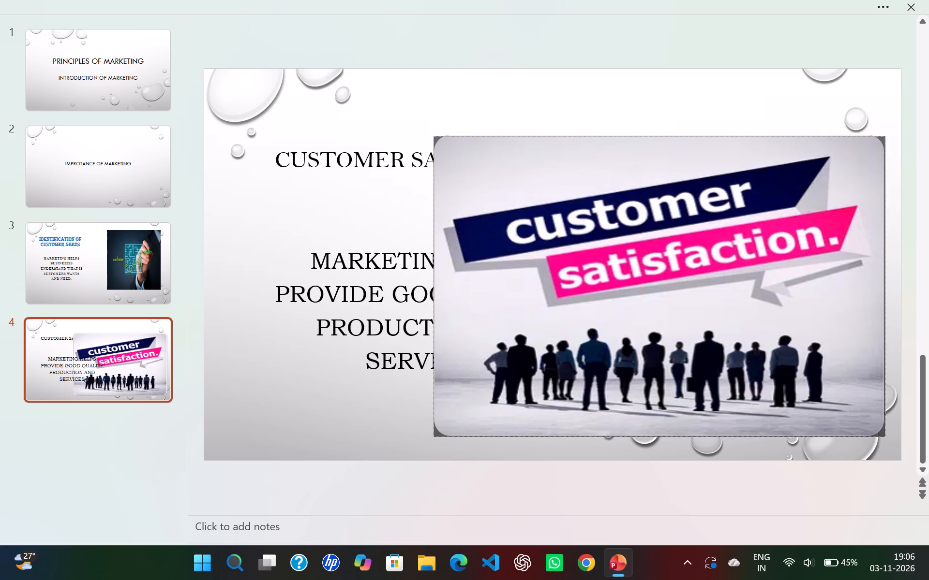
left_click(660, 433)
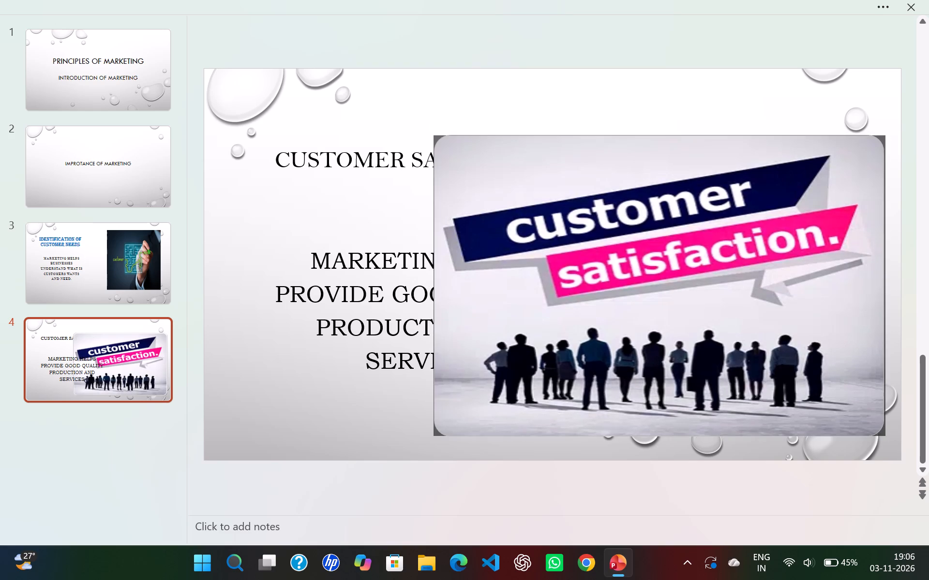
left_click(603, 469)
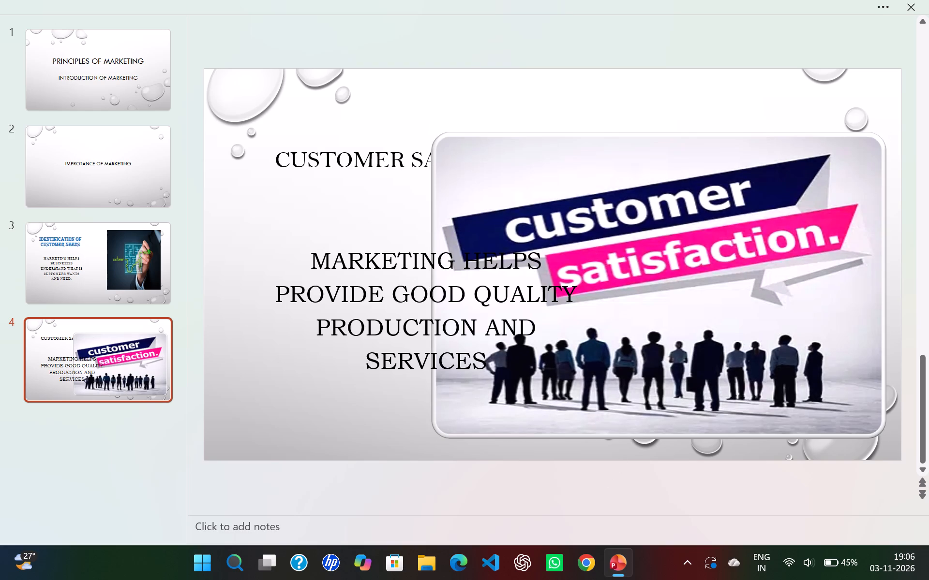
Move the "Marketing helps provide good quality production and services" text box left and slightly up.
left_click_drag(533, 334, 548, 336)
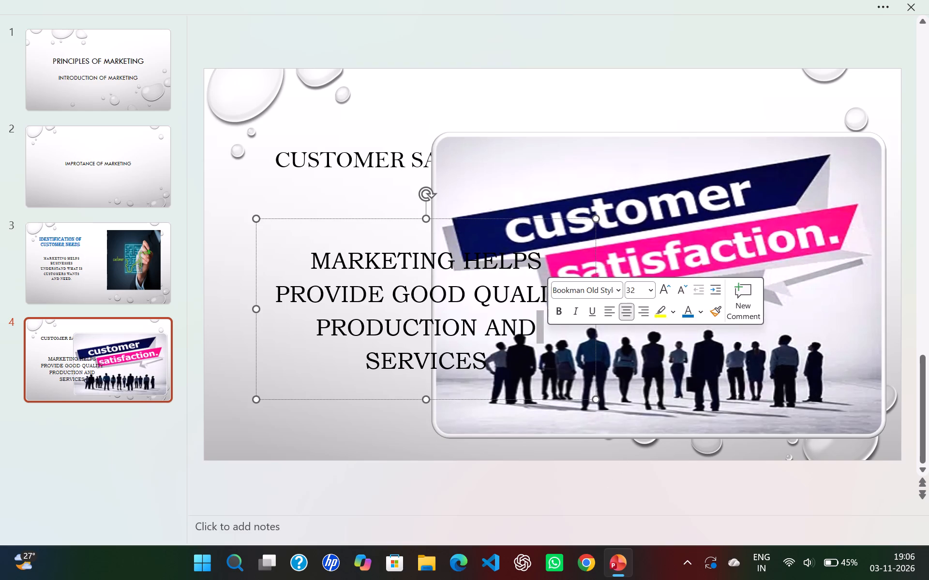
left_click(655, 383)
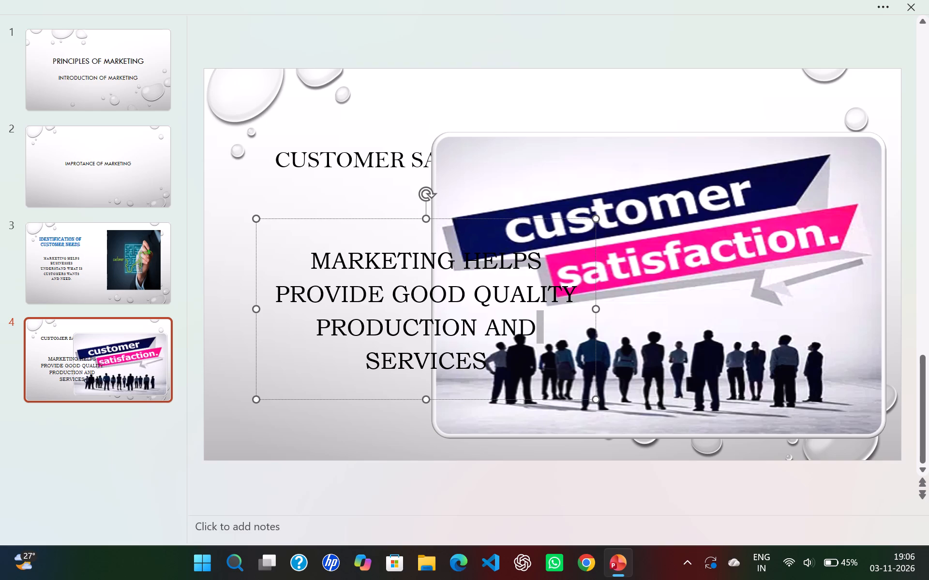
left_click_drag(378, 316, 336, 351)
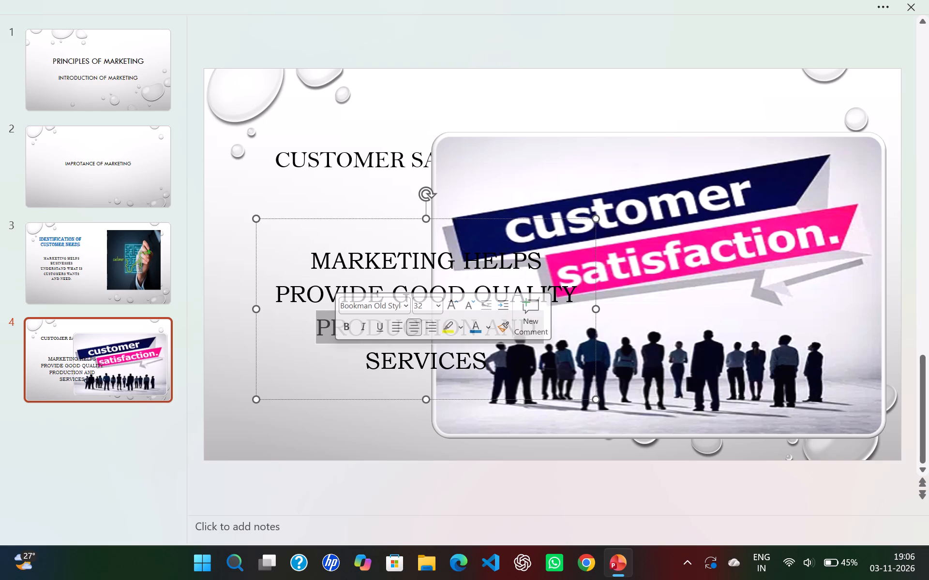
left_click_drag(308, 428, 386, 352)
left_click(386, 352)
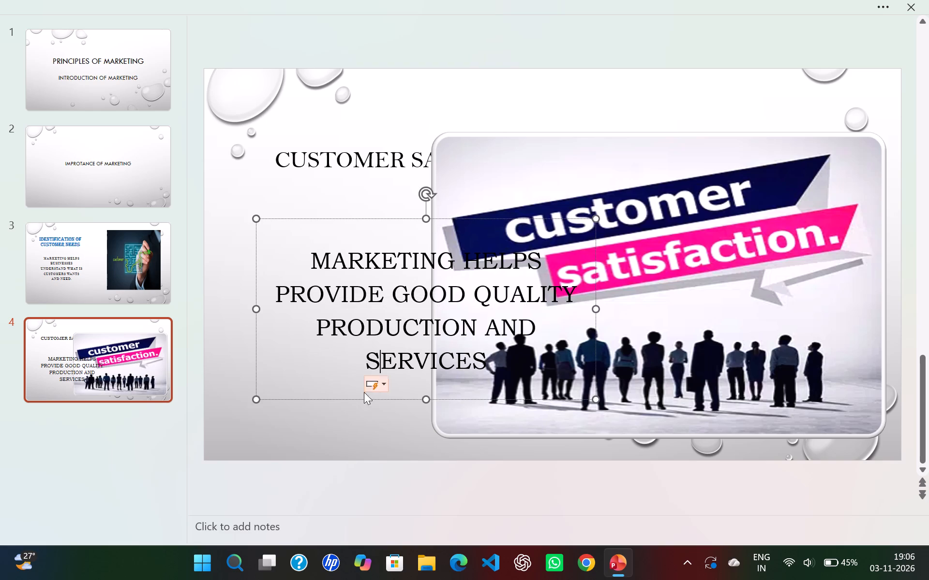
left_click_drag(340, 401, 296, 389)
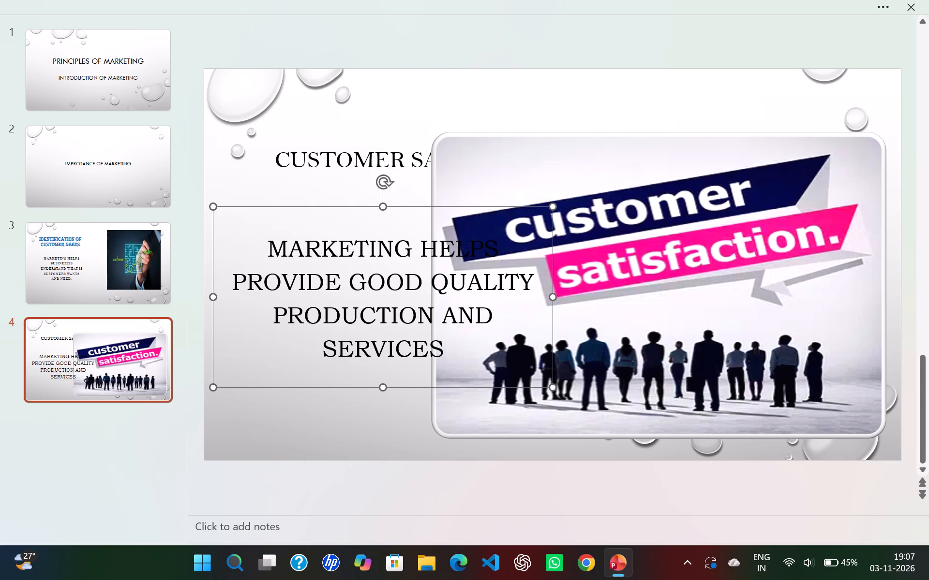
Narrow the customer satisfaction picture by bringing its left edge inward until it clears the body text.
left_click(433, 412)
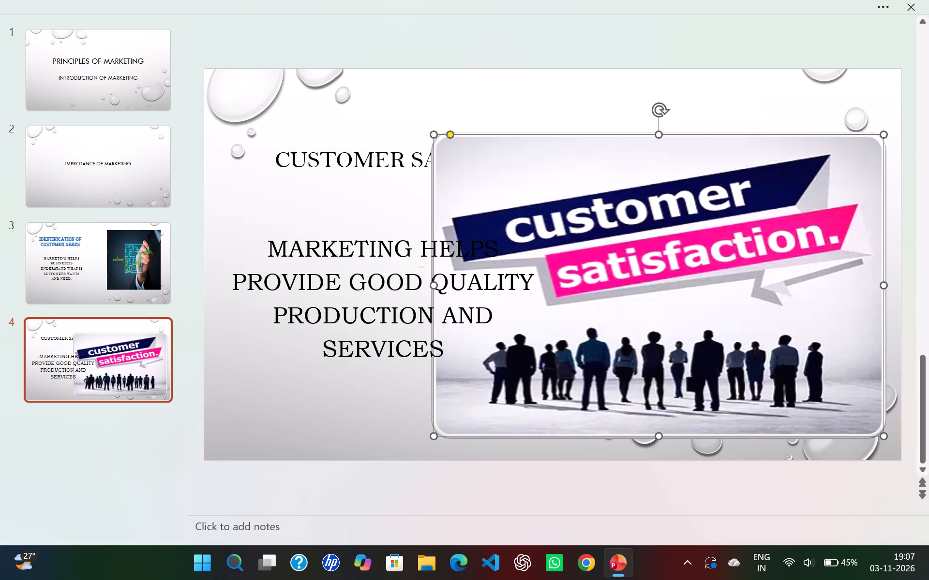
left_click_drag(433, 282, 553, 276)
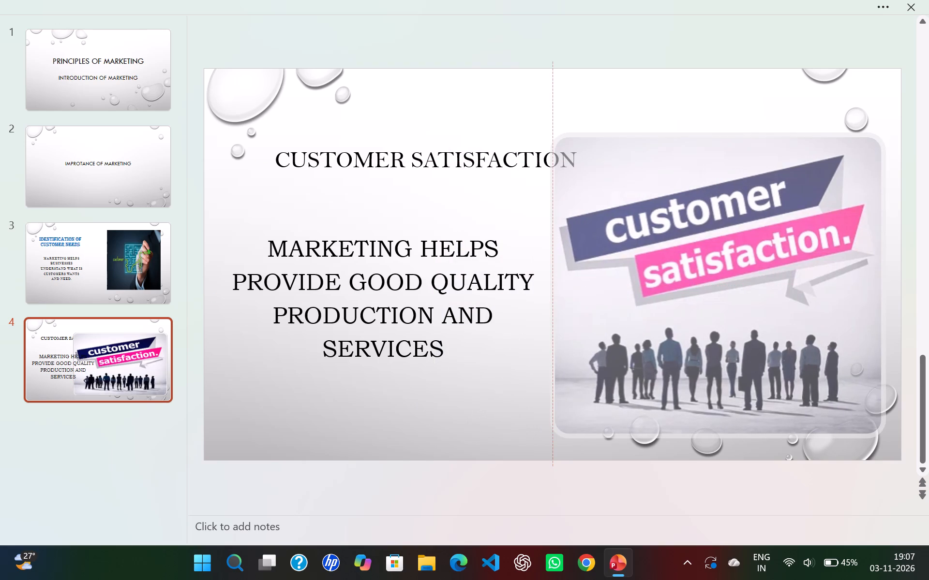
left_click_drag(553, 276, 545, 274)
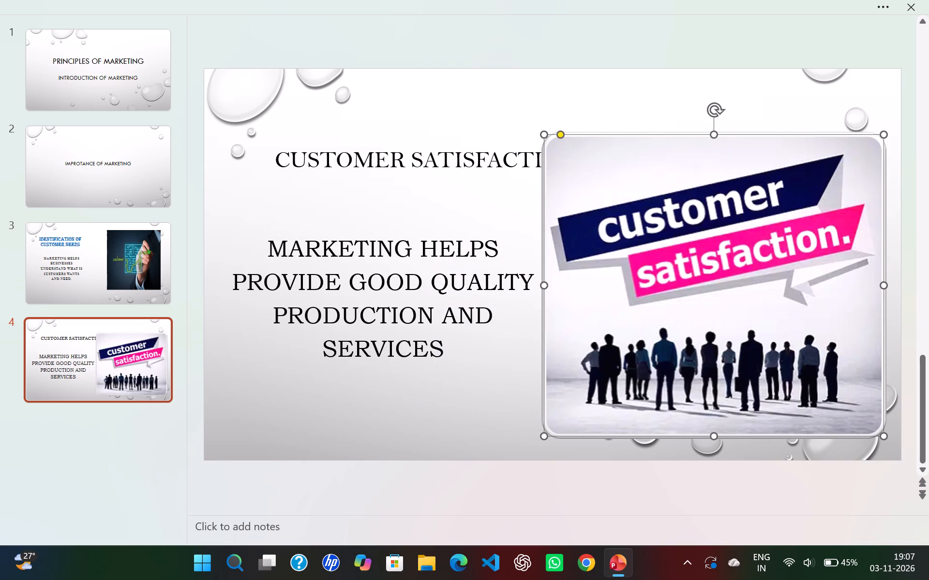
left_click(474, 381)
left_click(455, 432)
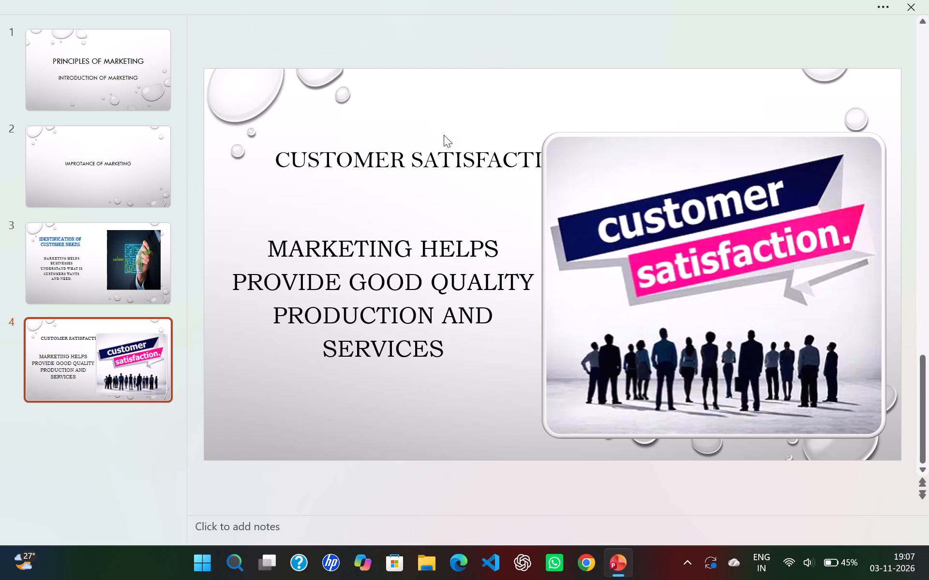
Move the "Customer Satisfaction" title box left and slightly down, aligning it with the body text box and clear of the picture.
left_click(437, 153)
left_click_drag(437, 153, 416, 153)
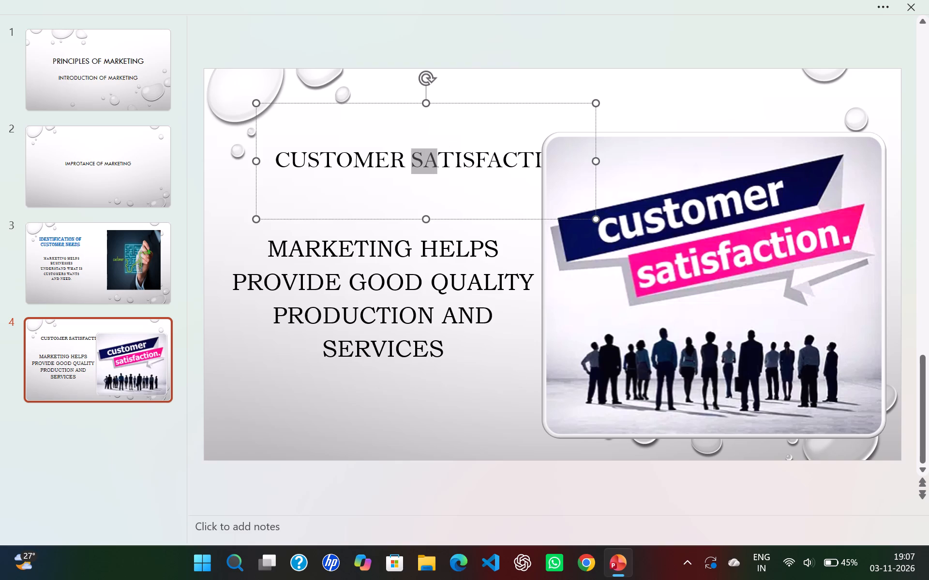
left_click_drag(416, 153, 429, 157)
left_click_drag(375, 221, 375, 212)
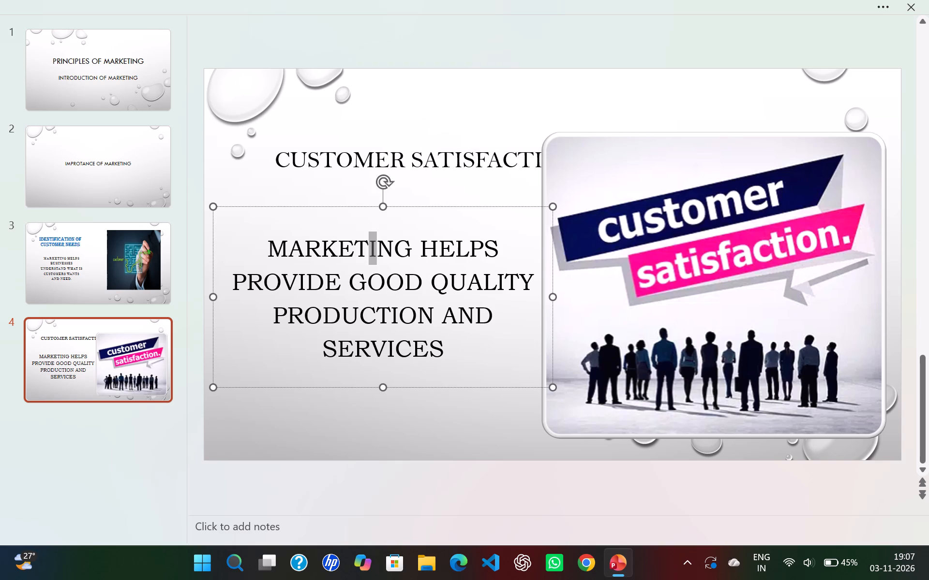
left_click_drag(375, 212, 351, 166)
left_click(351, 166)
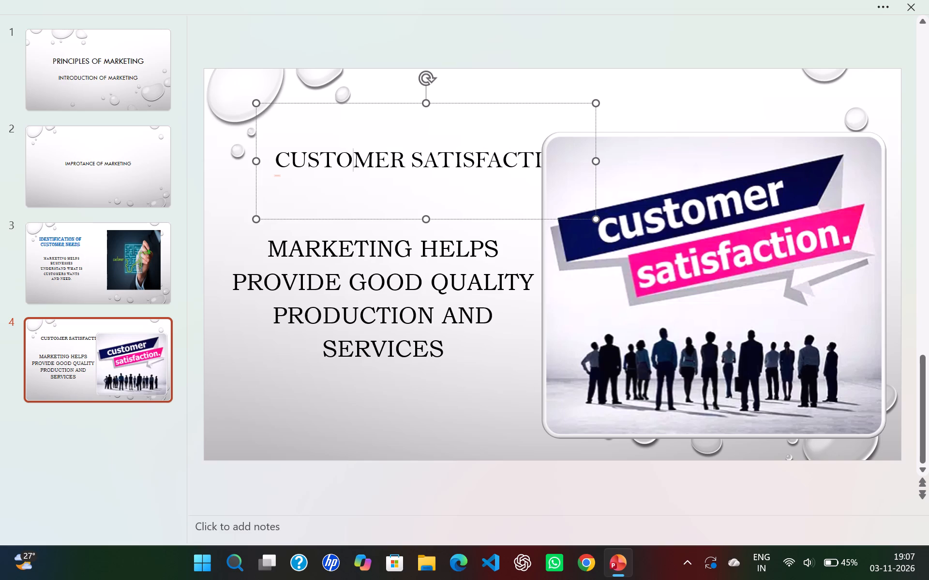
left_click_drag(346, 219, 301, 233)
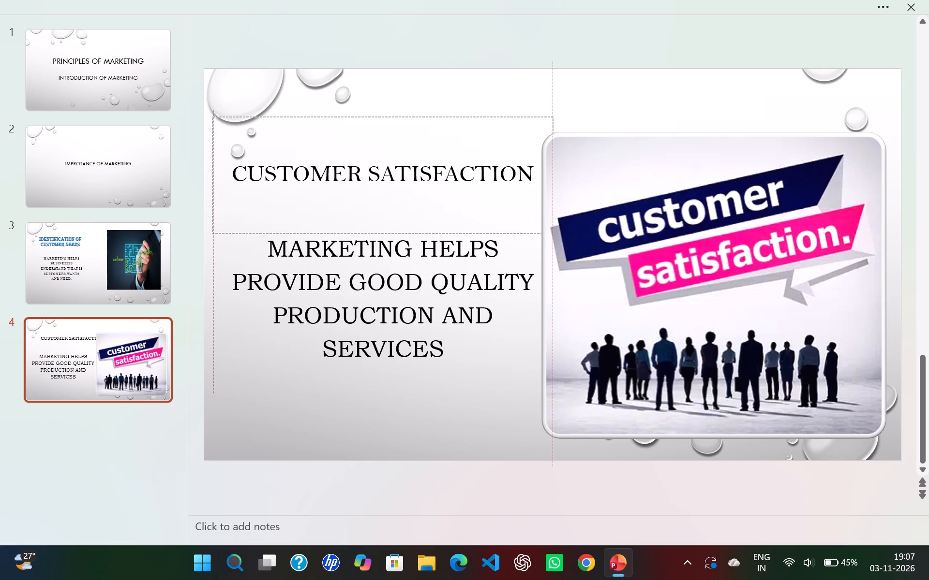
left_click_drag(301, 233, 301, 228)
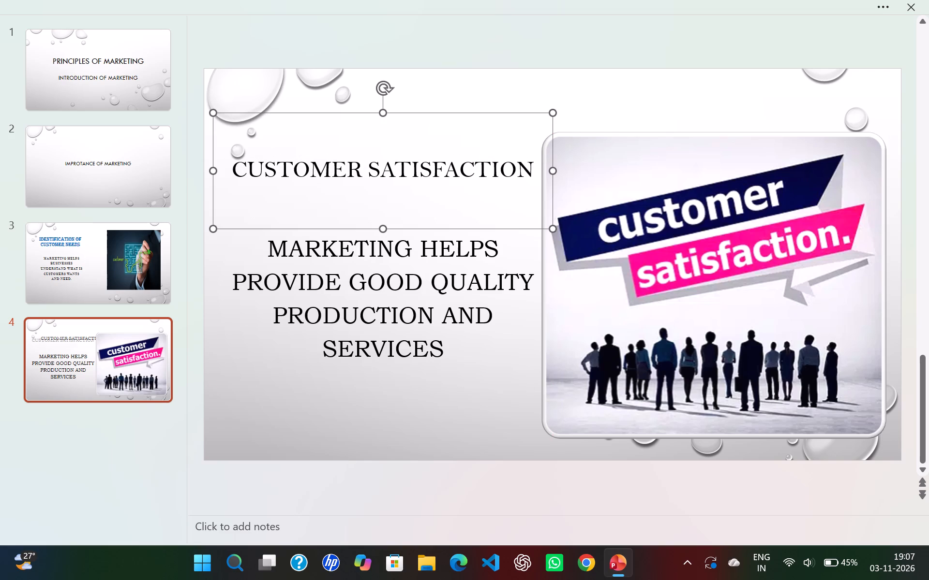
left_click(379, 461)
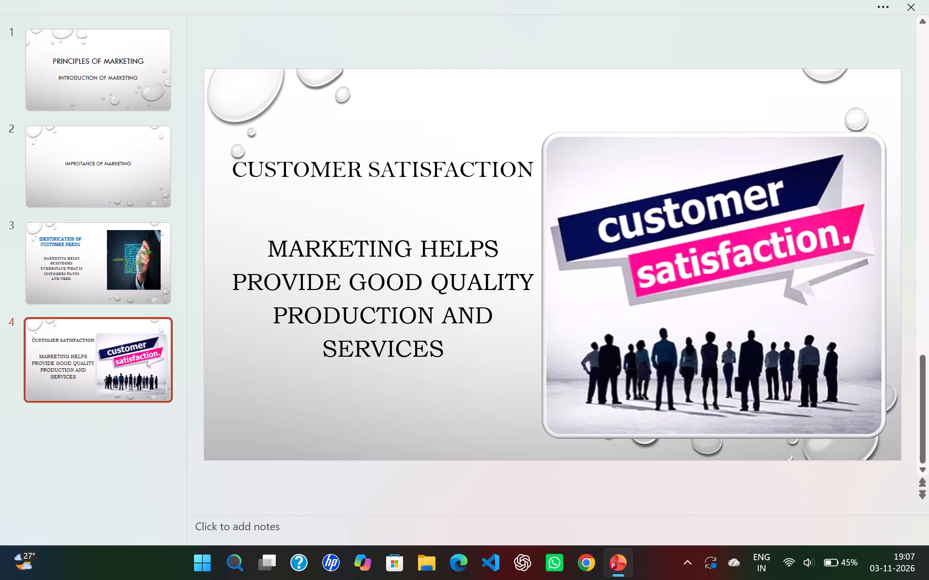
Color the "Customer Satisfaction" title text dark blue using the standard colors.
left_click_drag(532, 168, 396, 166)
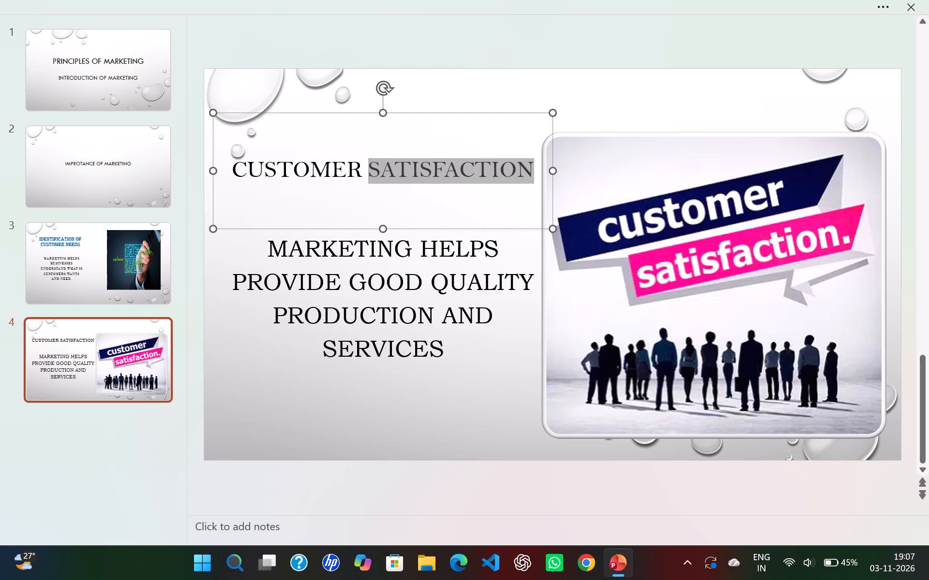
left_click_drag(396, 166, 291, 168)
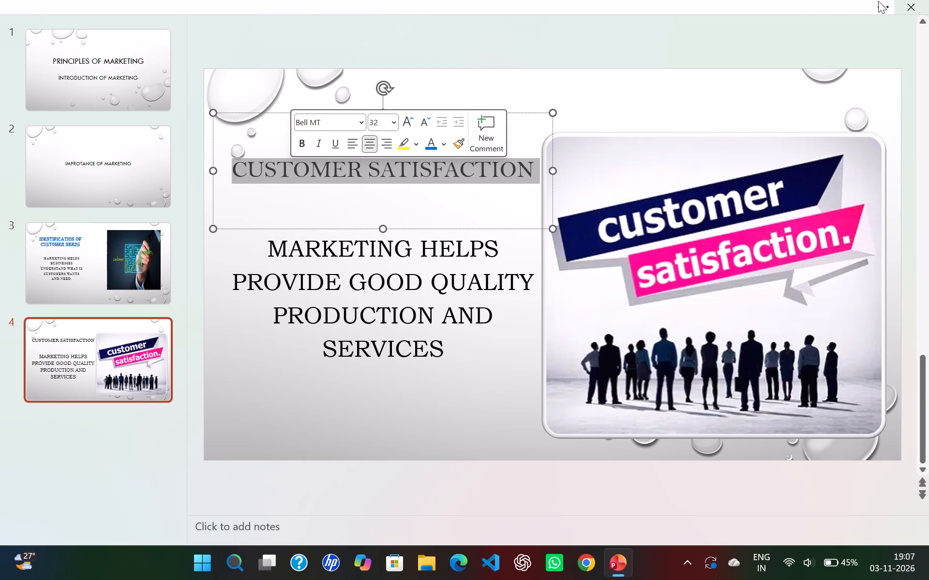
left_click(878, 1)
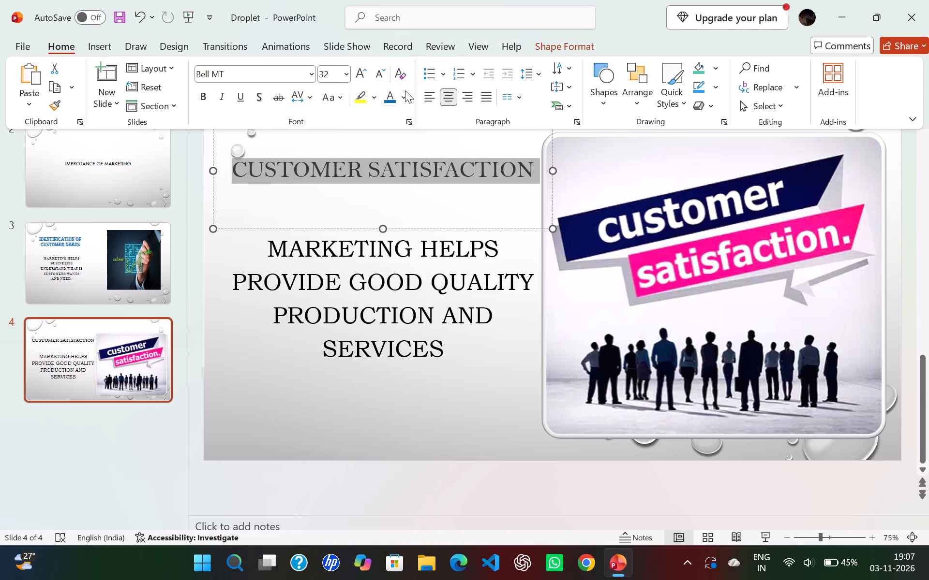
left_click(405, 95)
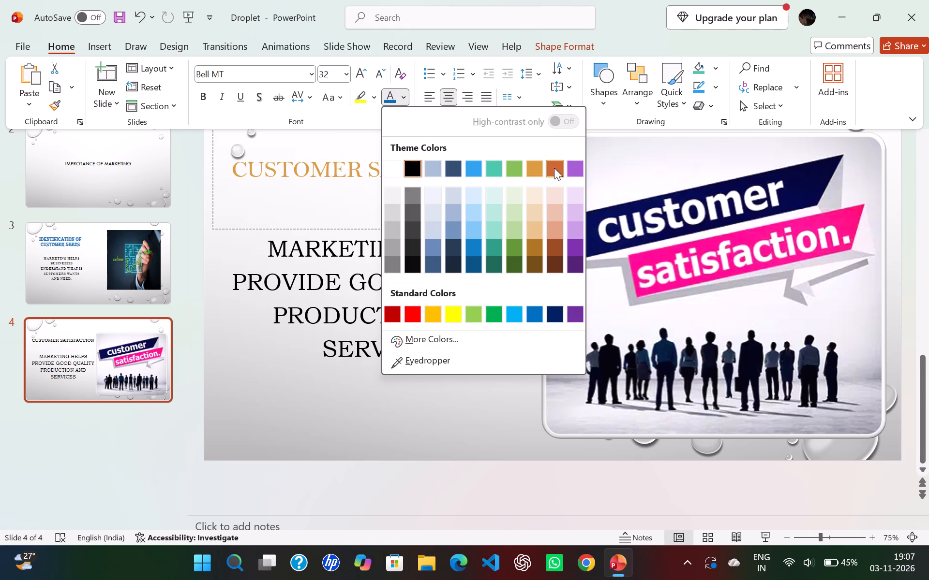
left_click(557, 310)
left_click(471, 338)
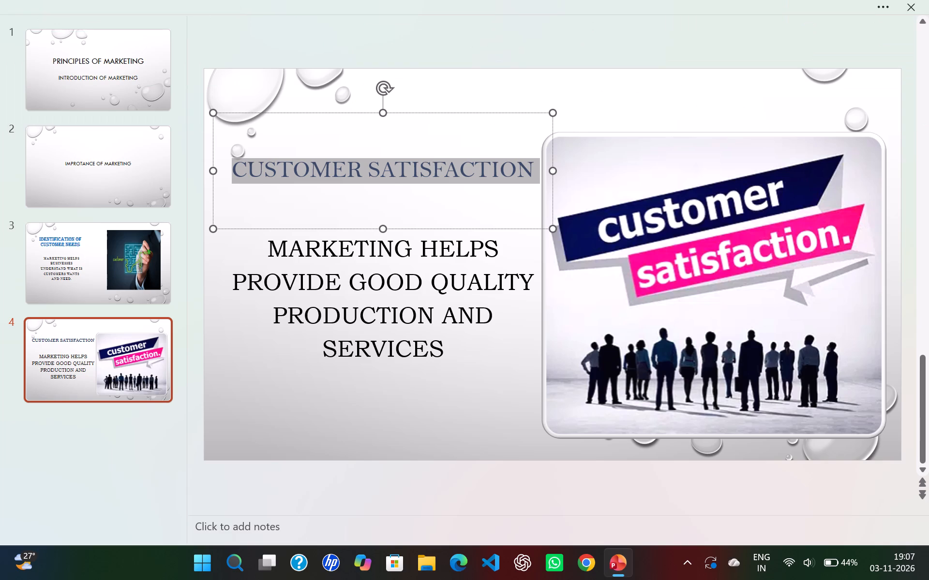
left_click(402, 203)
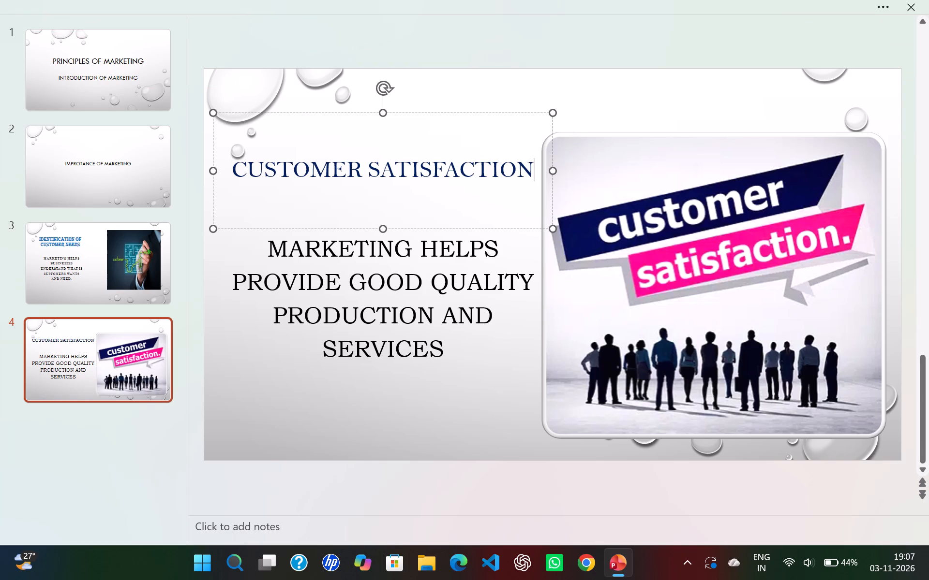
Move the "Customer Satisfaction" title box down and slightly left, closer to the body text.
left_click_drag(425, 182, 426, 197)
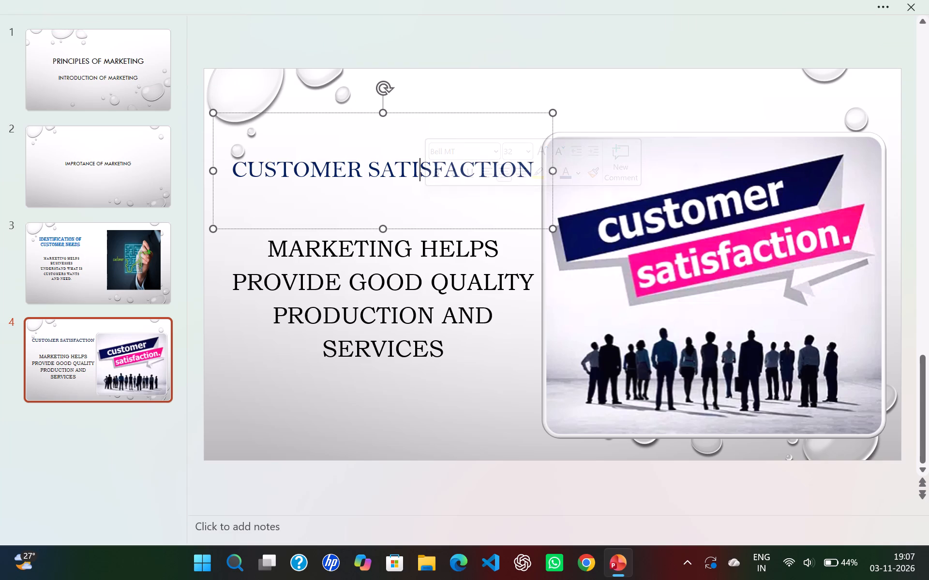
left_click_drag(313, 230, 308, 251)
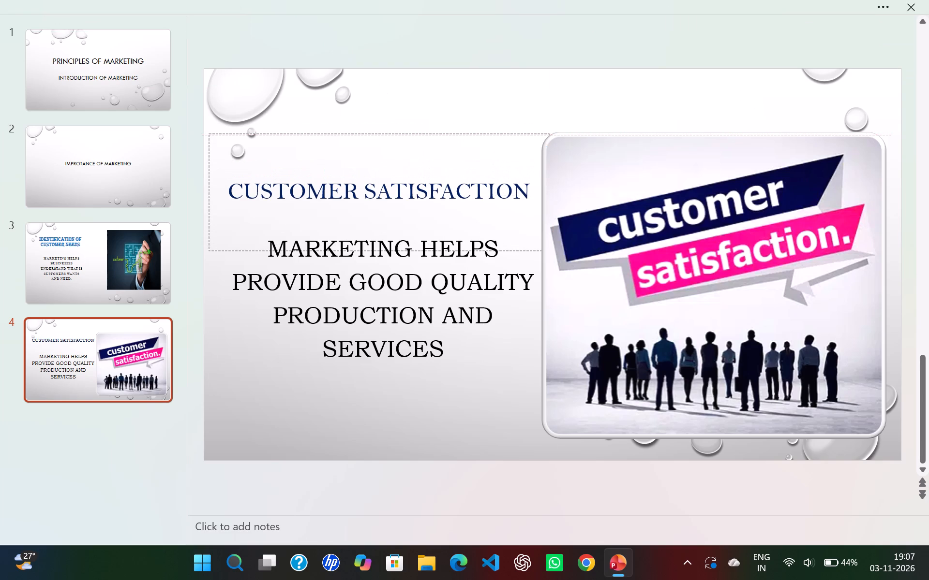
left_click_drag(308, 251, 308, 254)
Color the "Marketing helps provide good quality production and services" text bright pink, matching the picture's lower banner, from the extended color palette.
left_click(287, 386)
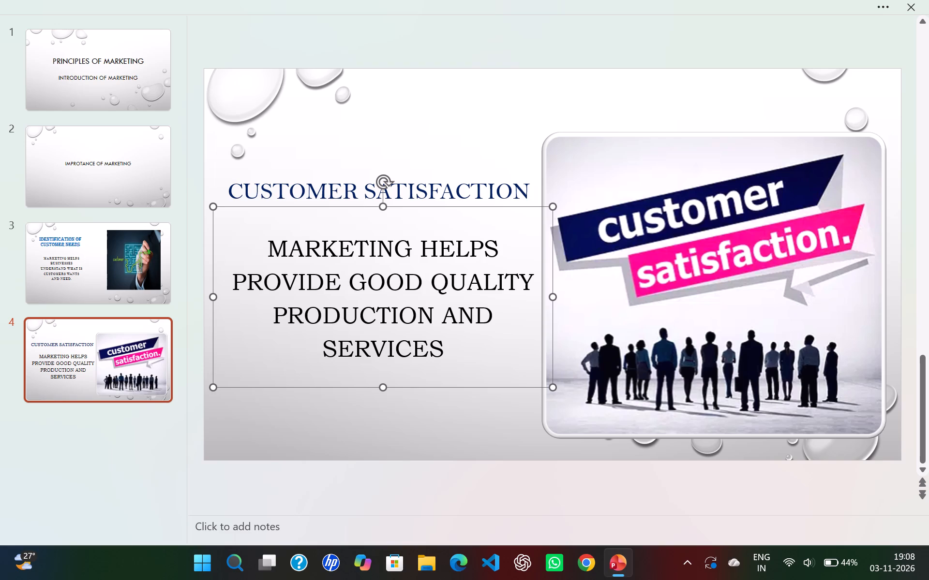
left_click_drag(269, 244, 464, 377)
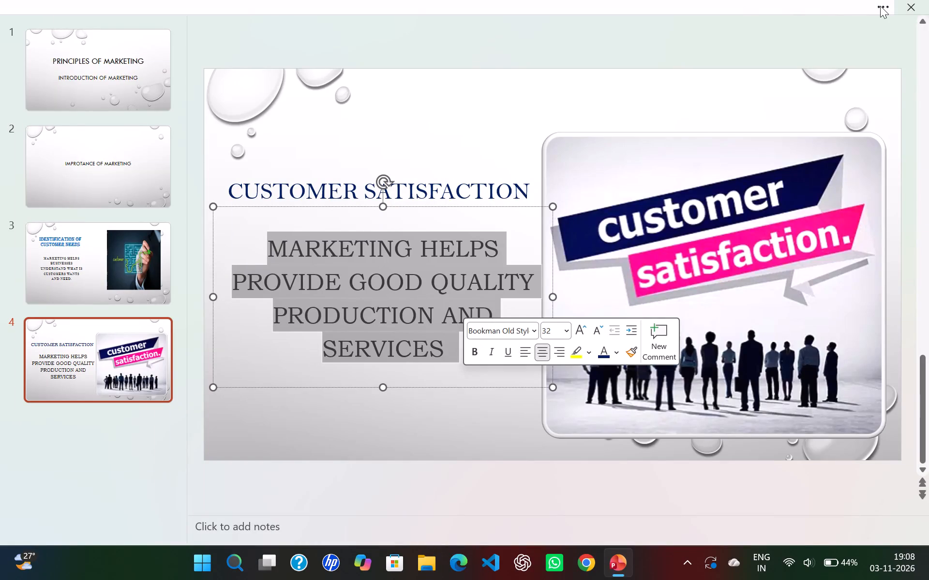
left_click(880, 6)
left_click(405, 93)
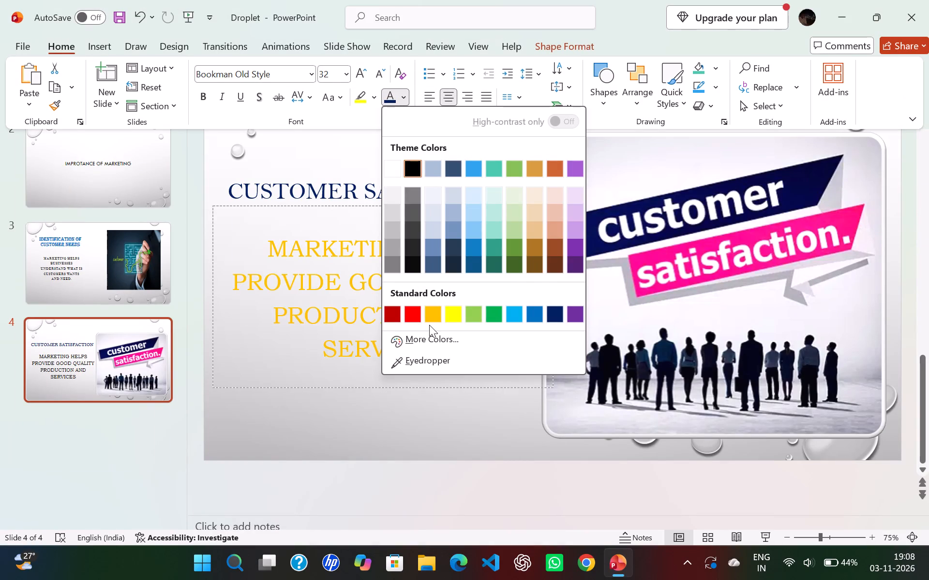
left_click(428, 337)
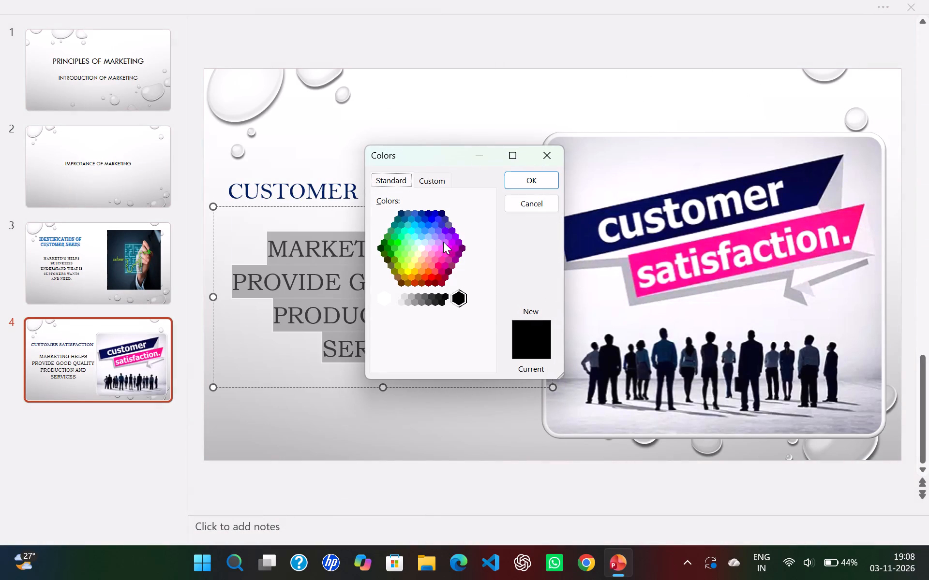
left_click(437, 263)
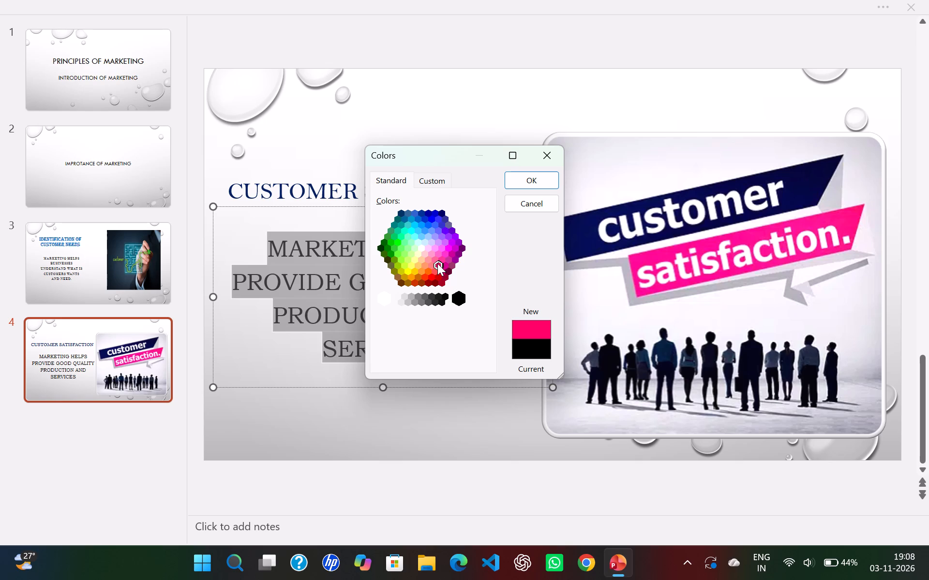
left_click(531, 346)
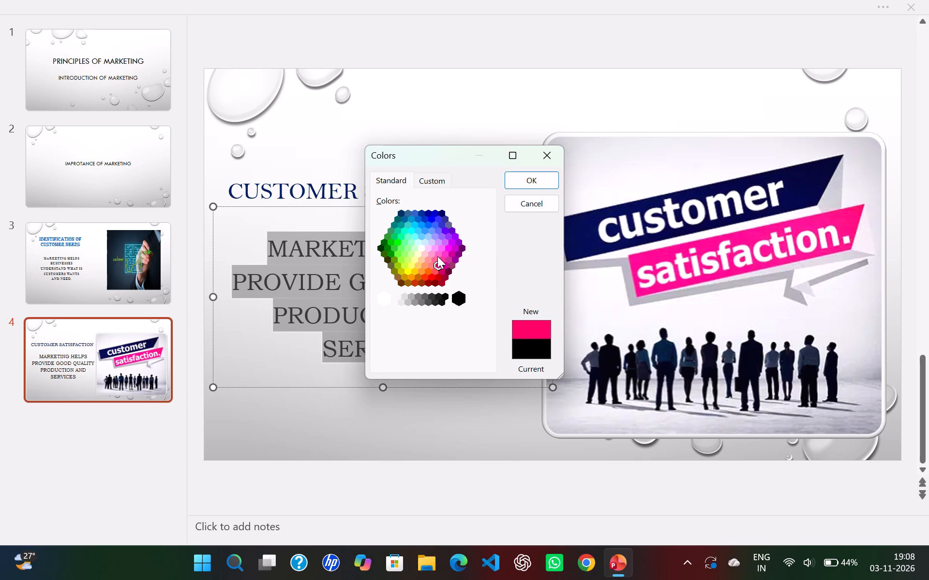
left_click(439, 264)
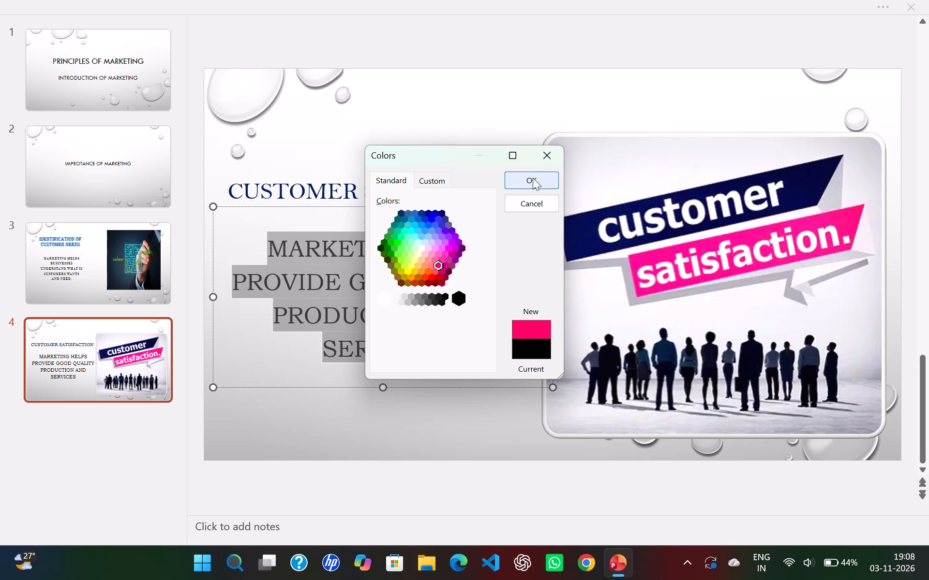
left_click(533, 178)
left_click(494, 412)
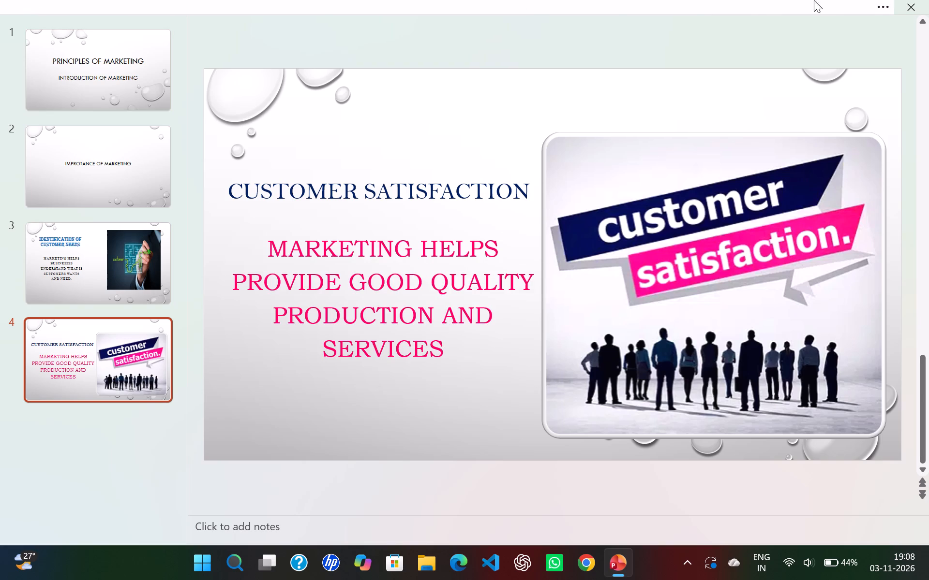
Add a new slide with the Blank layout after the customer satisfaction slide.
left_click(882, 9)
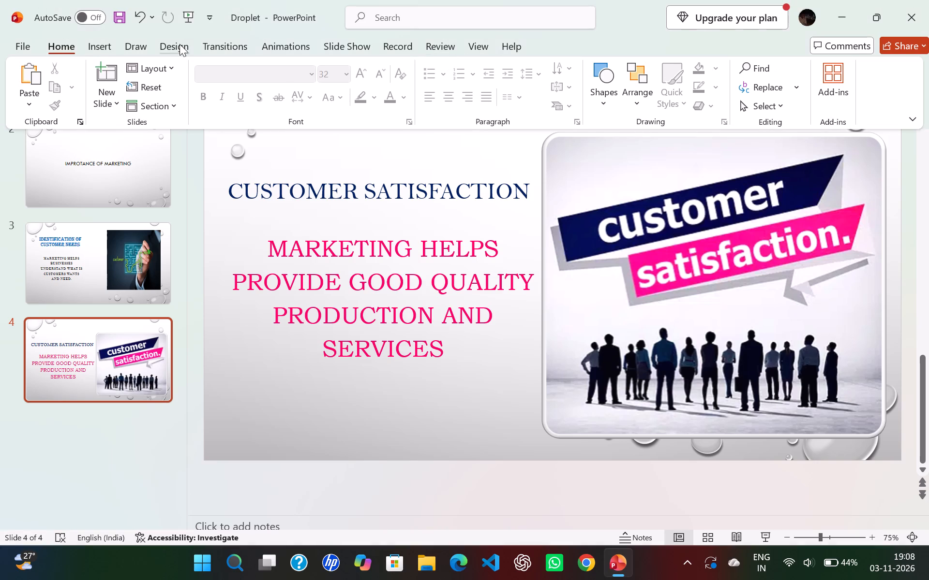
left_click(97, 98)
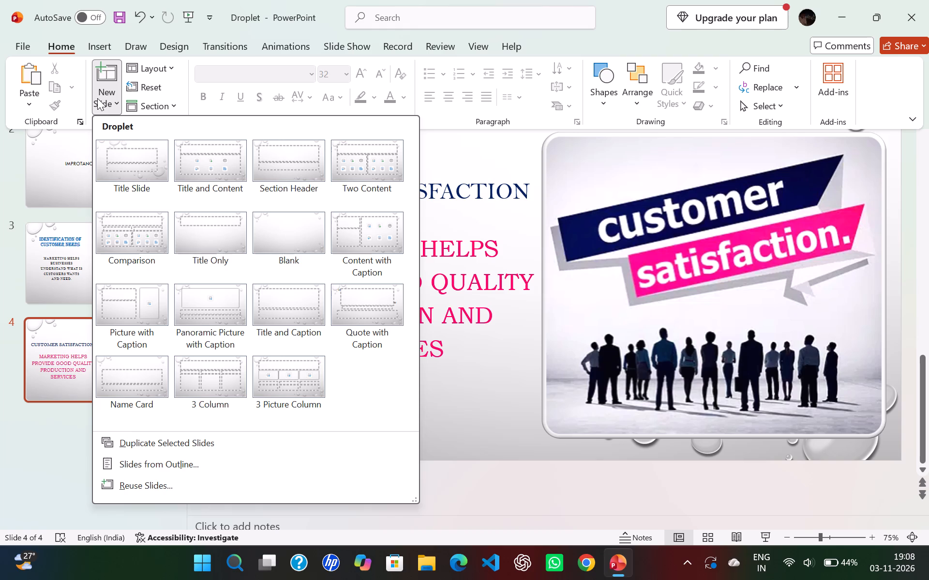
left_click(285, 233)
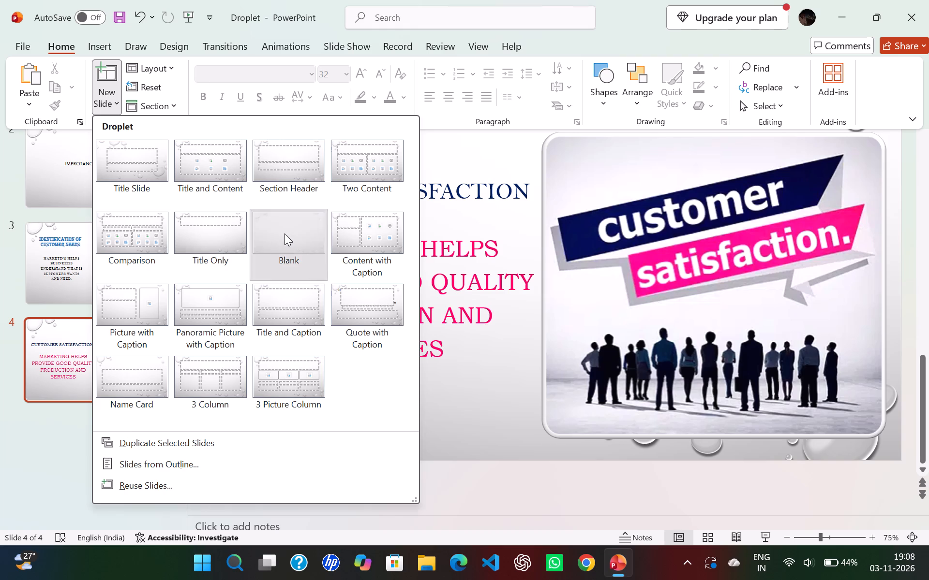
Insert a rounded rectangle on the blank slide 5 and stretch it rightward into a wide horizontal bar.
left_click(875, 2)
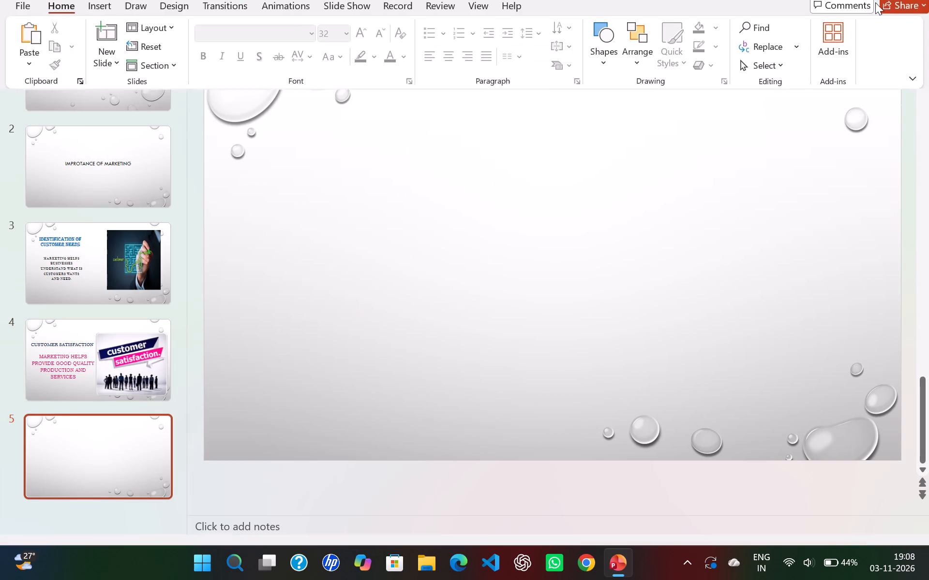
left_click(602, 85)
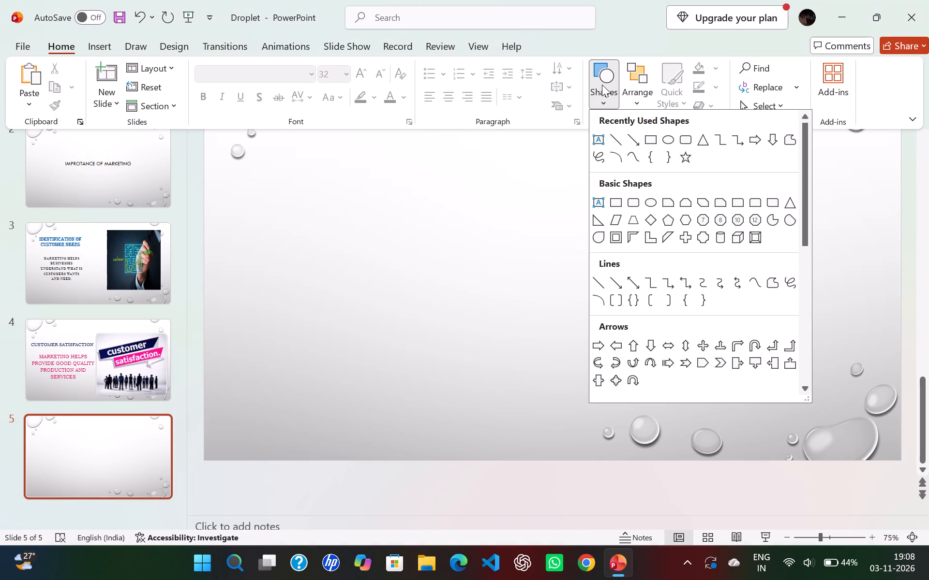
left_click(682, 140)
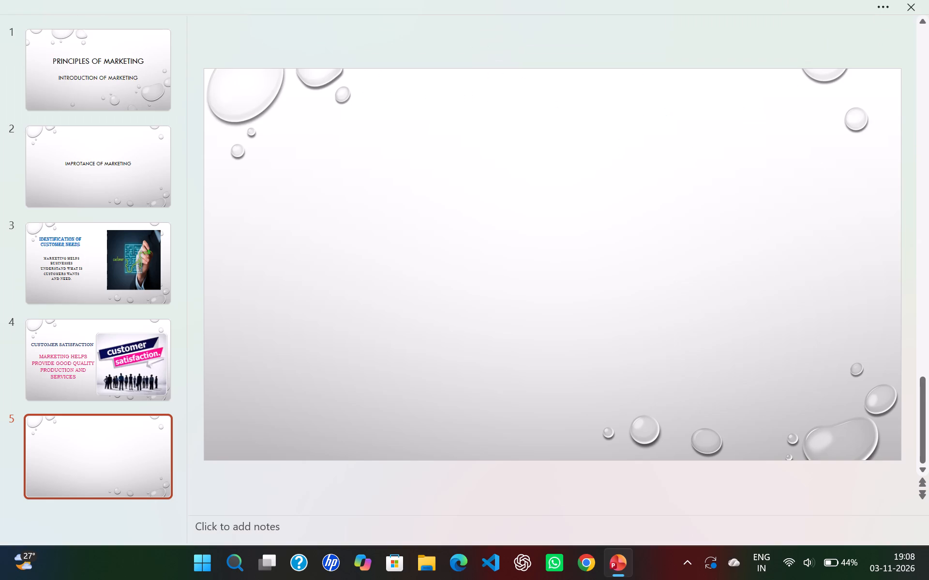
left_click(283, 247)
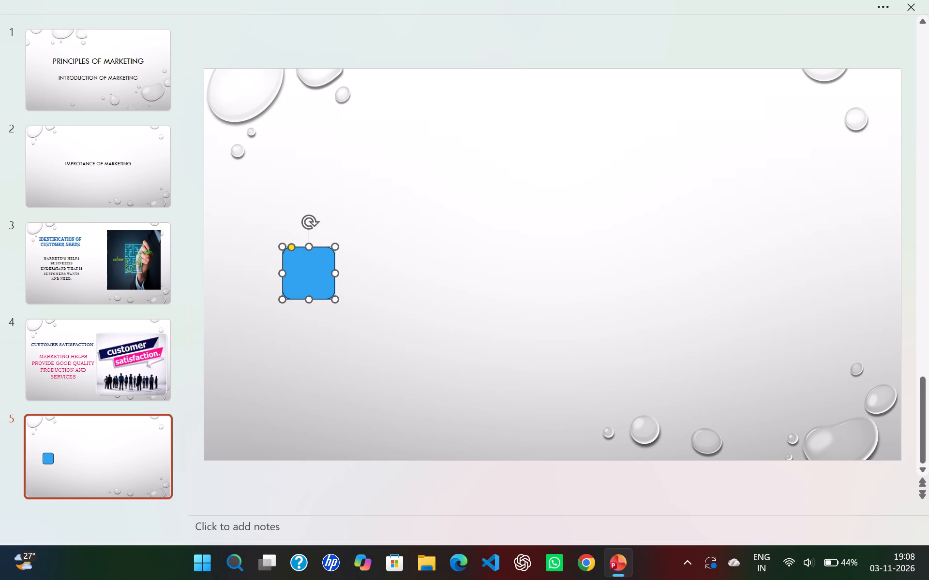
left_click_drag(337, 271, 568, 311)
left_click(425, 242)
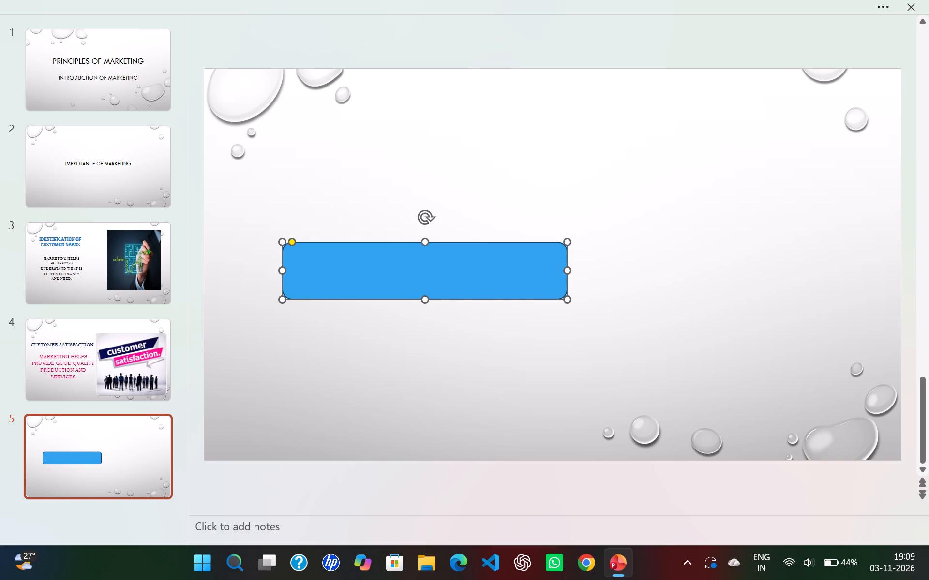
Move the rounded rectangle to the slide's upper left and extend its right edge to the slide's vertical centerline.
left_click_drag(406, 296, 379, 195)
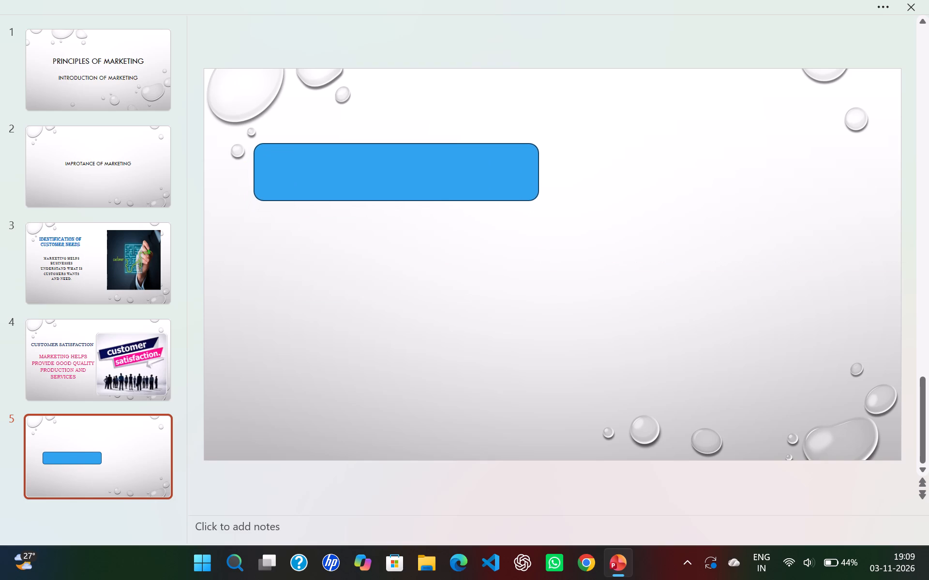
left_click_drag(379, 195, 378, 195)
left_click_drag(537, 165, 550, 165)
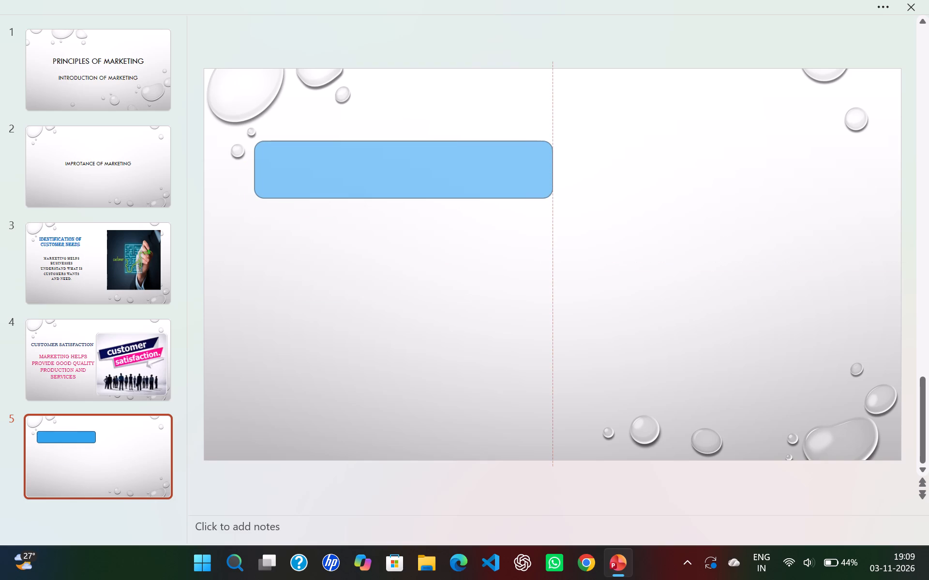
left_click_drag(550, 165, 553, 166)
Open the blue rounded rectangle on slide 5 for text entry.
left_click(419, 162)
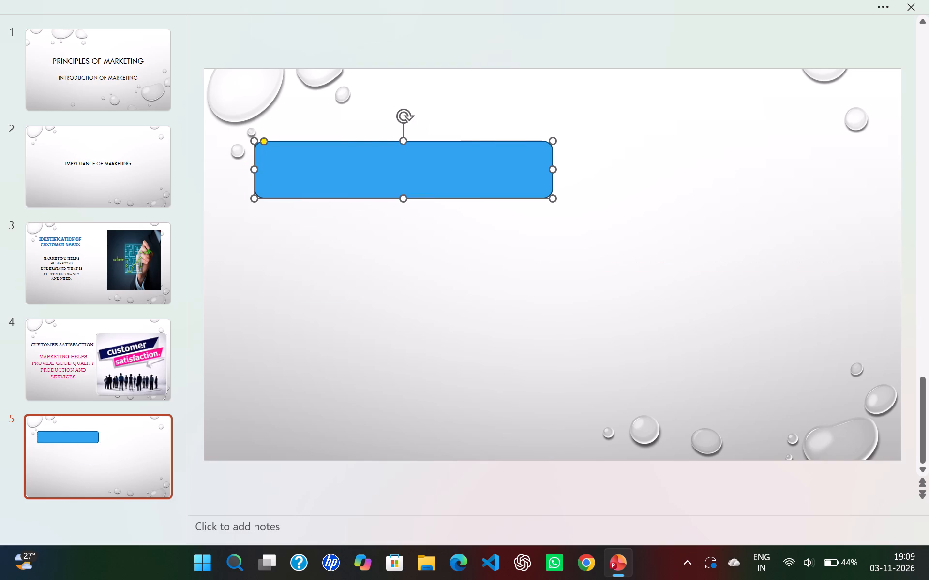
double_click(419, 162)
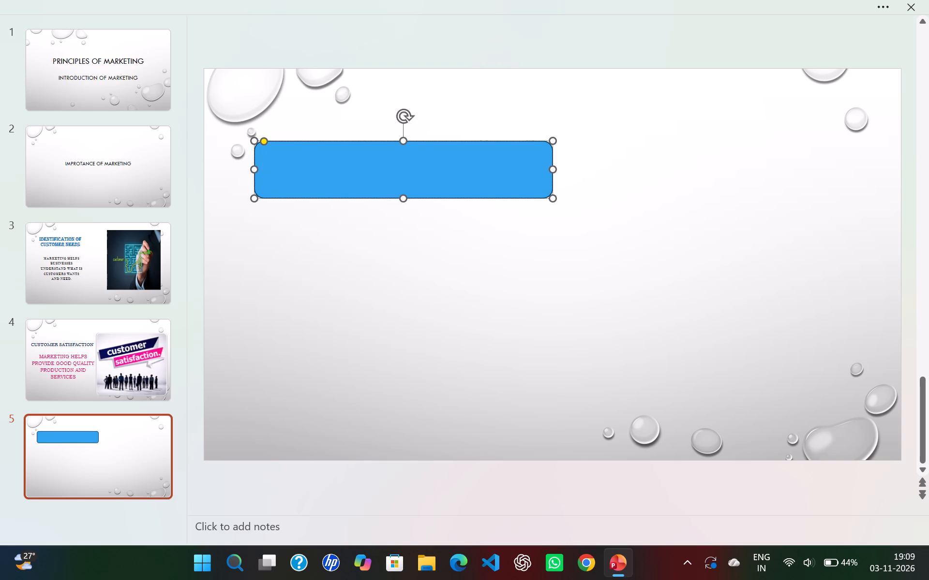
left_click(409, 173)
double_click(464, 176)
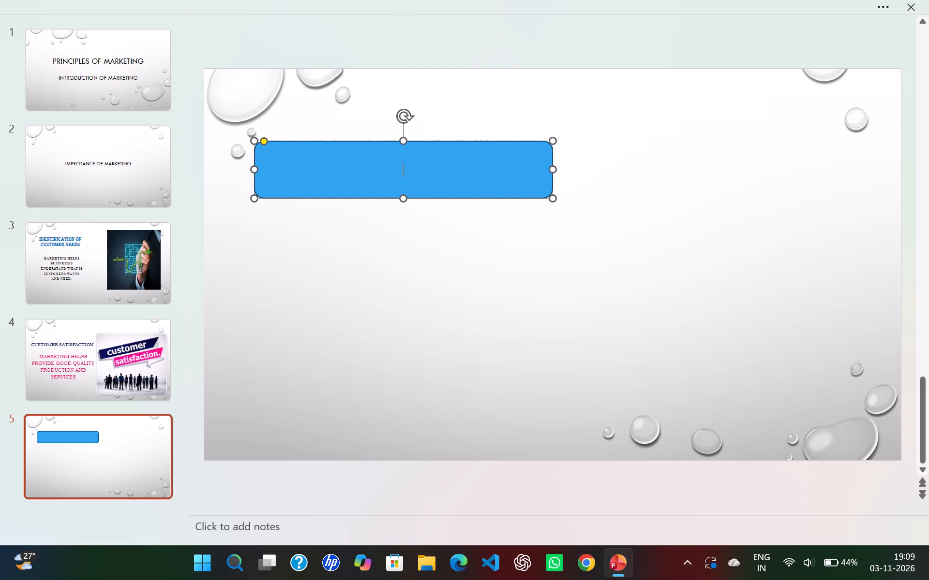
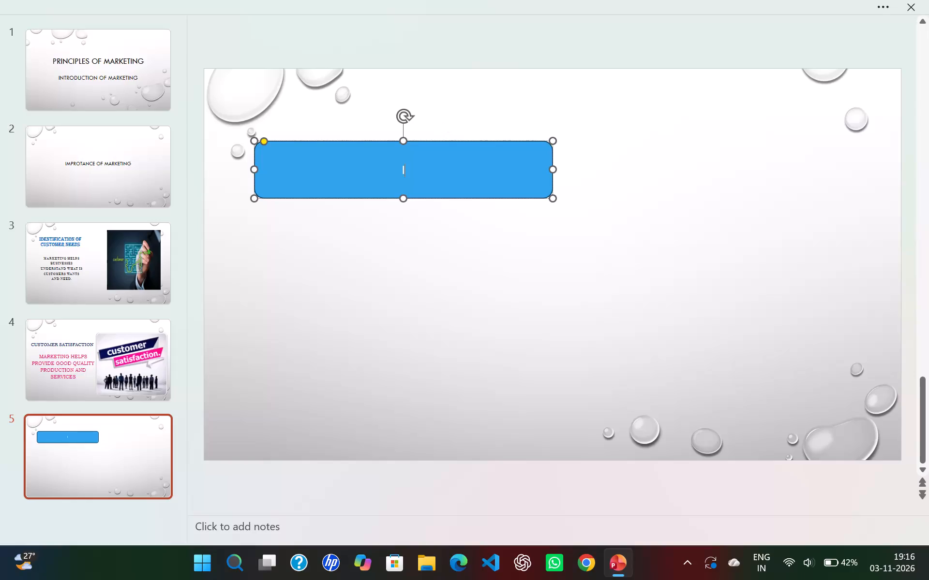
Enter the heading "INCREASE IN SALES" in capitals inside the blue rounded rectangle on slide 5.
type("ncre")
key("BackSpace")
key("BackSpace")
key("BackSpace")
key("BackSpace")
type("NCE")
key("BackSpace")
type("RE")
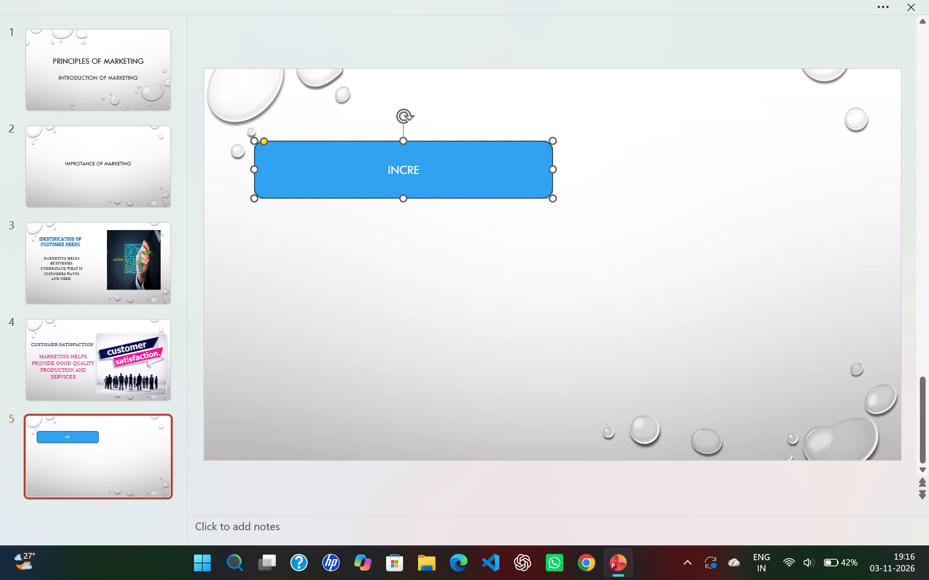
type("ASE IN SALES")
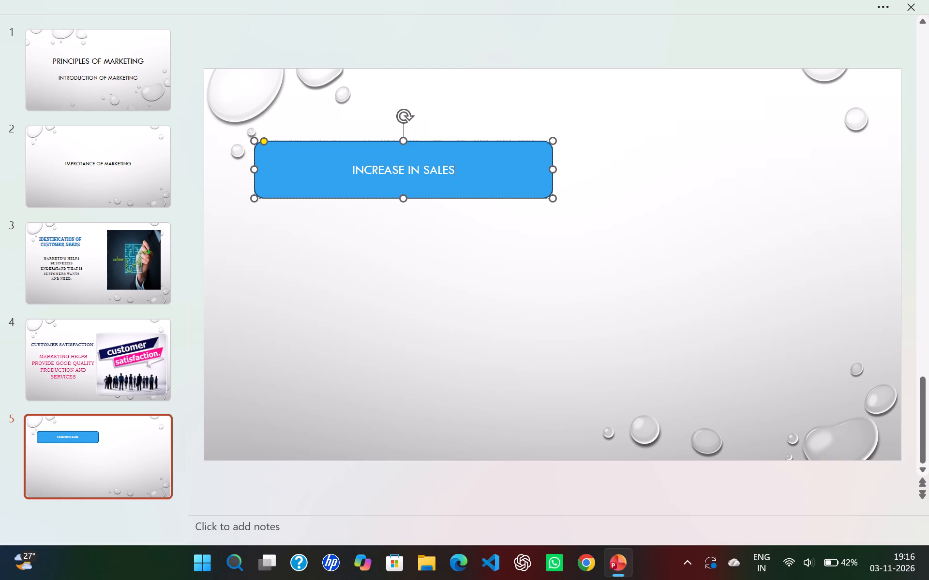
Nudge the INCREASE IN SALES rounded rectangle slightly up and to the left on the slide.
left_click_drag(457, 170, 438, 165)
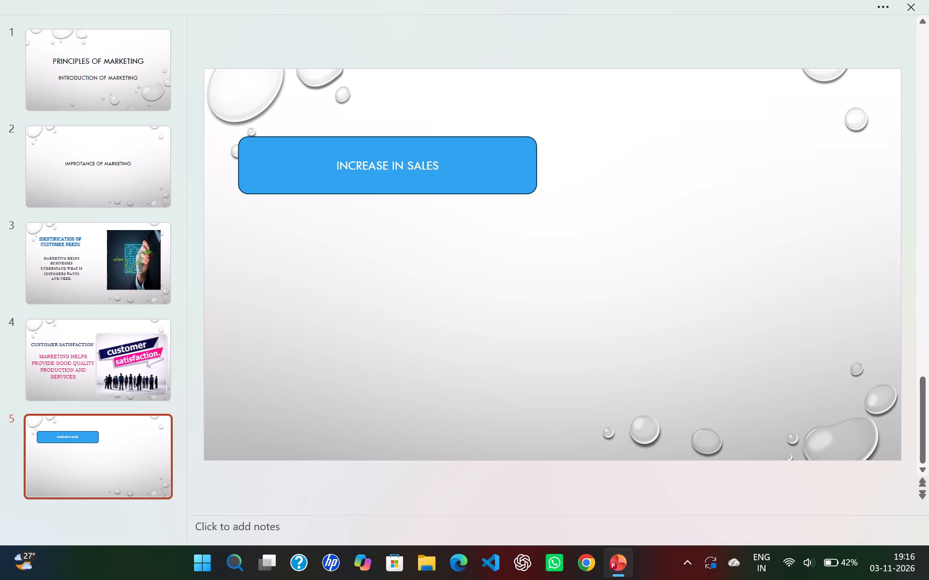
left_click_drag(438, 165, 450, 166)
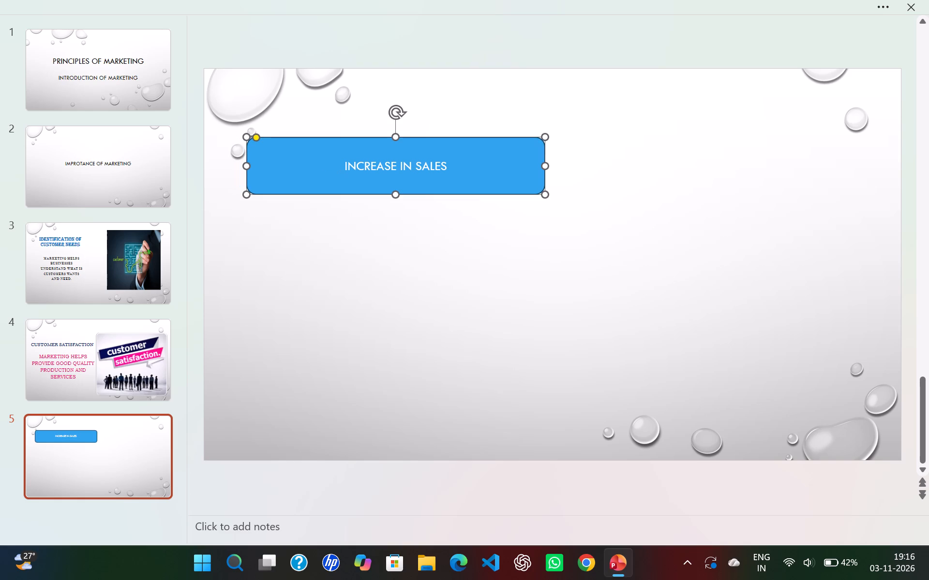
Format the INCREASE IN SALES text at size 36 in the Algerian font.
left_click_drag(445, 166, 360, 168)
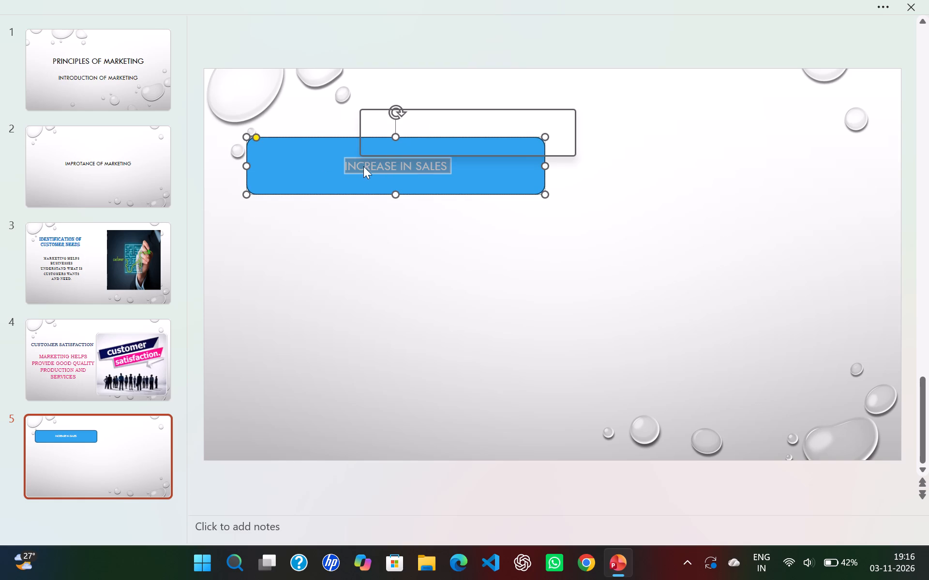
left_click(875, 6)
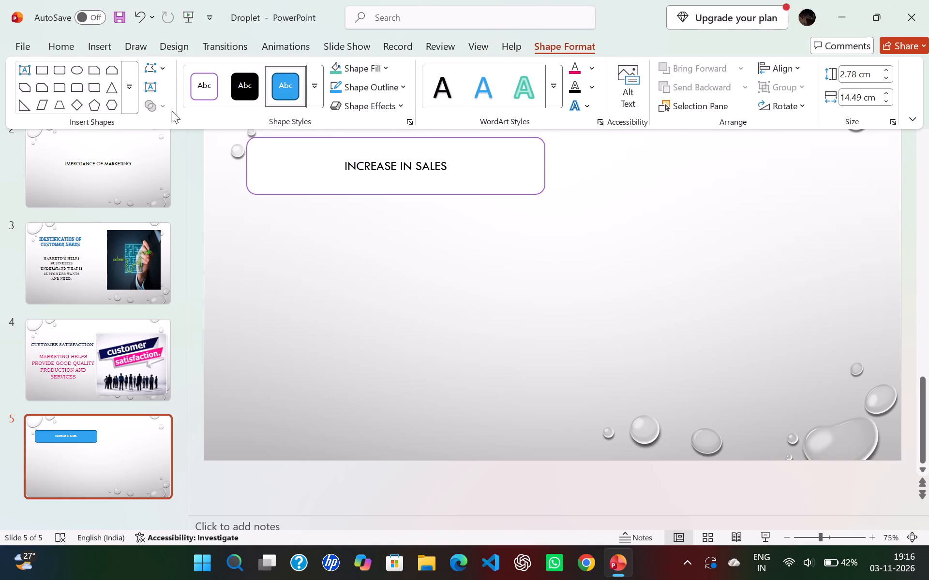
left_click(60, 48)
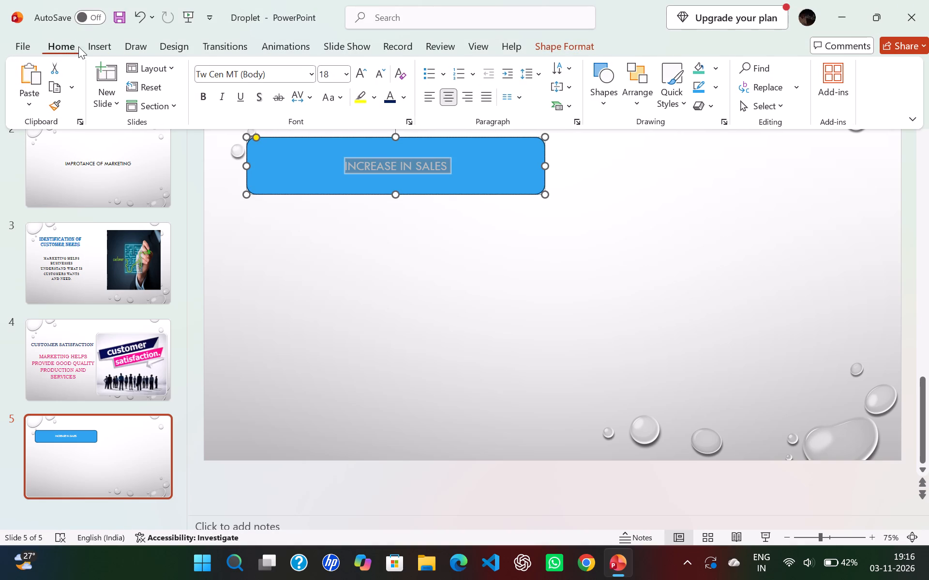
left_click(347, 71)
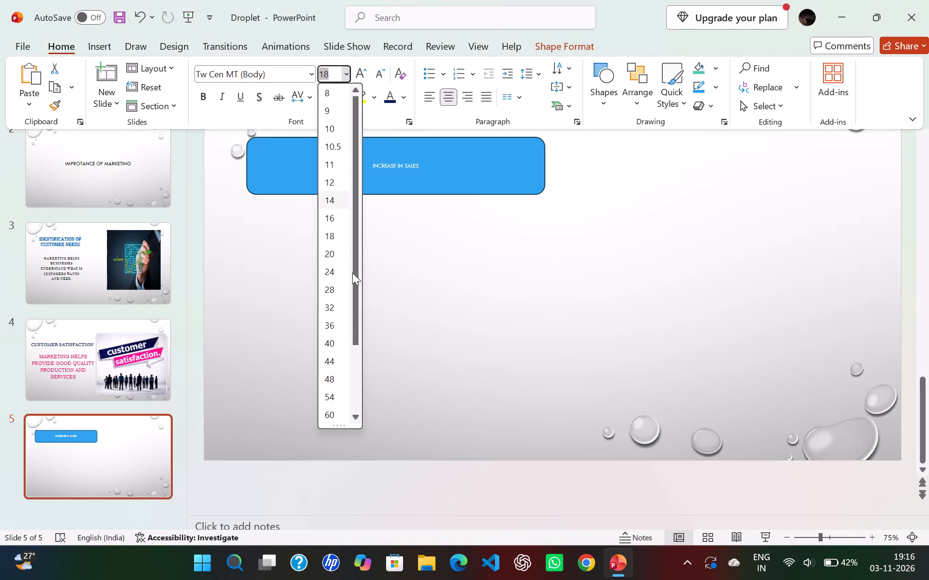
left_click(331, 328)
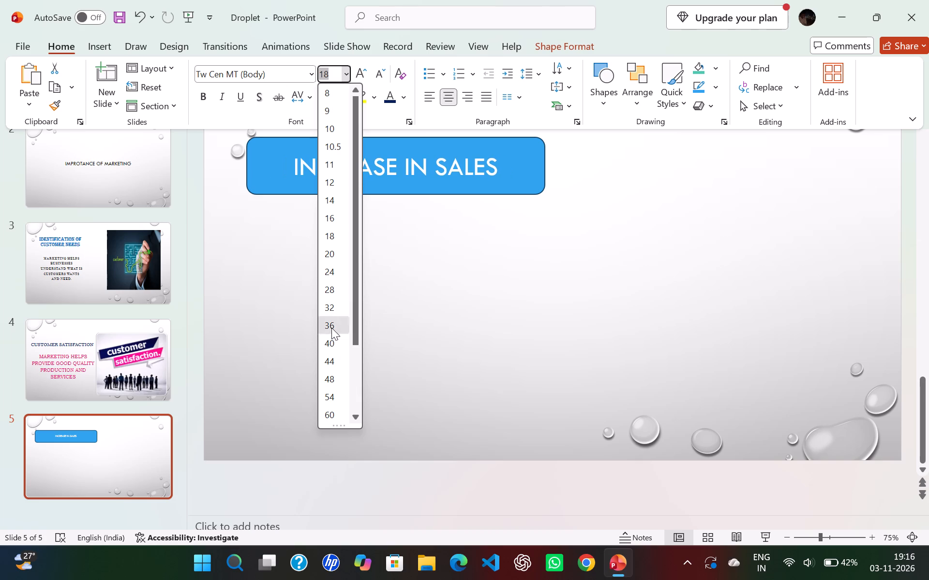
left_click(207, 95)
left_click(207, 95)
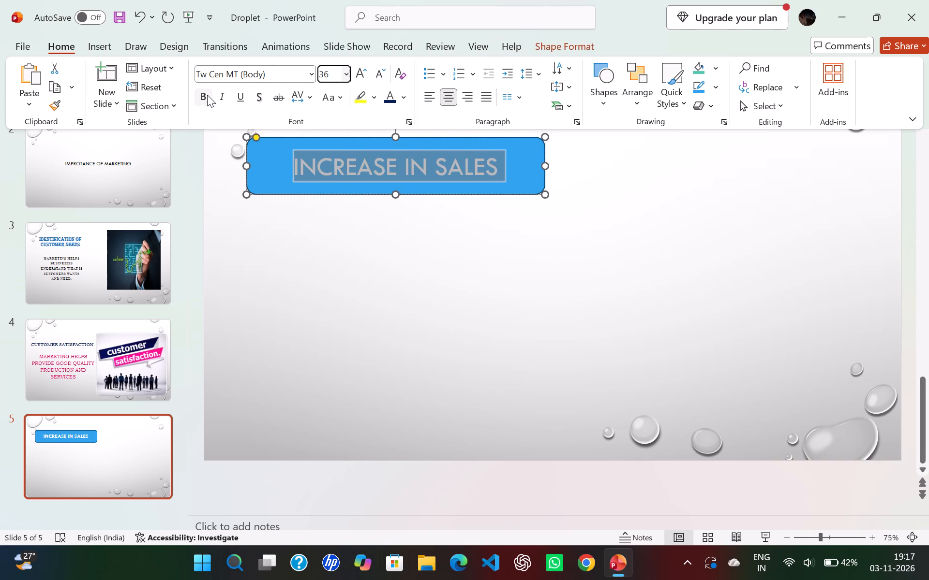
left_click(314, 76)
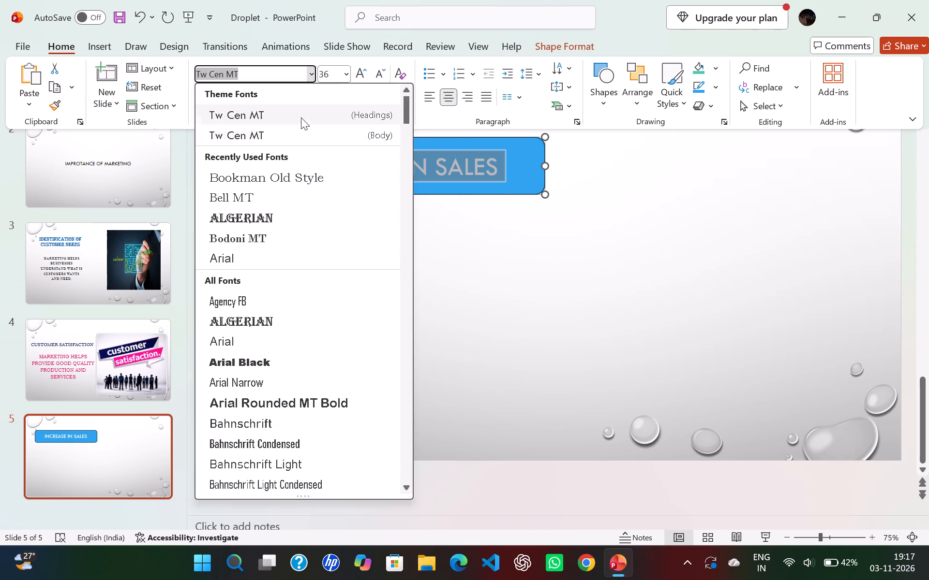
left_click(281, 218)
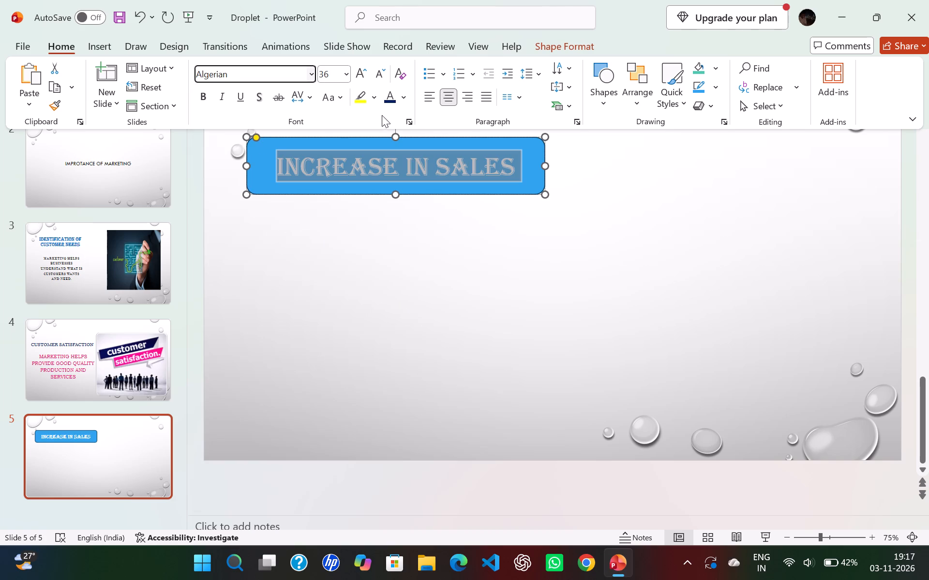
left_click(400, 94)
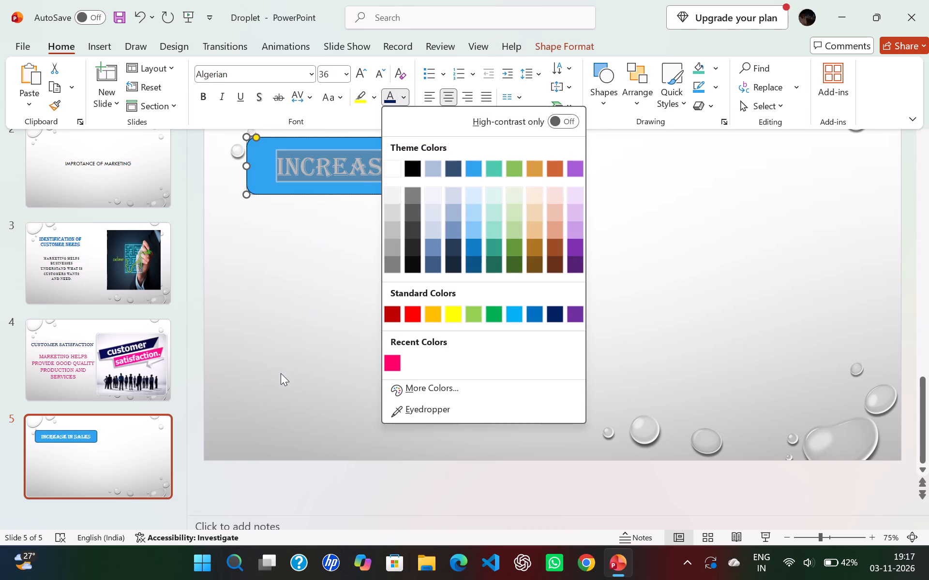
left_click(281, 373)
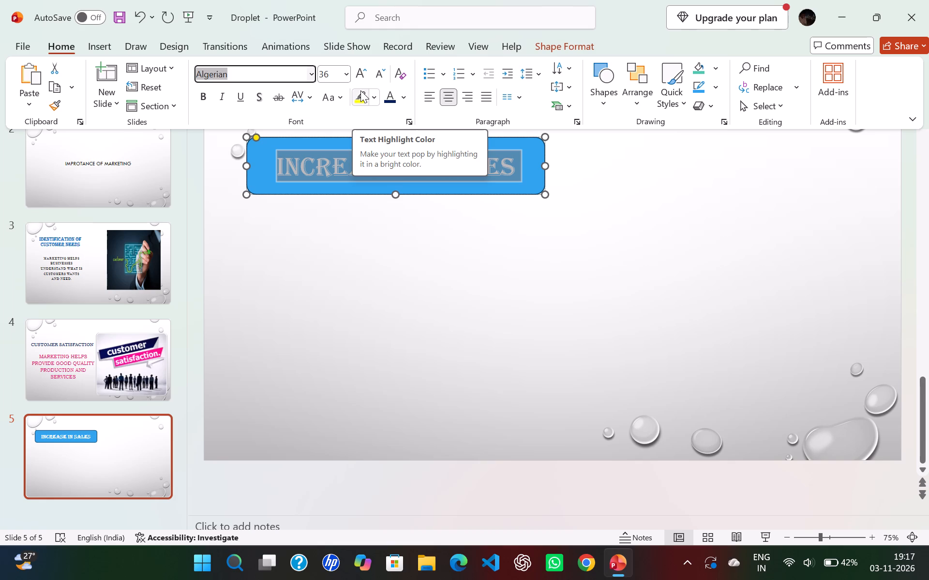
Change the fill of the INCREASE IN SALES rounded rectangle to teal.
left_click(706, 70)
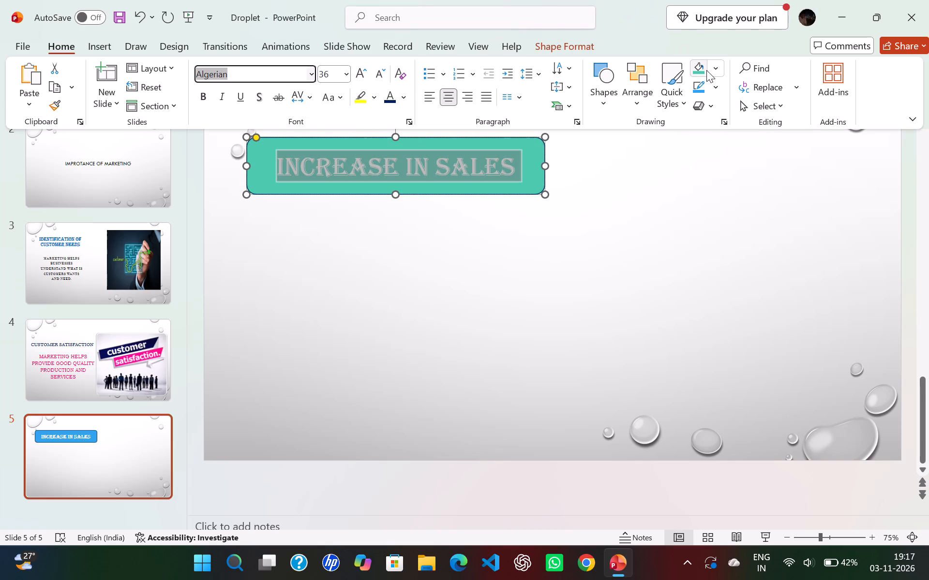
left_click(539, 290)
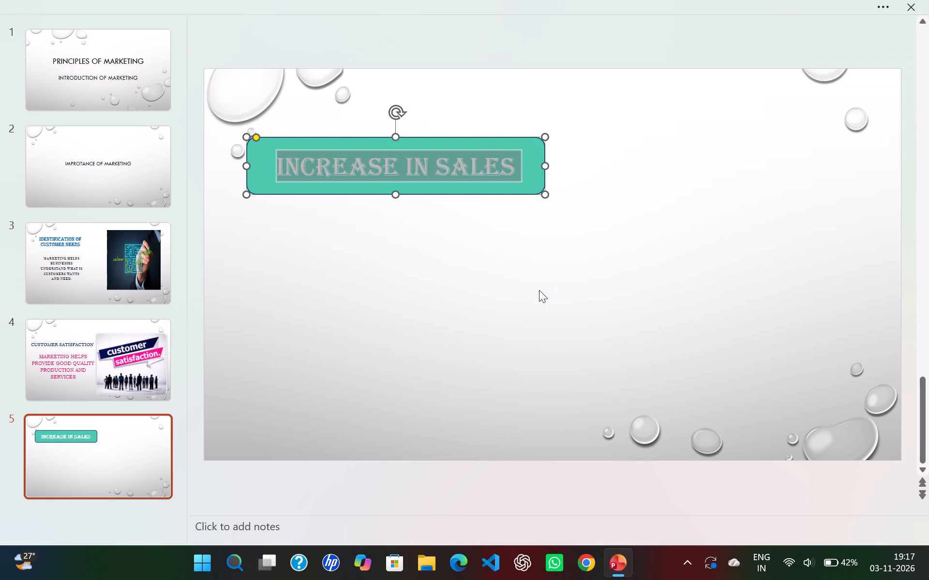
left_click_drag(475, 208, 464, 228)
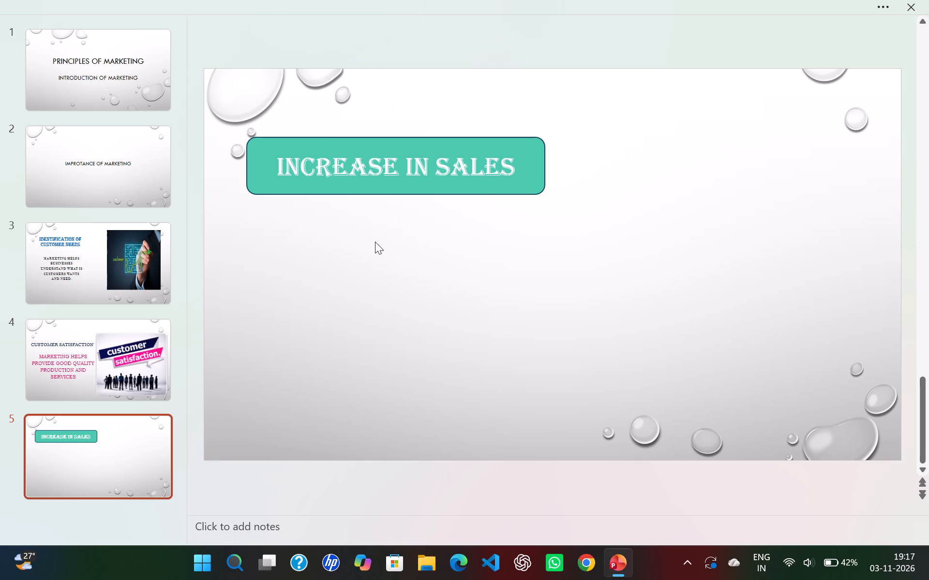
left_click(397, 195)
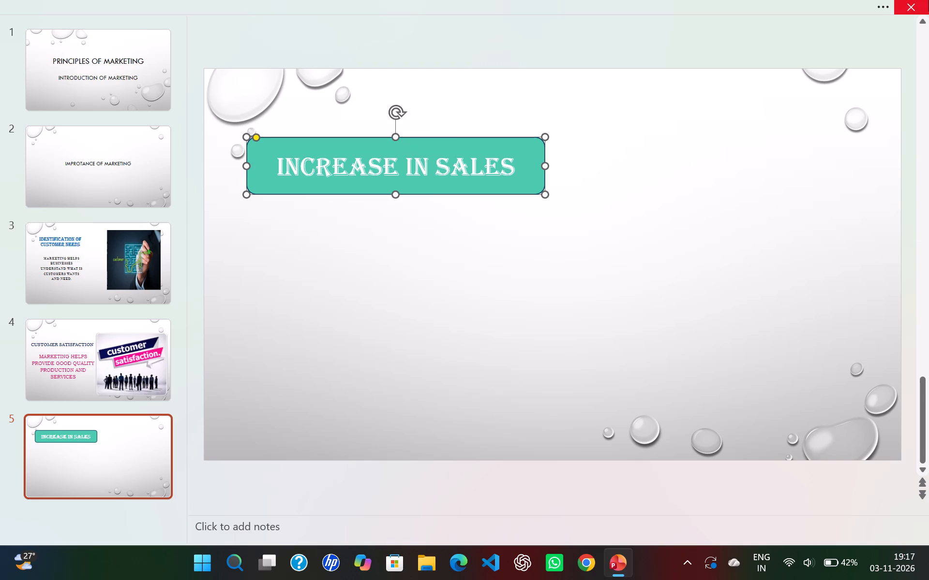
Insert a rectangle with rounded diagonal corners on slide 5, below the INCREASE IN SALES heading.
left_click(885, 6)
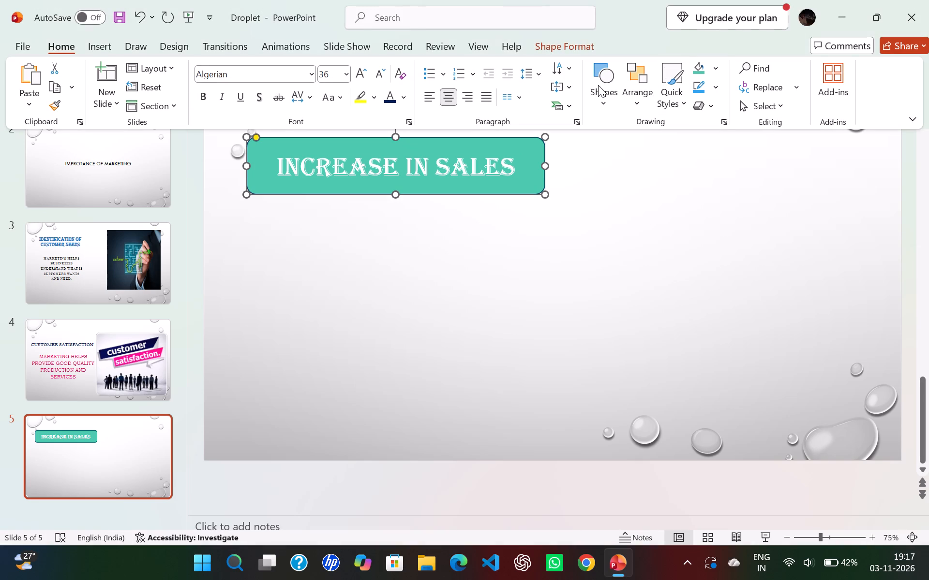
left_click(639, 97)
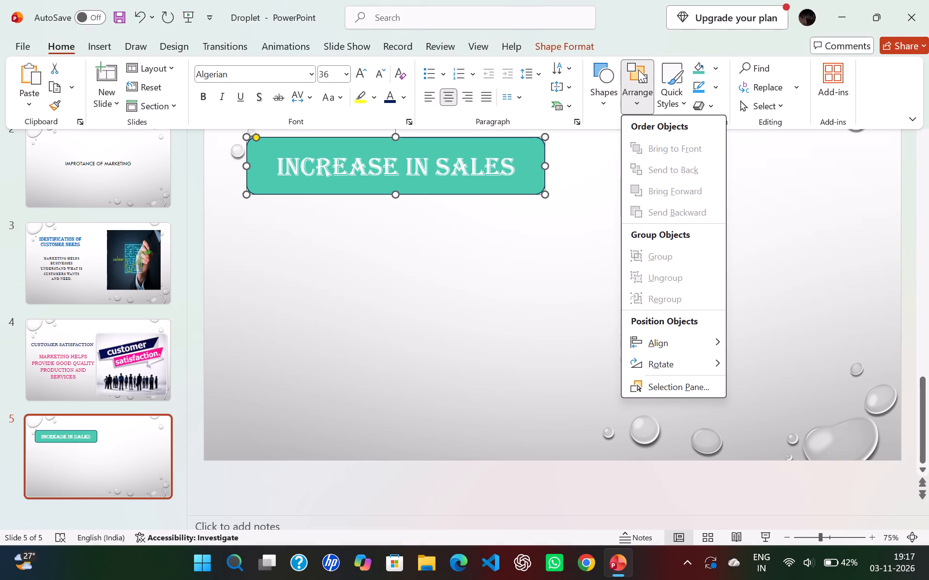
left_click(638, 70)
left_click(638, 70)
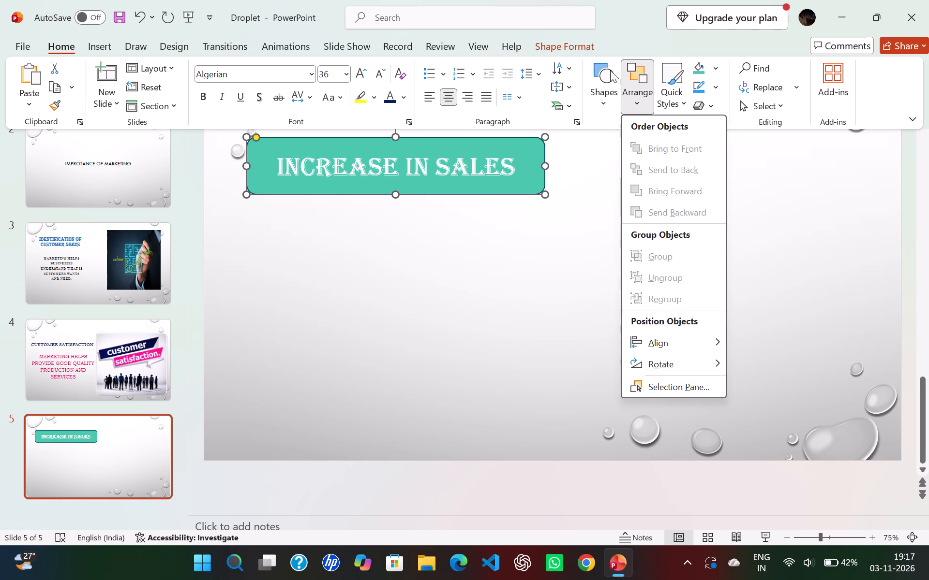
left_click(581, 70)
left_click(609, 72)
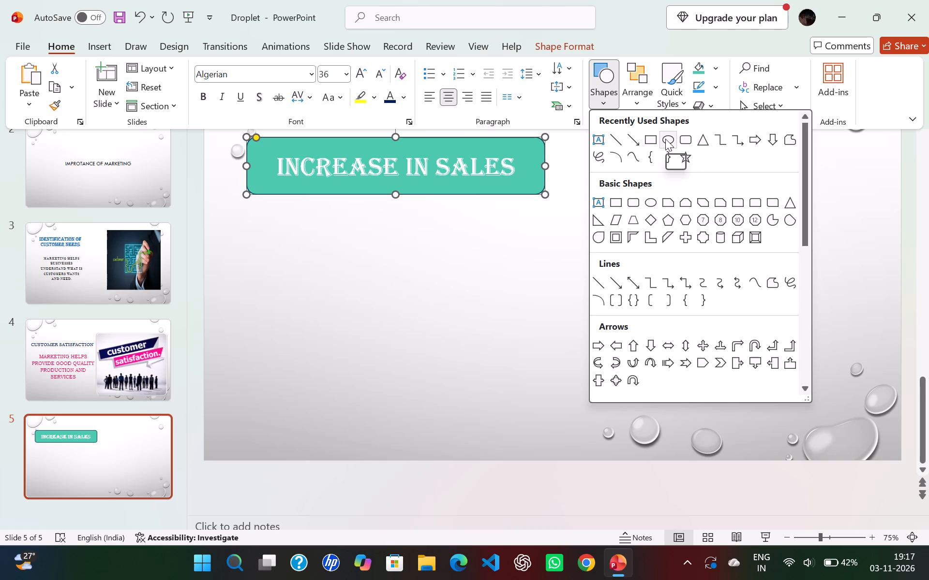
left_click(772, 206)
left_click(396, 324)
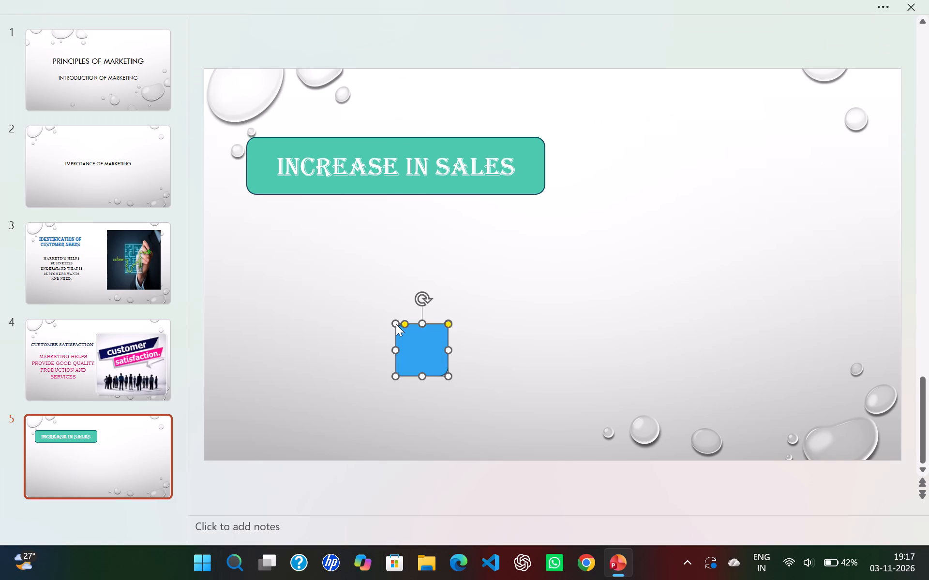
Stretch the new diagonal-corner rectangle upward and to both sides into a large box slightly wider than the heading bar.
left_click_drag(424, 321, 408, 227)
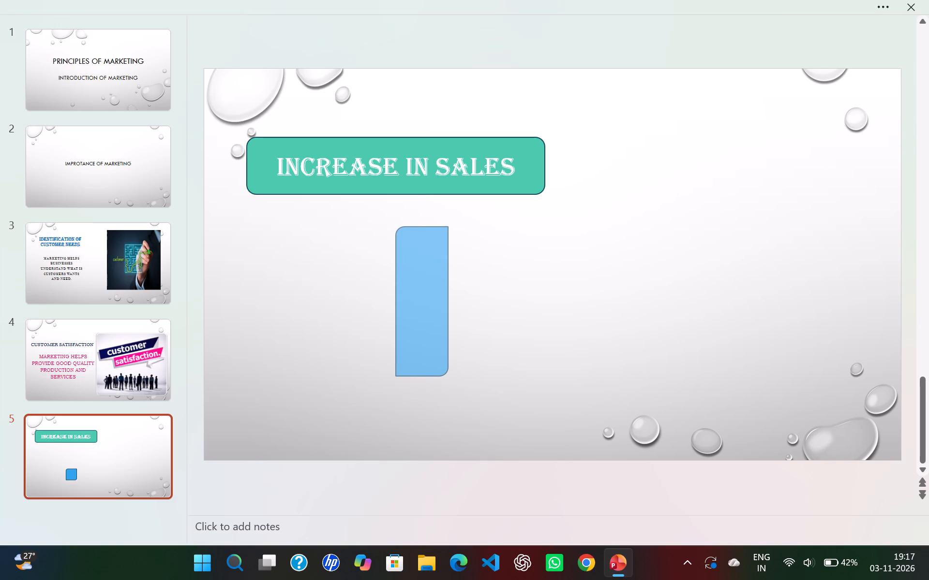
left_click_drag(392, 297, 260, 285)
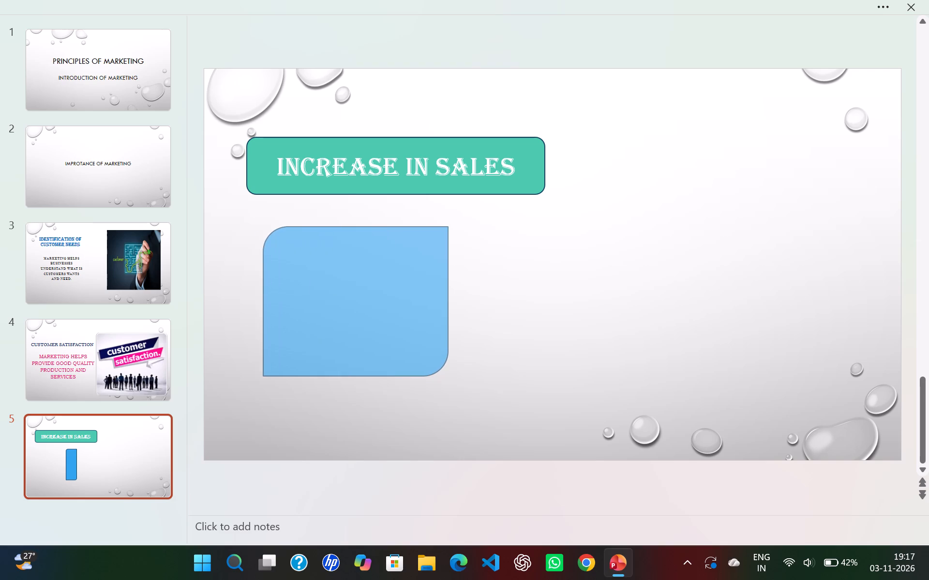
left_click_drag(260, 285, 235, 285)
left_click(450, 302)
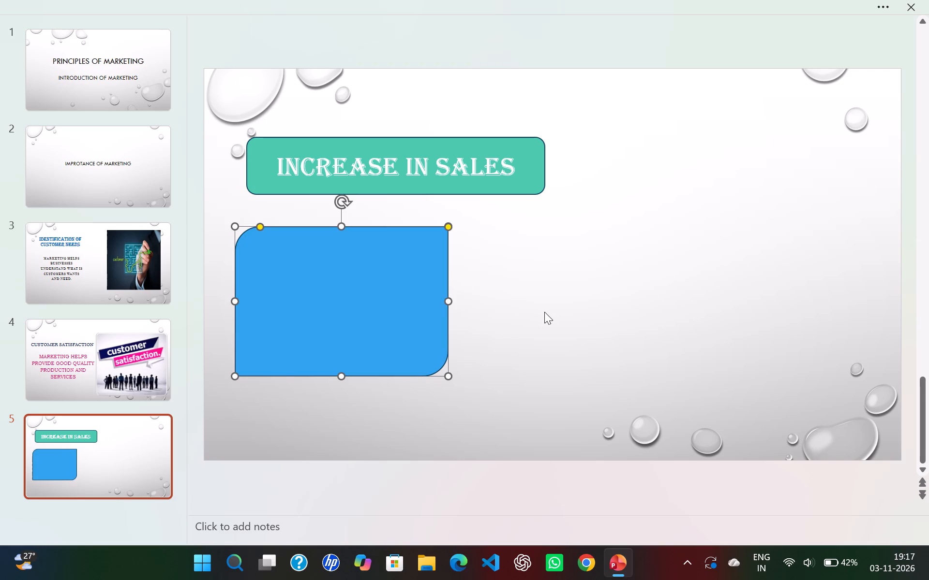
left_click_drag(447, 303, 528, 309)
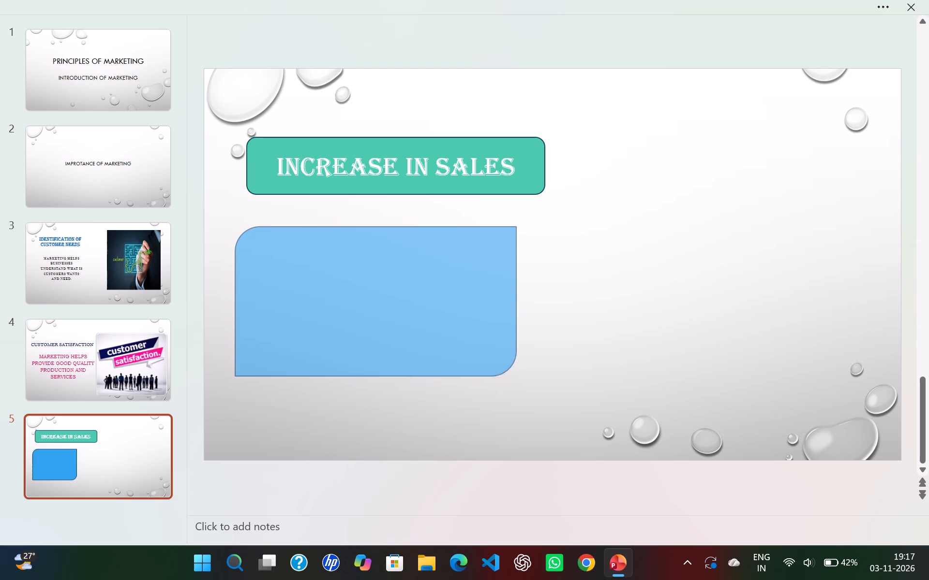
left_click_drag(528, 309, 552, 312)
left_click(327, 259)
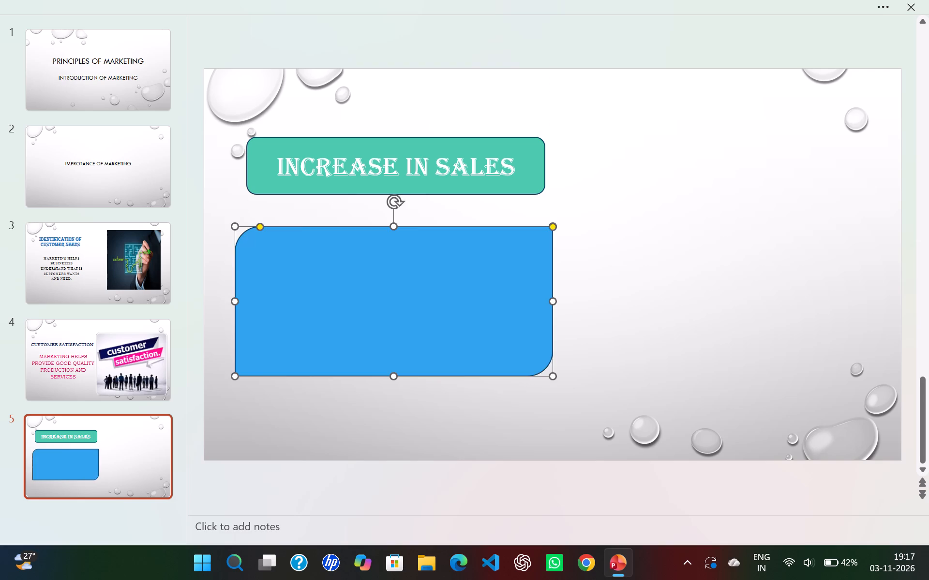
Enter "Through advertising and promotion, marketing attracts more customers and increases sales" in the blue diagonal-corner box on slide 5.
double_click(370, 287)
type("TH")
type("ROUGH")
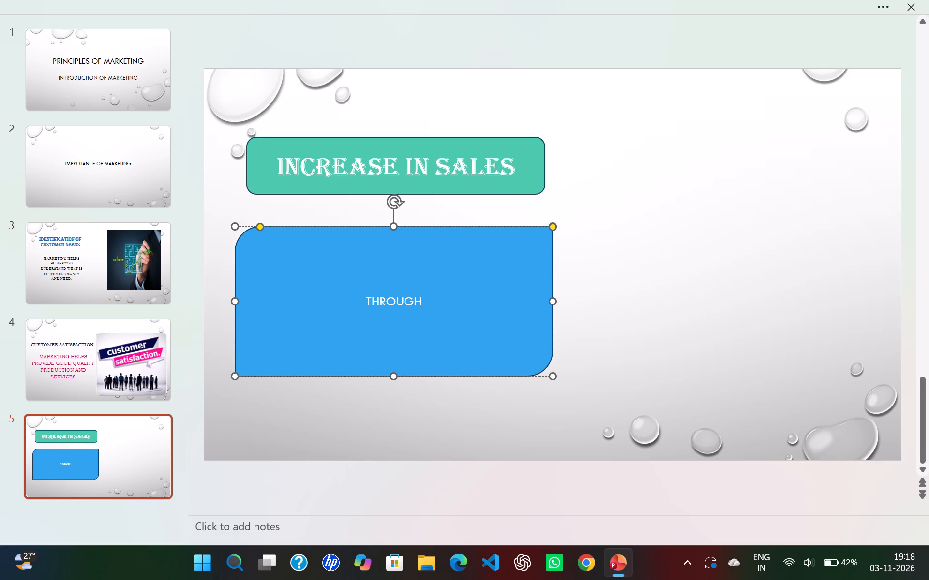
key("BackSpace")
key("BackSpace")
key("BackSpace")
key("BackSpace")
key("BackSpace")
key("BackSpace")
type("hrough")
key("space")
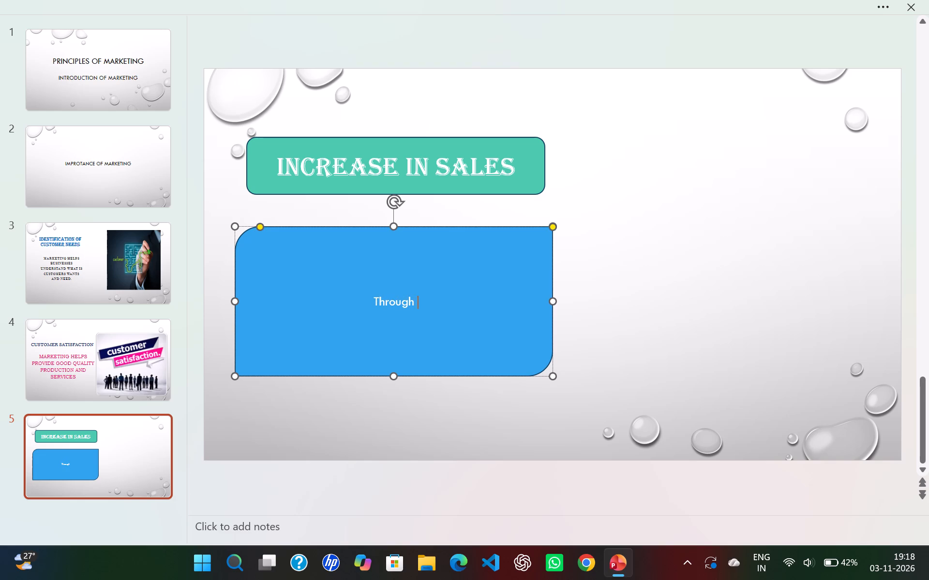
type("a")
type("dver")
type("tising")
key("space")
type("and promotion")
key("space")
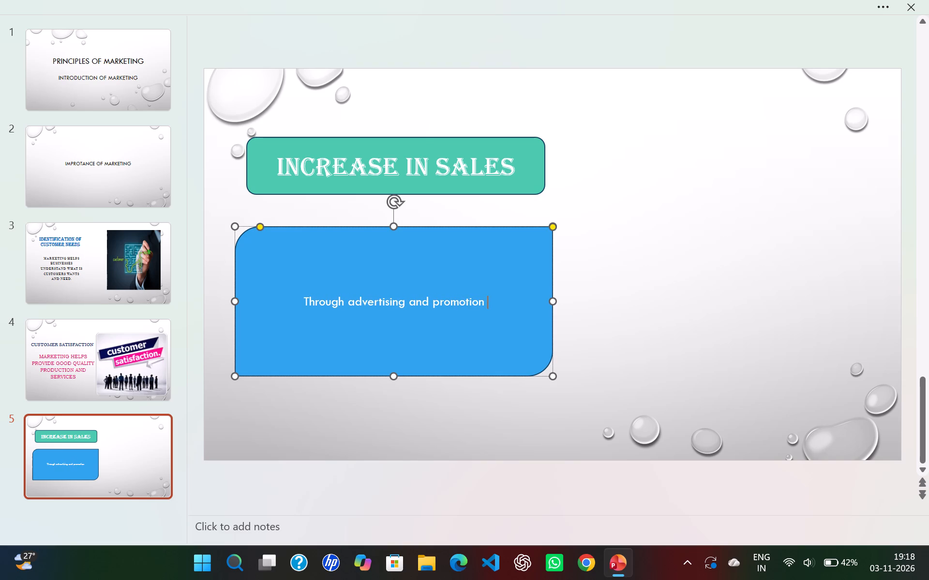
key("BackSpace")
type(", marketing")
key("space")
type("attrac")
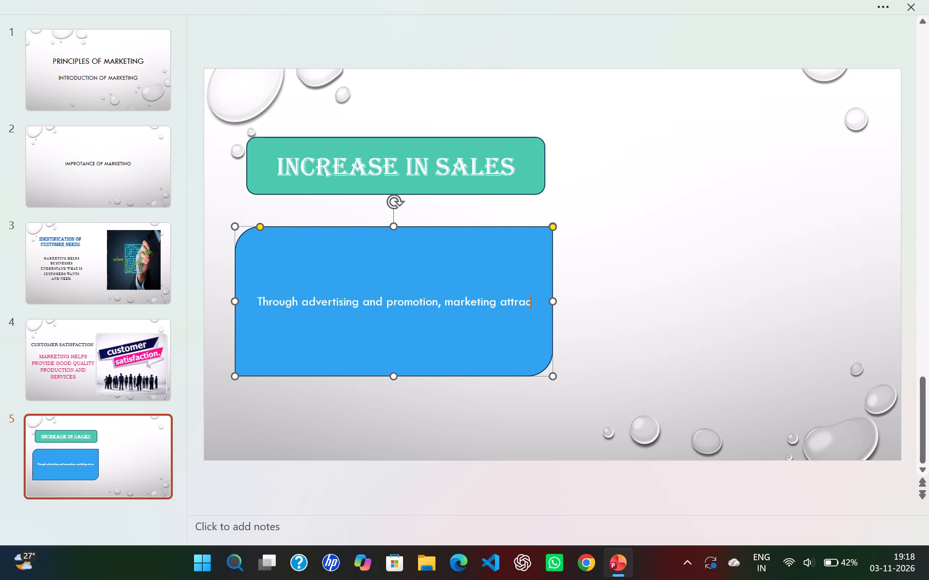
type("ts n")
key("BackSpace")
key("m")
type("ore")
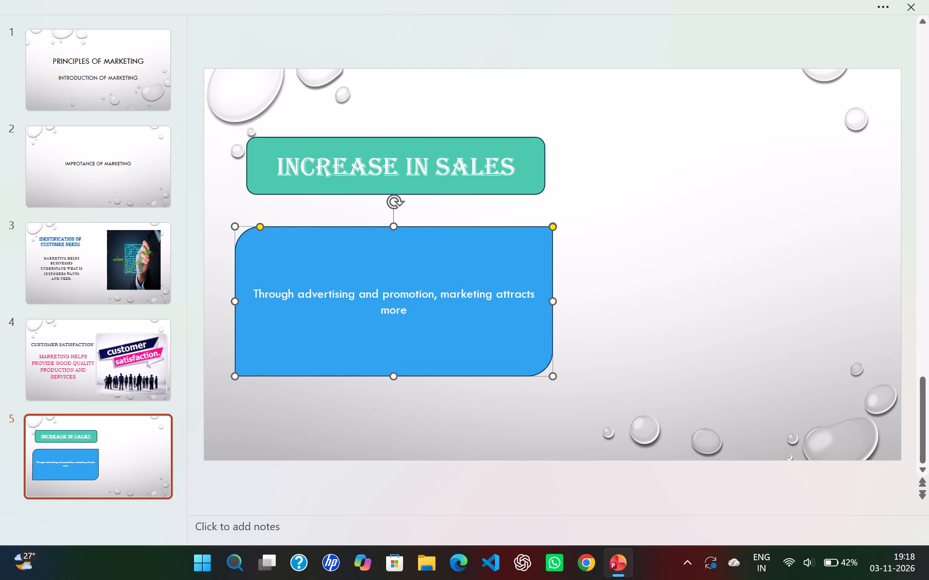
key("space")
type("customer s")
key("BackSpace")
key("BackSpace")
type("s ad")
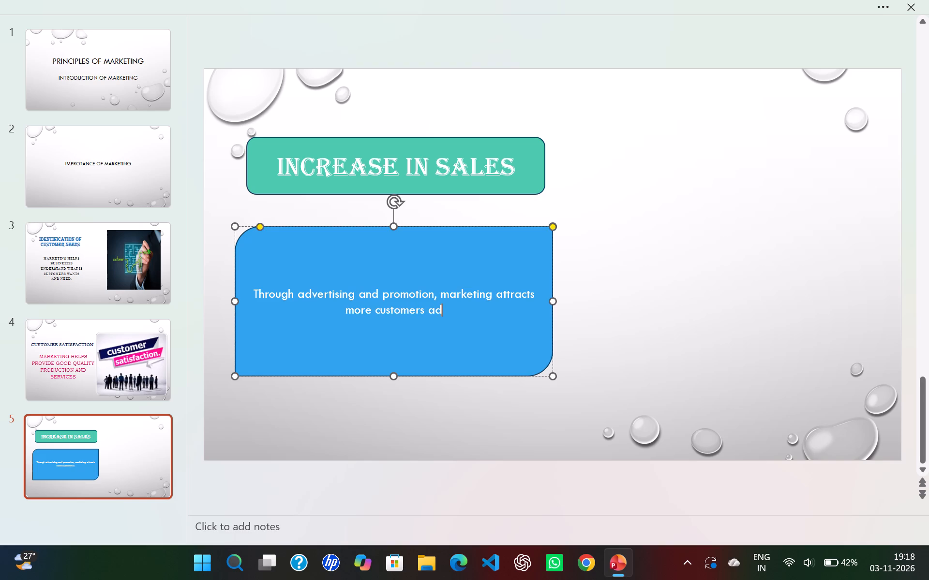
key("BackSpace")
type("nd")
key("space")
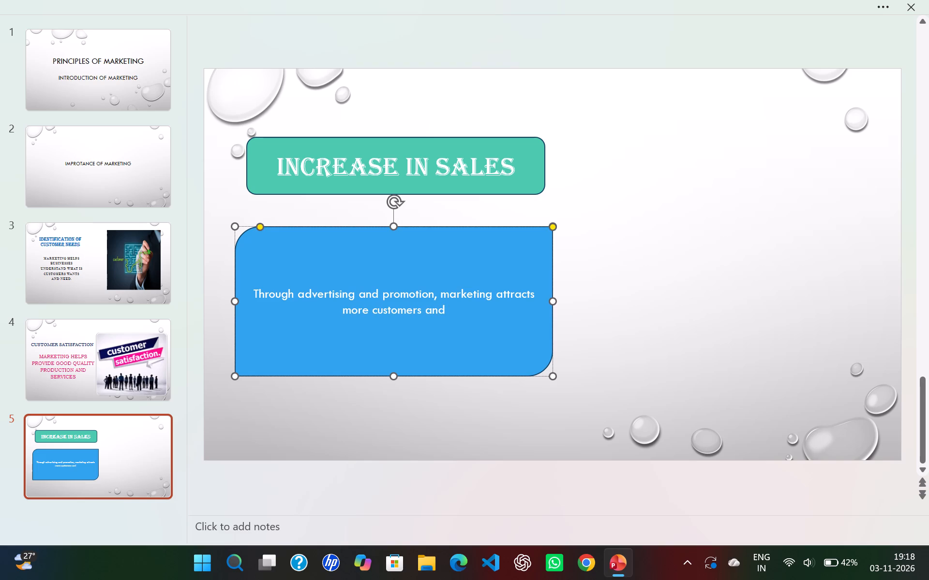
type("increase")
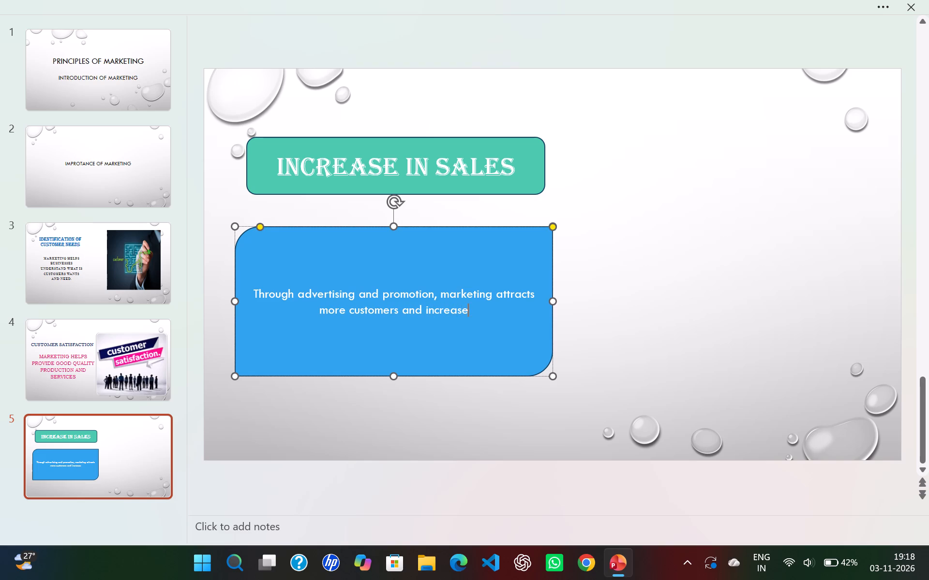
type("s sale")
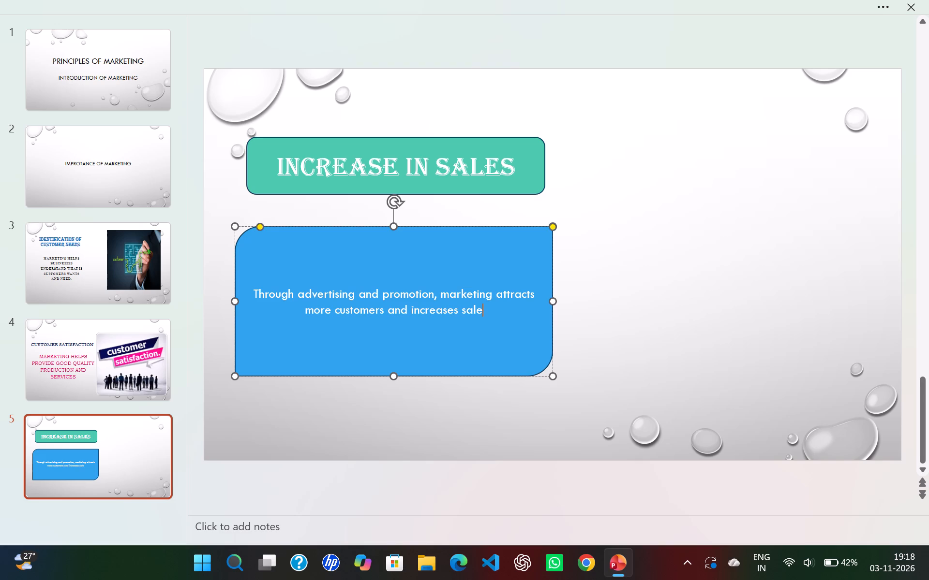
key("s")
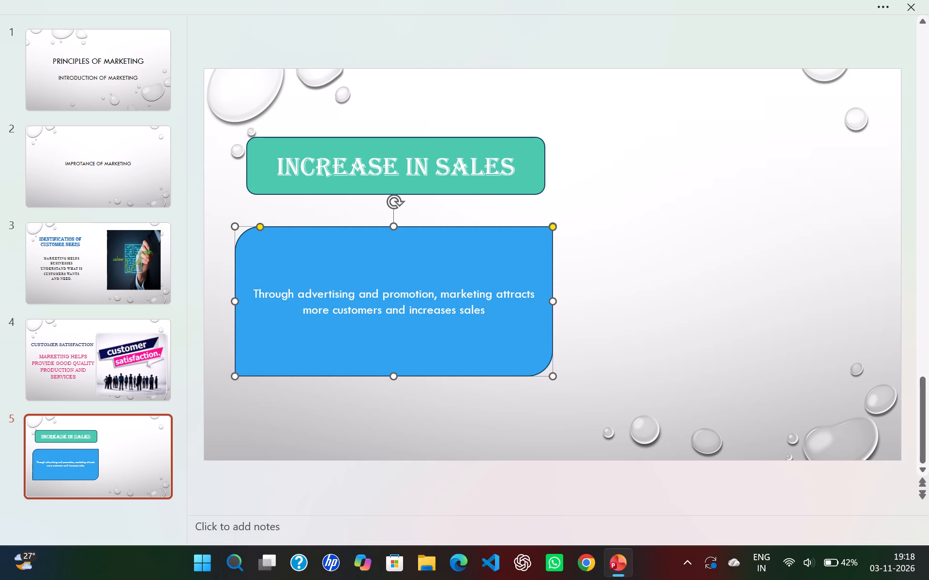
Format the sentence in the diagonal-corner box at size 20 in the Bookman Old Style font.
left_click_drag(486, 312, 279, 300)
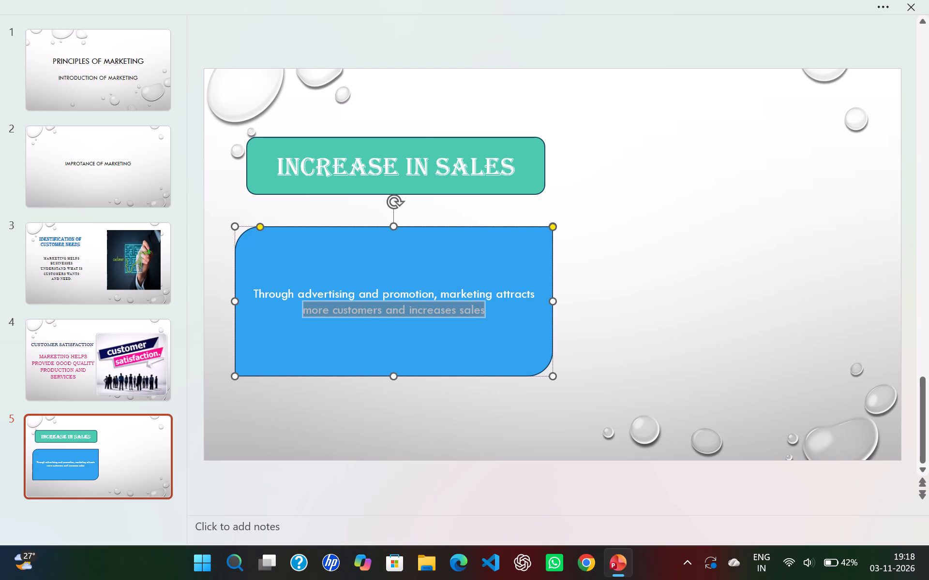
left_click_drag(279, 300, 270, 287)
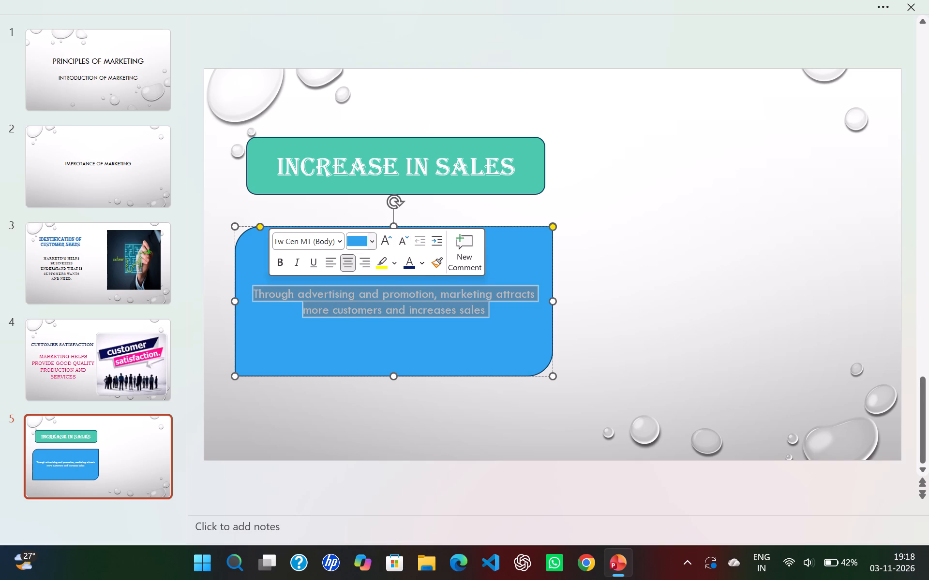
left_click(370, 242)
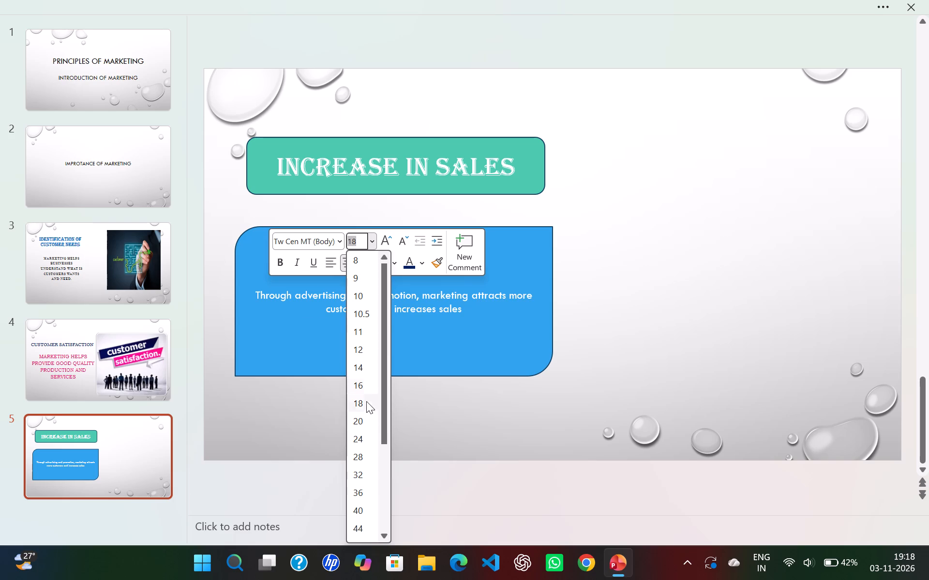
left_click(360, 425)
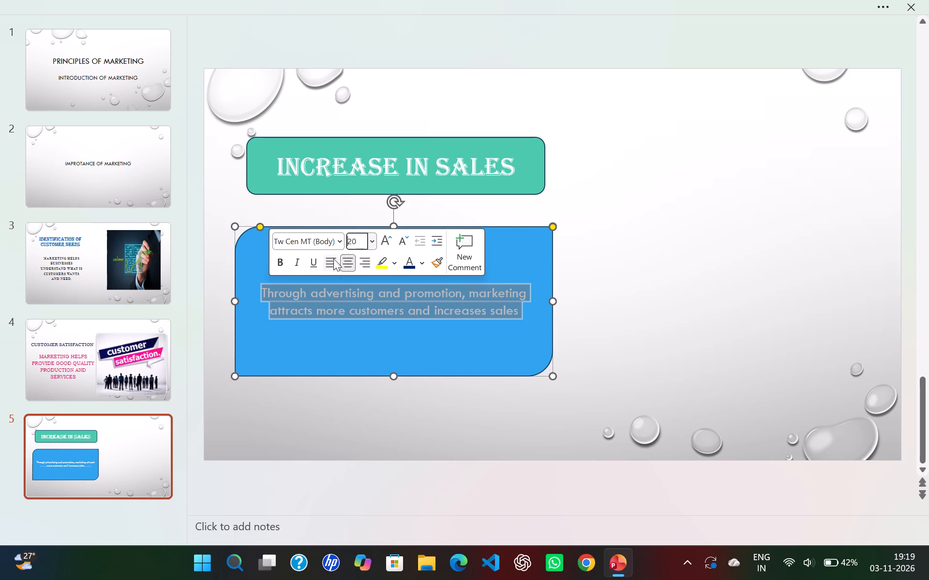
left_click(337, 244)
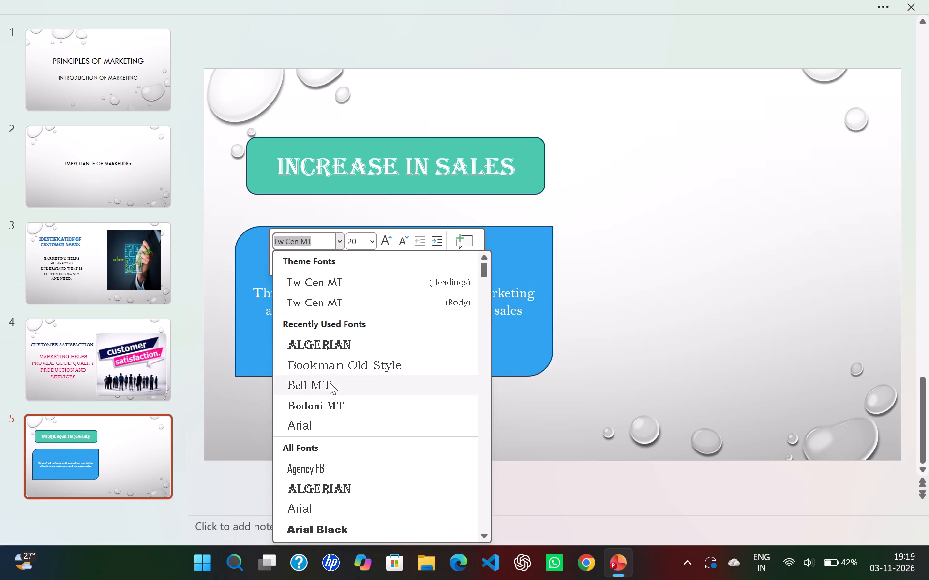
left_click(340, 362)
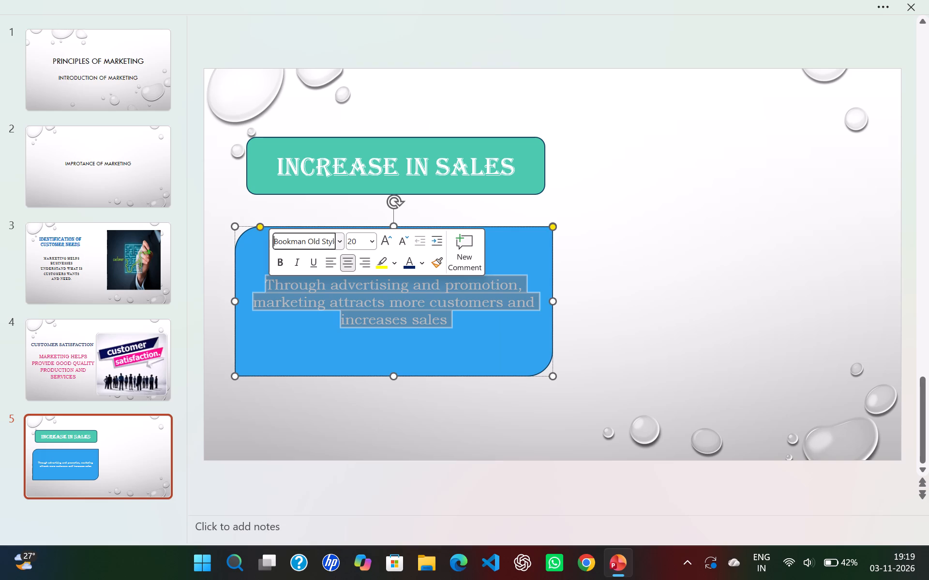
left_click(482, 353)
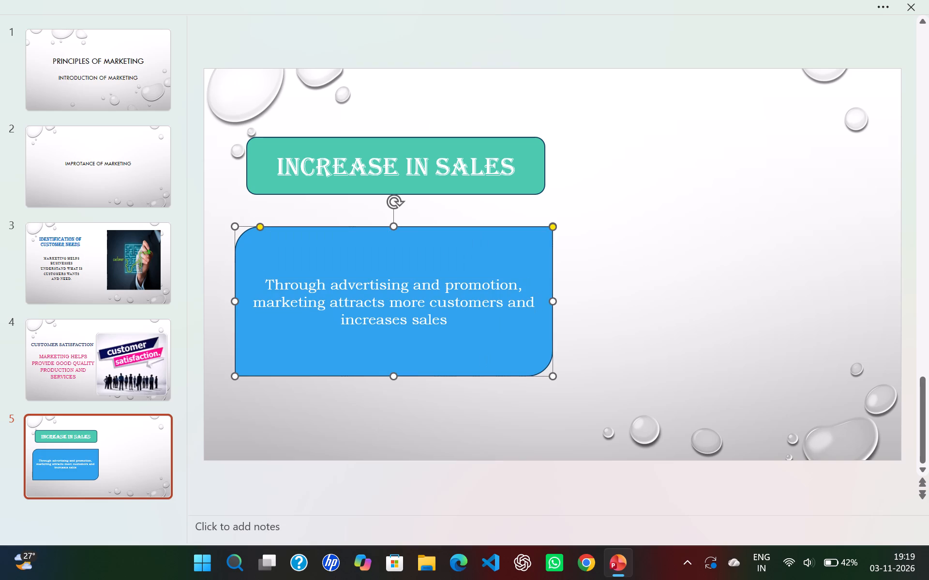
left_click(455, 328)
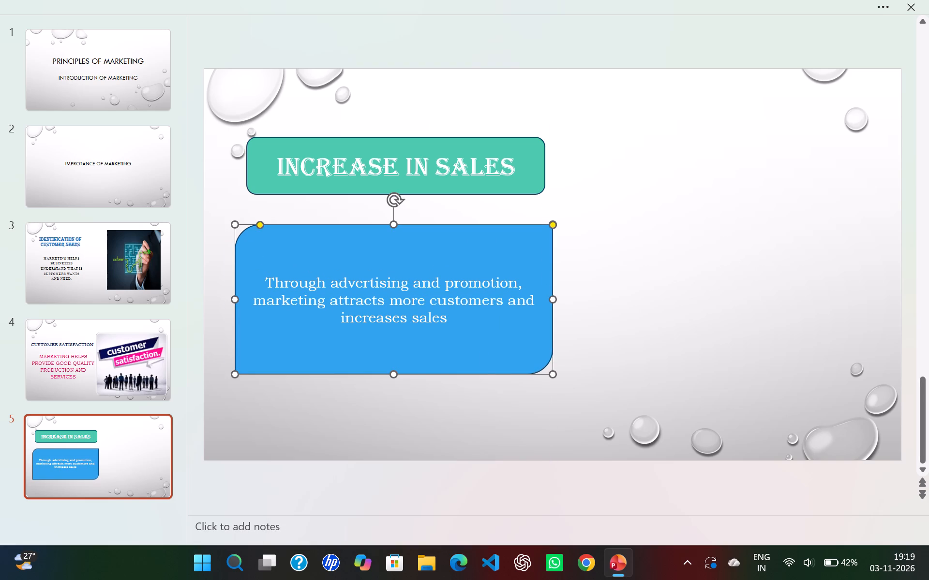
Change the fill of the diagonal-corner box to the standard Dark Blue and deselect it.
left_click_drag(450, 319, 286, 274)
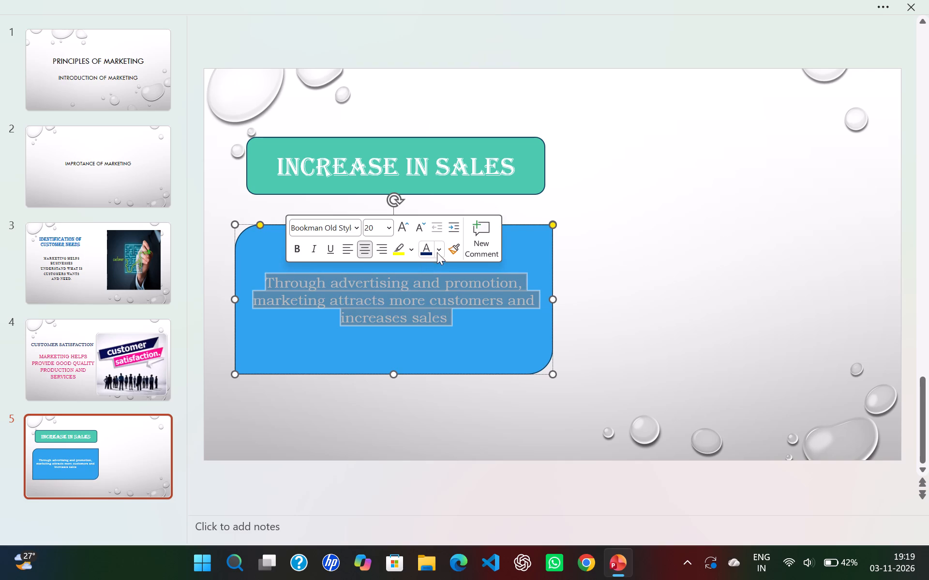
left_click(893, 0)
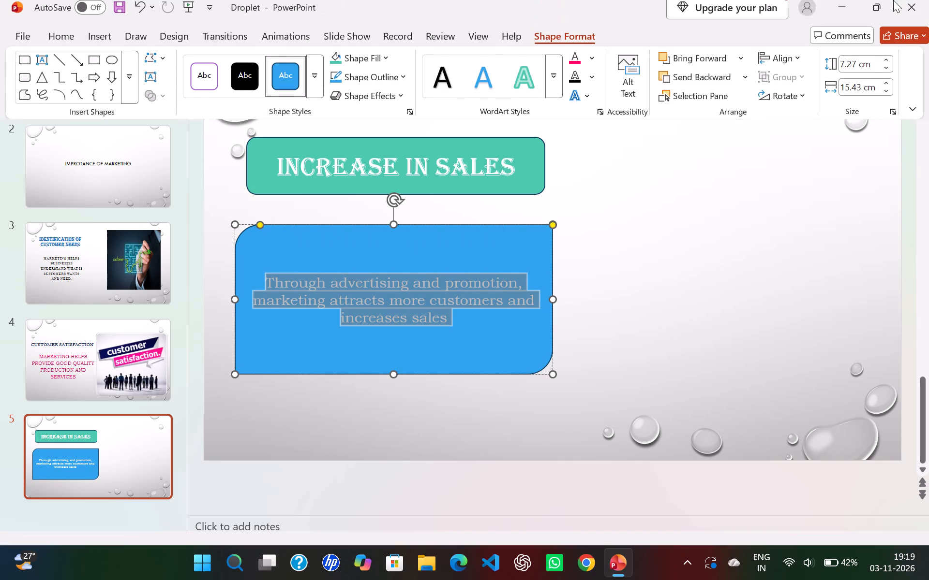
left_click(56, 44)
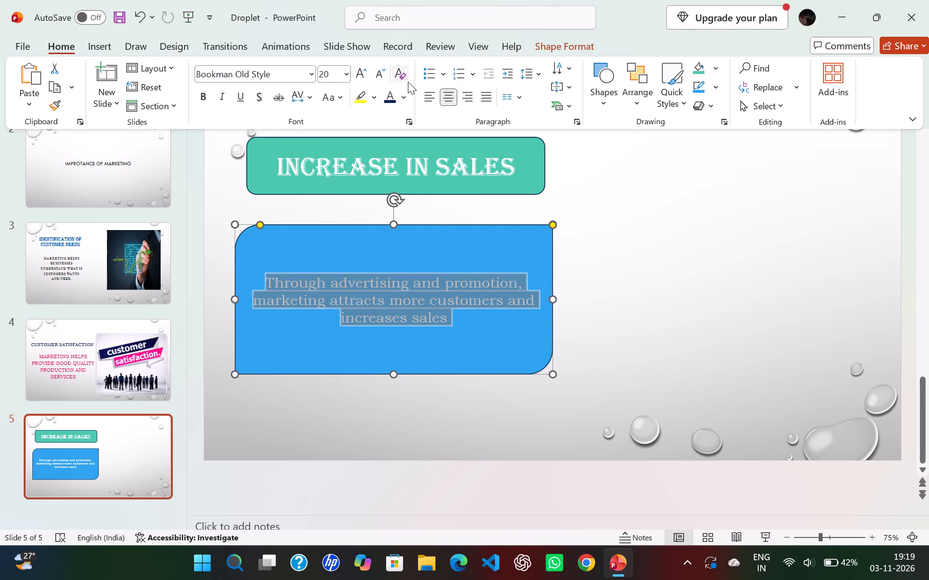
left_click(712, 67)
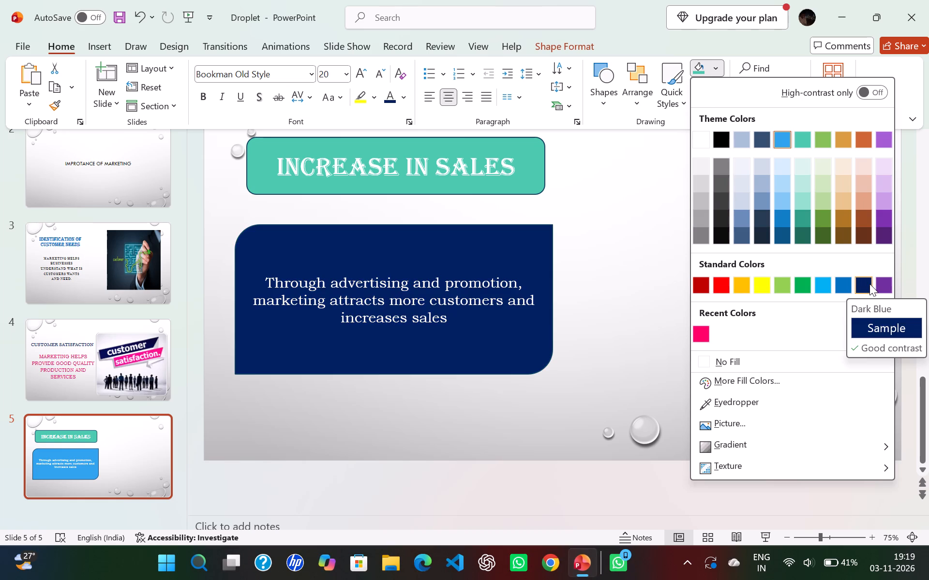
left_click(869, 284)
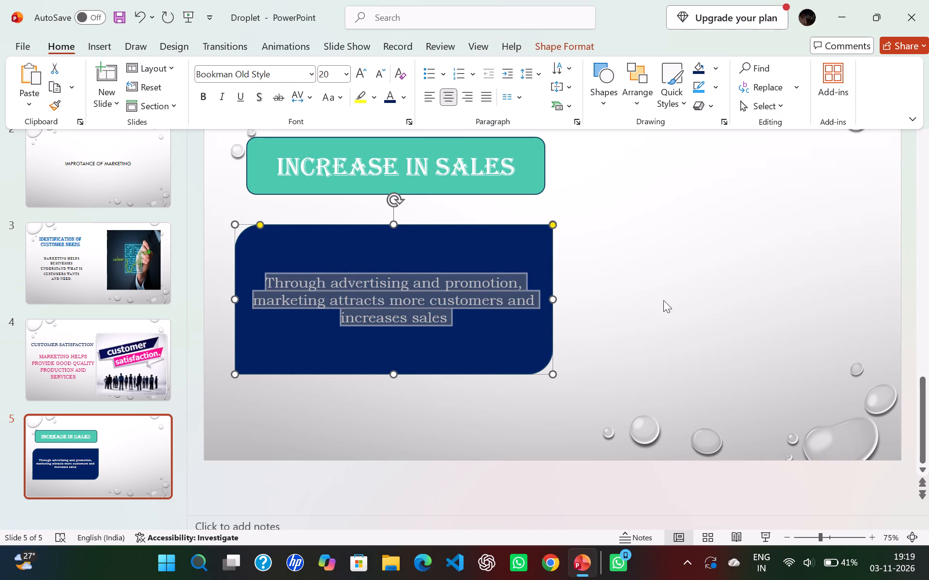
left_click(663, 300)
left_click(517, 409)
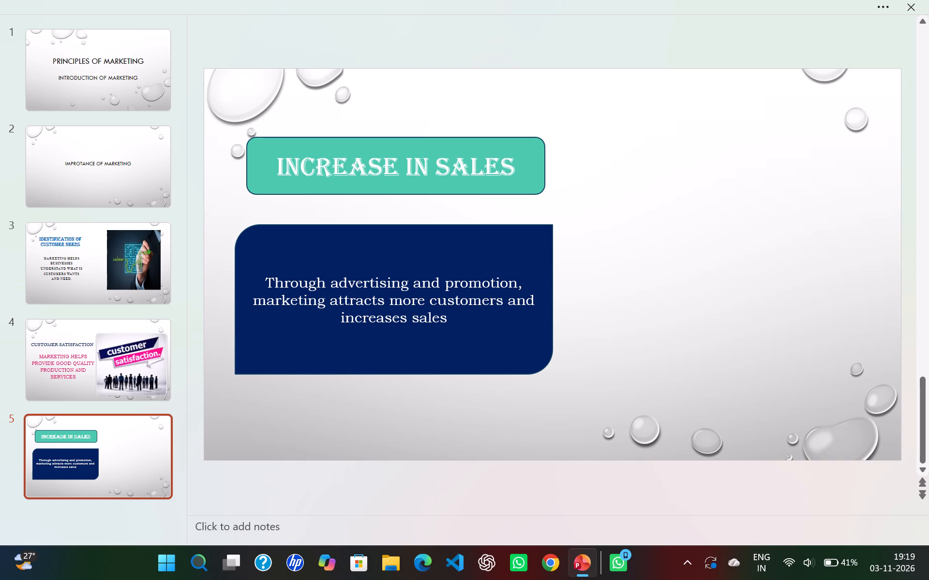
Insert a Frame shape in the empty area of slide 5, to the right of the text box.
left_click(886, 0)
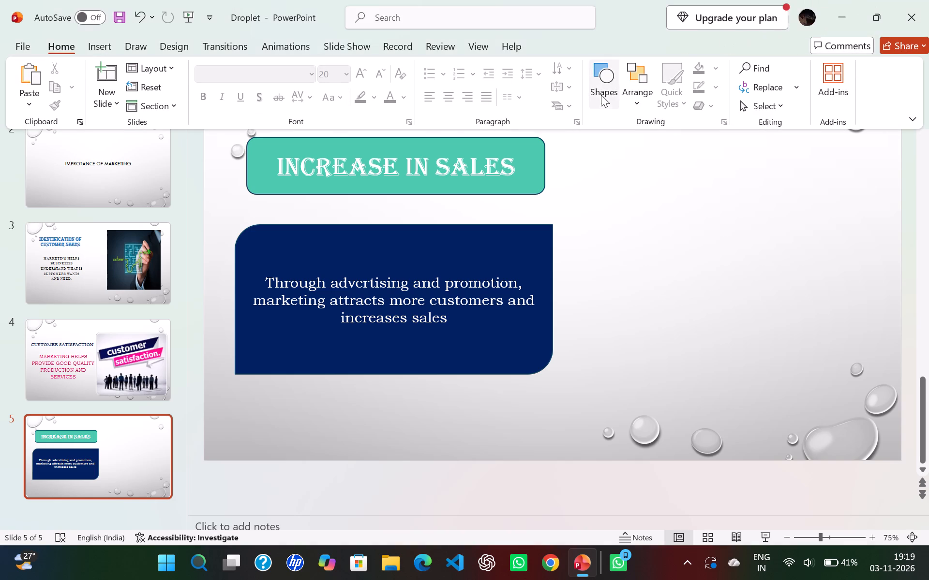
left_click(602, 103)
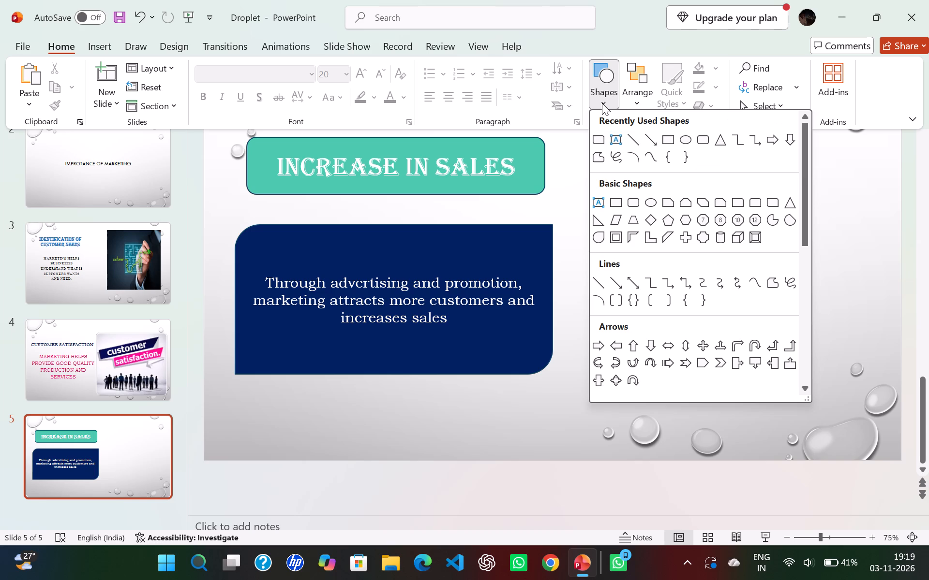
left_click(615, 238)
left_click(703, 267)
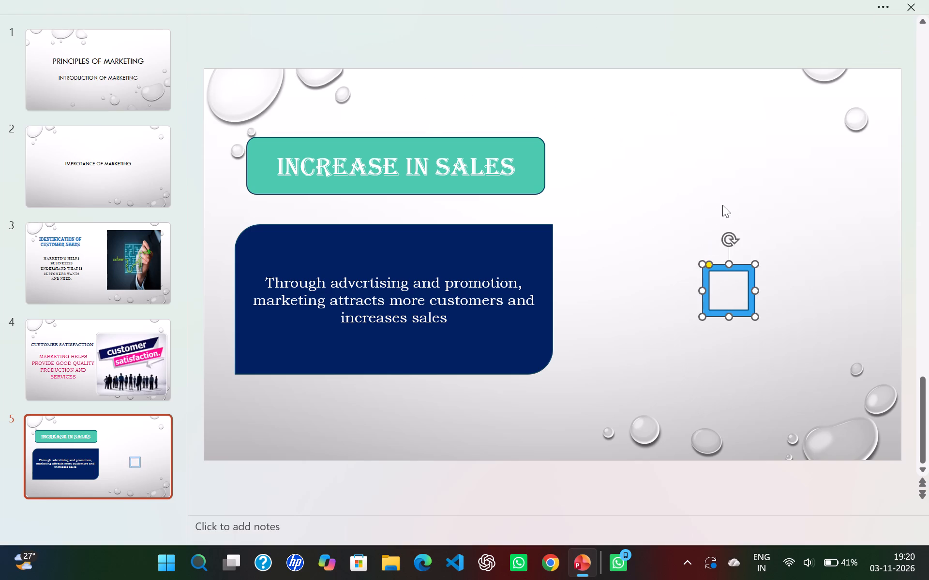
Stretch the frame upward and to both sides into a large landscape frame beside the heading and text box.
left_click_drag(726, 261, 710, 186)
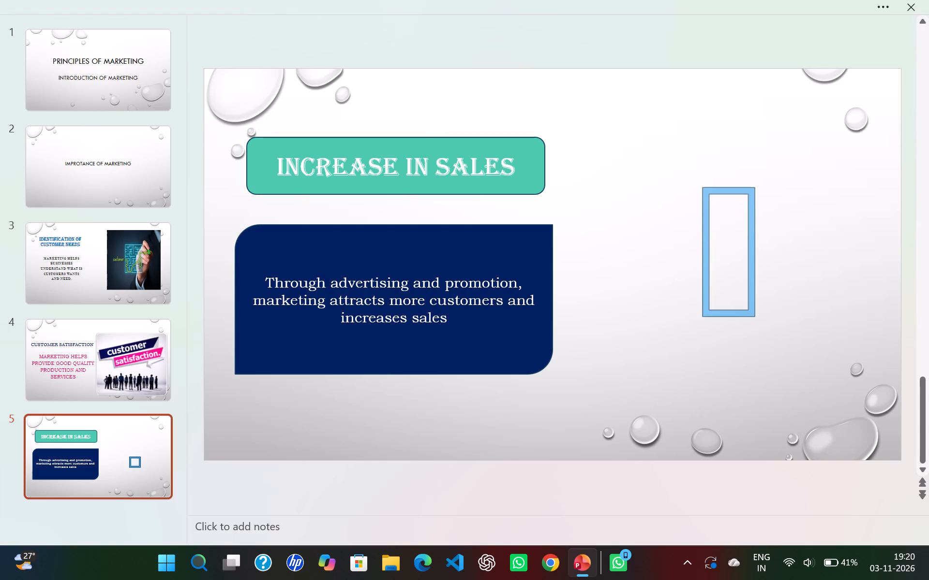
left_click_drag(710, 186, 706, 160)
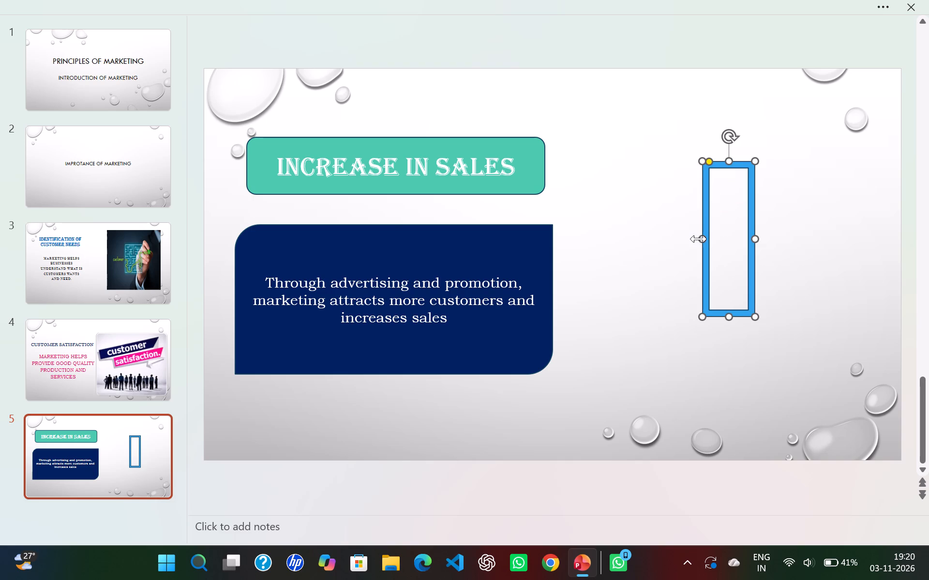
left_click_drag(699, 239, 626, 244)
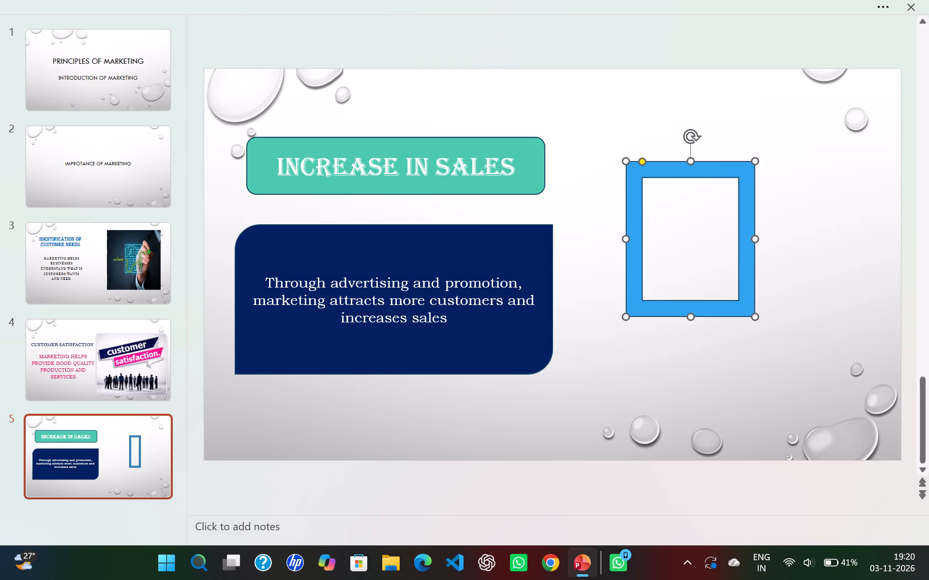
left_click_drag(753, 237, 829, 241)
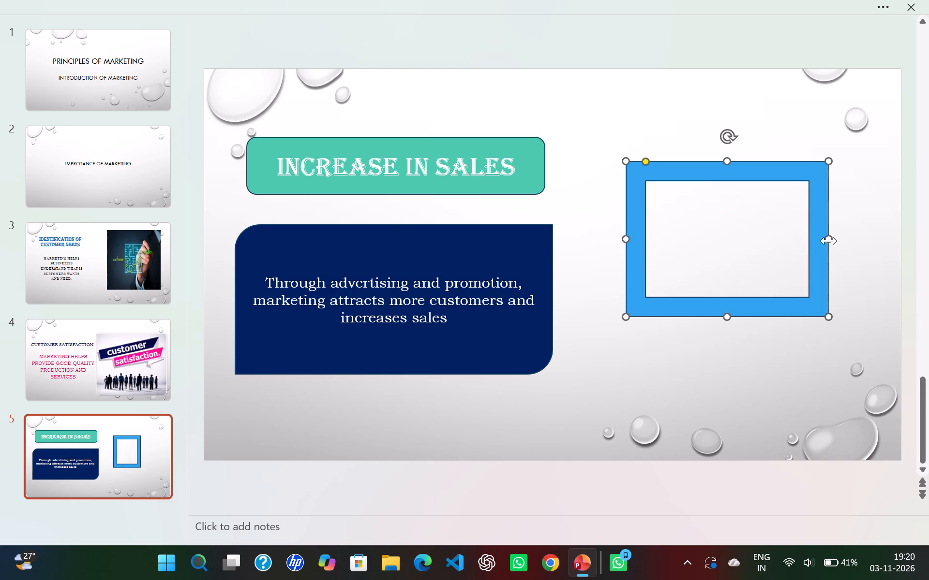
Stretch the frame on slide 5 upward and downward into a tall portrait frame.
left_click_drag(724, 156, 718, 107)
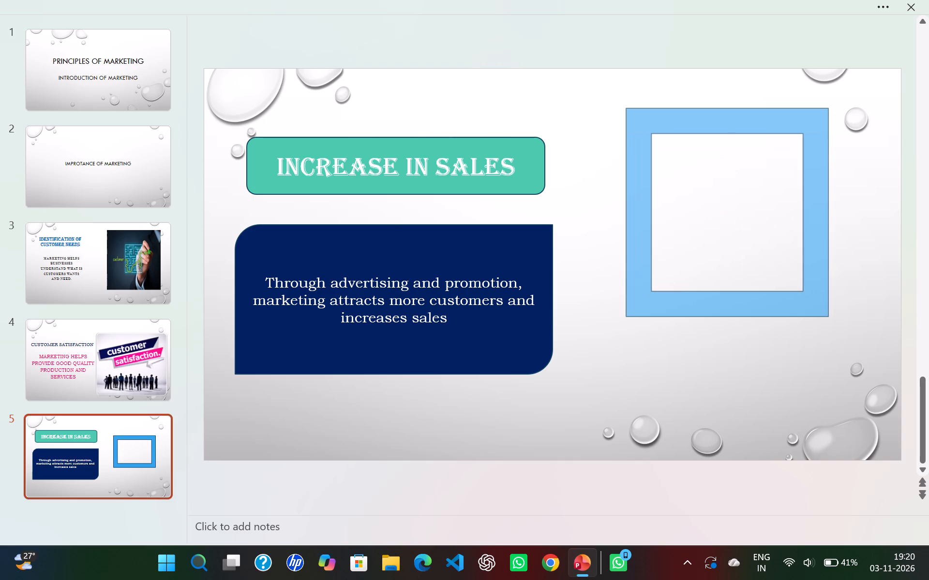
left_click_drag(718, 107, 719, 107)
left_click_drag(724, 313, 724, 332)
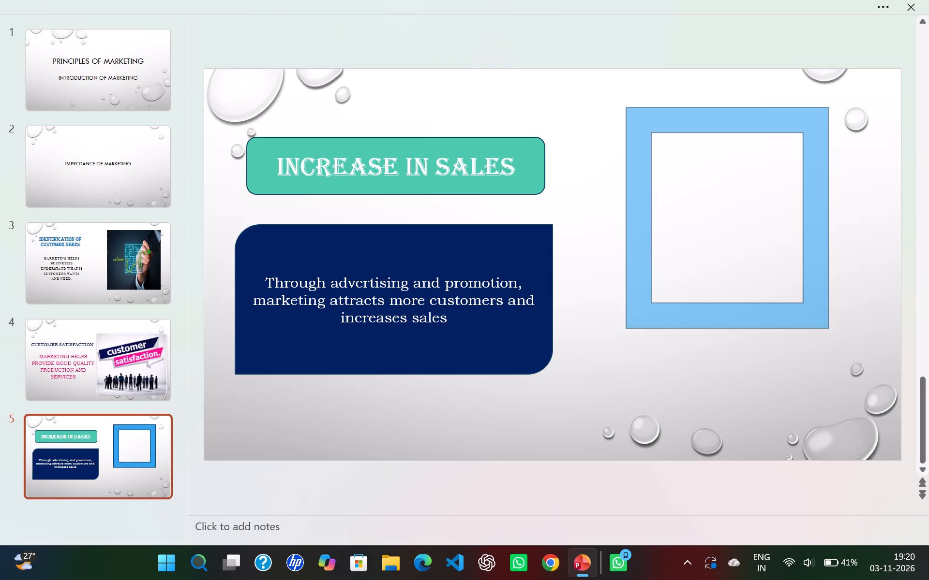
left_click_drag(724, 332, 727, 347)
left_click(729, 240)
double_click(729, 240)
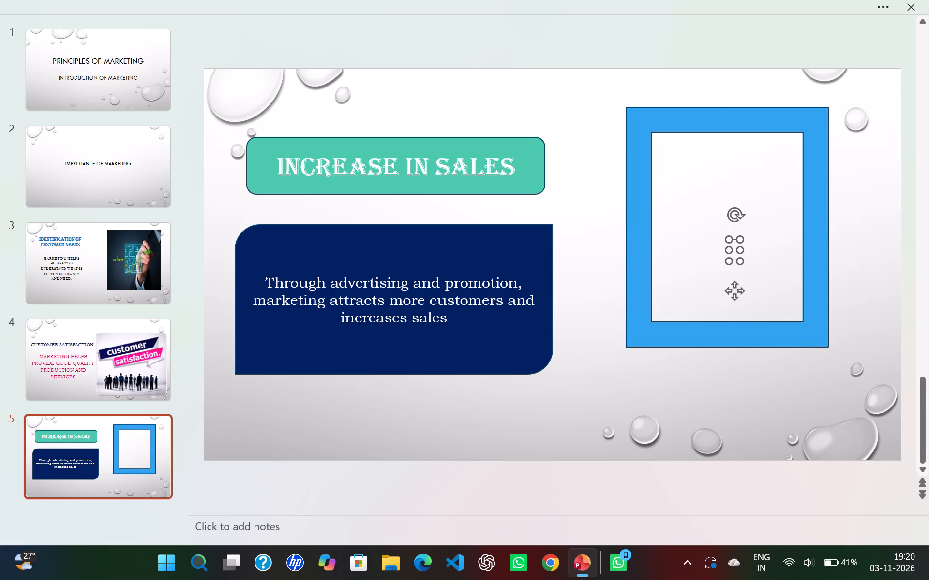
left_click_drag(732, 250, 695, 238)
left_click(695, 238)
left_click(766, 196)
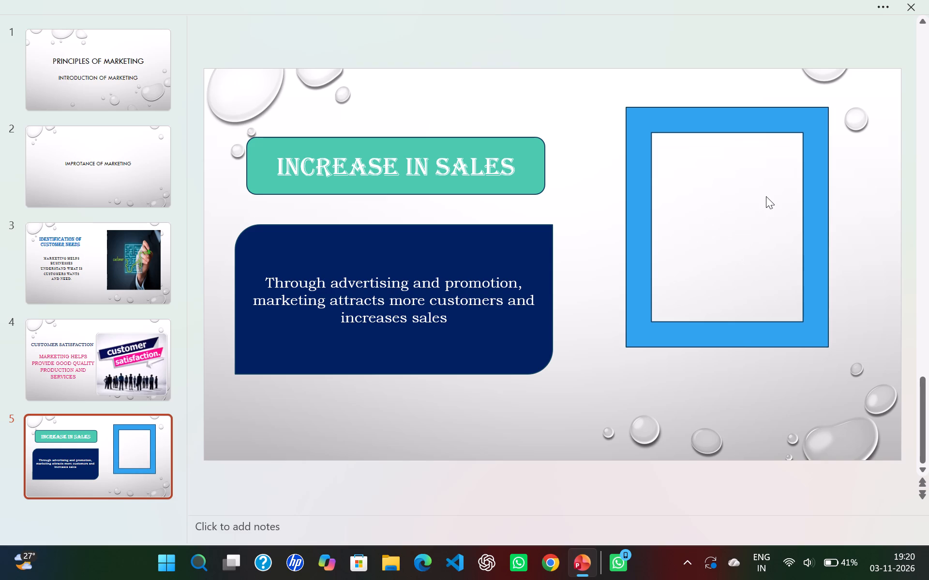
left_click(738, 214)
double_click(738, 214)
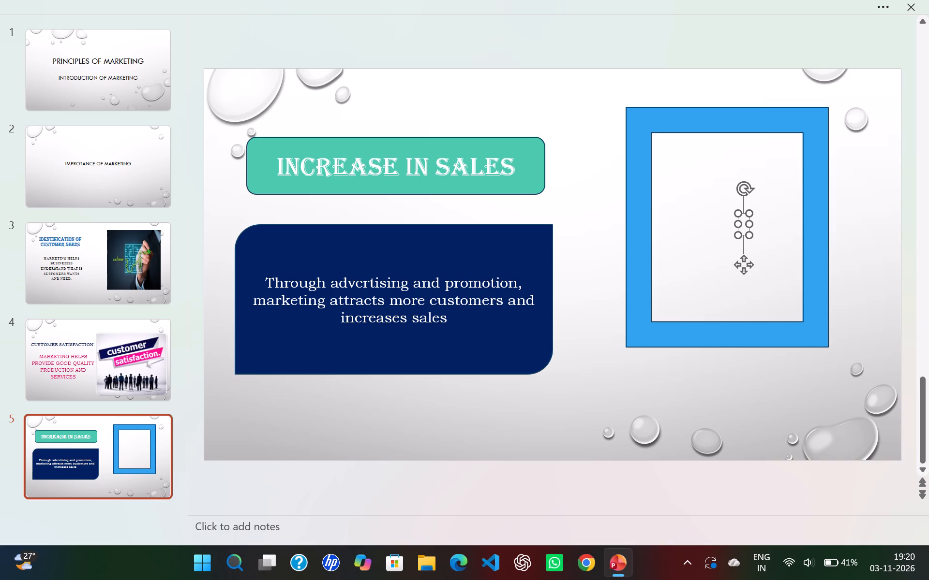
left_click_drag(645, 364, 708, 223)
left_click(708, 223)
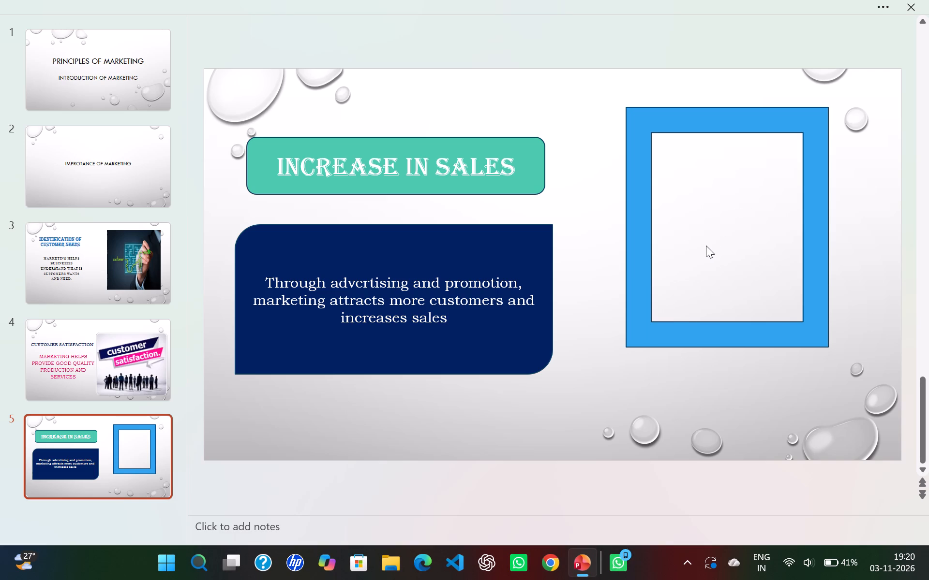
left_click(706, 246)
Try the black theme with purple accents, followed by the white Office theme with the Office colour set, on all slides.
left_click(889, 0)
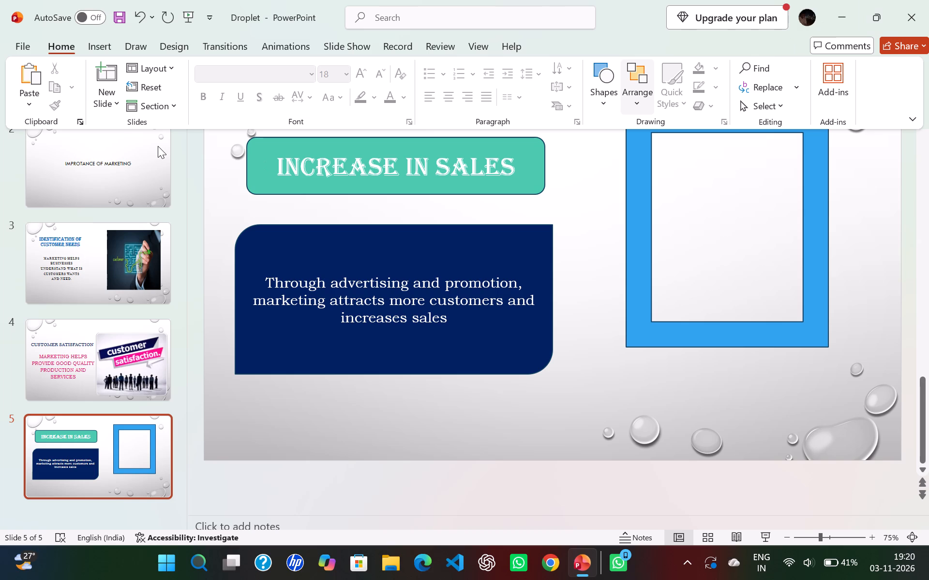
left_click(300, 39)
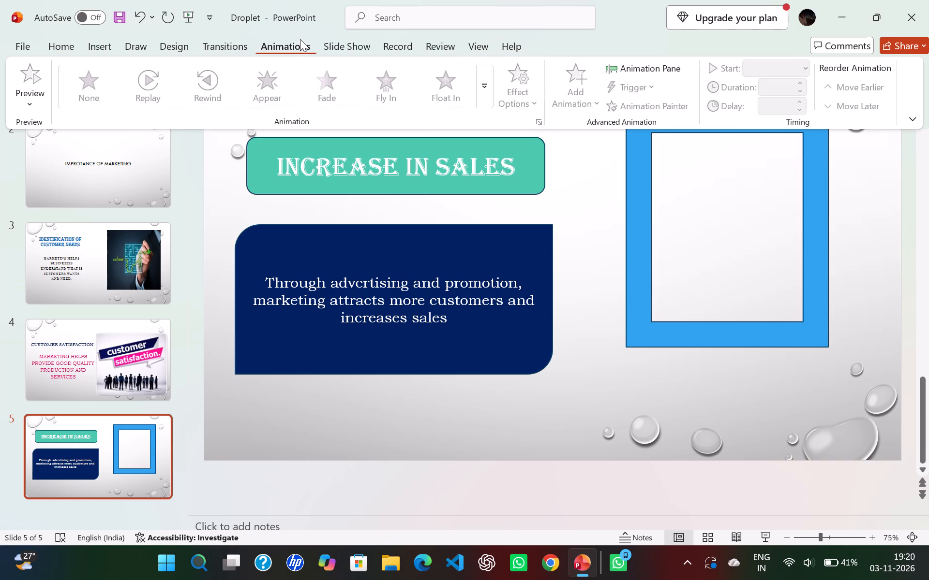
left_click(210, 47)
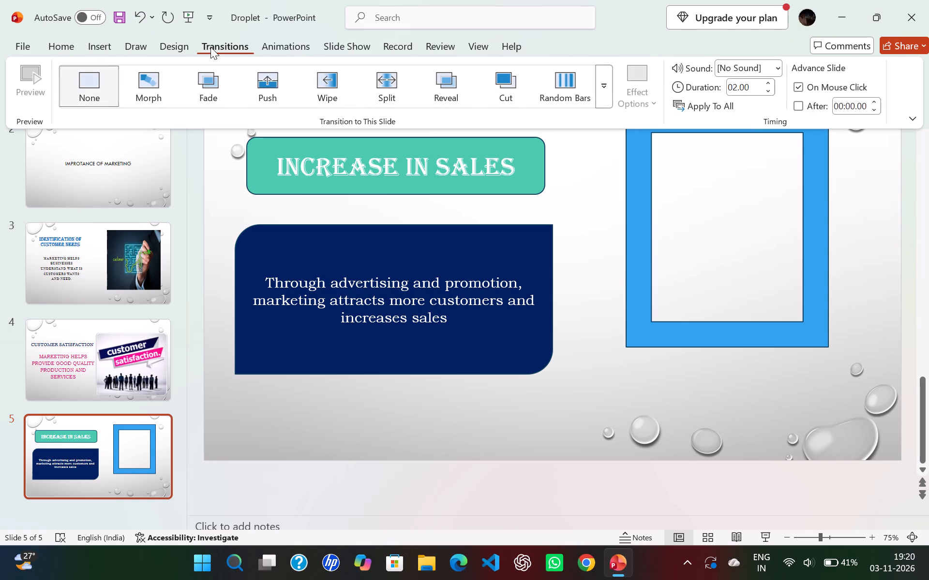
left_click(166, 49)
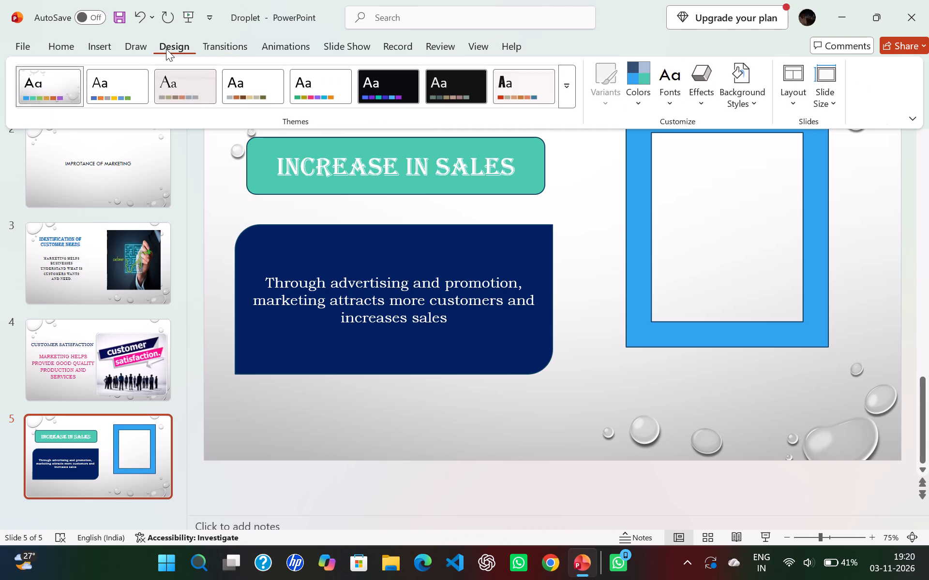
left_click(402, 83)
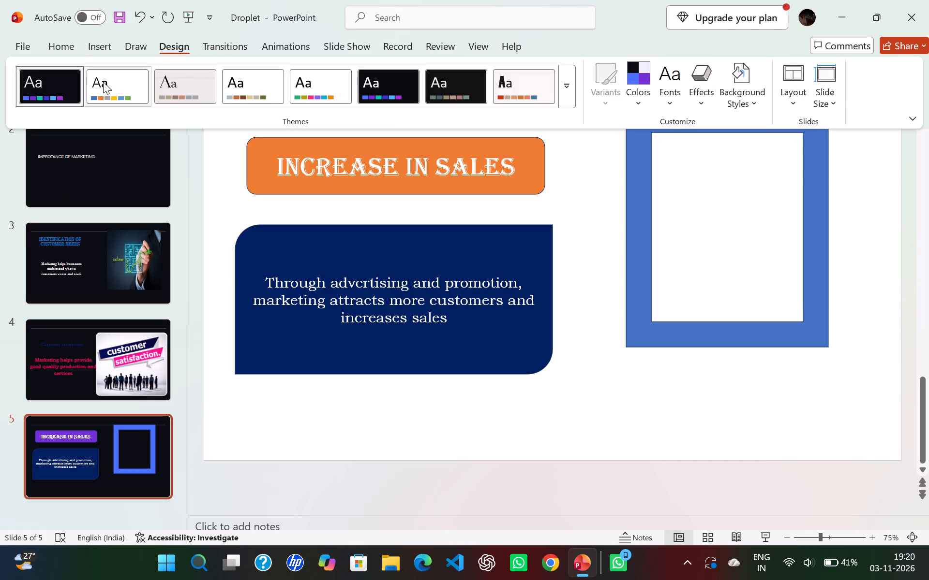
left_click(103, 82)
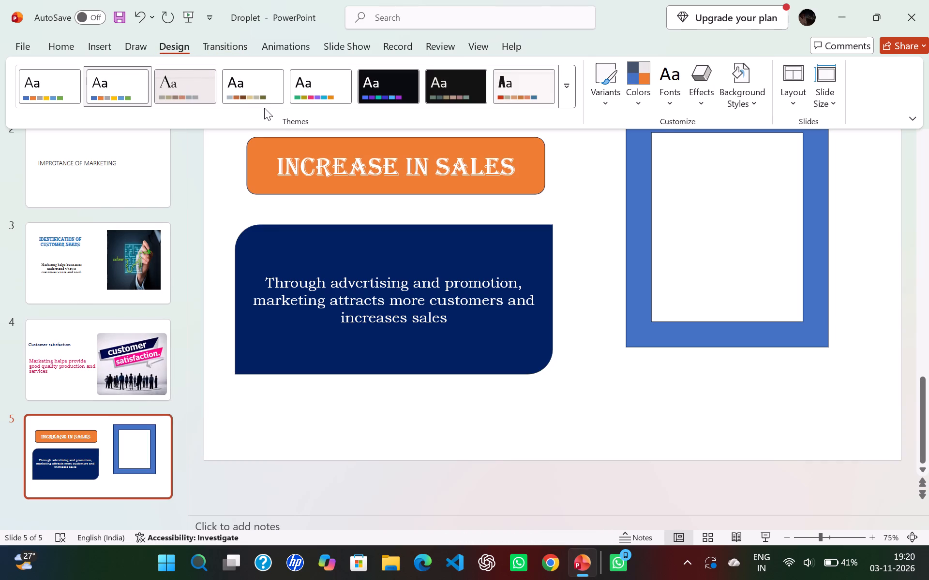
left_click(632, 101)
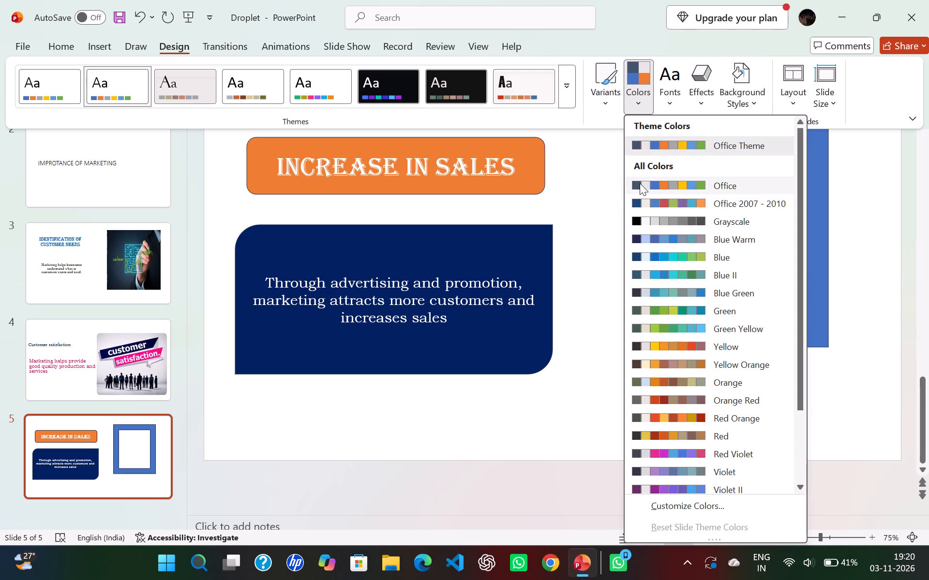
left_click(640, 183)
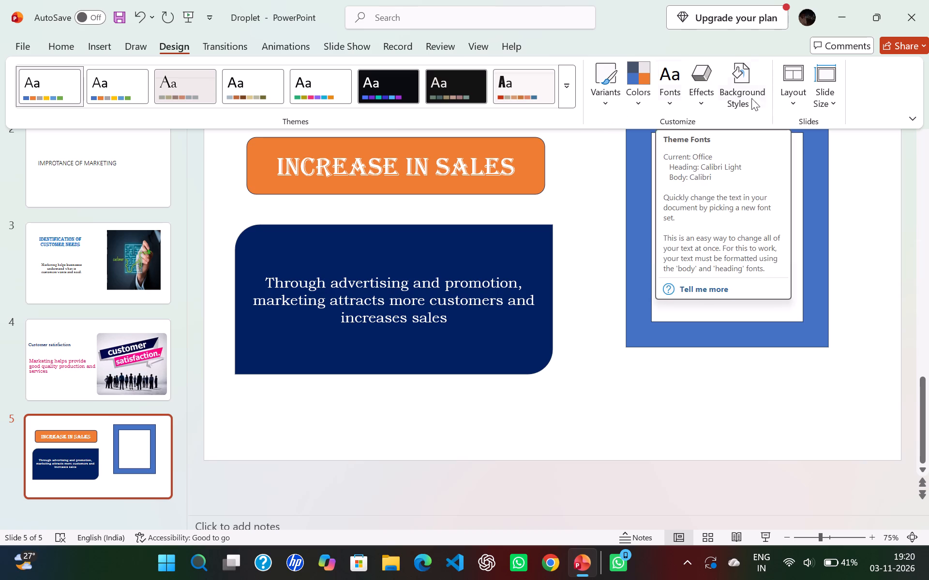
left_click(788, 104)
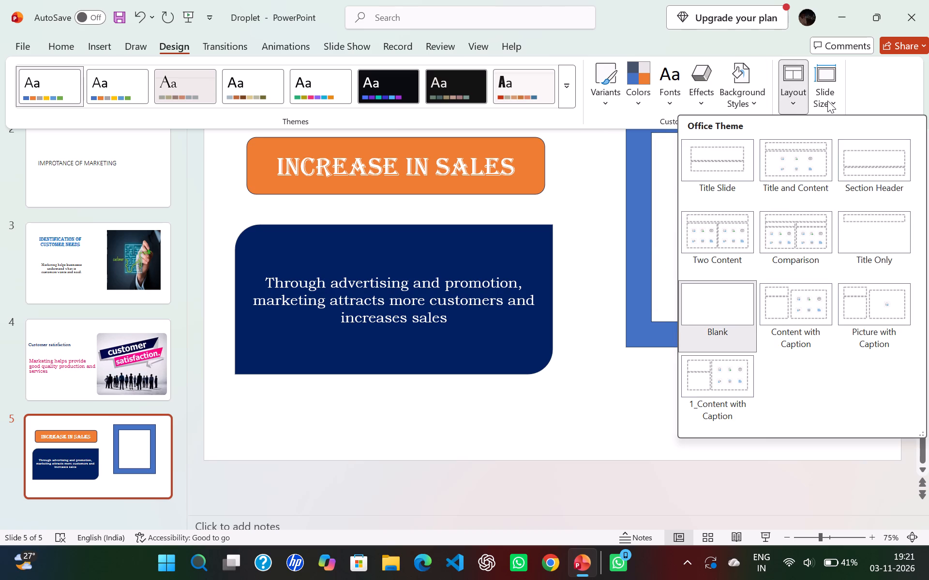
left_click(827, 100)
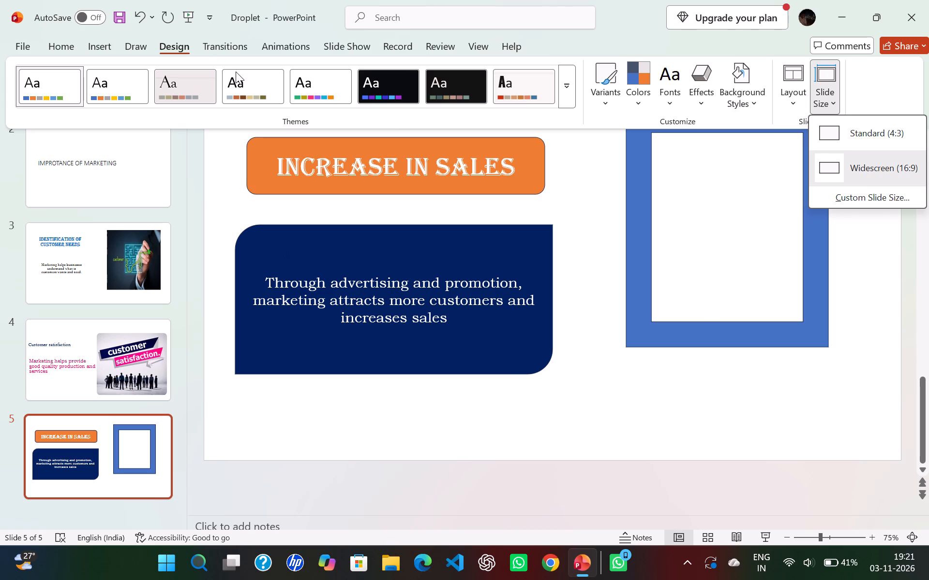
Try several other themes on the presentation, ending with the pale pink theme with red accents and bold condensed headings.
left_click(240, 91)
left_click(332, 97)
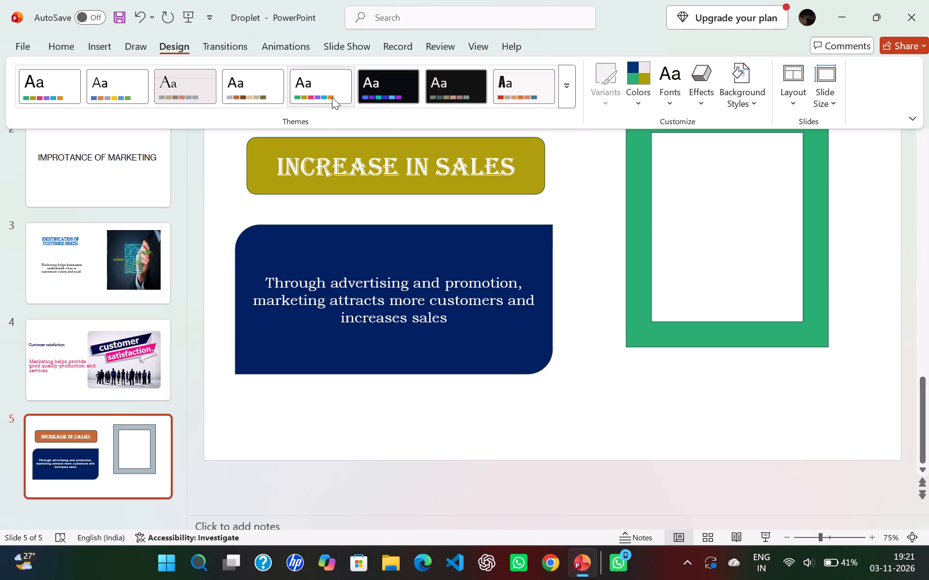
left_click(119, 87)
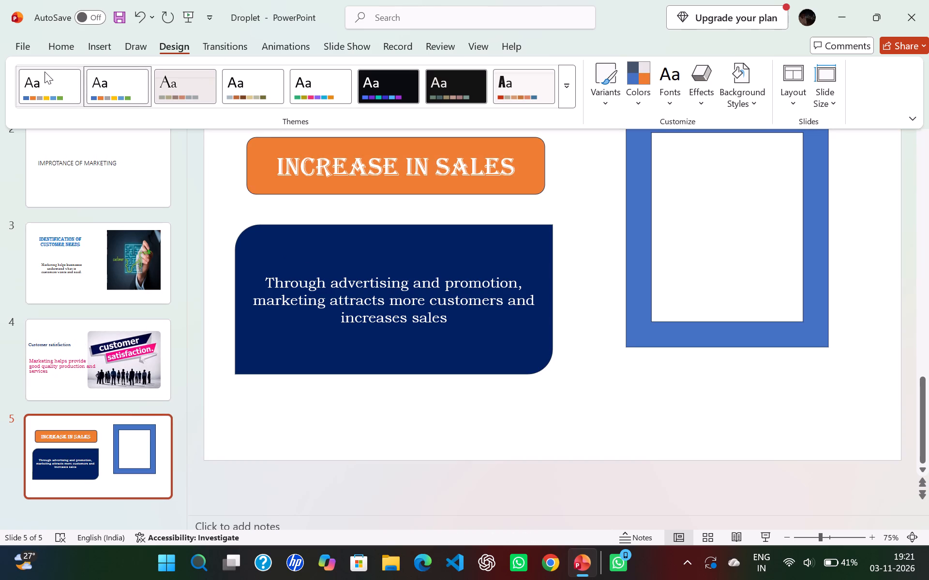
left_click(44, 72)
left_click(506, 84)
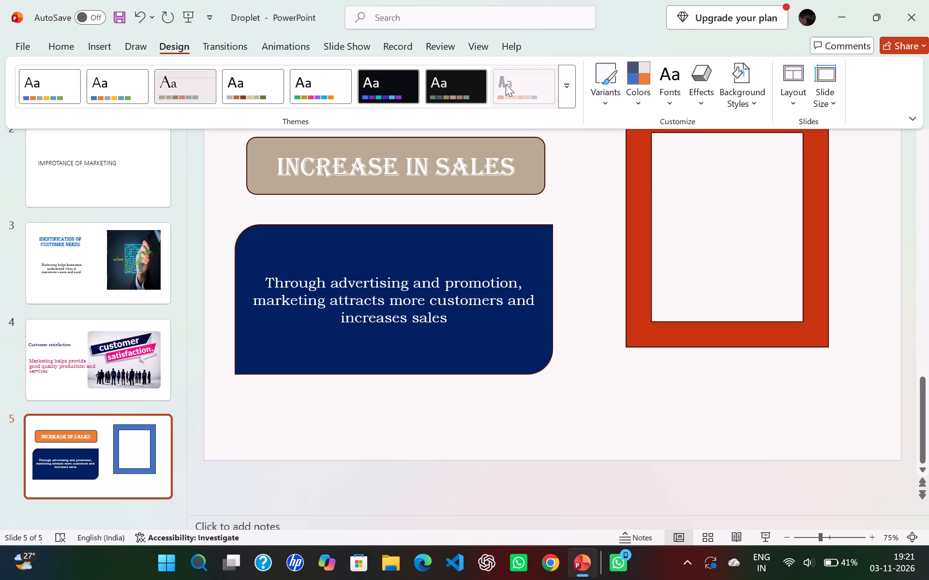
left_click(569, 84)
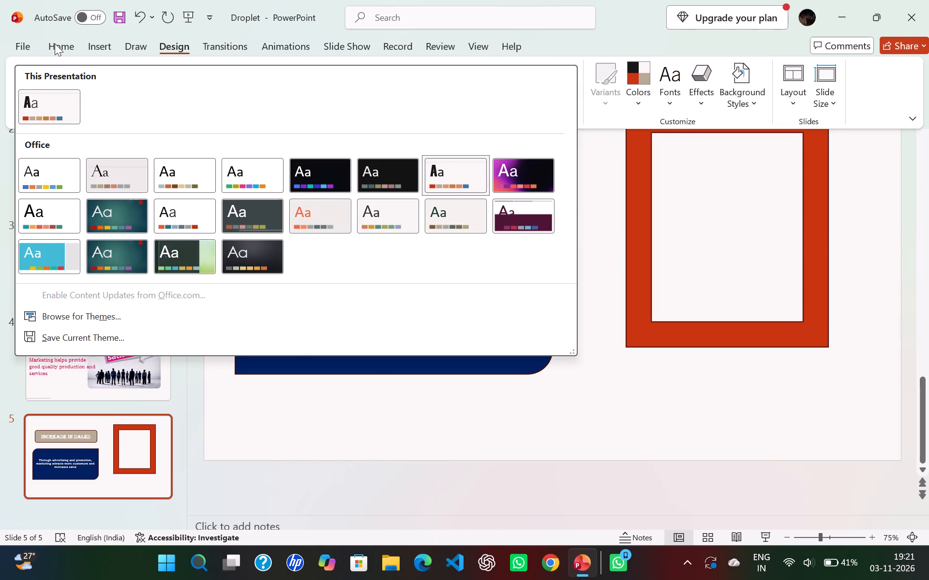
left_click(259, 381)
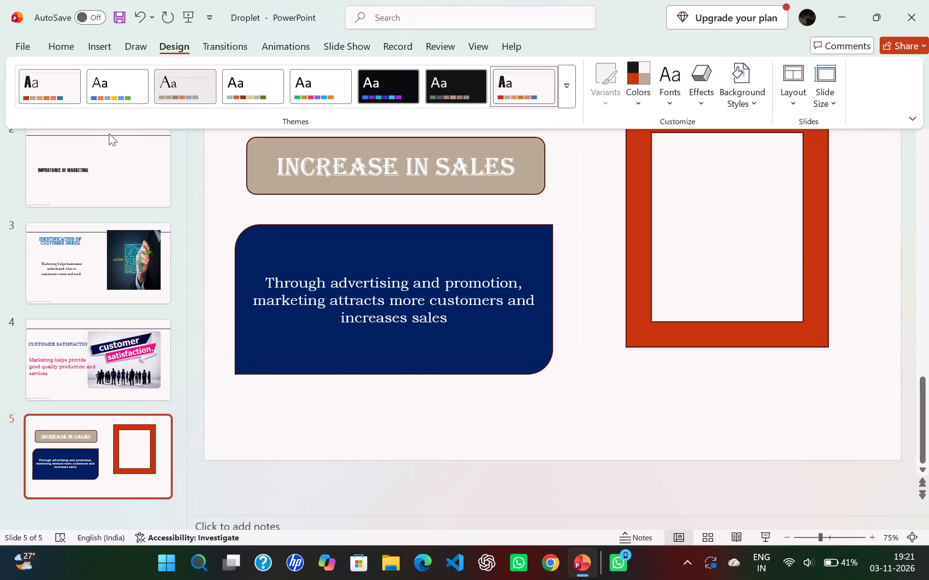
Correct the capital R in slide 1's subtitle so it reads "Introduction of marketing".
left_click(98, 135)
left_click(108, 91)
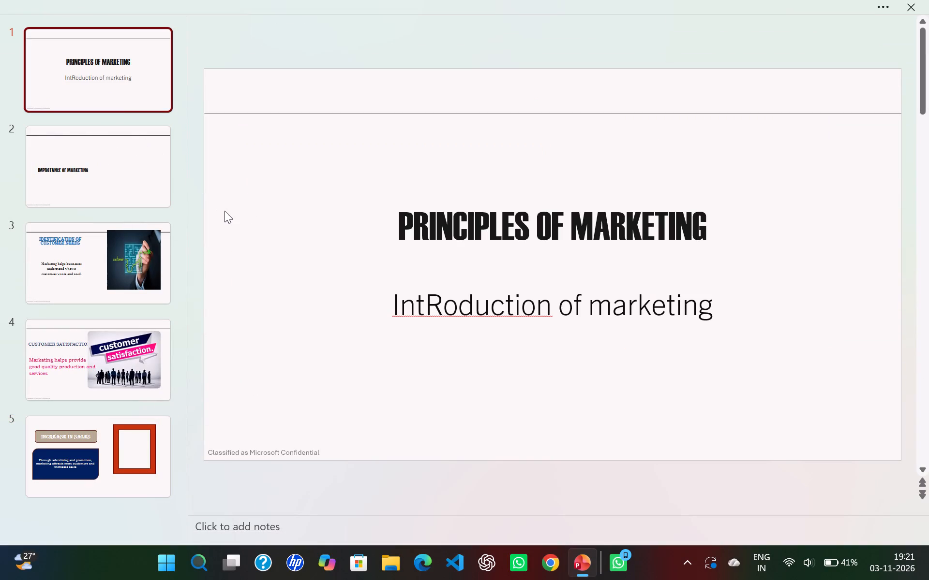
left_click(442, 302)
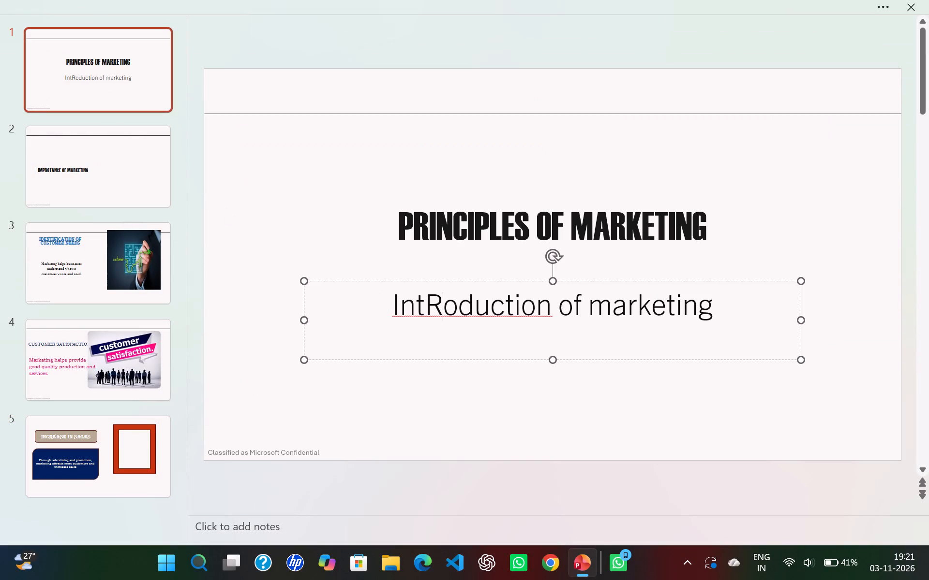
key("BackSpace")
key("r")
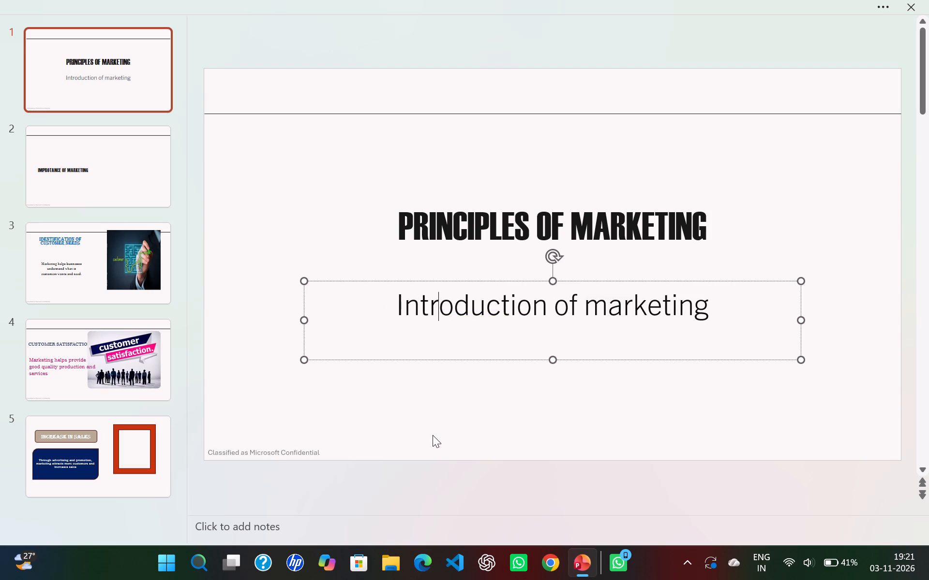
left_click(433, 435)
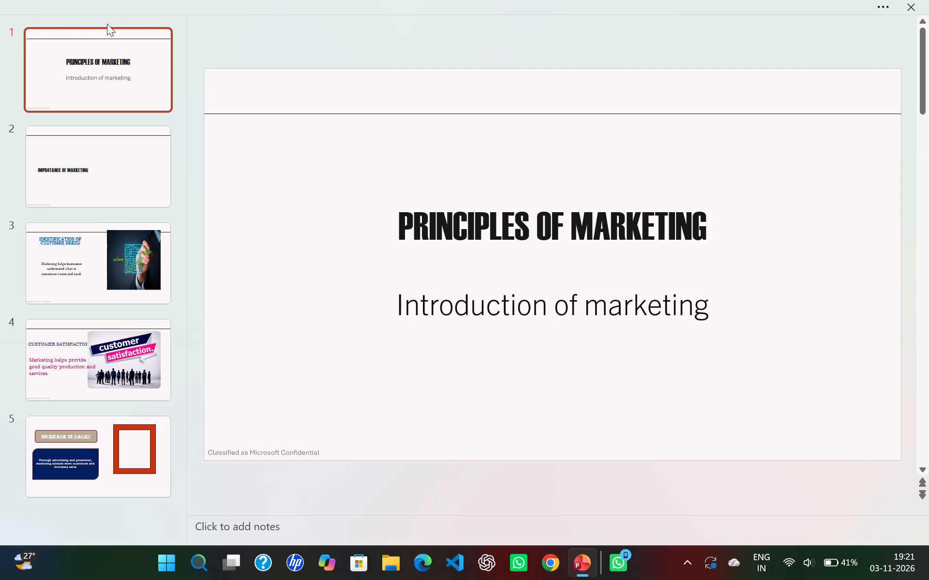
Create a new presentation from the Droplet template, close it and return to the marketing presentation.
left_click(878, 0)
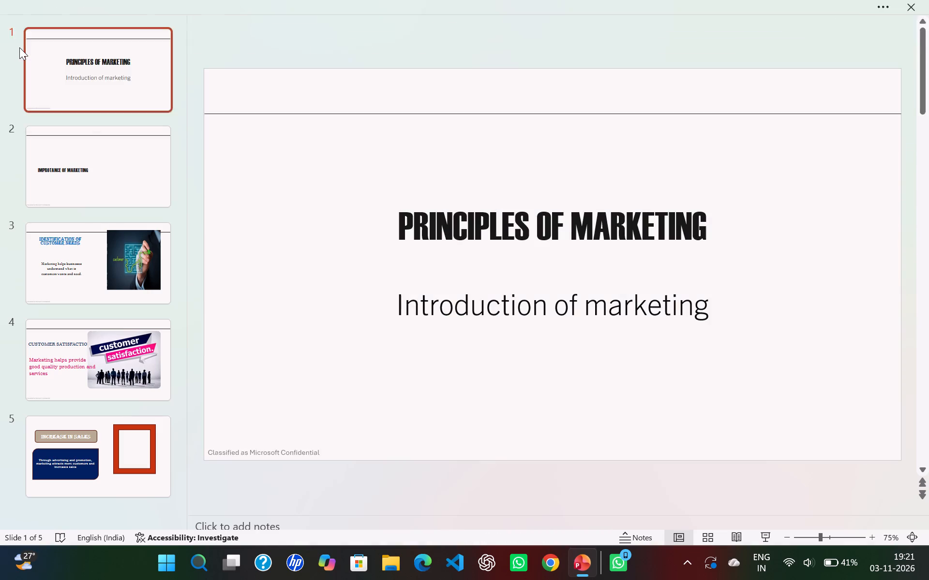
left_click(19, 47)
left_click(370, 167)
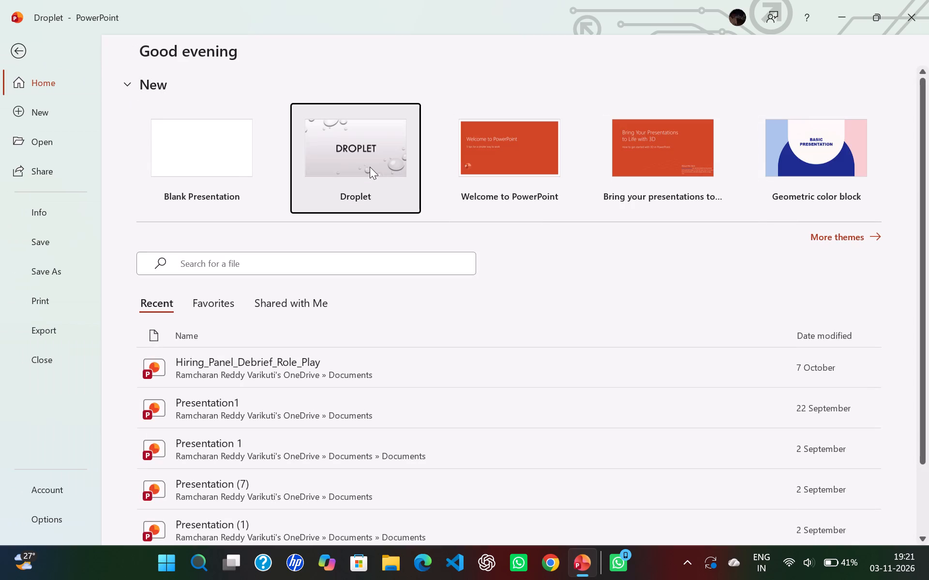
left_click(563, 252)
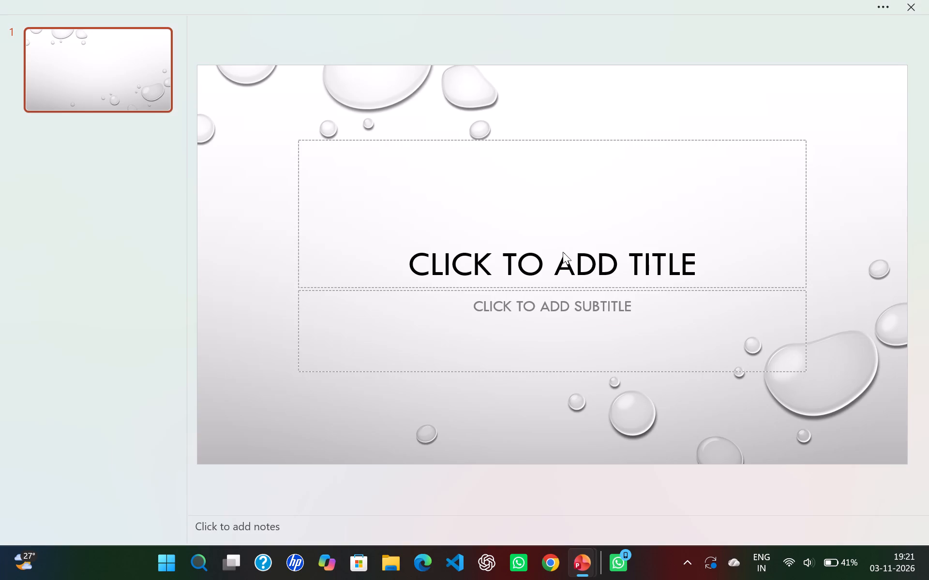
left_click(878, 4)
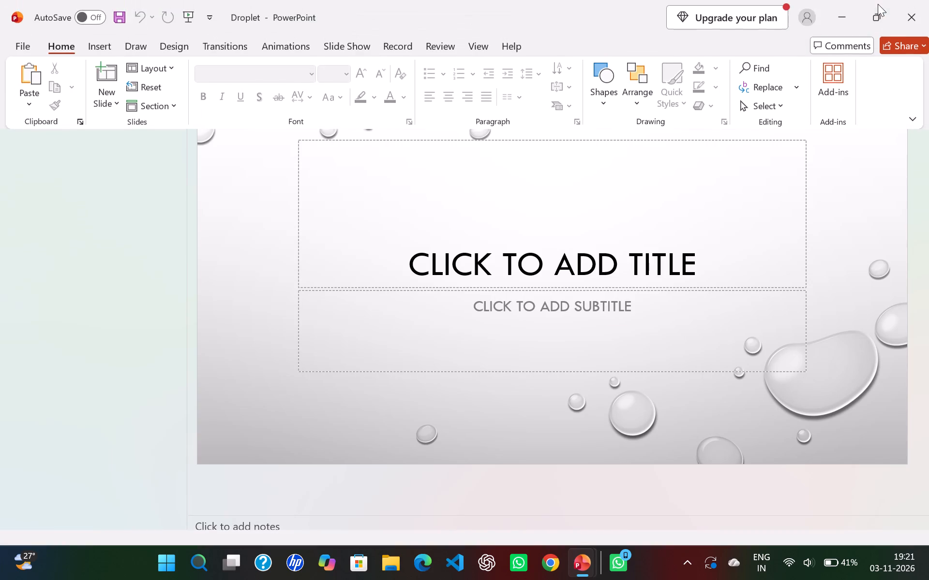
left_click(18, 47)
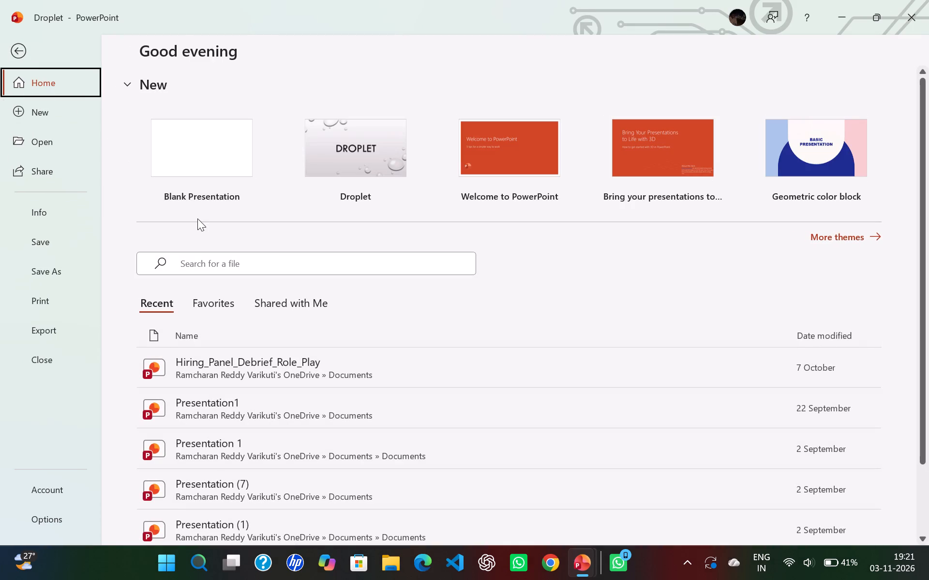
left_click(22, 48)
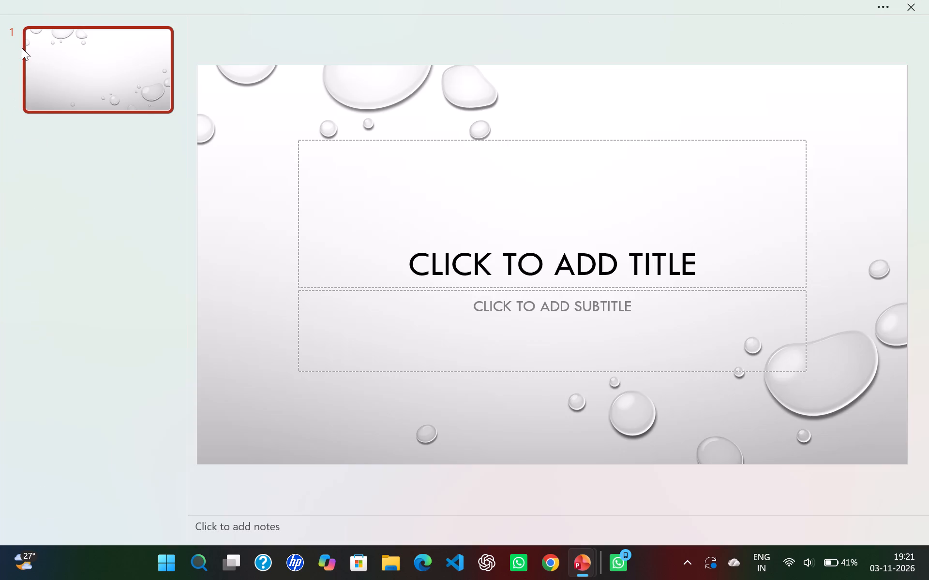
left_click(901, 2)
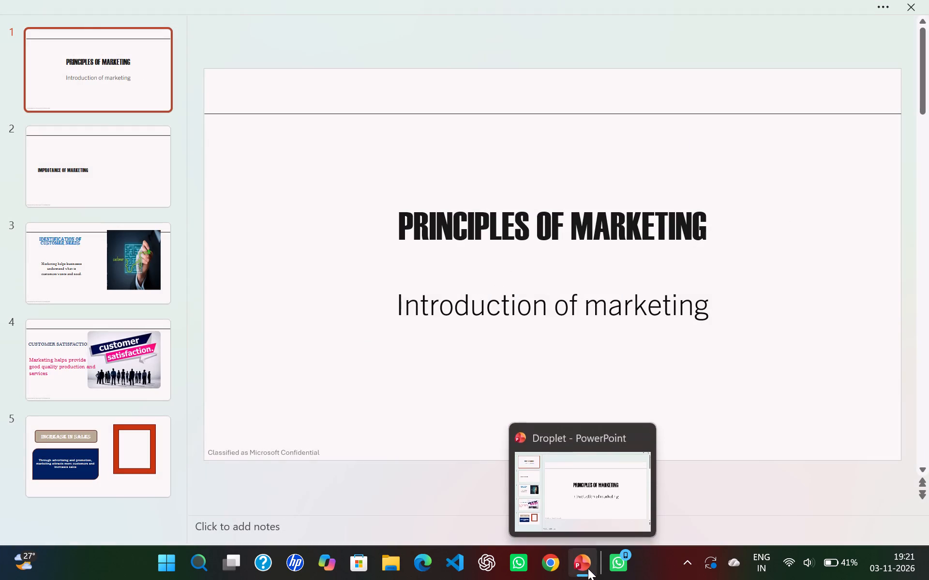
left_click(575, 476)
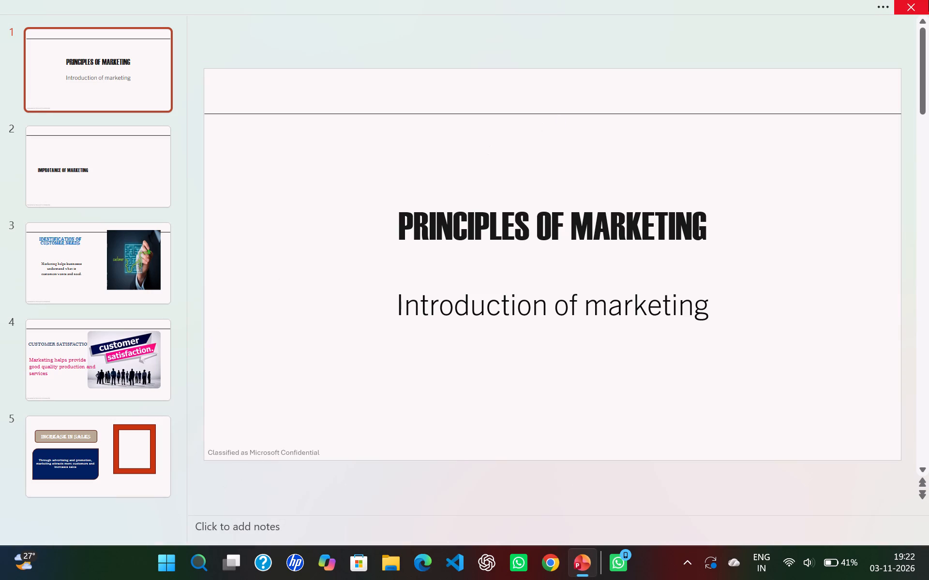
Apply the pale greyish-pink theme with serif lettering and muted accent colours to the whole presentation.
left_click(884, 2)
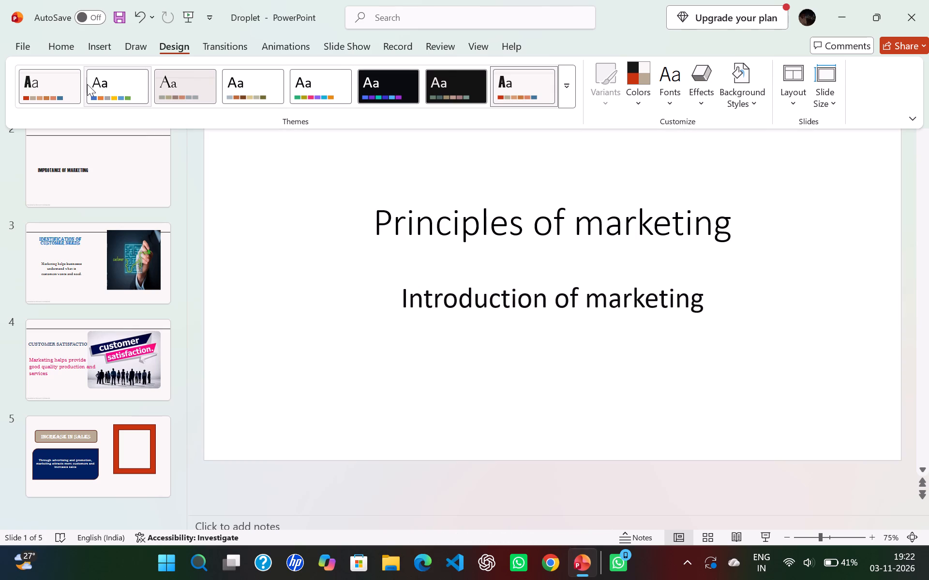
left_click(188, 86)
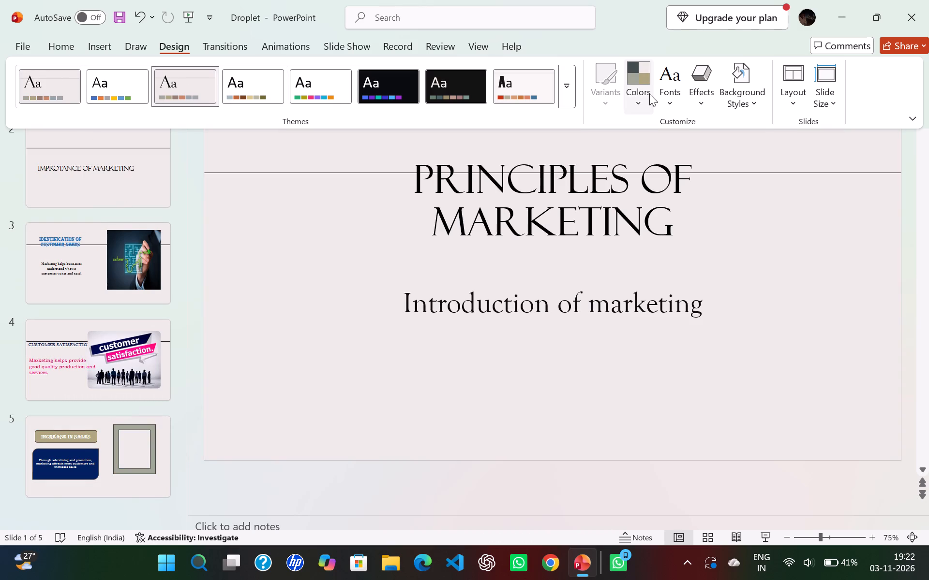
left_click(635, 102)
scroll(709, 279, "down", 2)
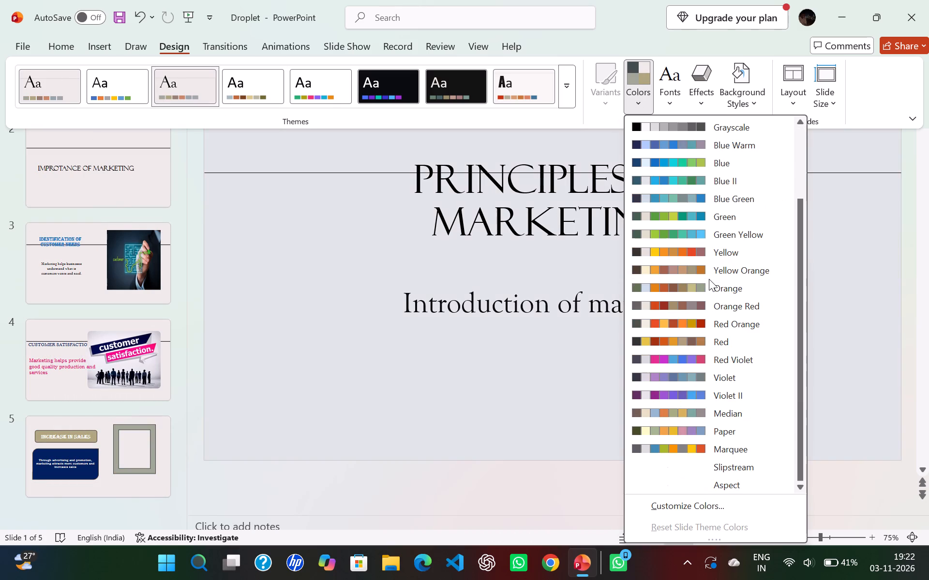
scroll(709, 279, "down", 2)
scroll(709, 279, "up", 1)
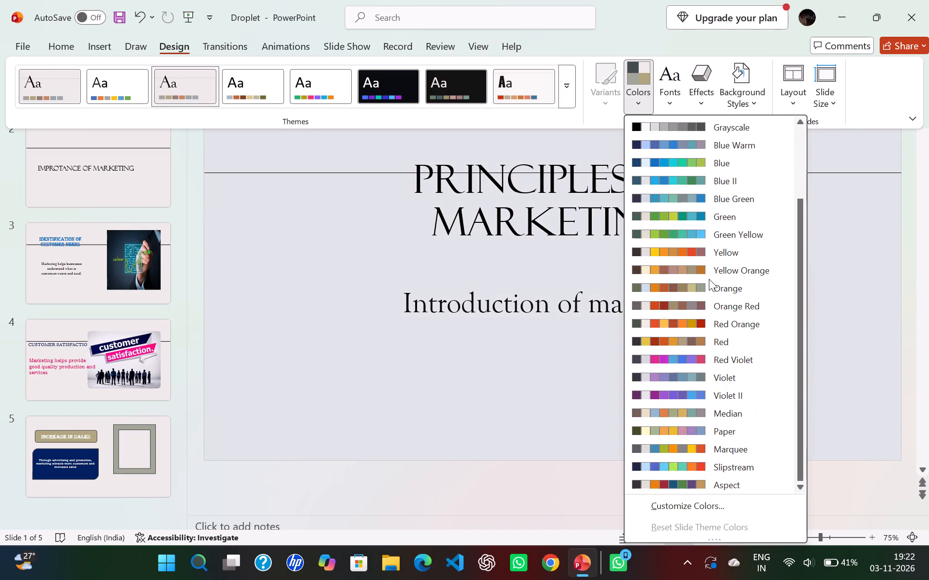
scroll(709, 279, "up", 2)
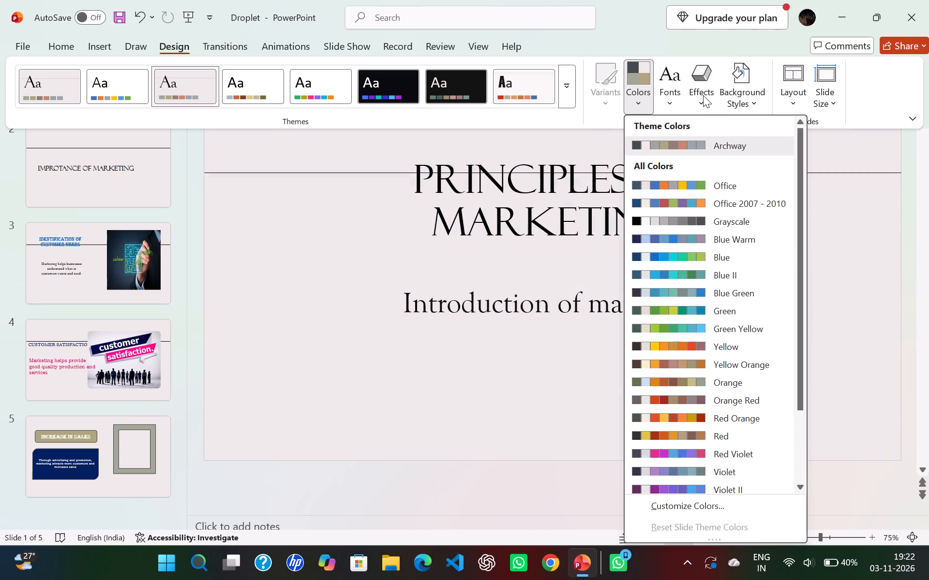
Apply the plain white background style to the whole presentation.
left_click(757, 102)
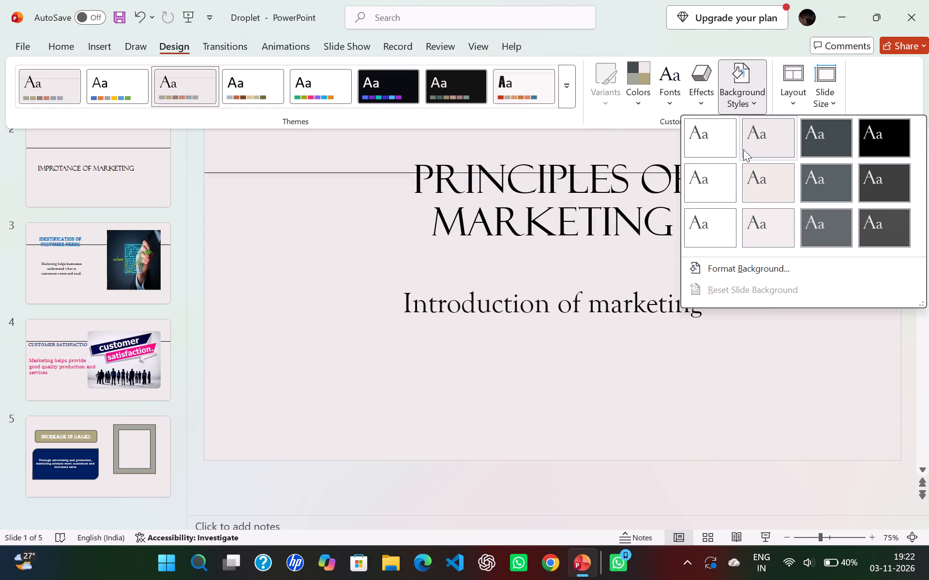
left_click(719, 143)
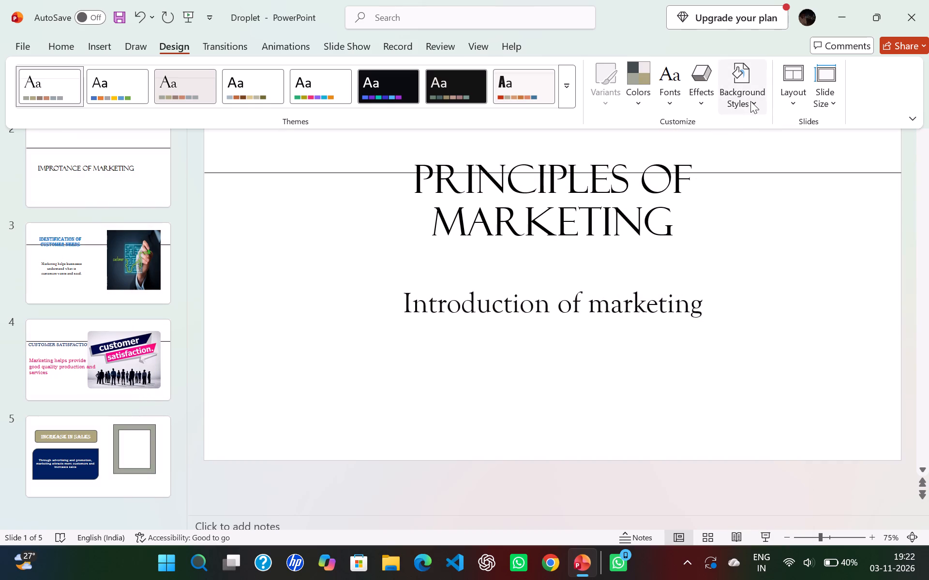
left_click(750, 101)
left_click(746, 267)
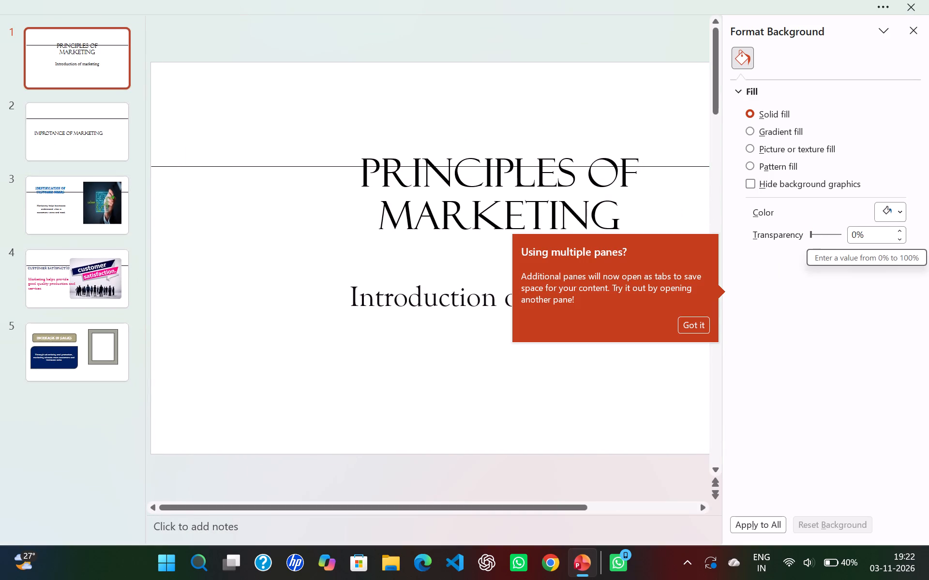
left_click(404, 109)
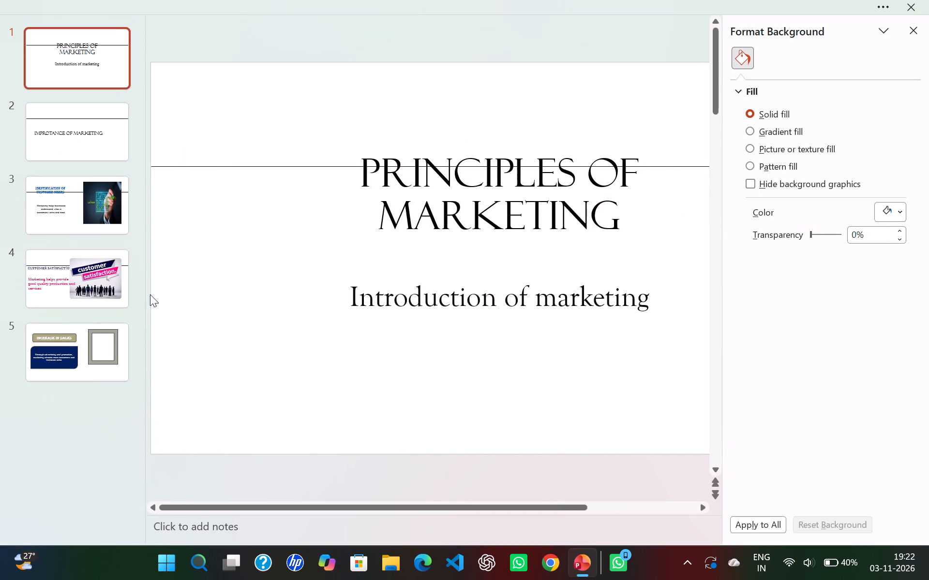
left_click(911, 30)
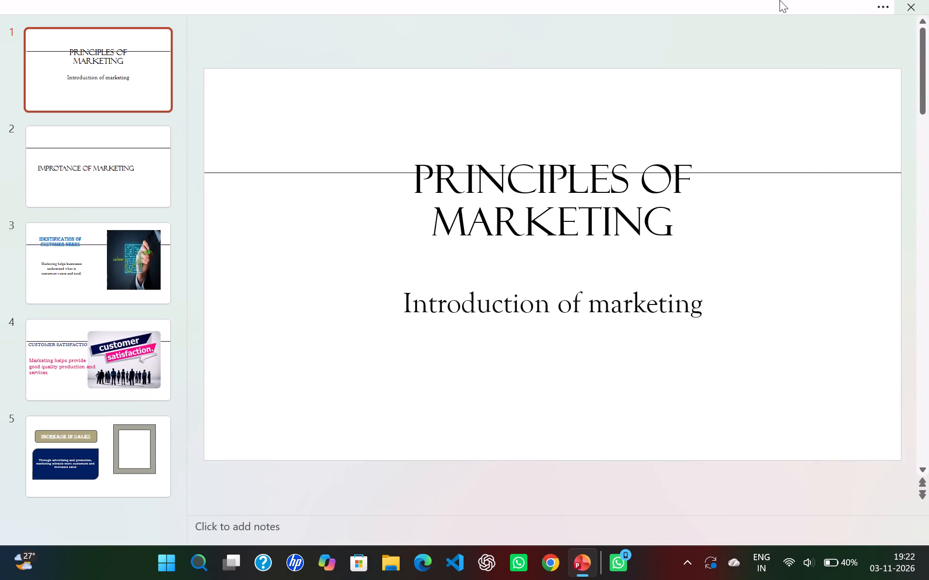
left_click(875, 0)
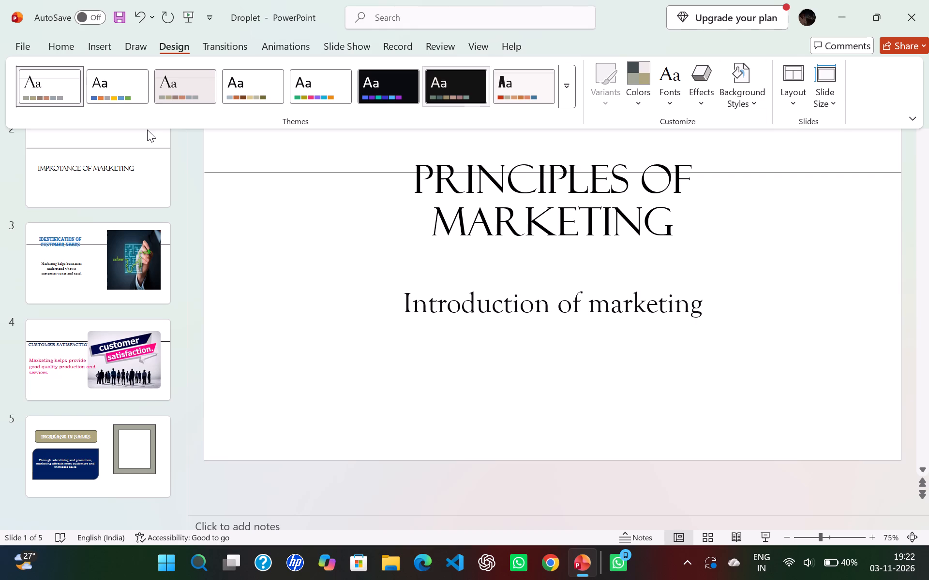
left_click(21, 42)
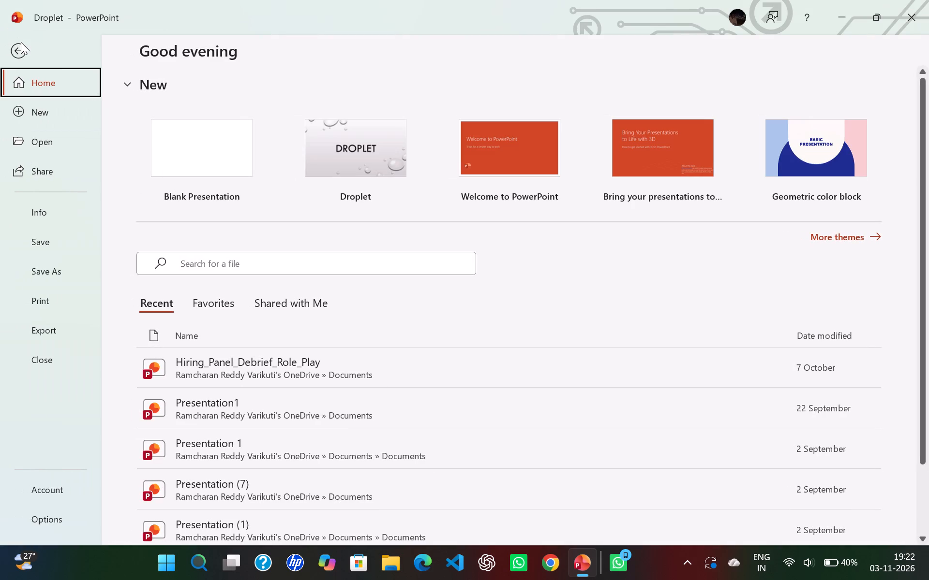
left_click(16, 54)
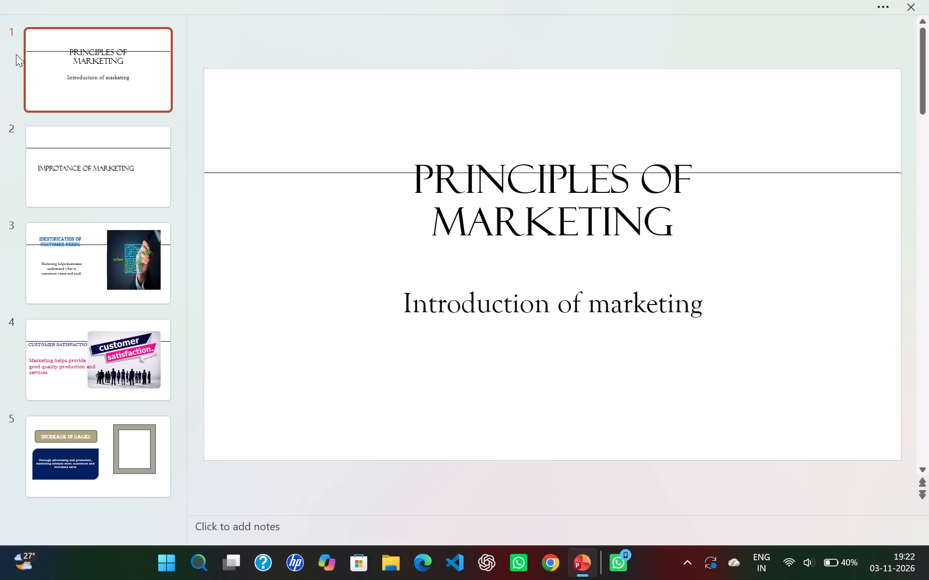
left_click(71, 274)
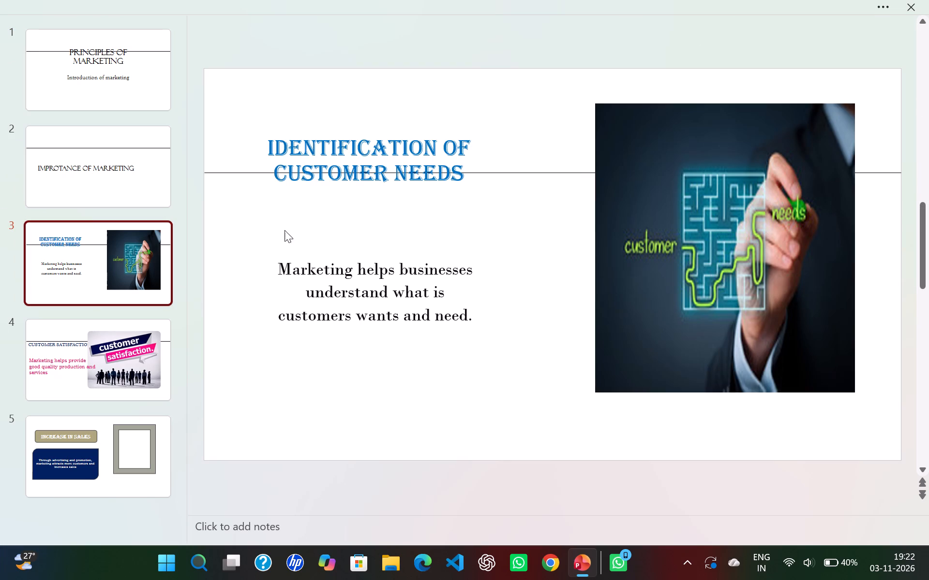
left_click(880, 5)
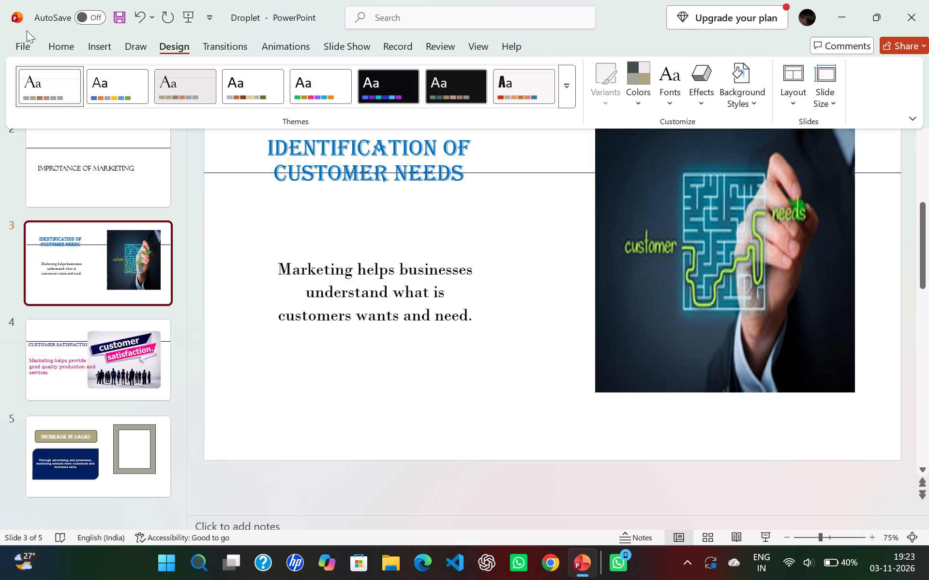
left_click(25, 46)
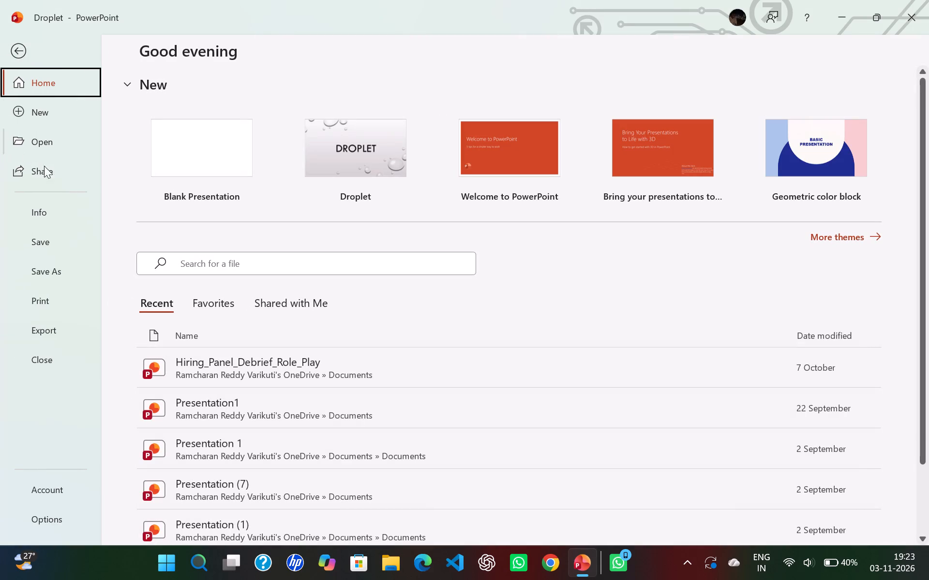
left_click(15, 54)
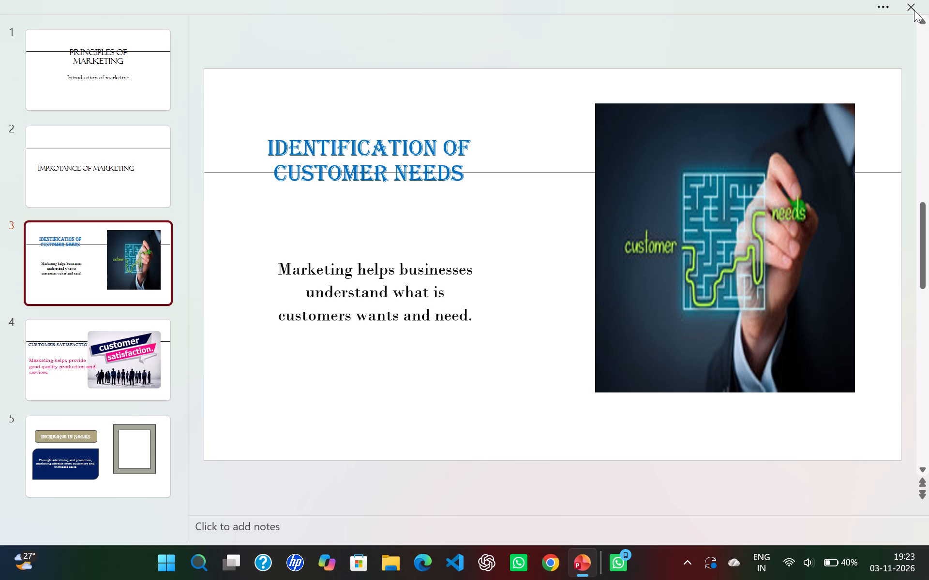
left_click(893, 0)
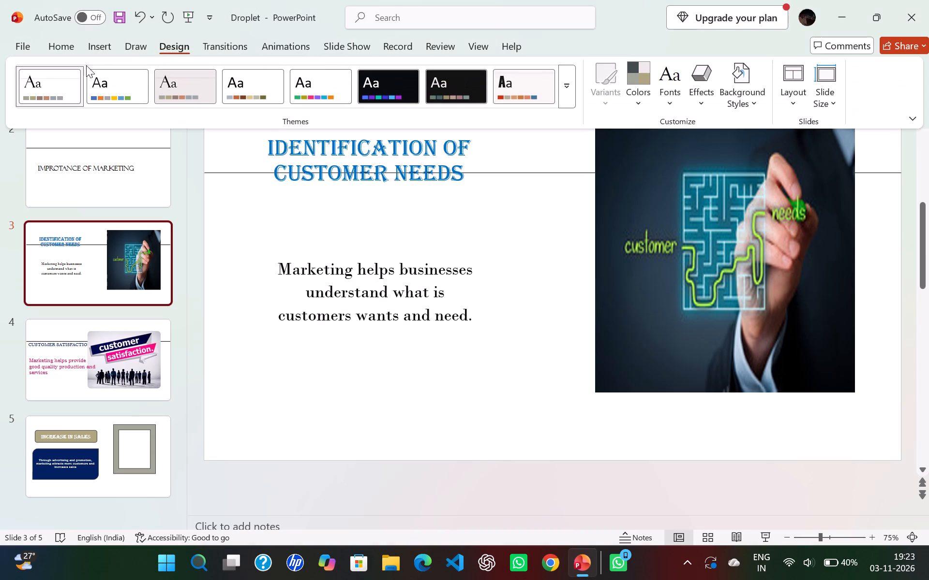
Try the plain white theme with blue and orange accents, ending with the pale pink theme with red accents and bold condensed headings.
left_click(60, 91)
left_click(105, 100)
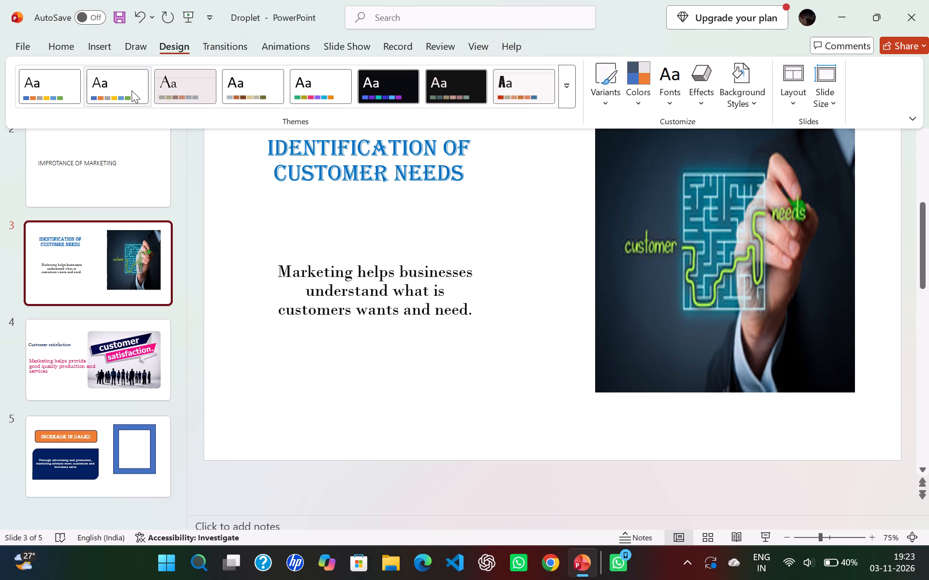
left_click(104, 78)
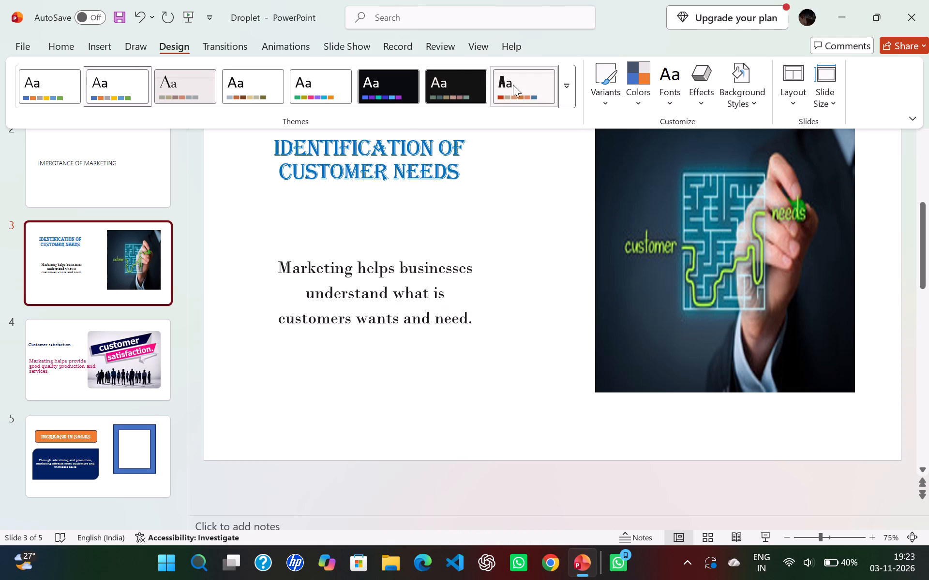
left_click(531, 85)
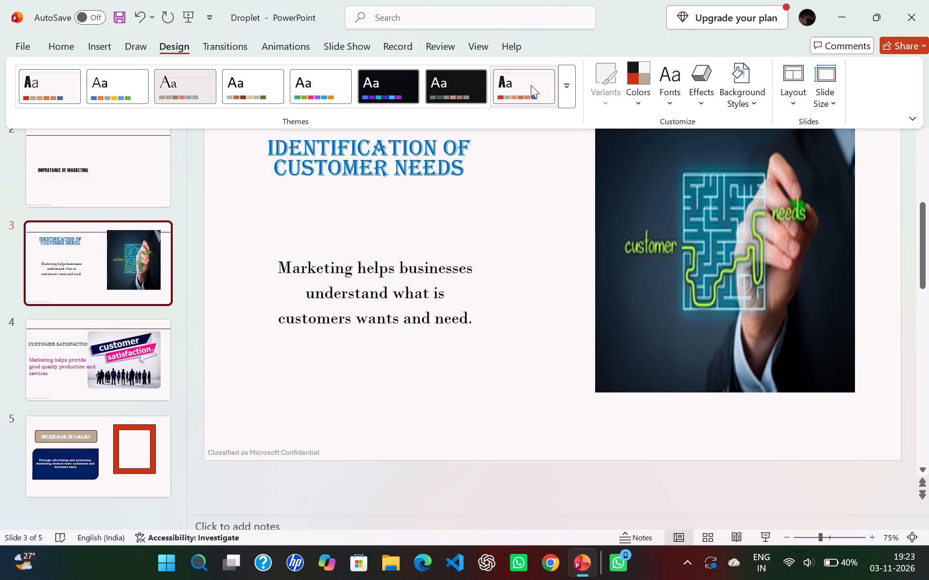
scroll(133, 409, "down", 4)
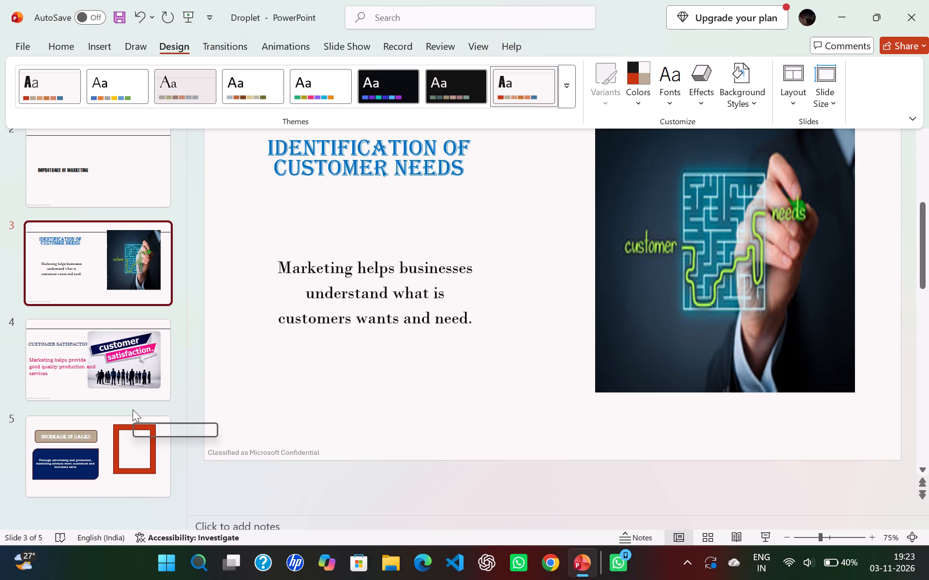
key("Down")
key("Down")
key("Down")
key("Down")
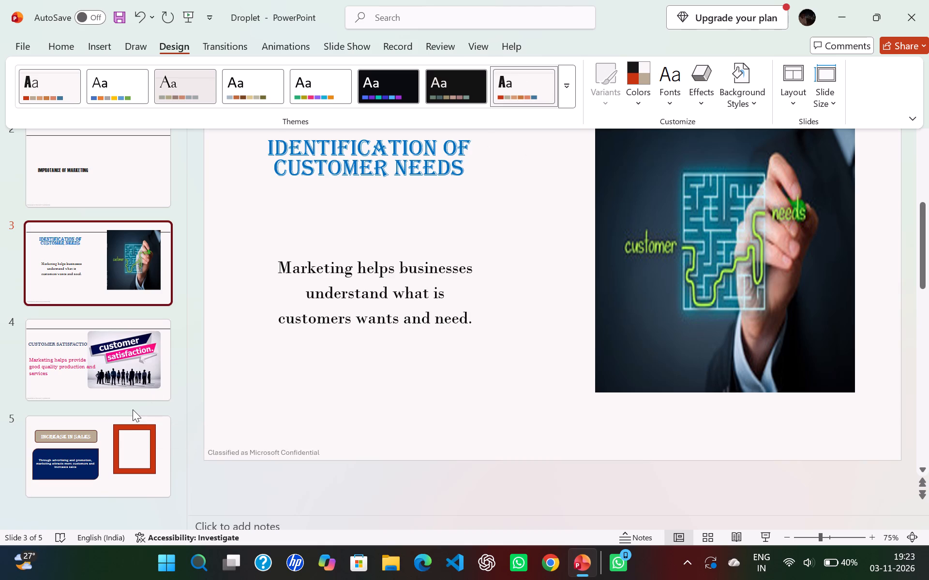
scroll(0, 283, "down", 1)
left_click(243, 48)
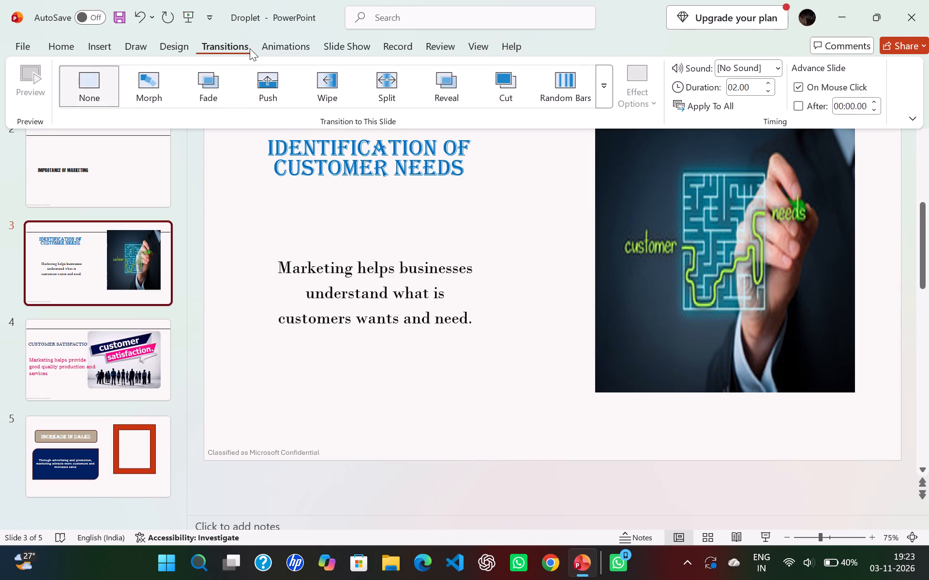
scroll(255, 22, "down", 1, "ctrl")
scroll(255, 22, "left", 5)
Undo the recent theme and background-style changes, back to the earlier pale pink theme with bold condensed headings.
left_click(141, 14)
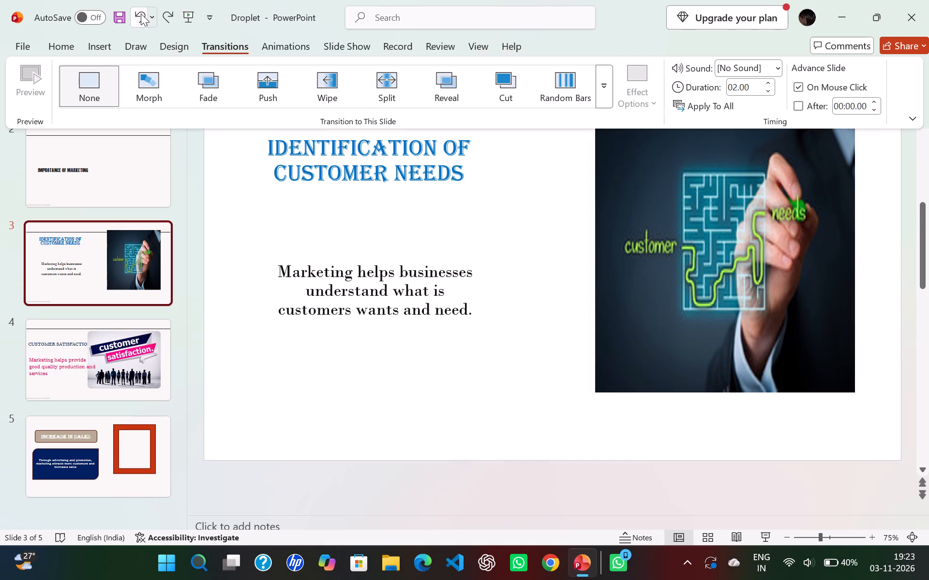
left_click(141, 14)
left_click(141, 14)
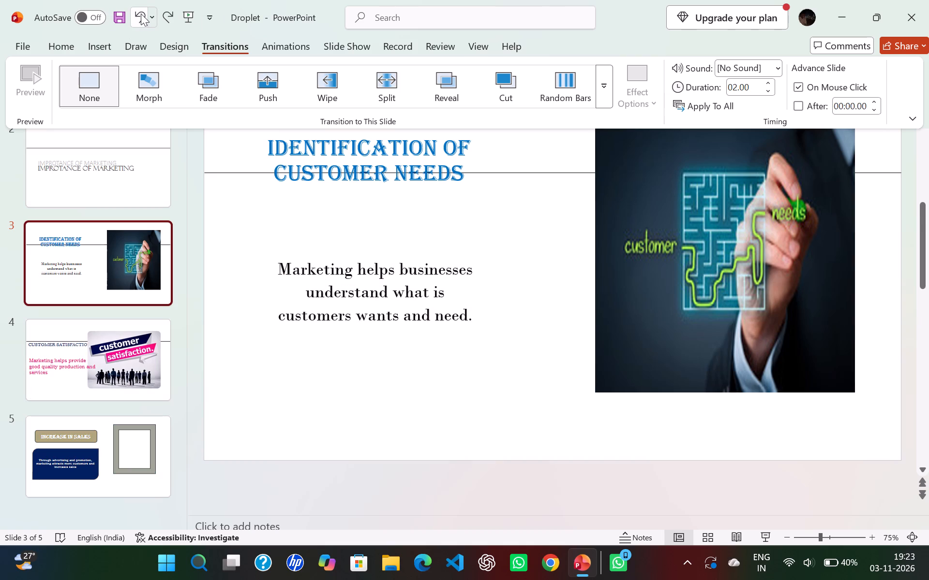
left_click(141, 14)
left_click(141, 14)
left_click(141, 14)
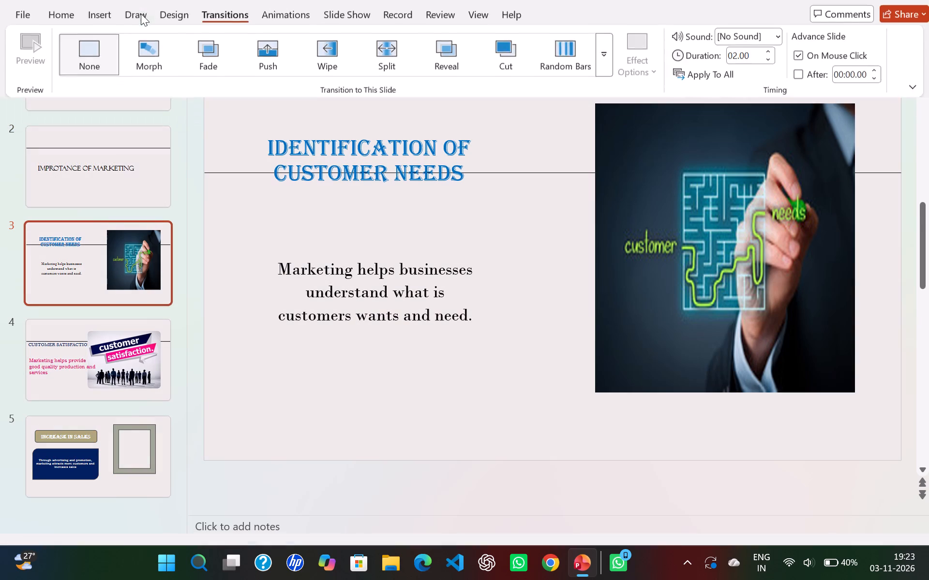
left_click(138, 12)
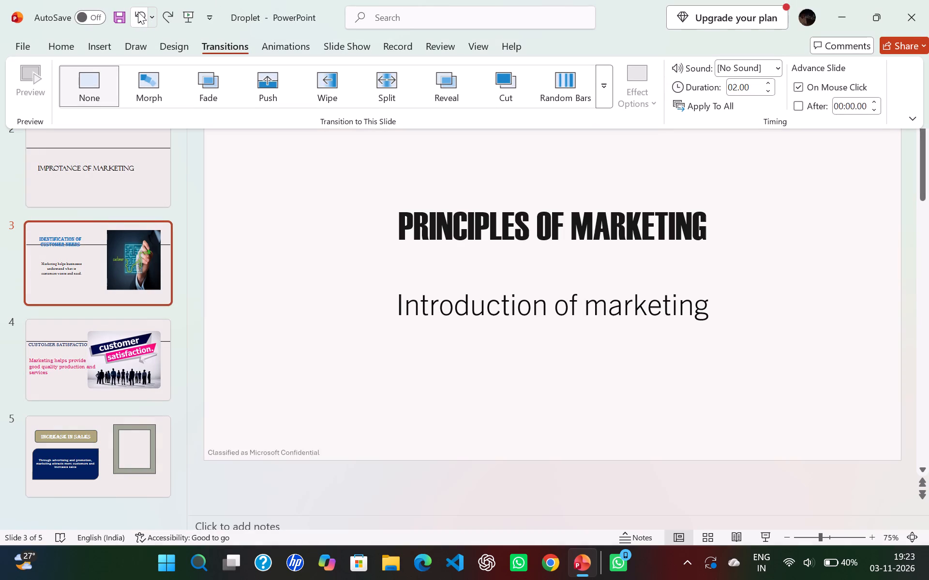
Undo the subtitle typing, the earlier theme and theme-colour changes back to the Droplet theme, and slide 5's latest empty text box edits.
left_click(150, 16)
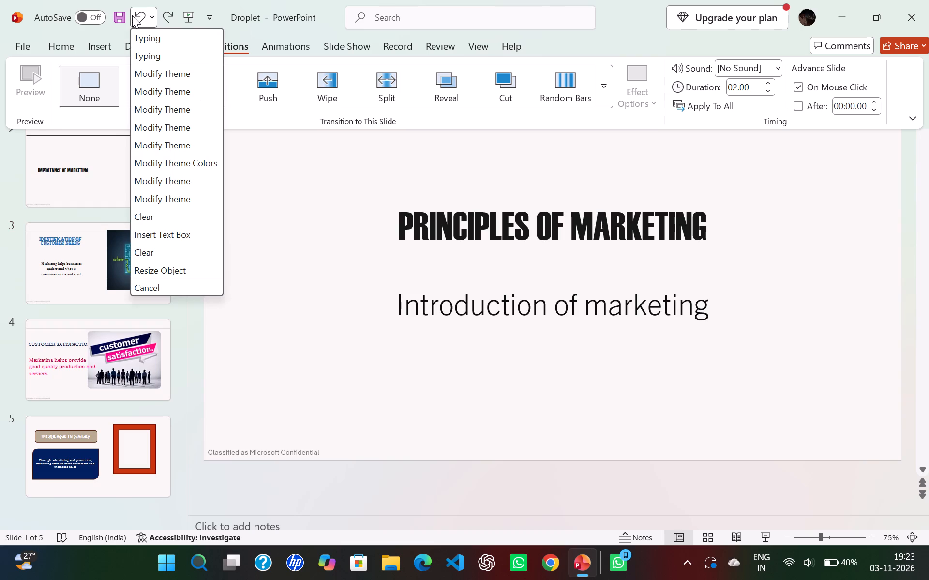
left_click(132, 15)
left_click(132, 15)
left_click(132, 15)
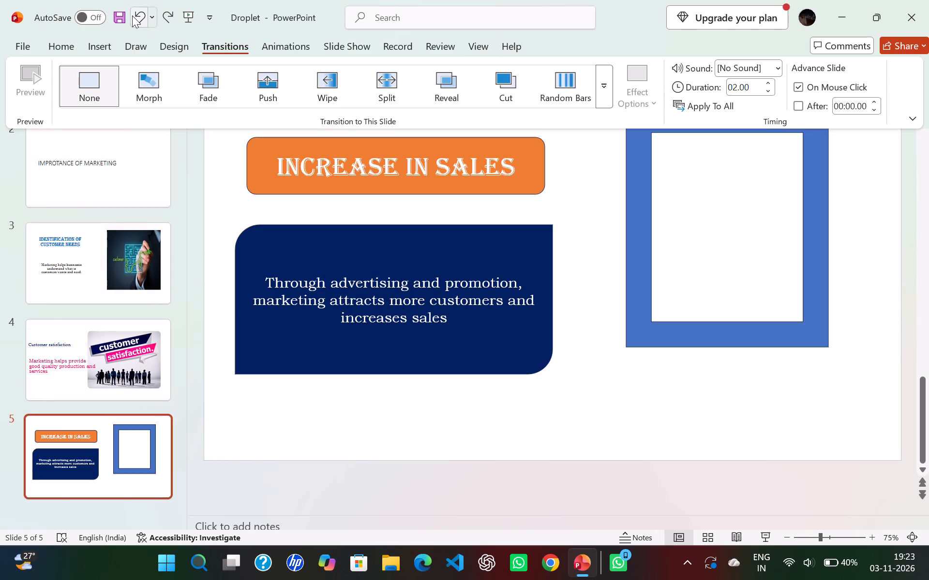
left_click(132, 15)
left_click(132, 15)
left_click(132, 15)
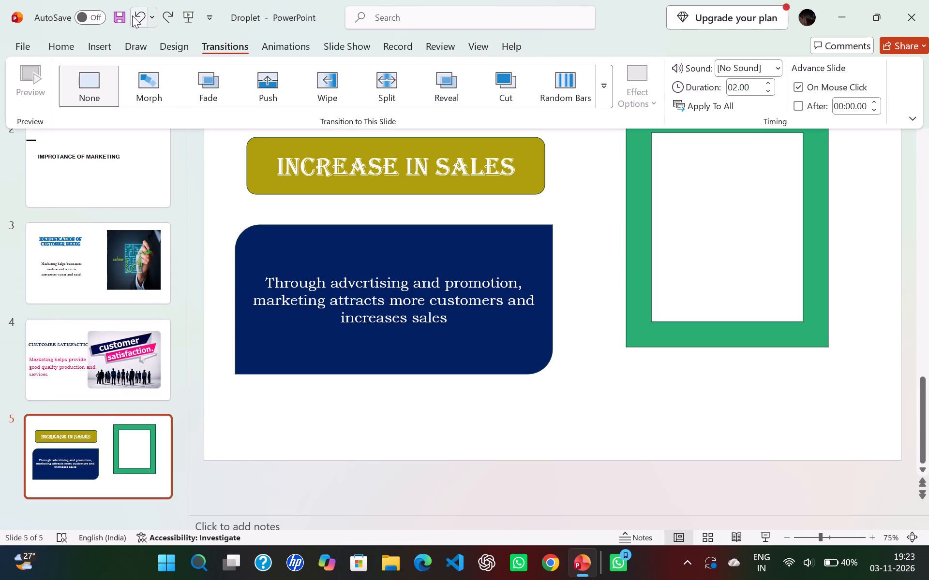
left_click(132, 15)
left_click(132, 15)
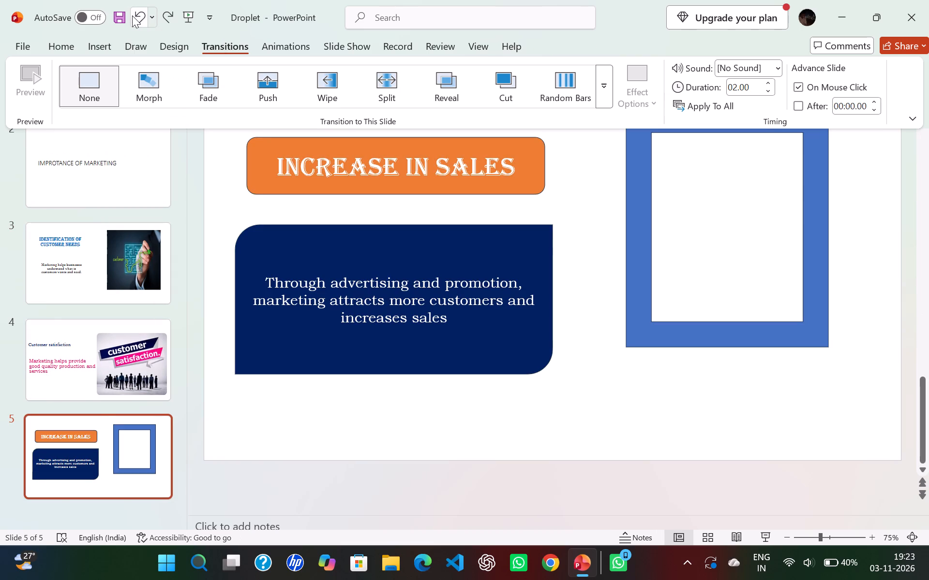
left_click(132, 15)
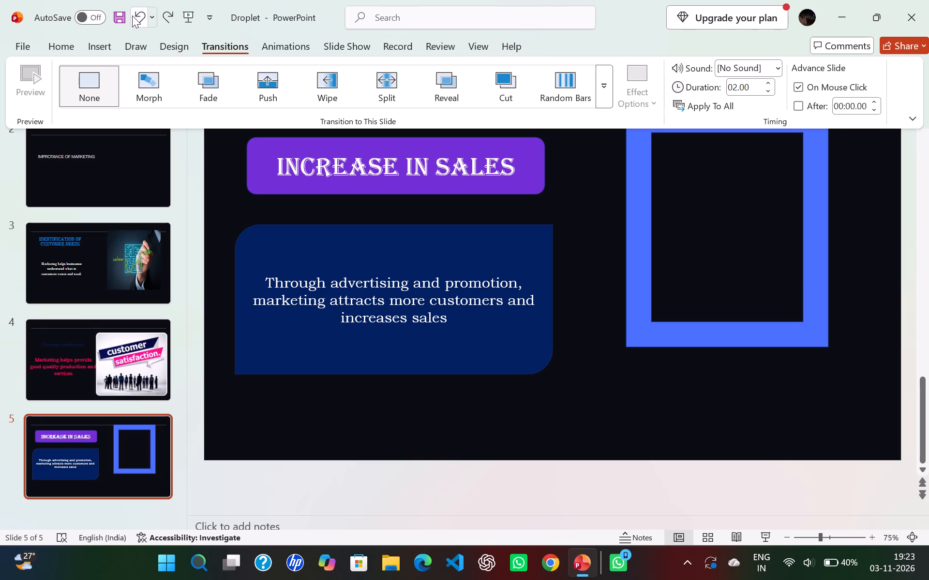
left_click(132, 15)
left_click(132, 15)
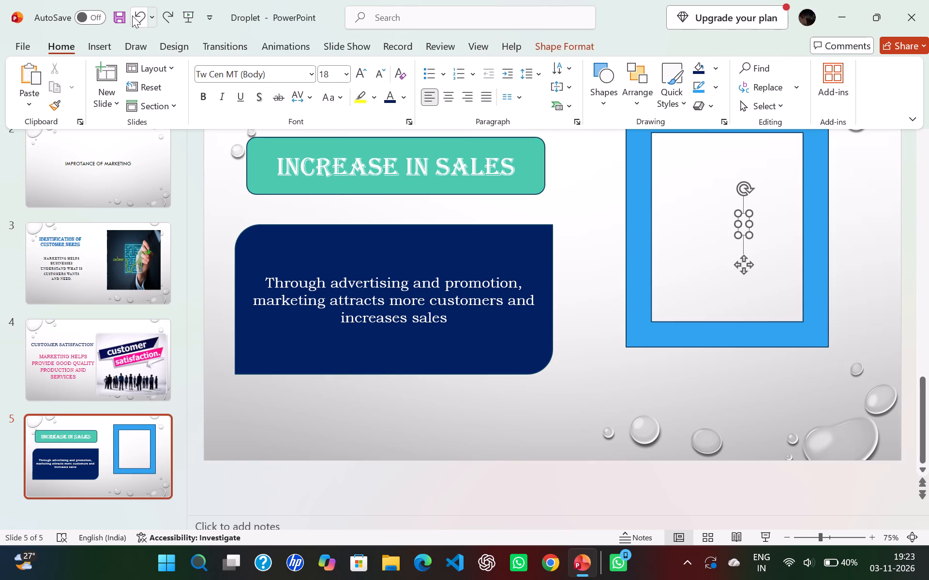
left_click(132, 15)
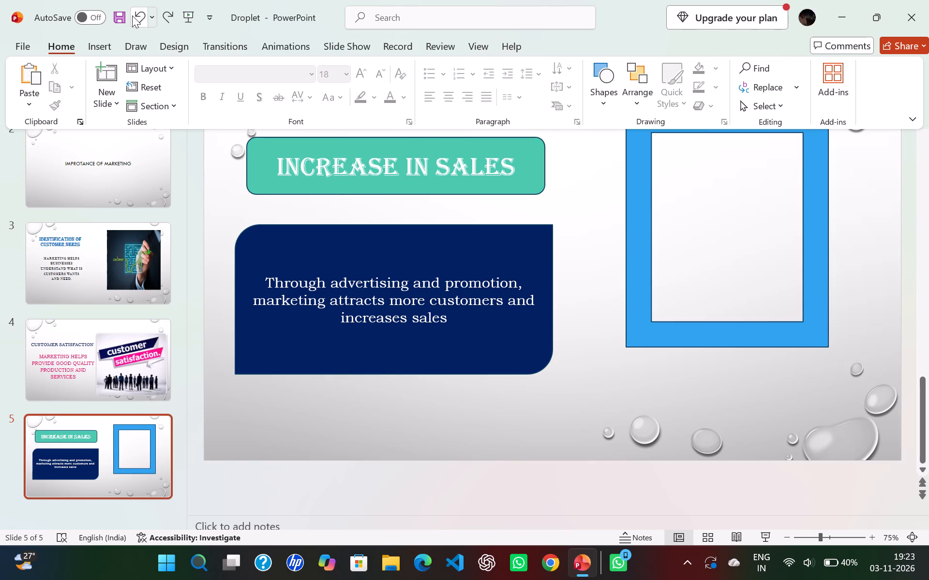
left_click(132, 15)
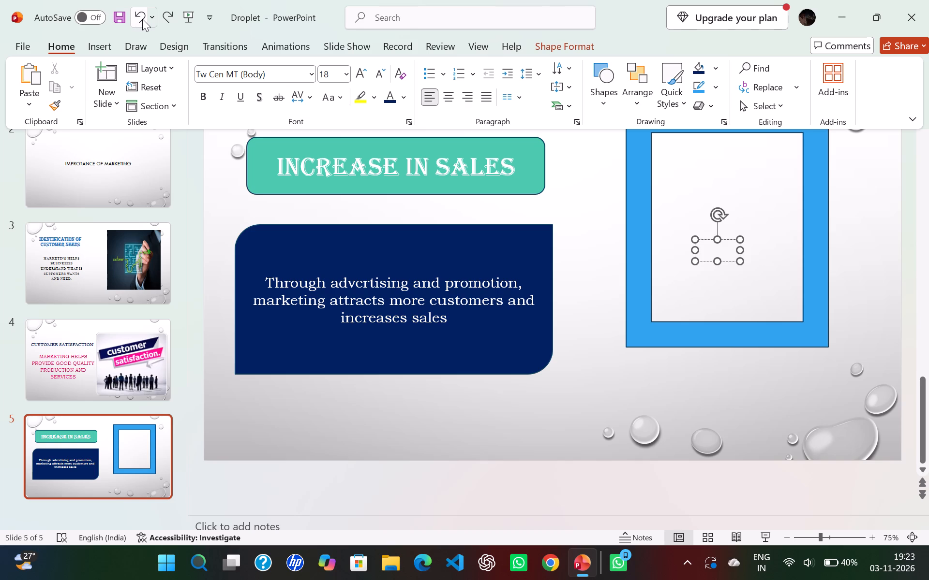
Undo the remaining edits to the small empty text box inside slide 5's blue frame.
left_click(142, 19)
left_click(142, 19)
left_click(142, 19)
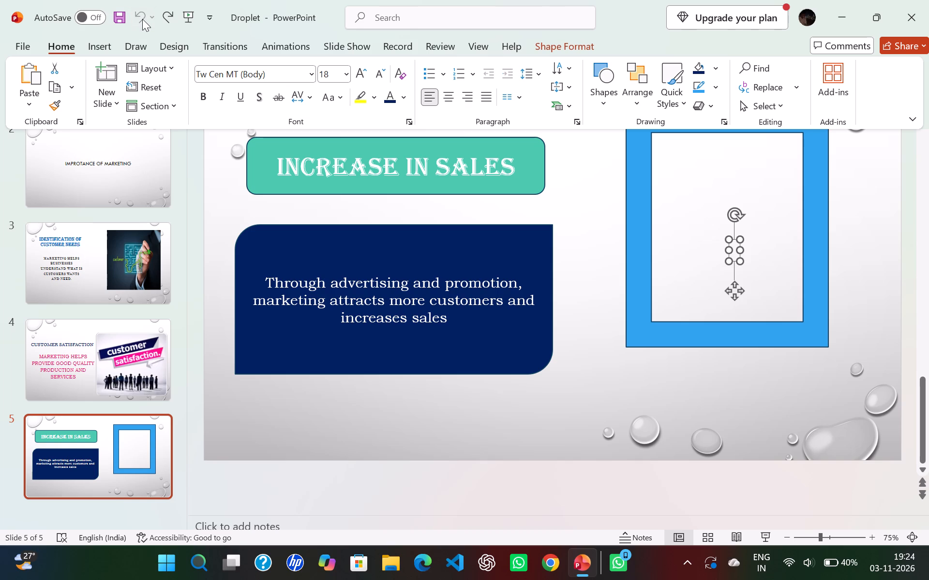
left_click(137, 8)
Save the presentation in this PC's Documents folder under the name "Principles of marketing ppt".
left_click(29, 48)
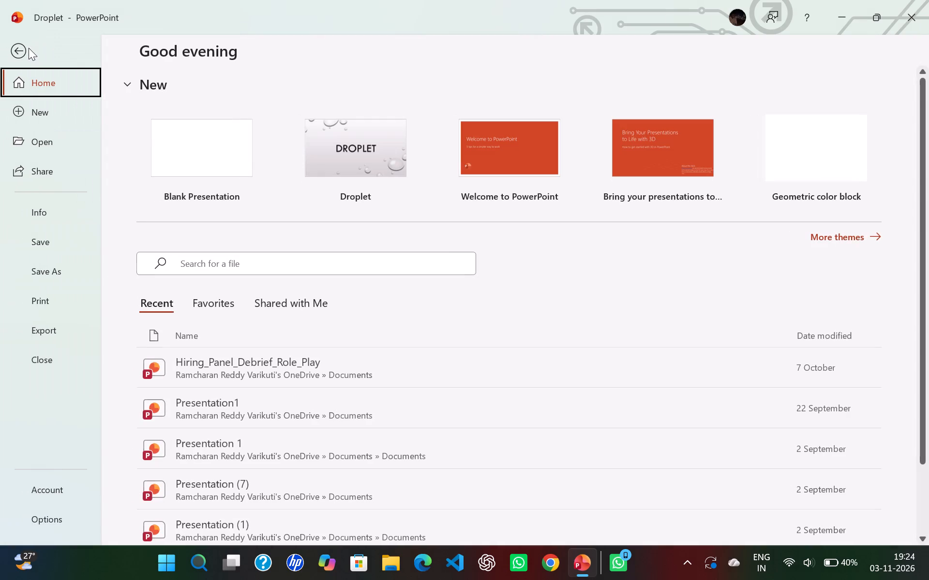
left_click(44, 245)
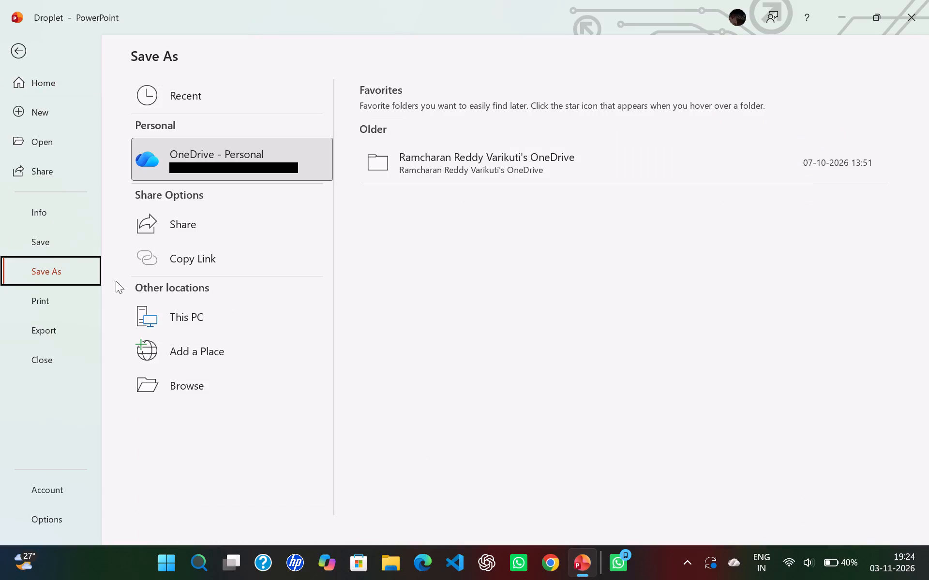
left_click(223, 308)
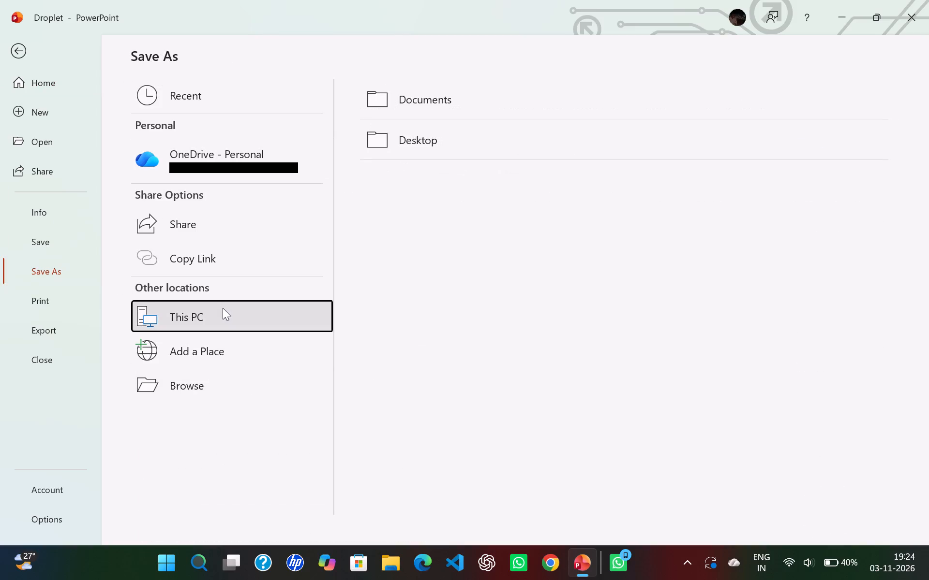
left_click(430, 108)
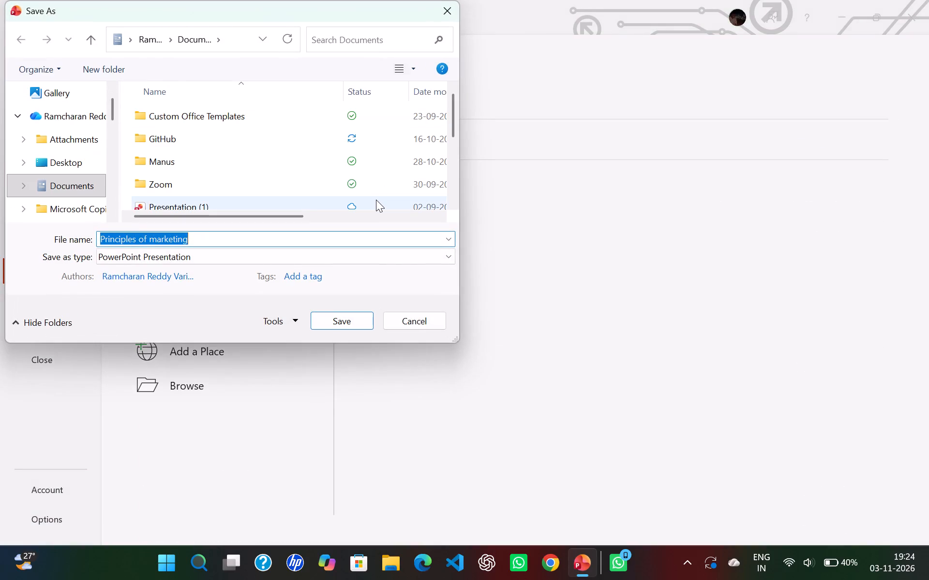
left_click(291, 240)
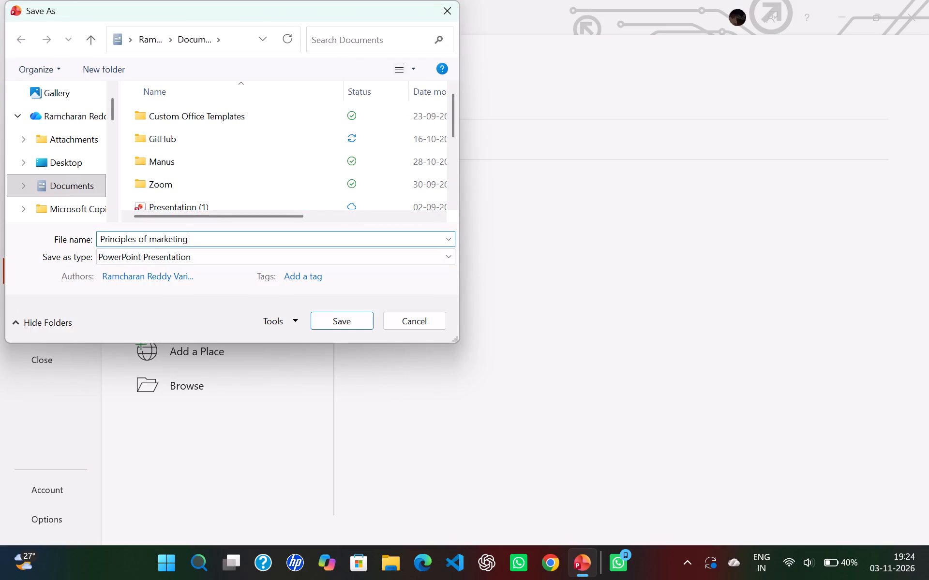
key("space")
type("ppt")
key("Return")
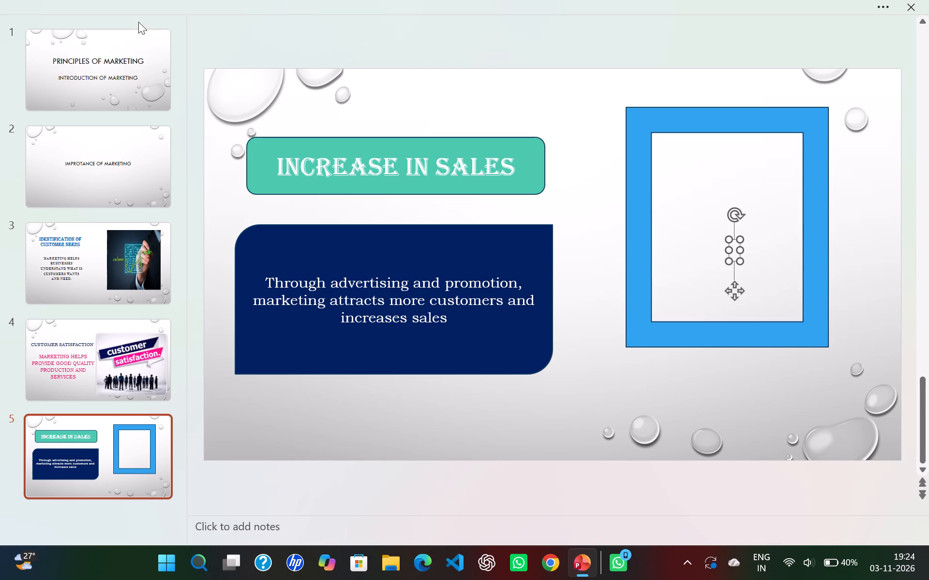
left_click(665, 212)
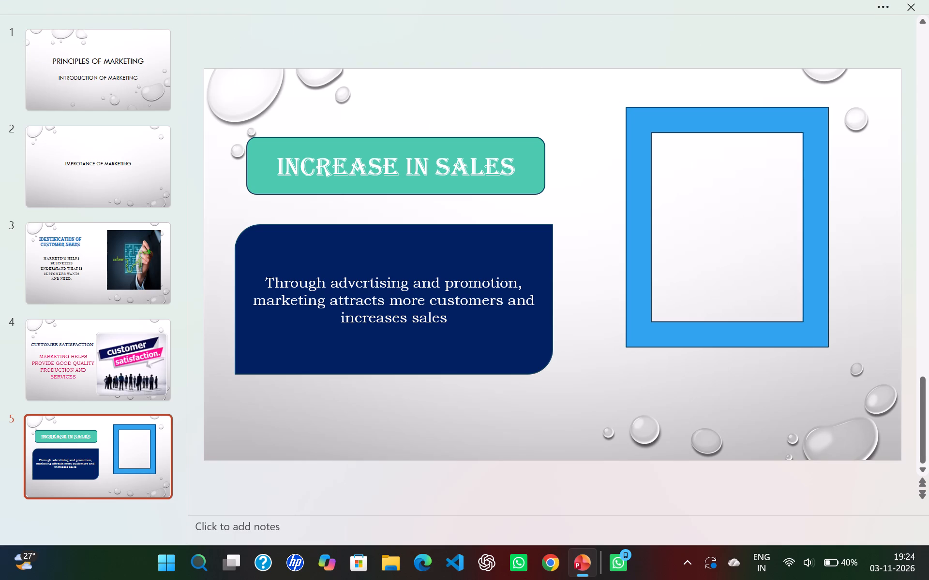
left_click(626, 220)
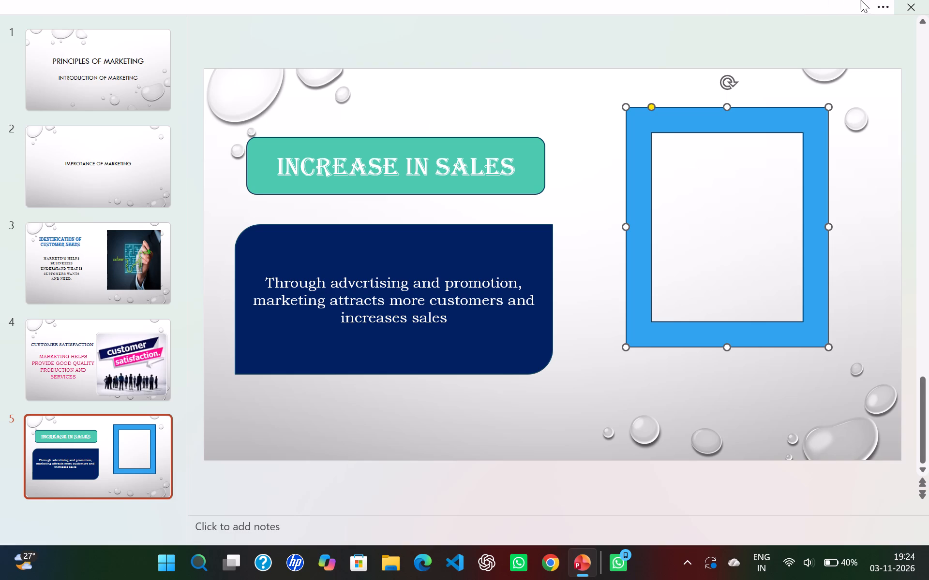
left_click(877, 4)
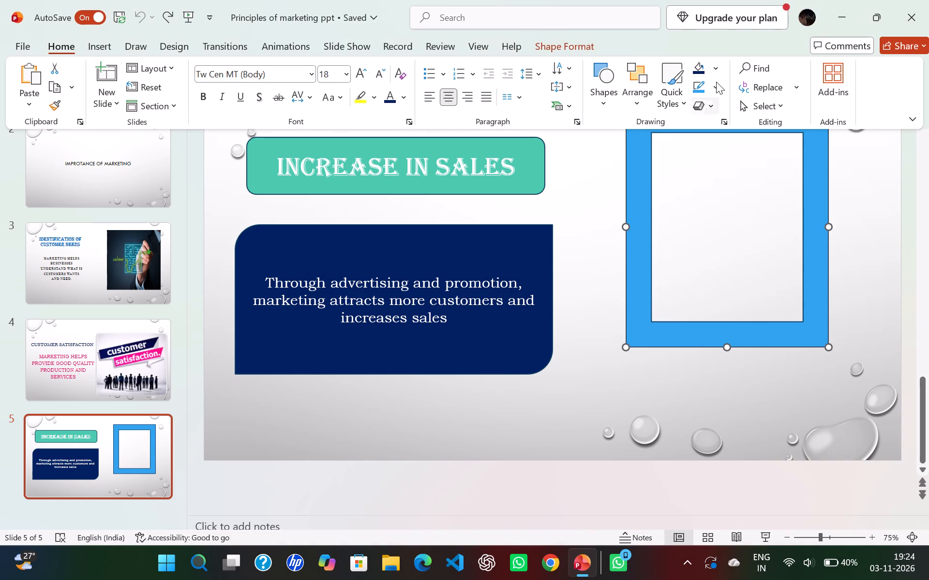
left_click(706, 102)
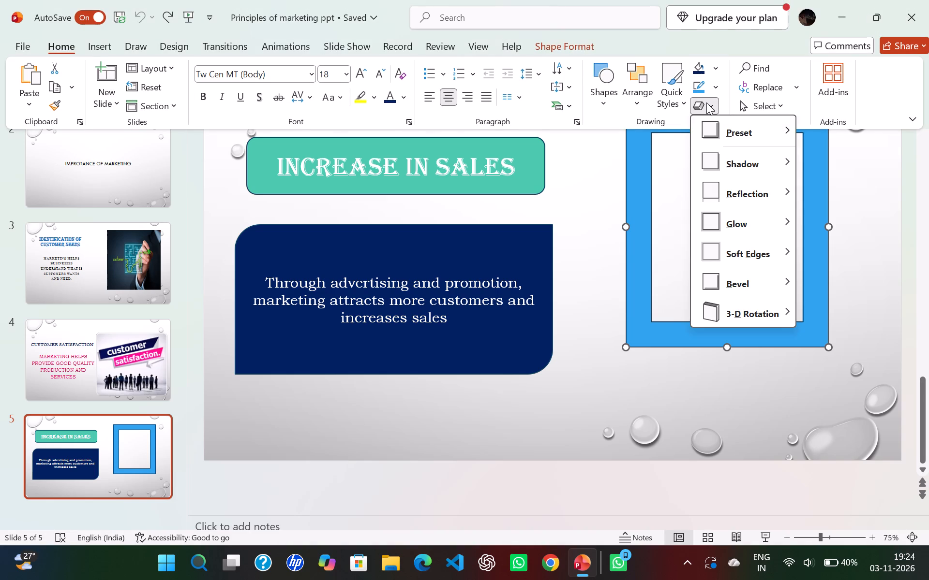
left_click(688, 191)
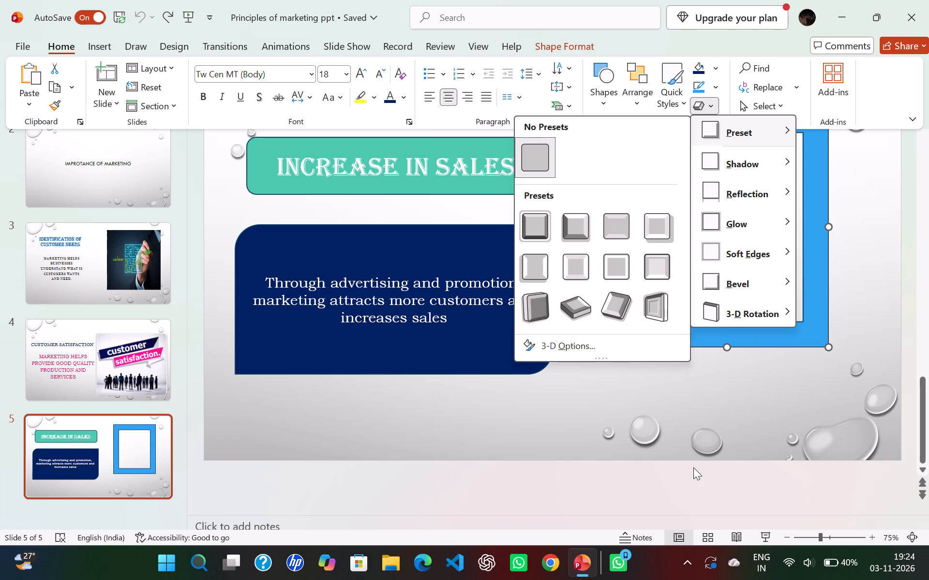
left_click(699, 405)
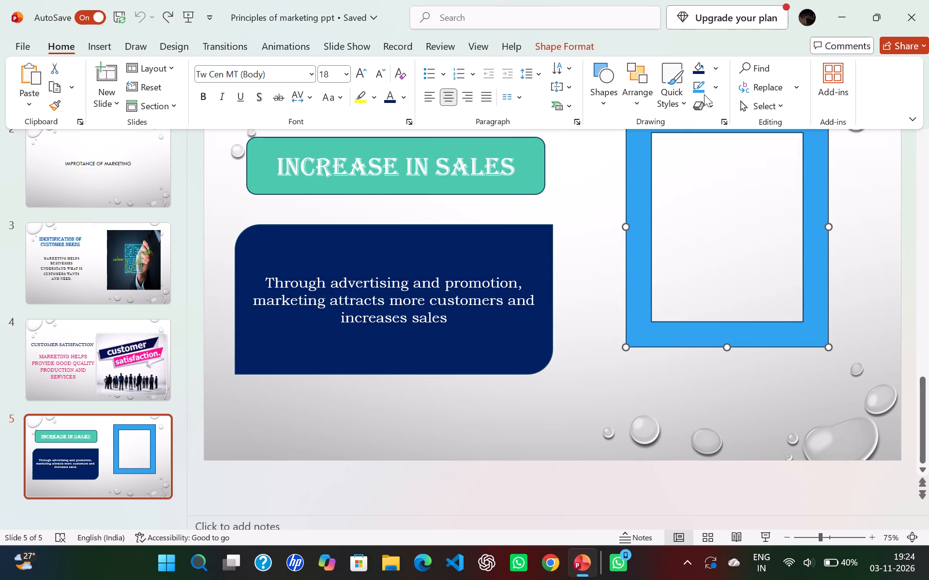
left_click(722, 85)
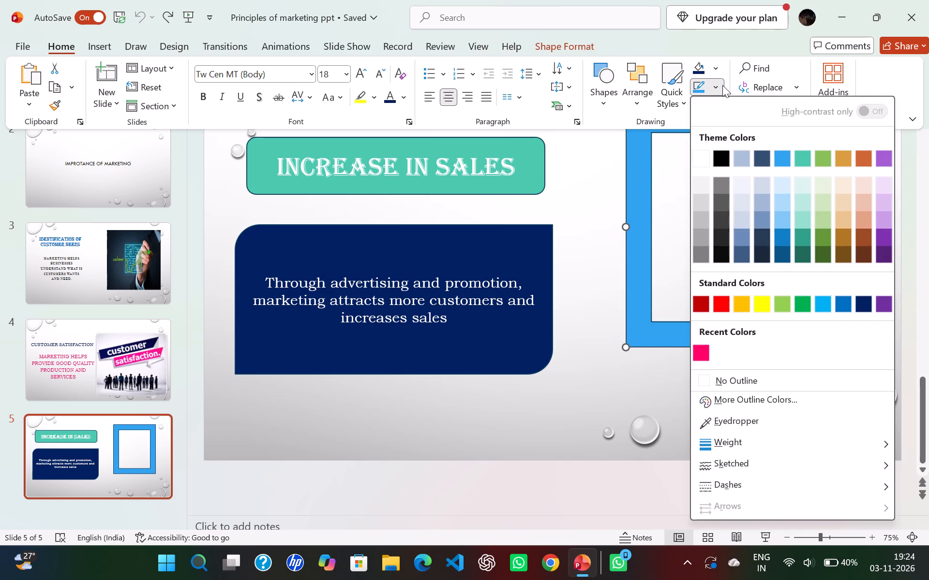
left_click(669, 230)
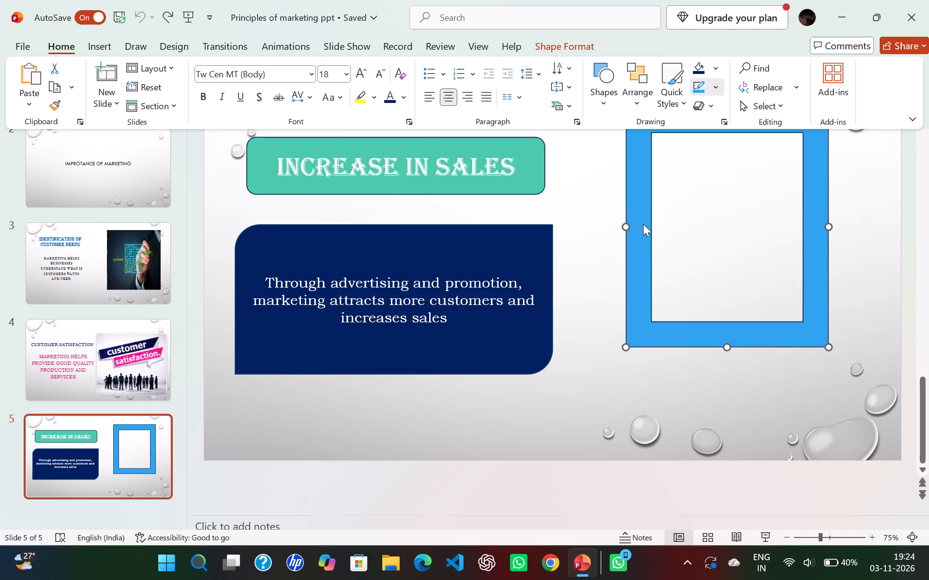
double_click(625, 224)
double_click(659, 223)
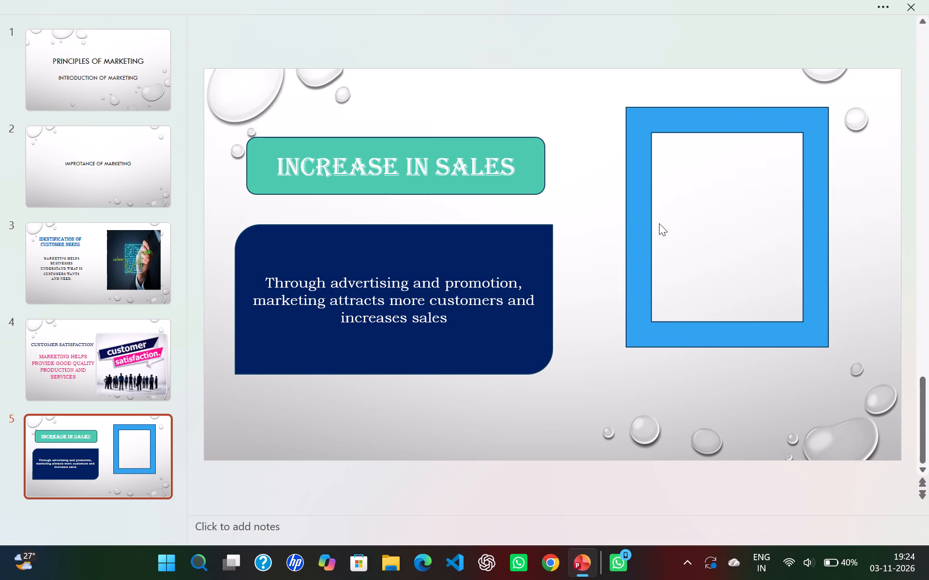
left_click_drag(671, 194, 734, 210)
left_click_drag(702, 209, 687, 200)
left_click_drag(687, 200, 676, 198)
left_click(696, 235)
Delete slide 5, the "Increase in Sales" slide.
right_click(683, 243)
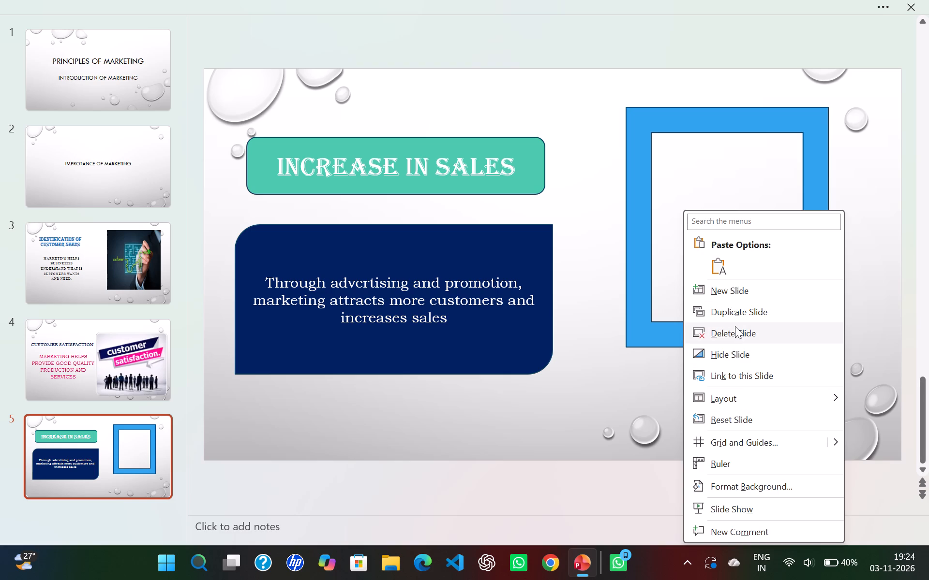
left_click(735, 326)
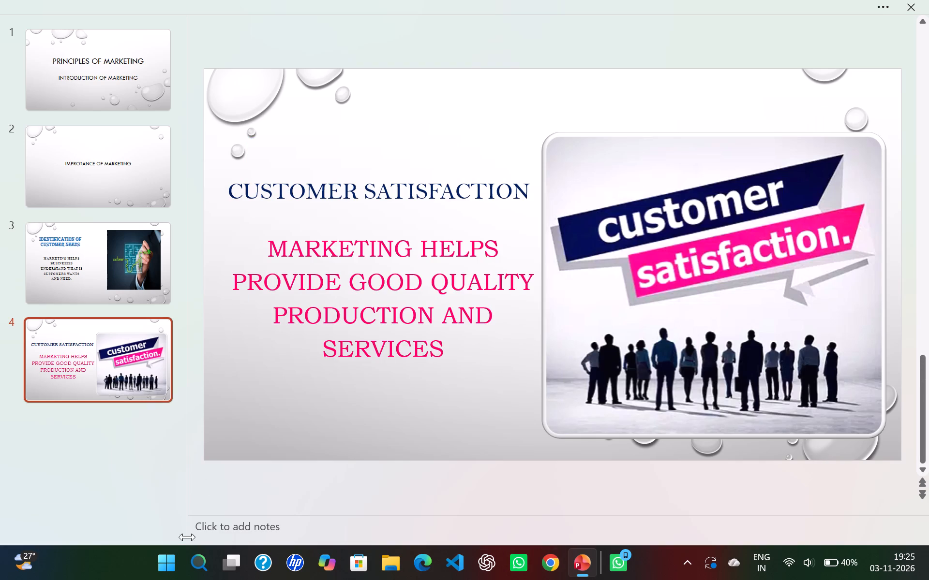
Switch to File Explorer and open the saved "Principles of marketing ppt" file from the Documents folder.
double_click(385, 563)
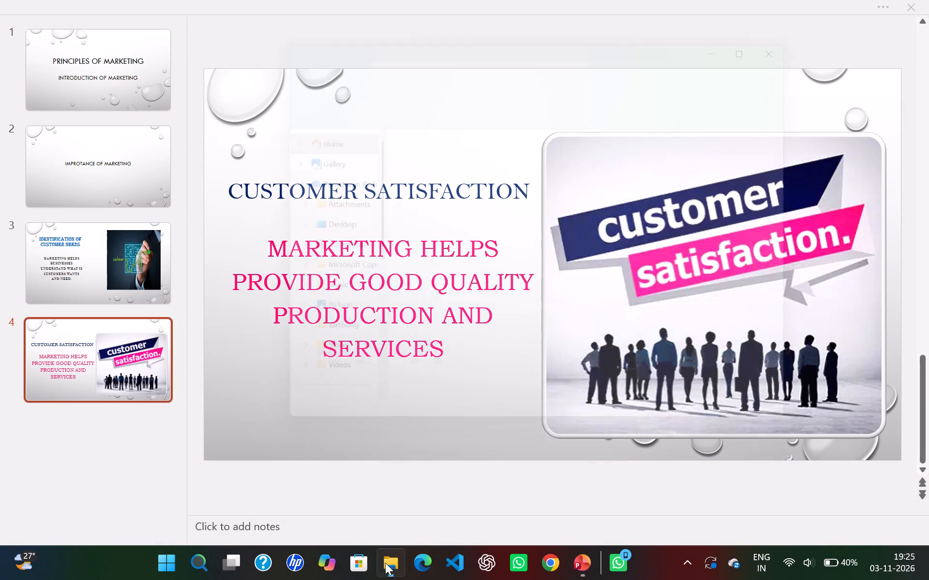
double_click(382, 560)
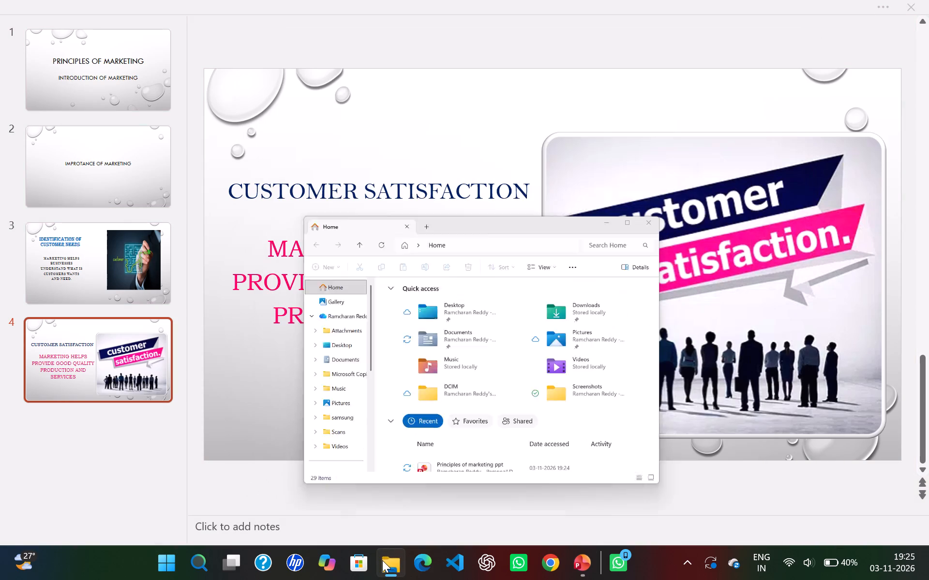
left_click(381, 556)
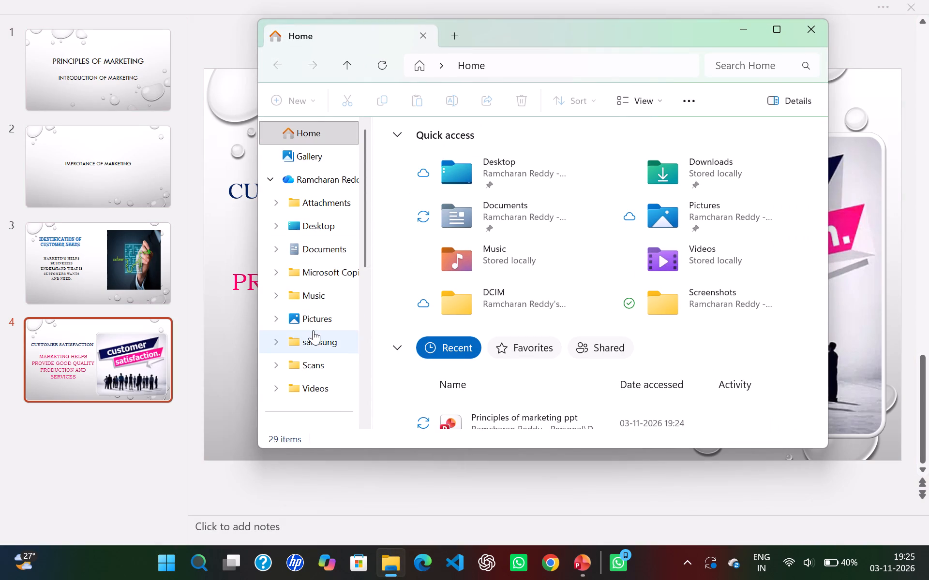
scroll(313, 330, "down", 3)
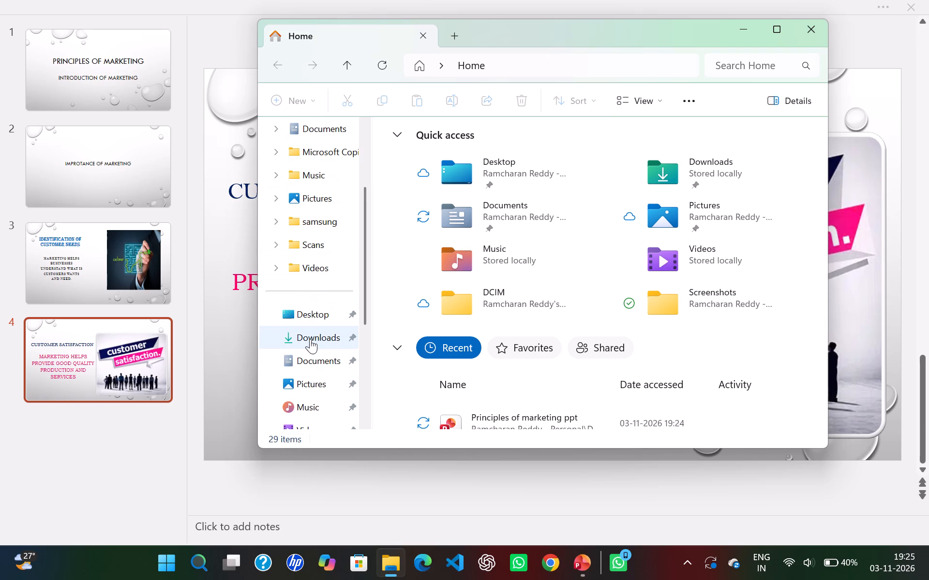
double_click(307, 352)
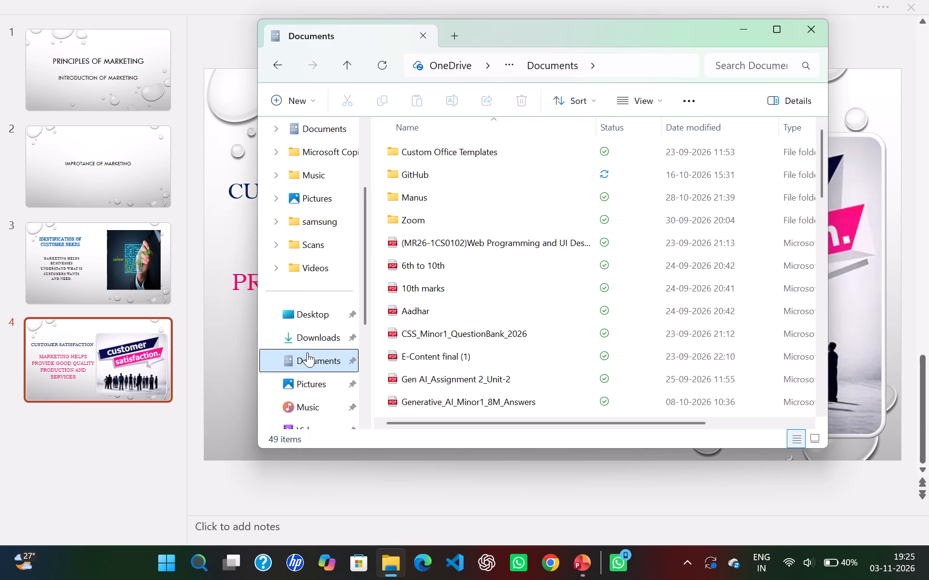
scroll(537, 348, "down", 3)
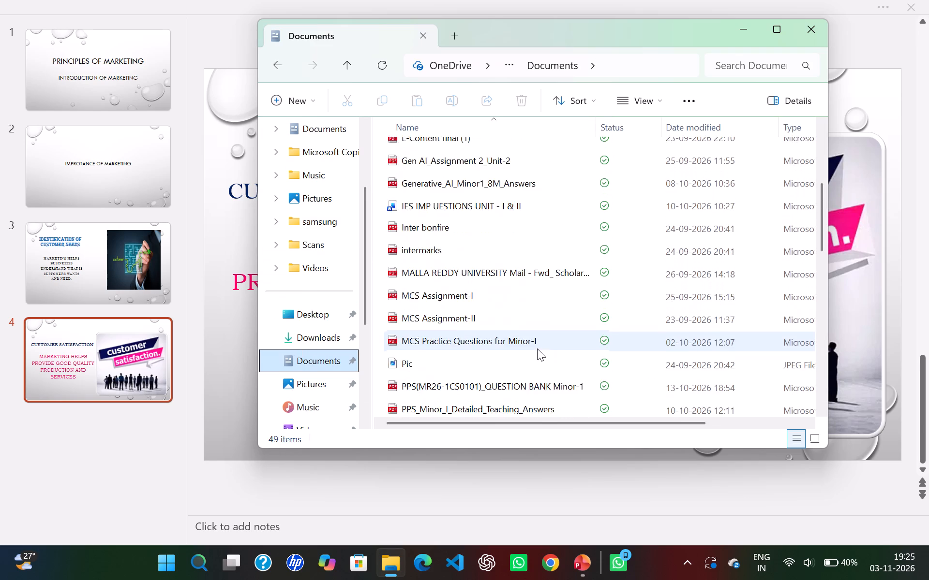
scroll(537, 348, "down", 5)
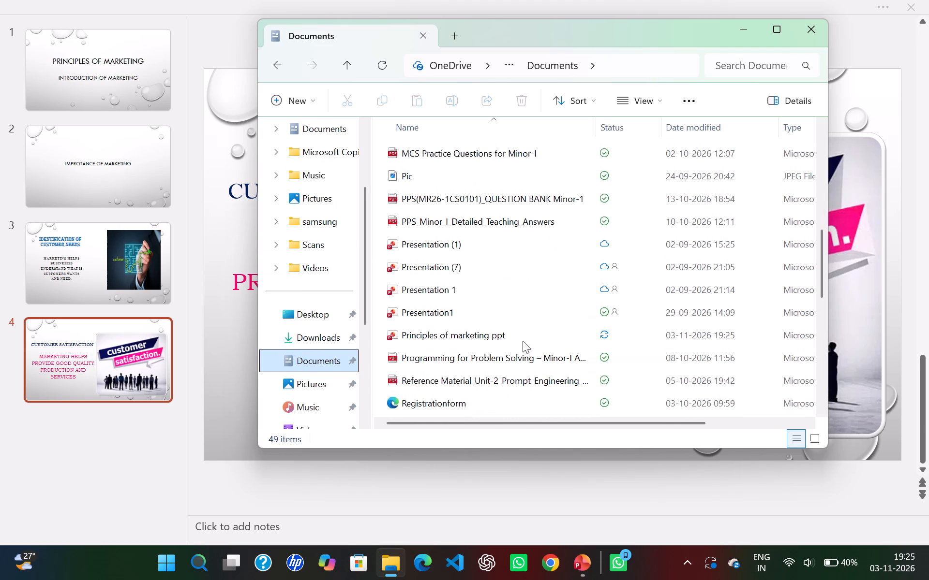
double_click(516, 335)
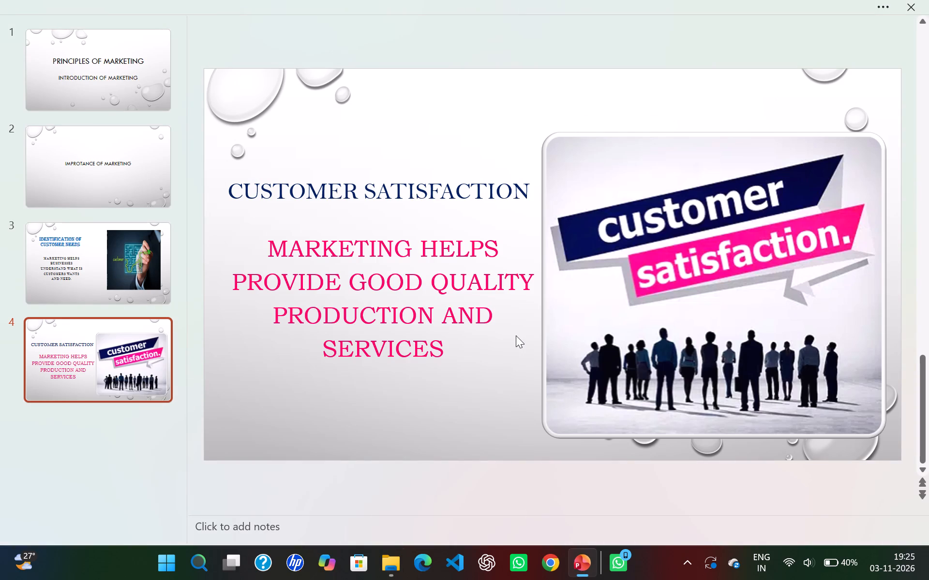
Close the presentation window and reopen "Principles of marketing ppt" from the Documents folder.
left_click(928, 0)
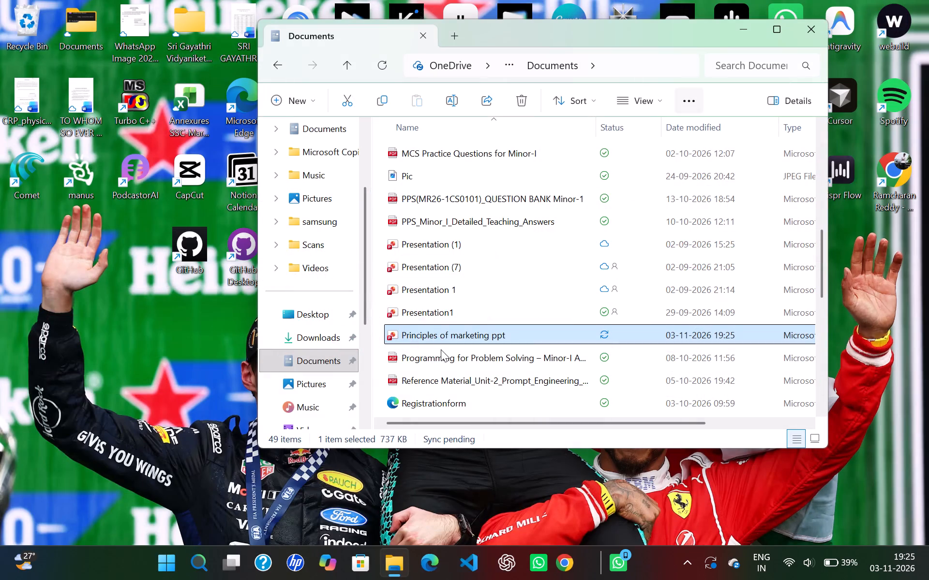
double_click(452, 335)
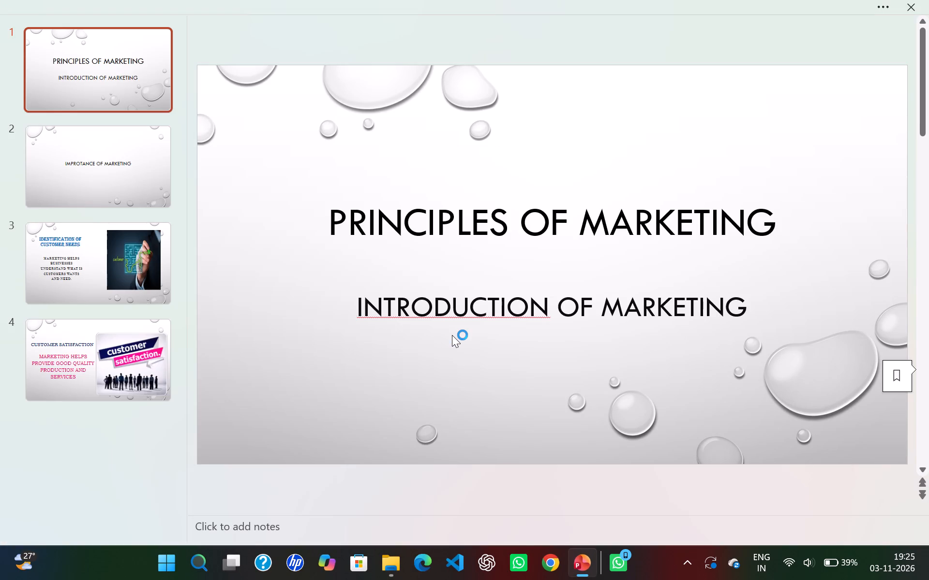
Retype the letter r in the word "Introduction" in slide 1's subtitle.
left_click(413, 302)
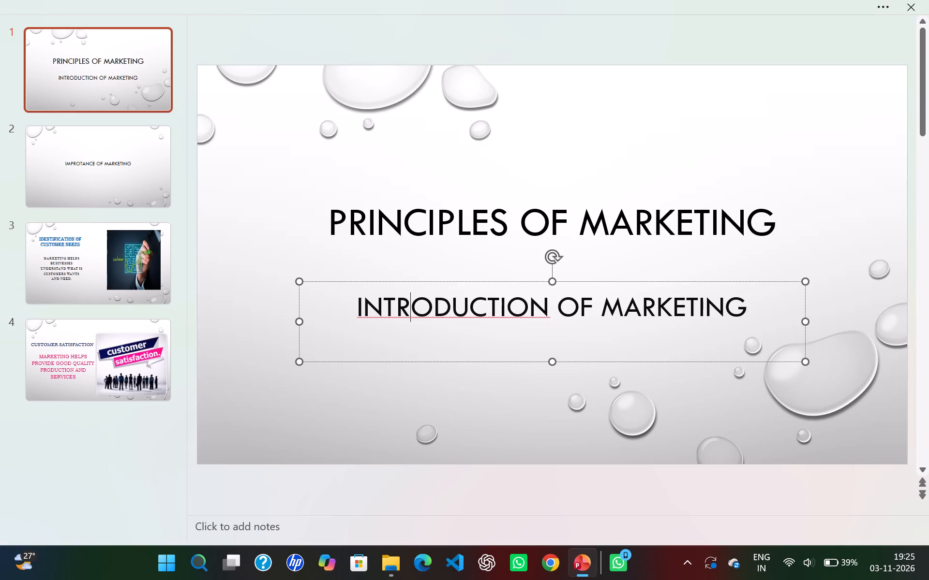
key("BackSpace")
key("r")
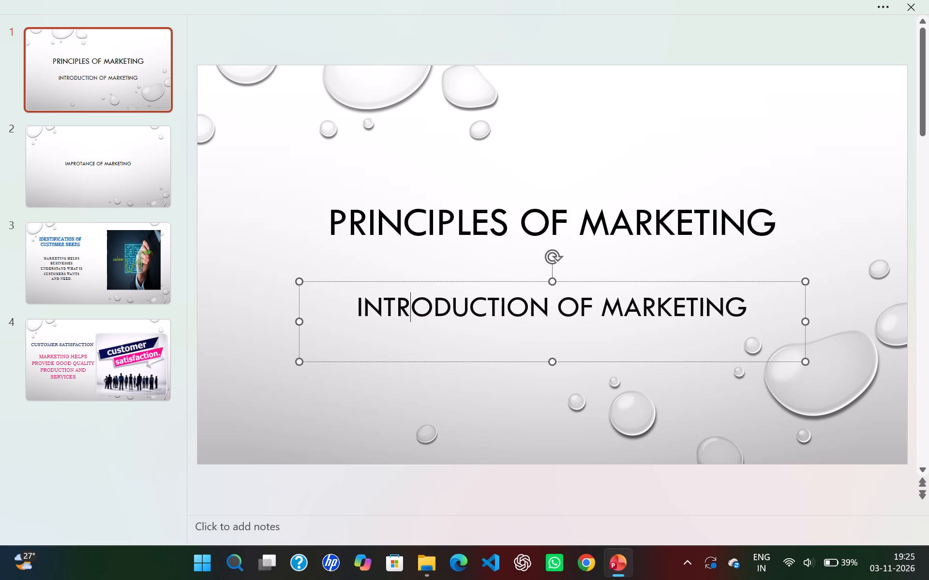
left_click(271, 384)
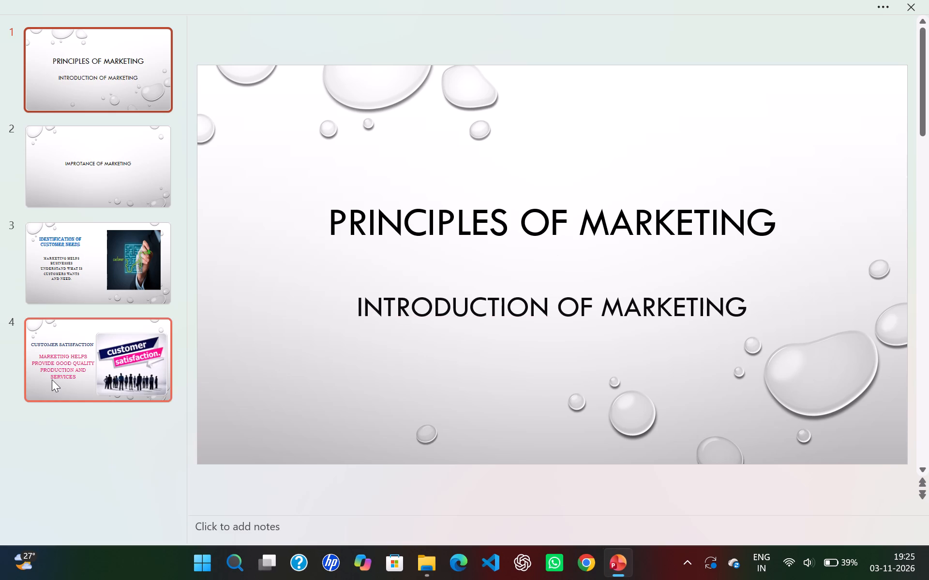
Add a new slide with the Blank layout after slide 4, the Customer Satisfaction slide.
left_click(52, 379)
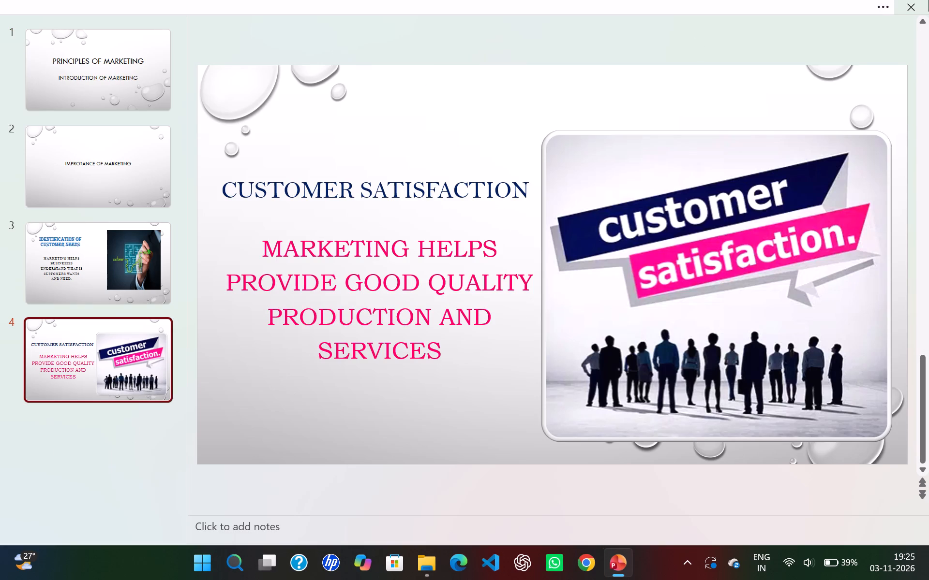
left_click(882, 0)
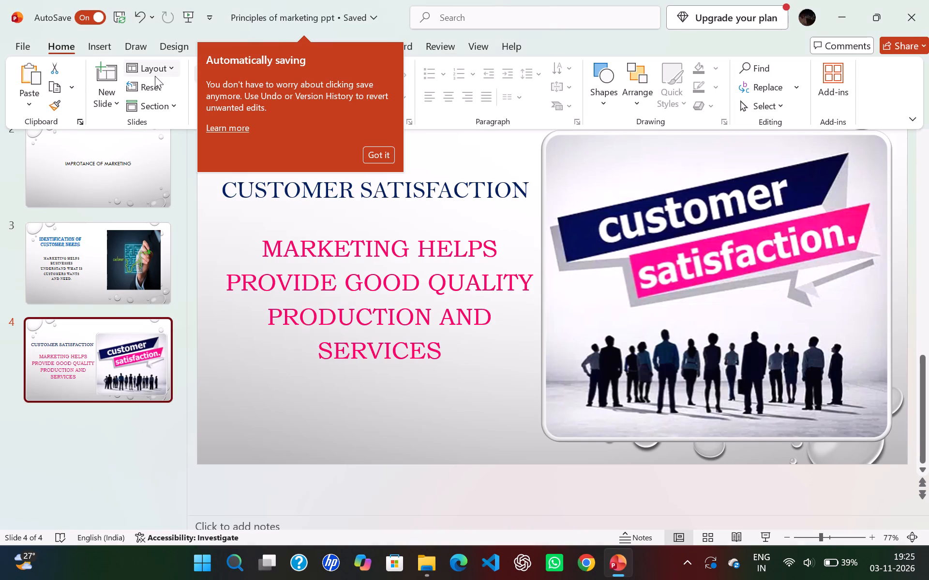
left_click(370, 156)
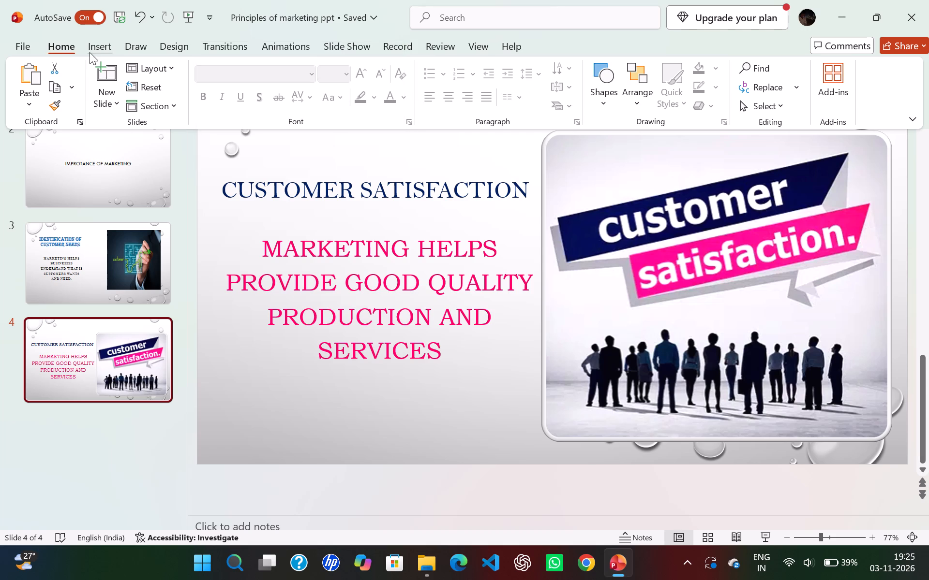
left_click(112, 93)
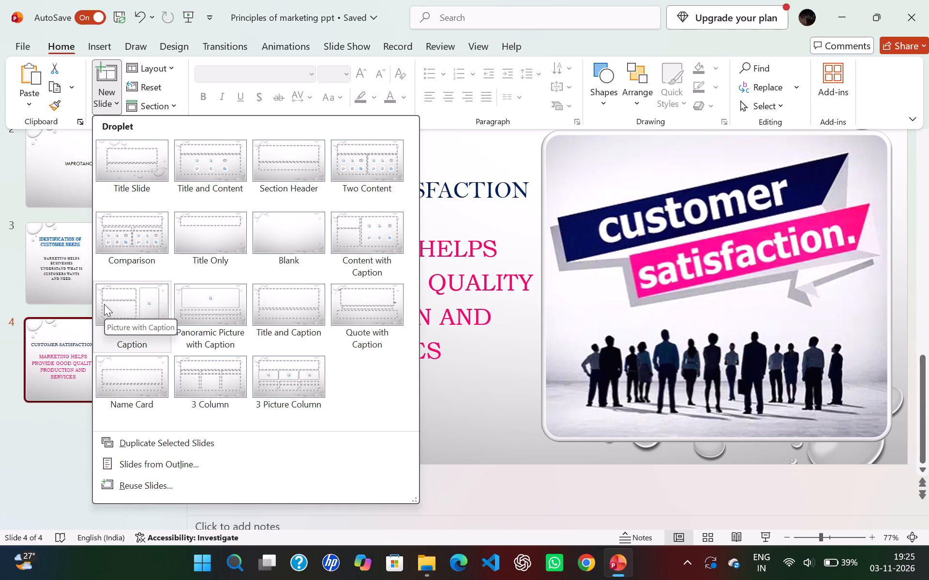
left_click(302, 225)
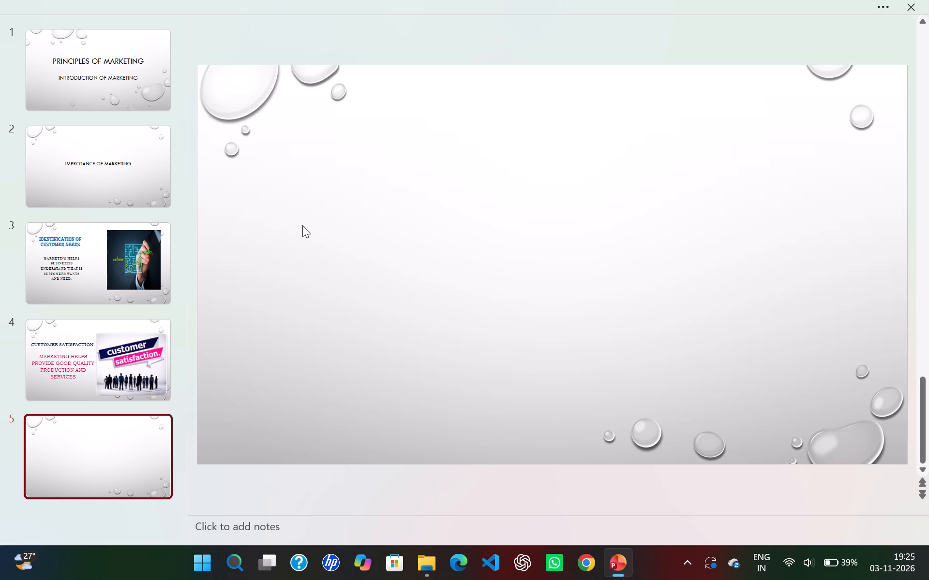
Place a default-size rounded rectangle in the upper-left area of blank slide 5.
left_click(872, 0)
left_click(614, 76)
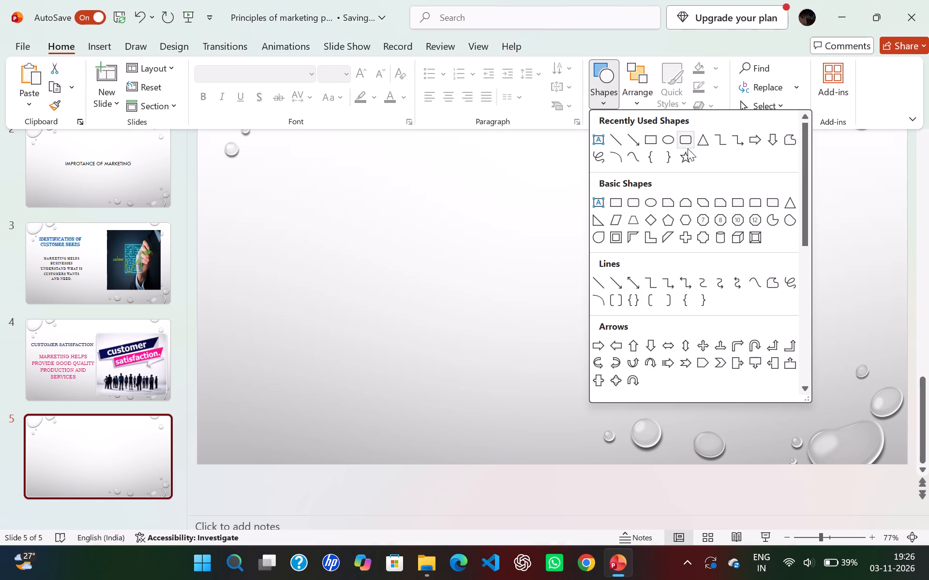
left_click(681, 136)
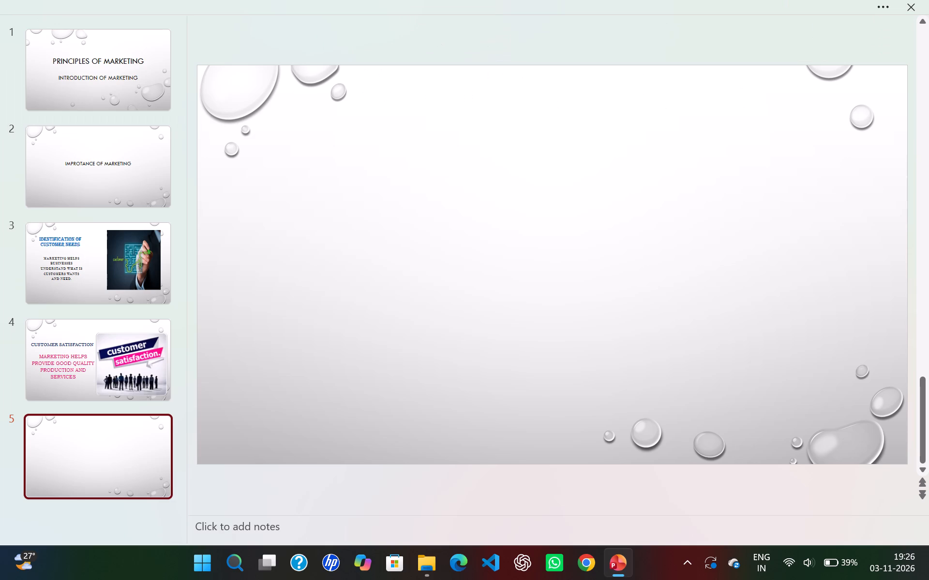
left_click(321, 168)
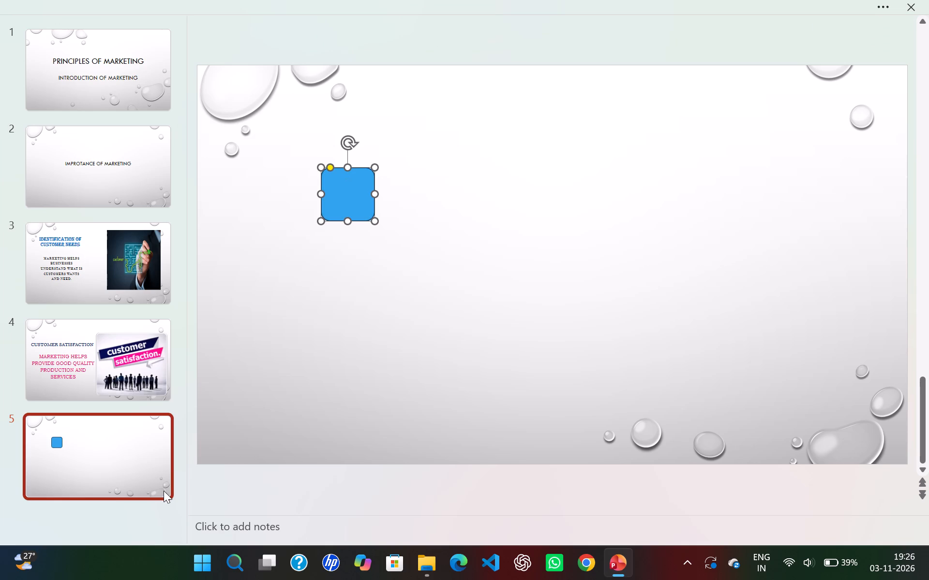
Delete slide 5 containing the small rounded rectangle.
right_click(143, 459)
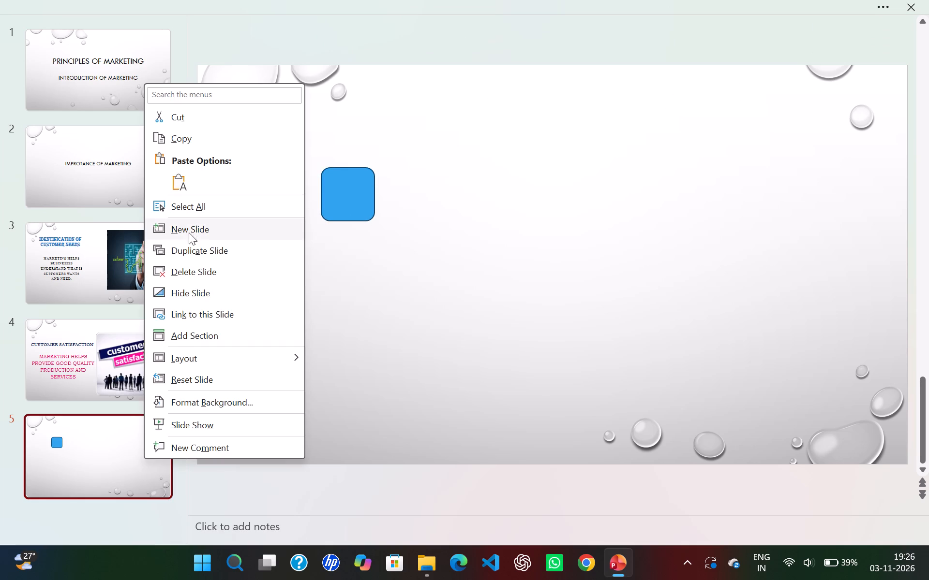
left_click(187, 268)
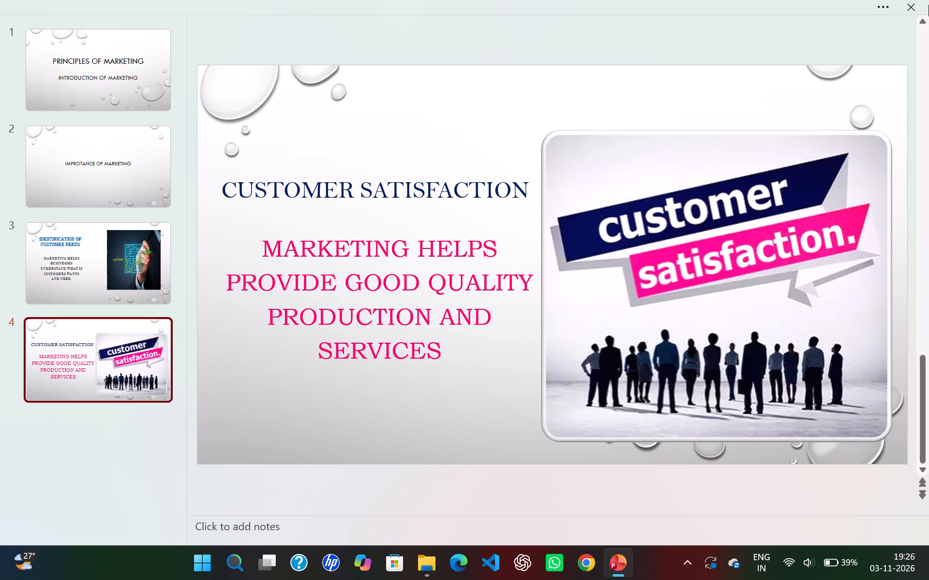
Insert a new Blank-layout slide after the Customer Satisfaction slide.
left_click(882, 8)
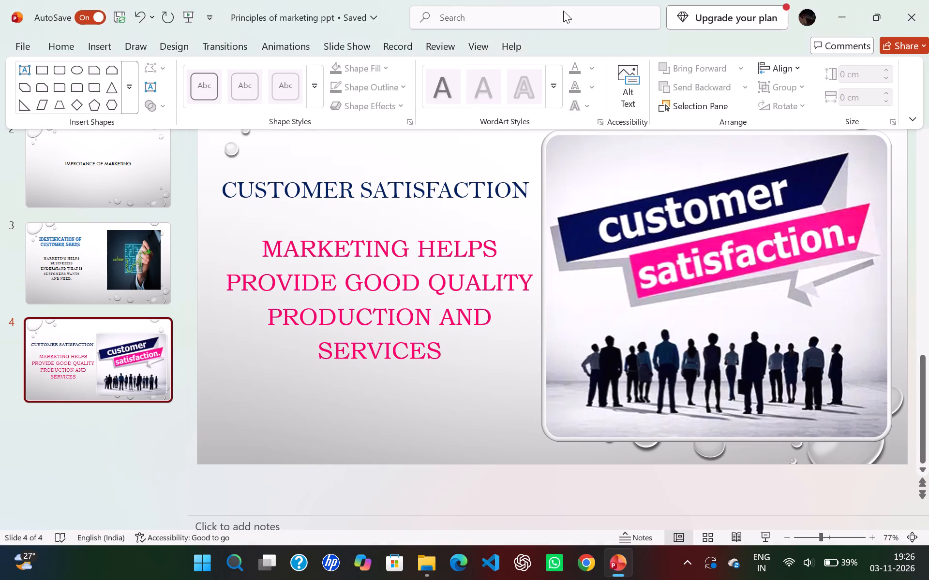
left_click(60, 43)
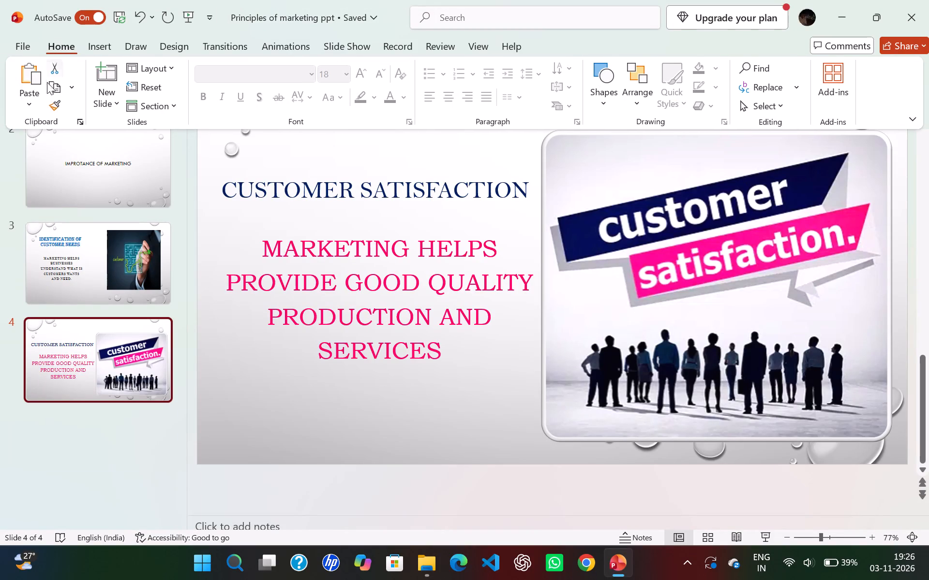
left_click(114, 96)
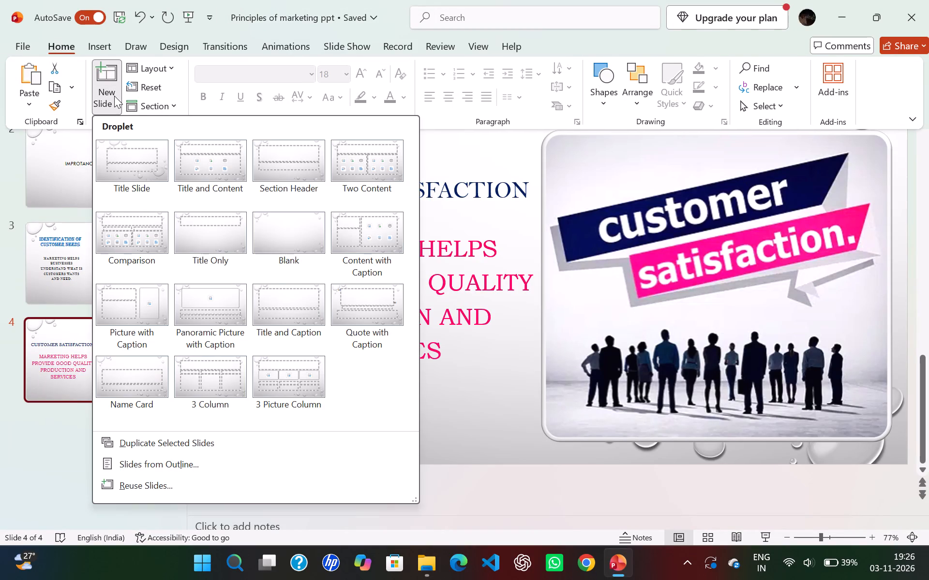
left_click(278, 246)
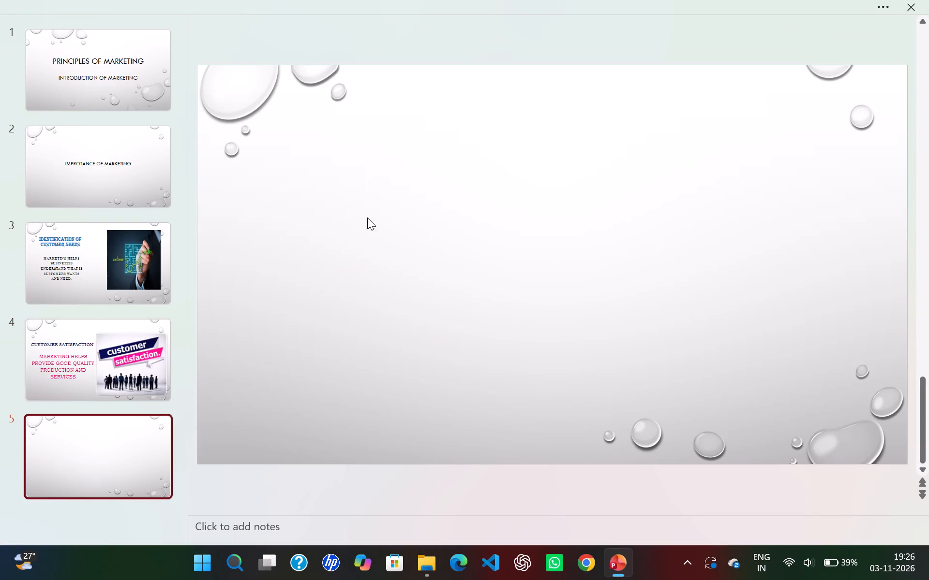
Draw a rounded rectangle about 13.7 cm wide and 3.2 cm high on slide 5 and position it in the slide's upper-left area.
left_click(884, 1)
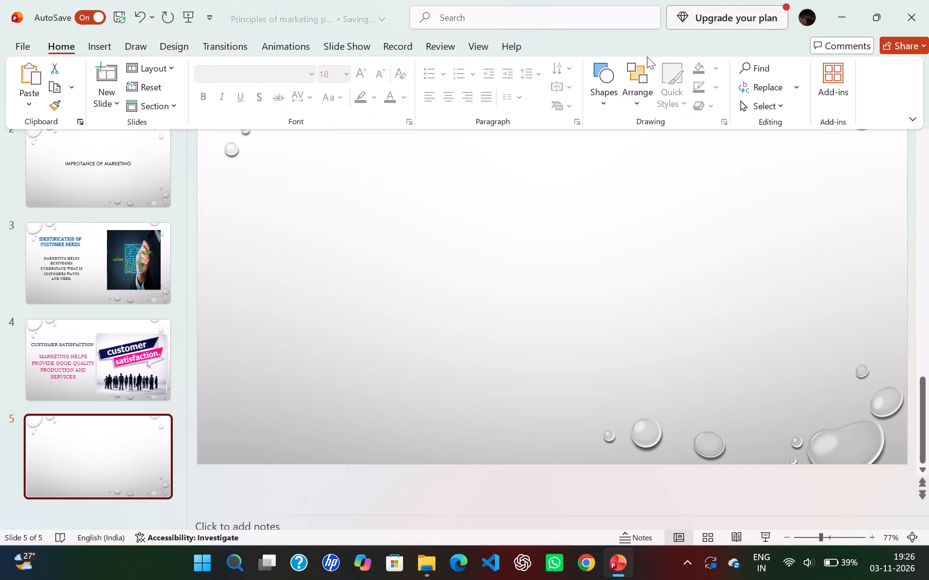
left_click(605, 78)
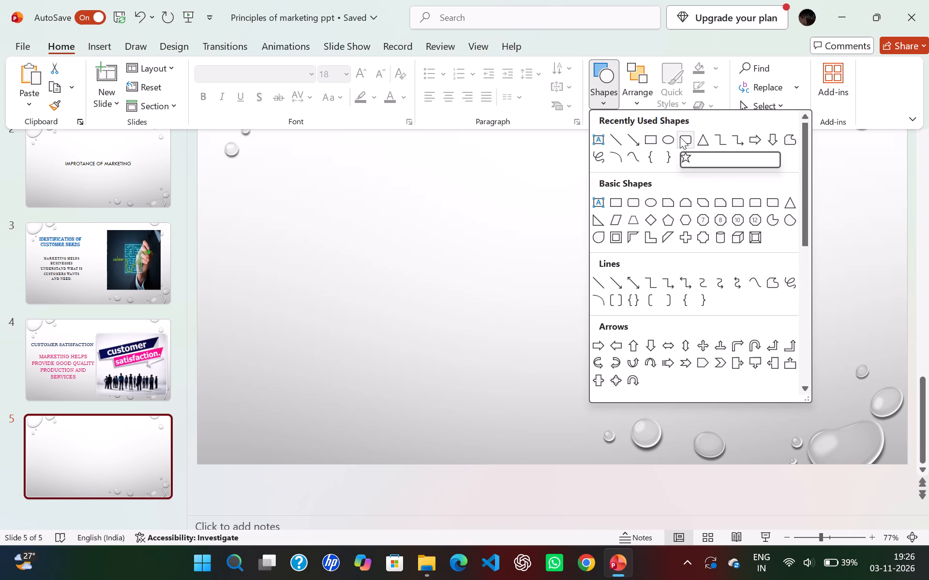
left_click(680, 137)
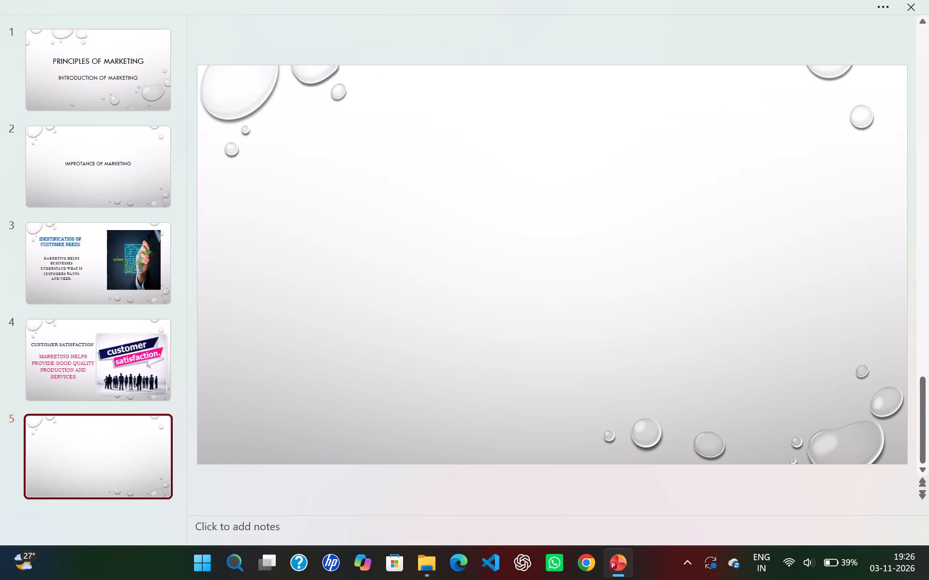
left_click_drag(443, 156, 719, 225)
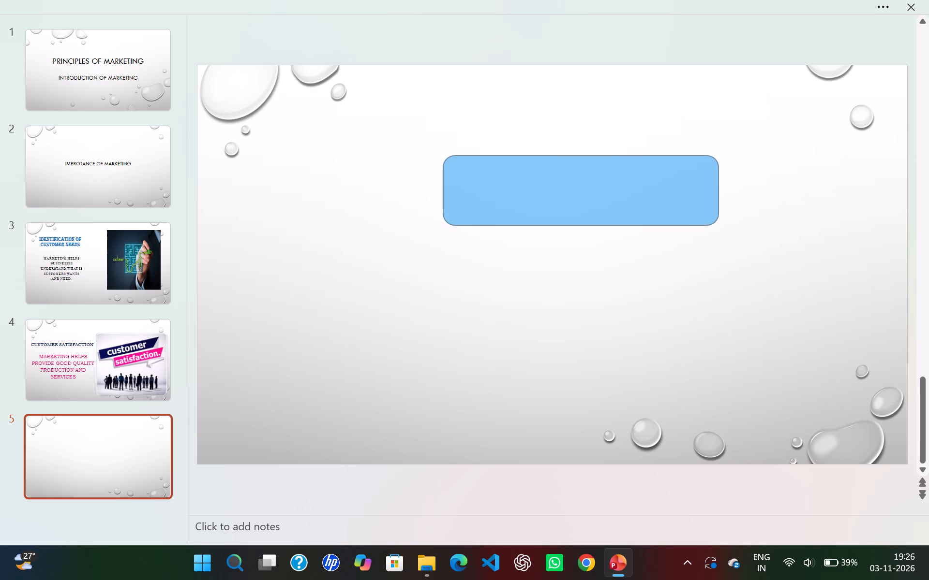
left_click_drag(719, 225, 731, 222)
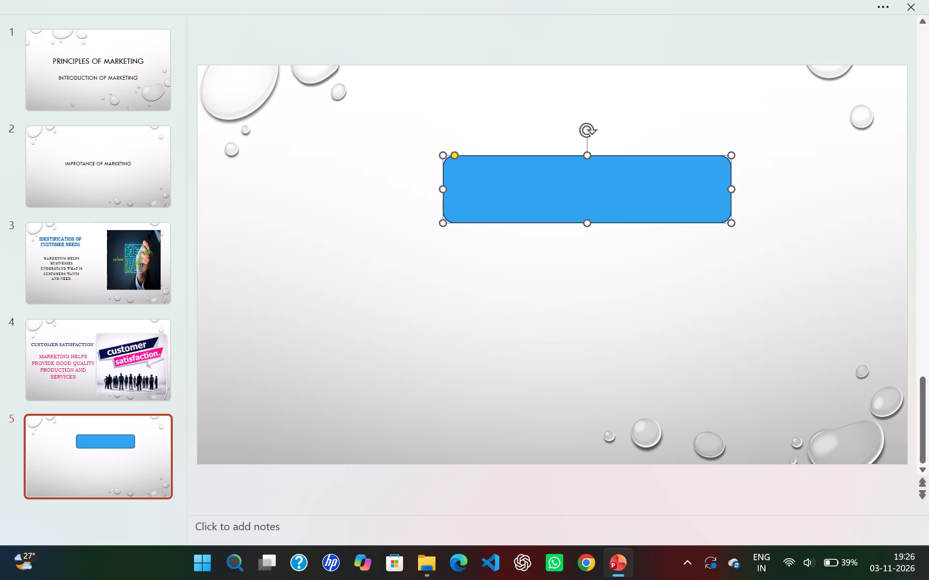
left_click_drag(517, 222, 440, 191)
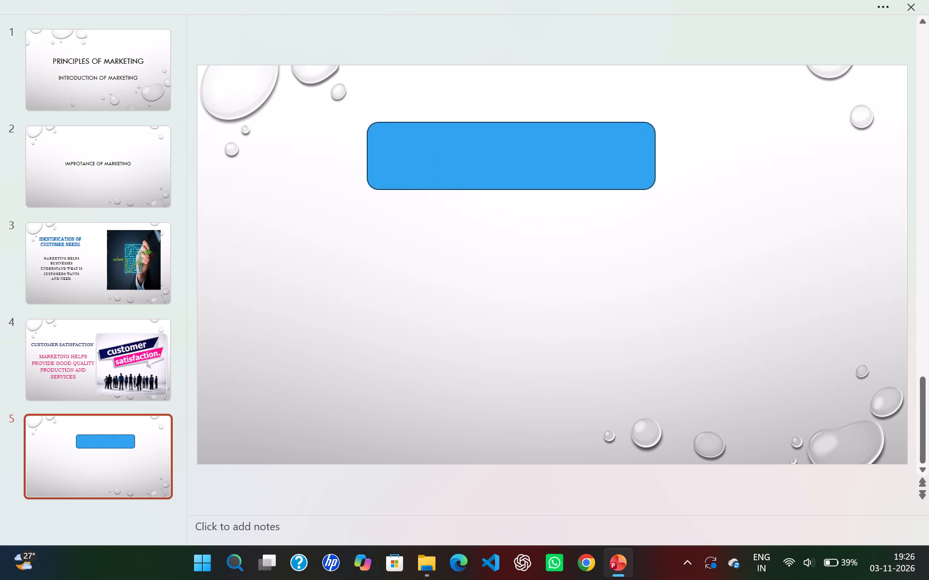
left_click_drag(440, 191, 347, 191)
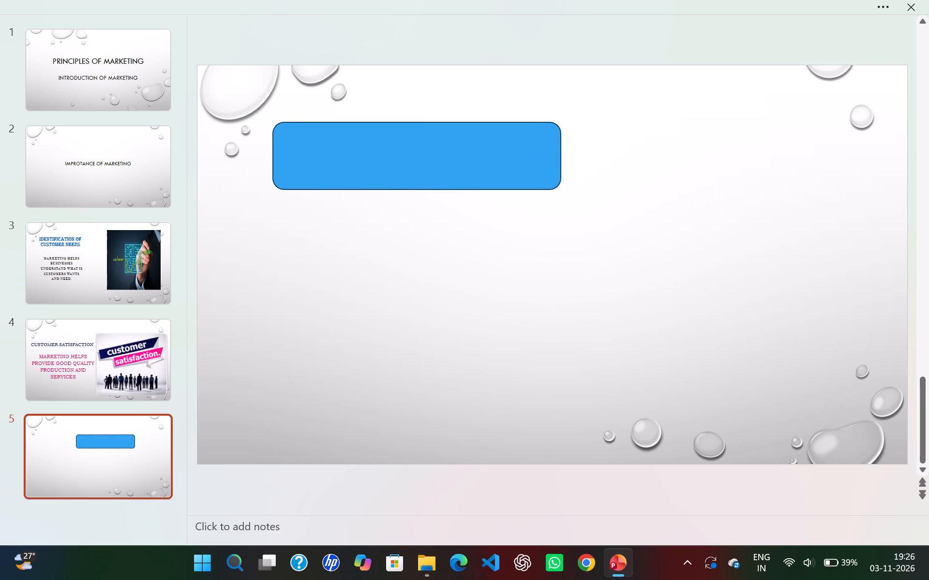
left_click_drag(347, 191, 375, 198)
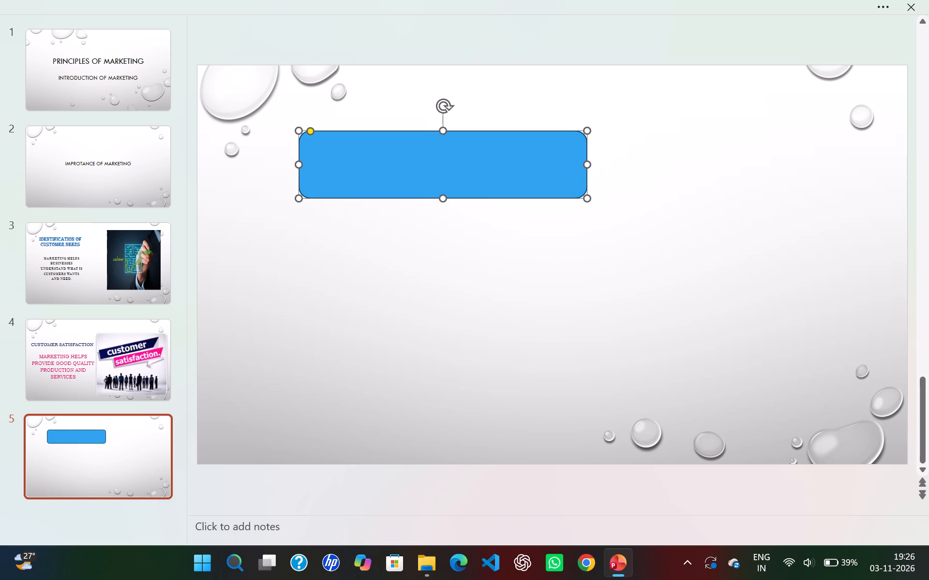
Enter the text "INCREASE IN SALES" inside the rounded rectangle on slide 5.
double_click(433, 166)
type("incr")
key("BackSpace")
key("BackSpace")
key("BackSpace")
key("BackSpace")
type("INCREASE IN SALE")
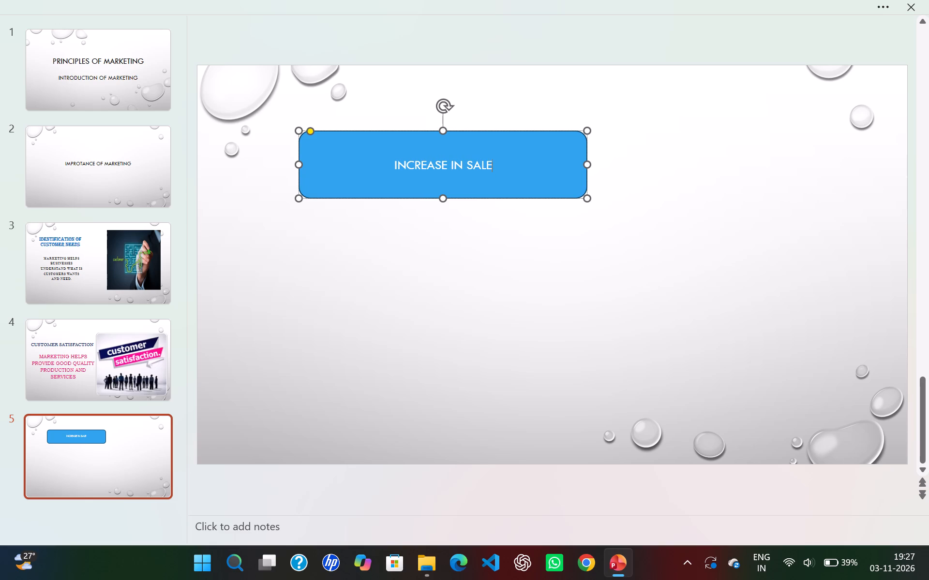
key("shift+s")
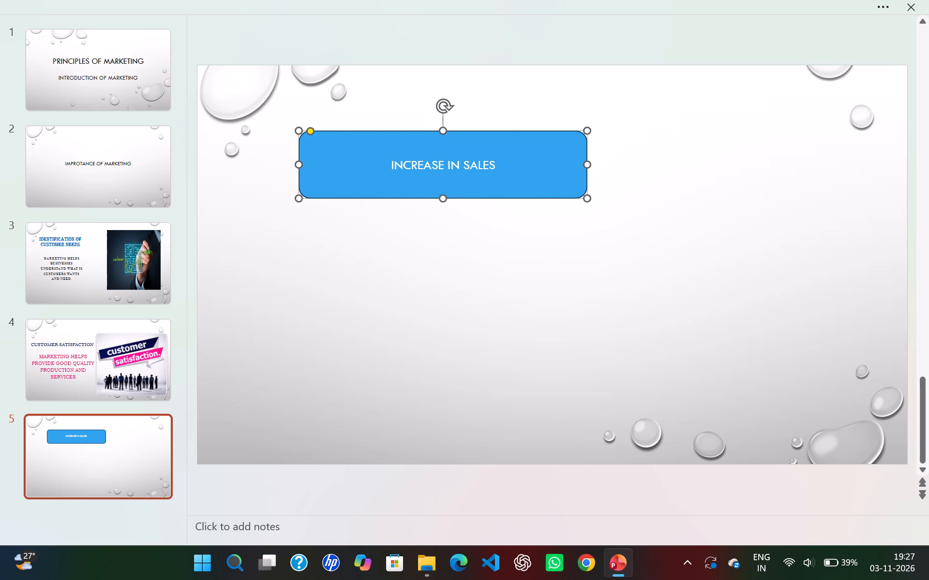
Format the "INCREASE IN SALES" text in the rounded rectangle as 32-point Algerian.
left_click_drag(494, 165, 360, 156)
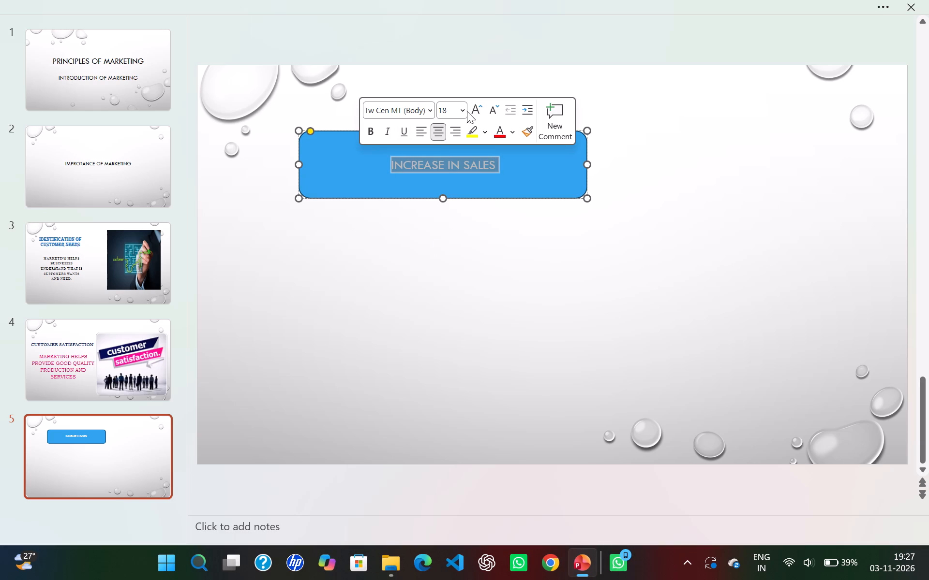
left_click(458, 109)
left_click(460, 109)
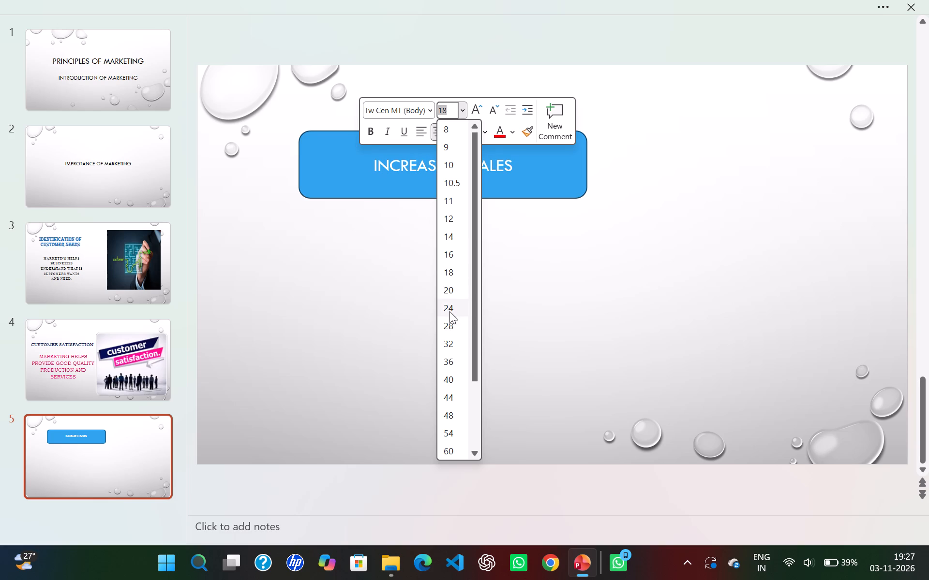
left_click(446, 344)
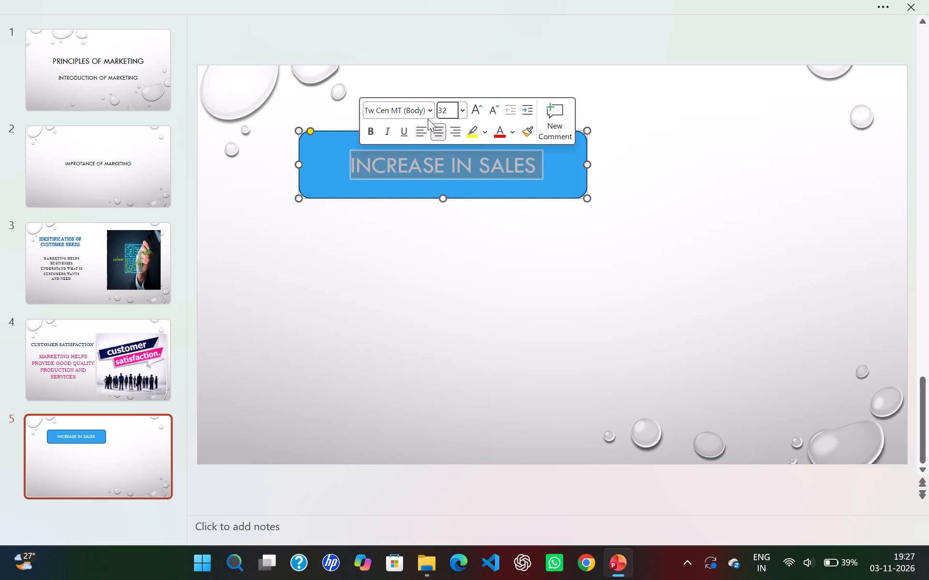
left_click(428, 107)
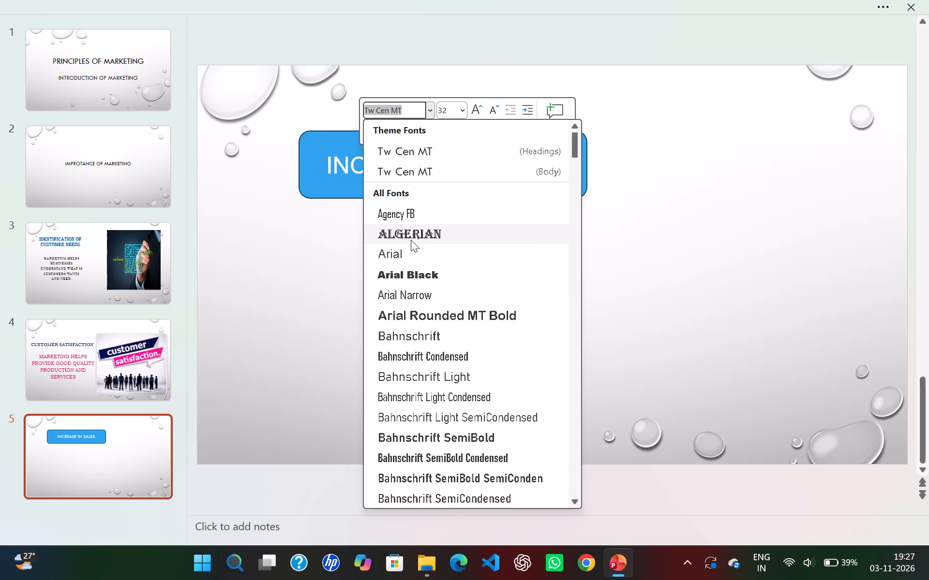
left_click(410, 238)
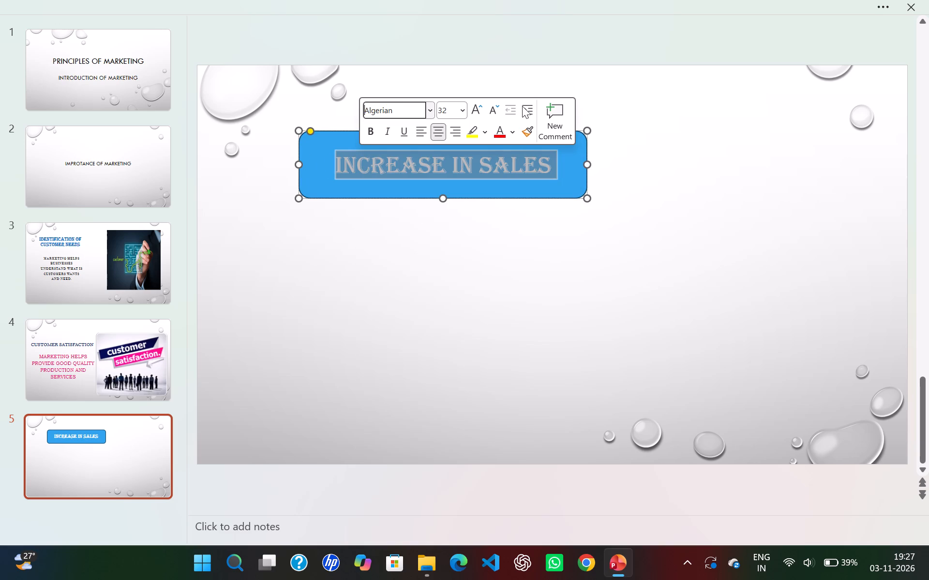
Fill the "INCREASE IN SALES" rounded rectangle on slide 5 with teal green.
left_click(880, 3)
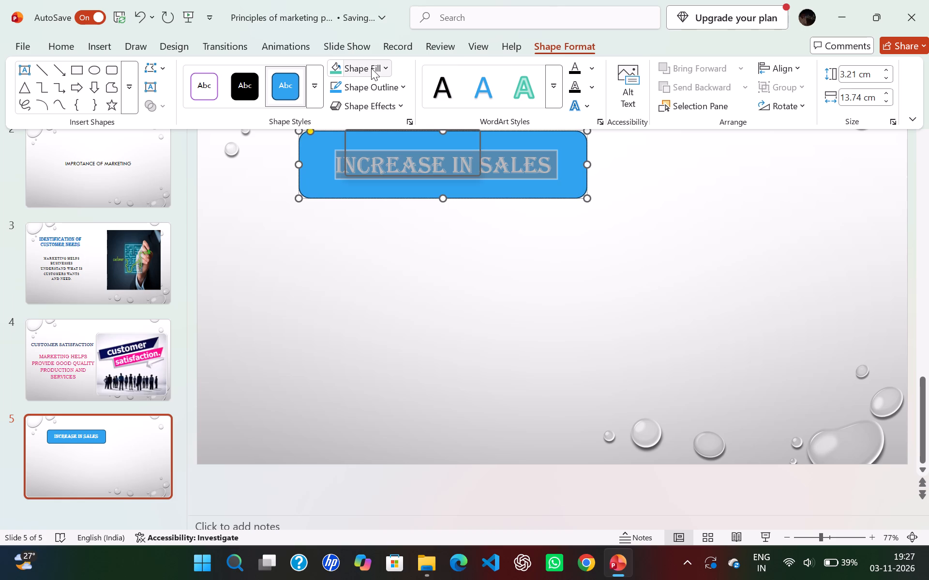
left_click(57, 43)
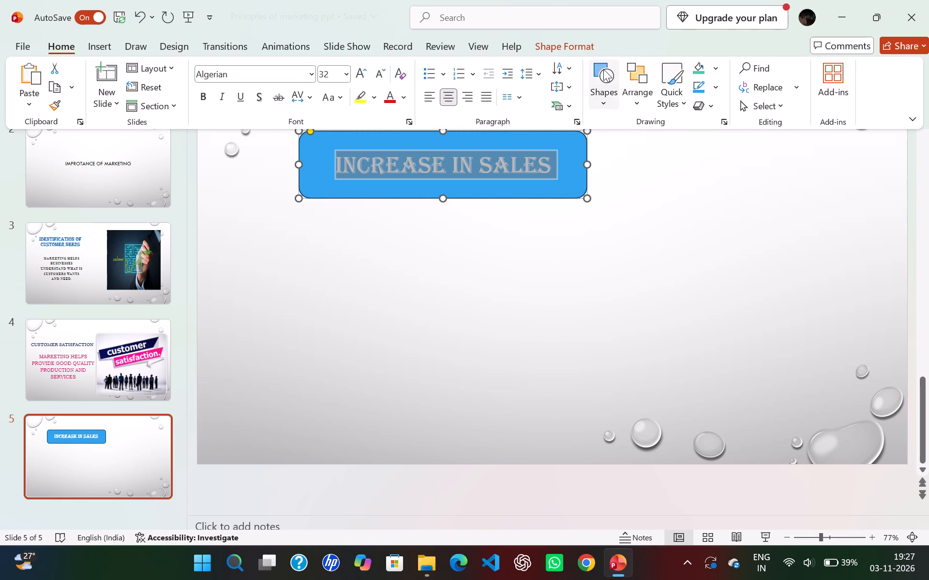
left_click(698, 72)
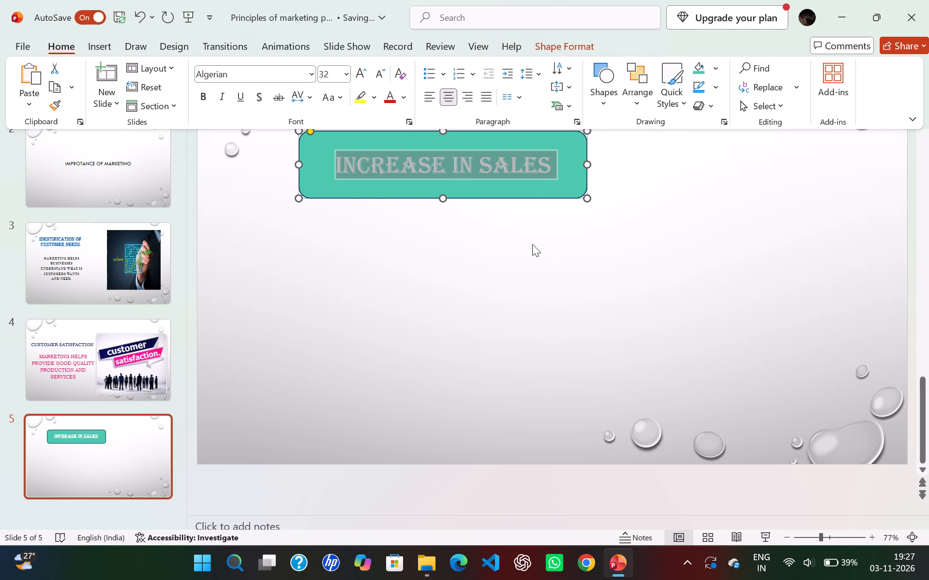
left_click(532, 244)
left_click(388, 228)
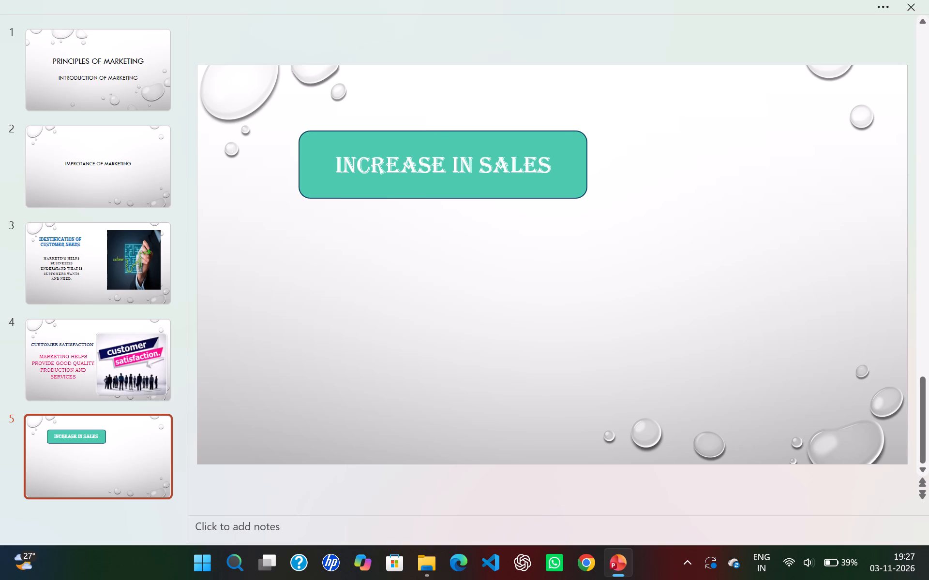
Move the teal "INCREASE IN SALES" heading shape slightly closer to the left edge of slide 5 and deselect it.
left_click_drag(355, 200, 303, 206)
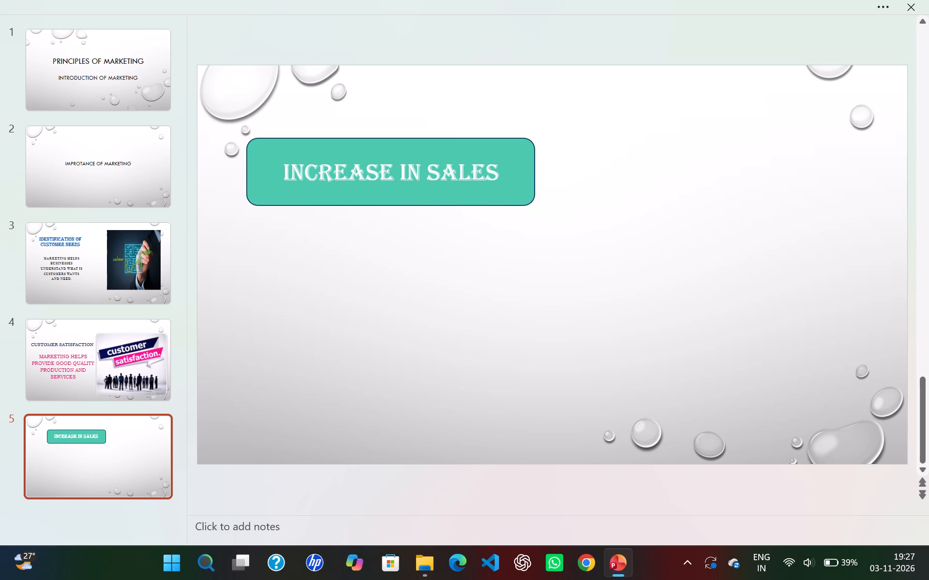
left_click_drag(303, 206, 304, 208)
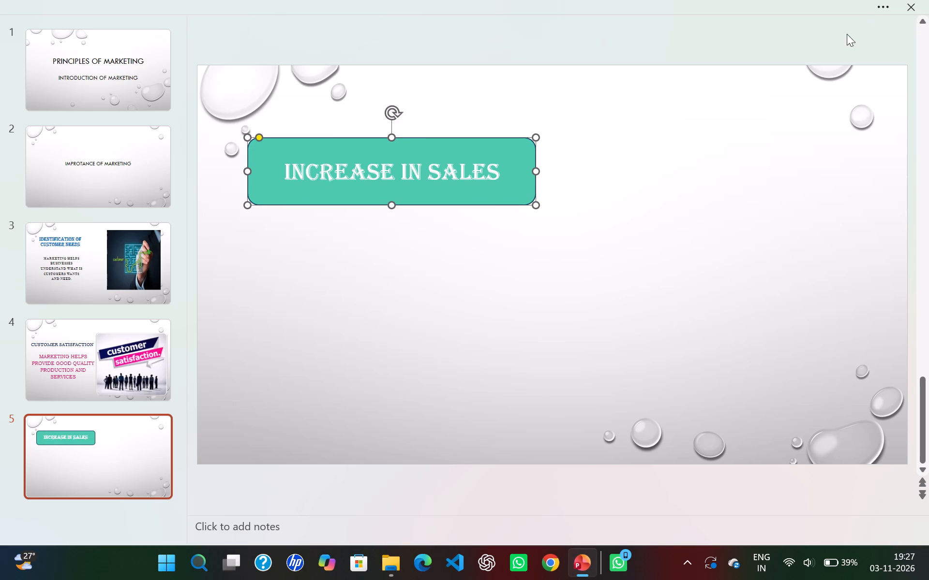
left_click(794, 126)
Insert a rectangle with rounded diagonal corners below the slide 5 heading, enlarged to slightly wider and about twice as tall as the heading.
left_click(879, 5)
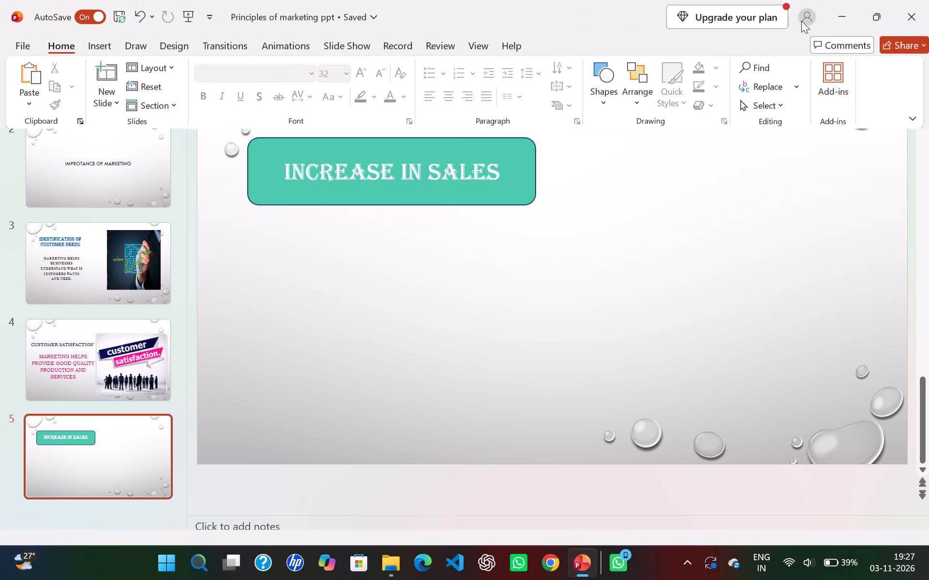
left_click(612, 96)
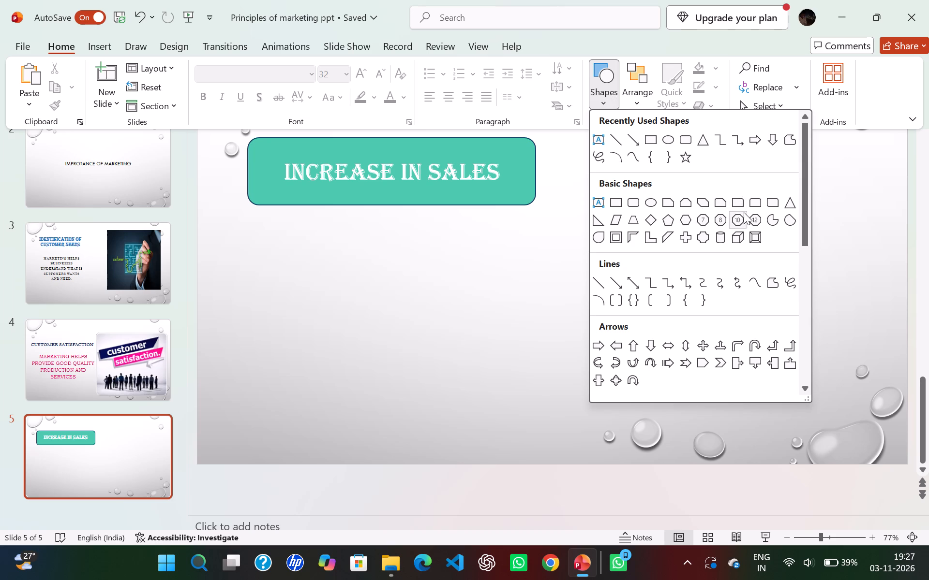
left_click(771, 196)
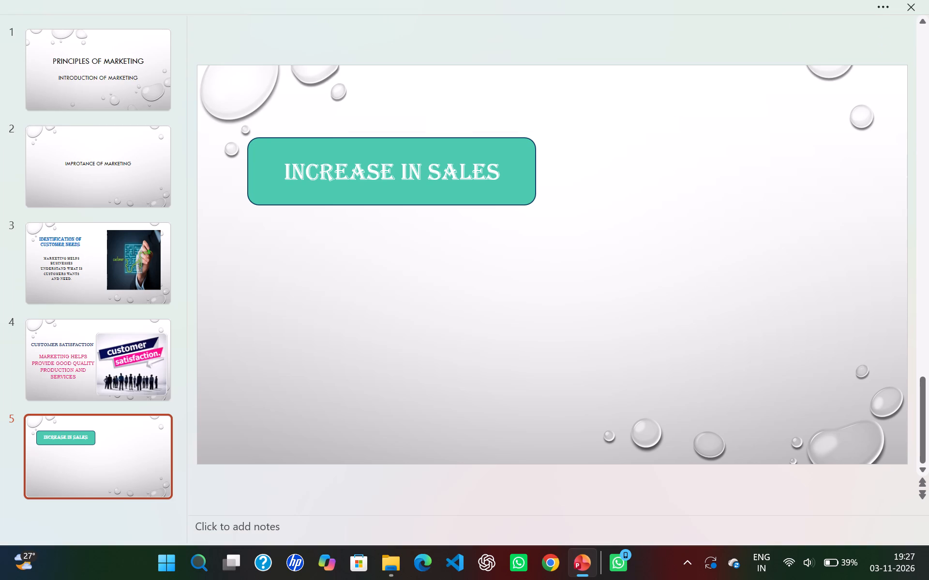
left_click(304, 296)
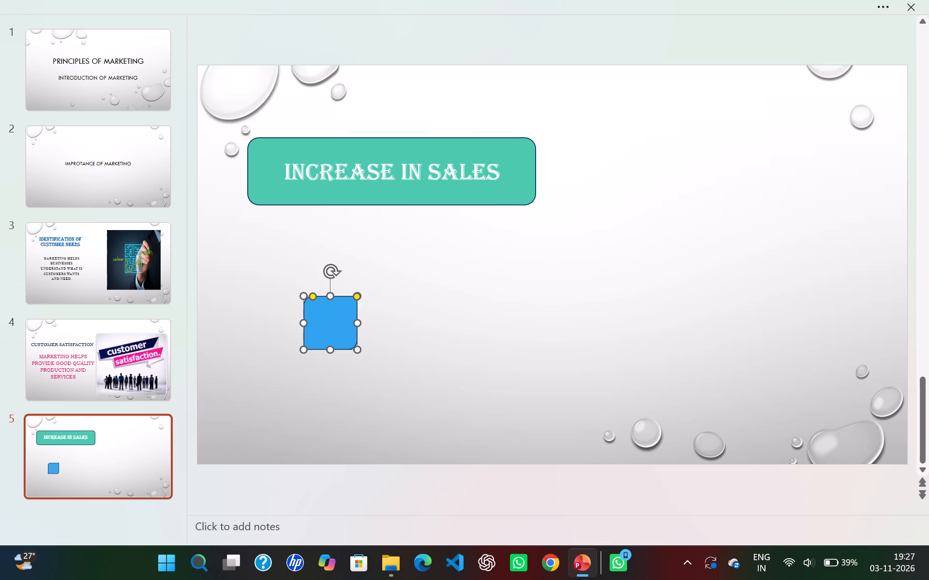
left_click_drag(356, 323, 555, 348)
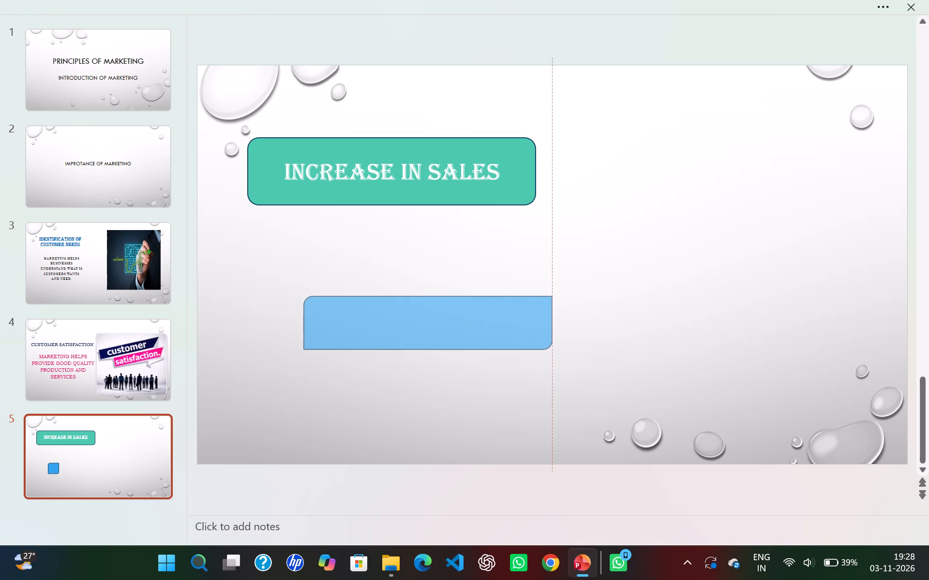
left_click_drag(555, 348, 553, 346)
left_click_drag(306, 323, 300, 321)
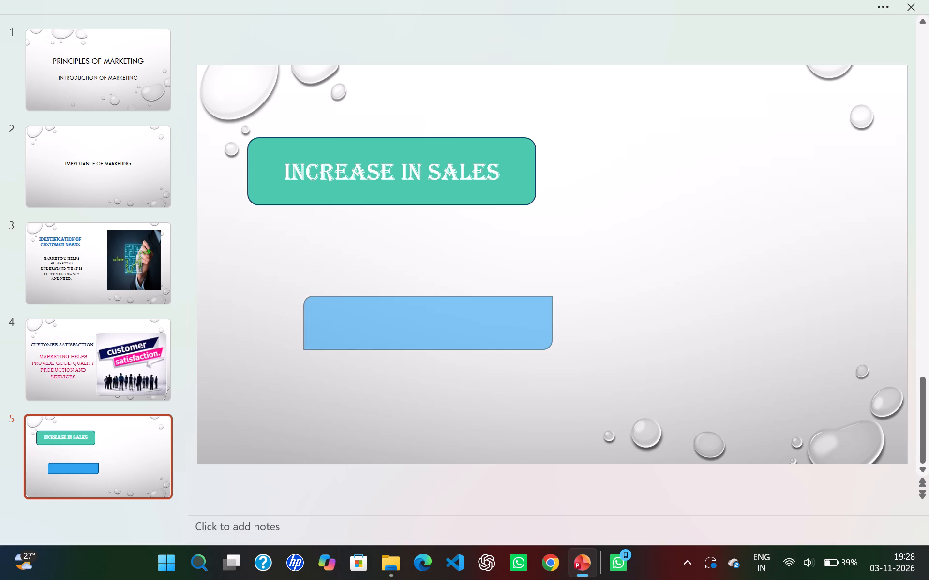
left_click_drag(300, 321, 253, 322)
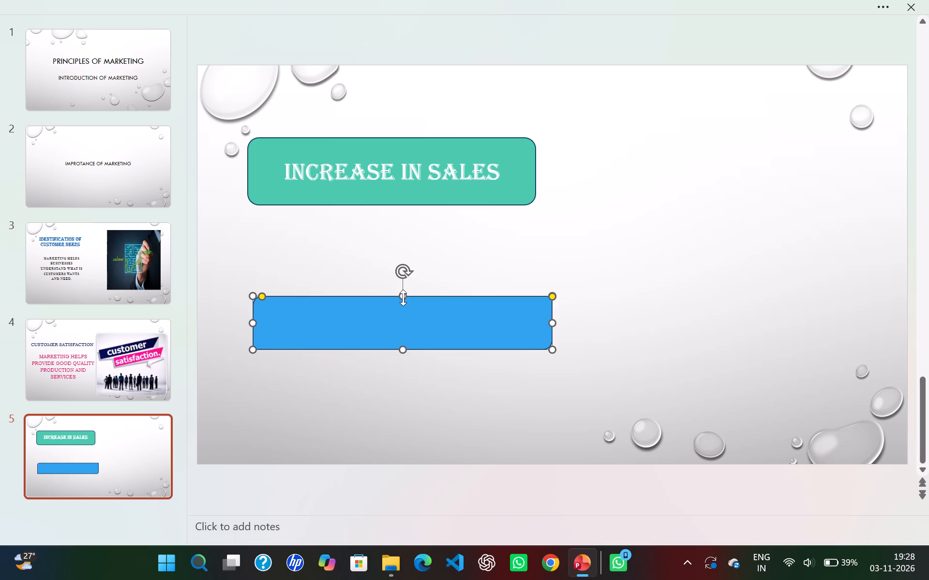
left_click_drag(403, 296, 395, 234)
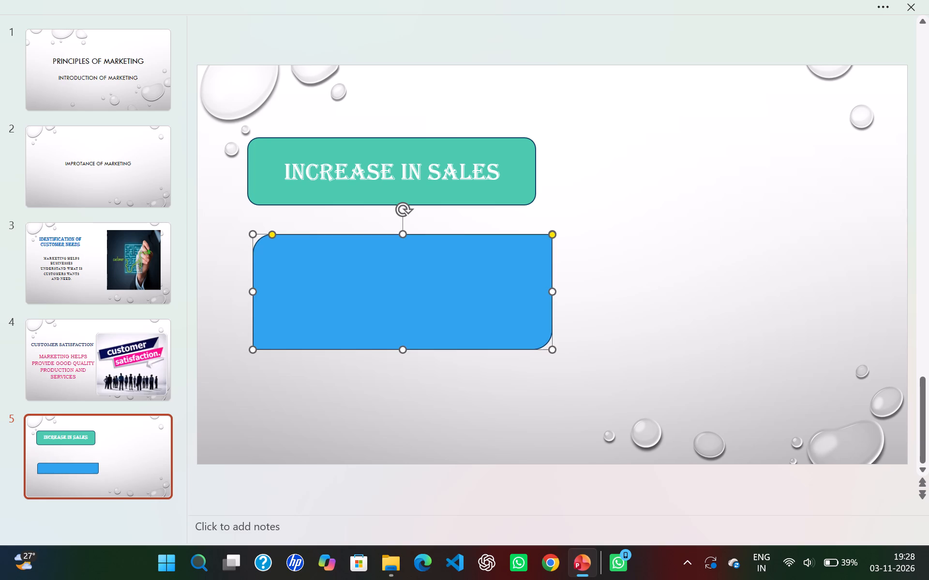
left_click_drag(404, 347, 400, 369)
left_click_drag(408, 325, 397, 331)
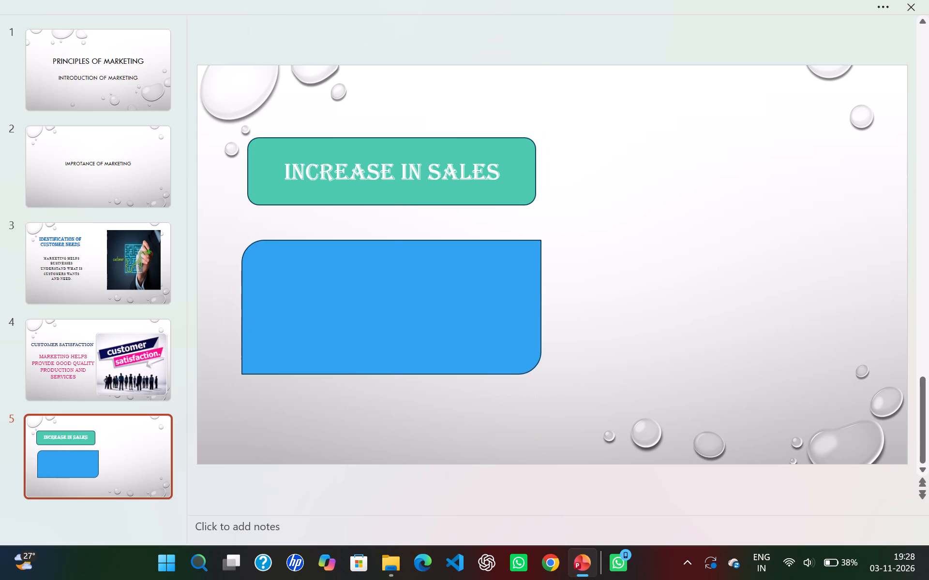
left_click_drag(397, 331, 399, 331)
Enter "Through advertising and more promotion, marketing attracts more customers and increase sales" in the blue shape on slide 5.
left_click(371, 306)
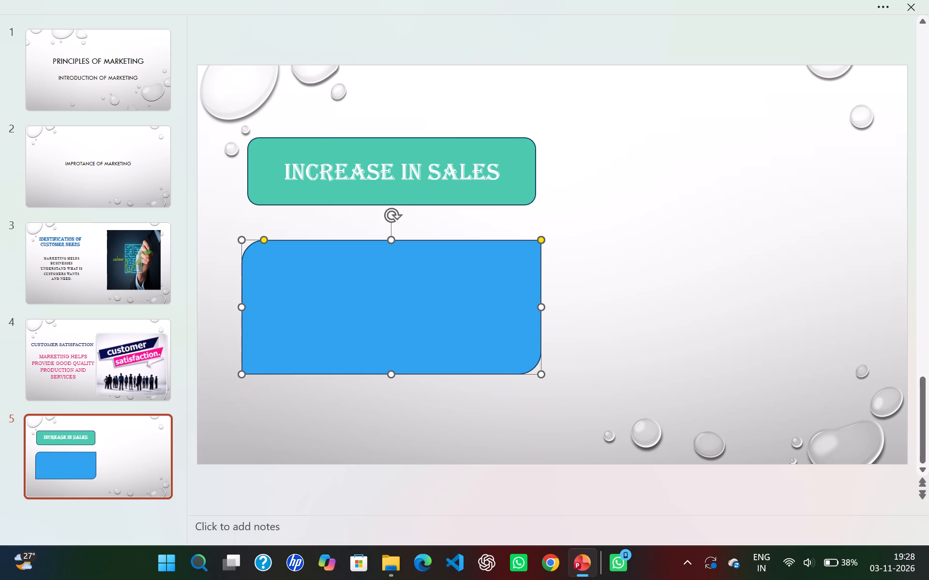
double_click(384, 306)
type("Through")
key("space")
key("a")
type("dver")
type("tising")
key("space")
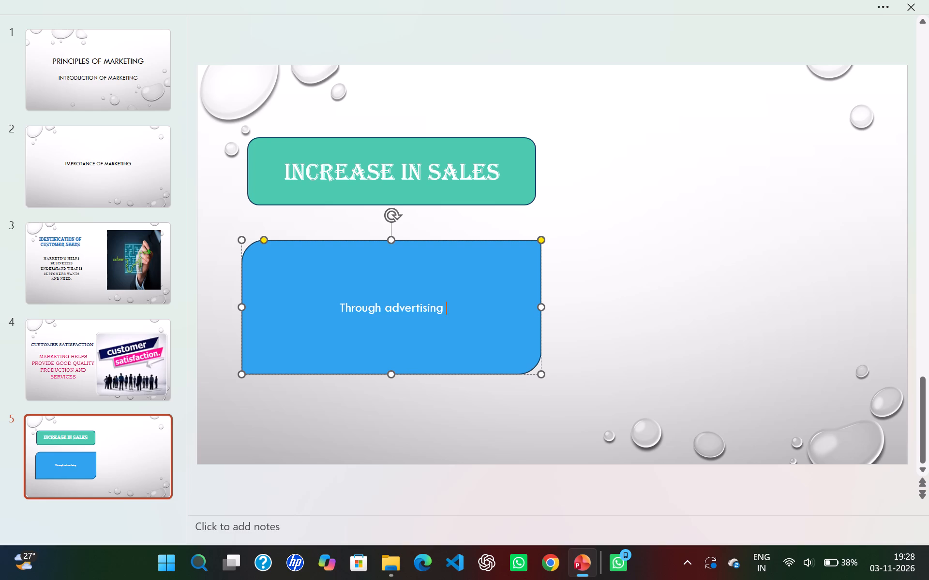
type("and")
key("space")
type("morem")
key("space")
key("BackSpace")
key("BackSpace")
key("space")
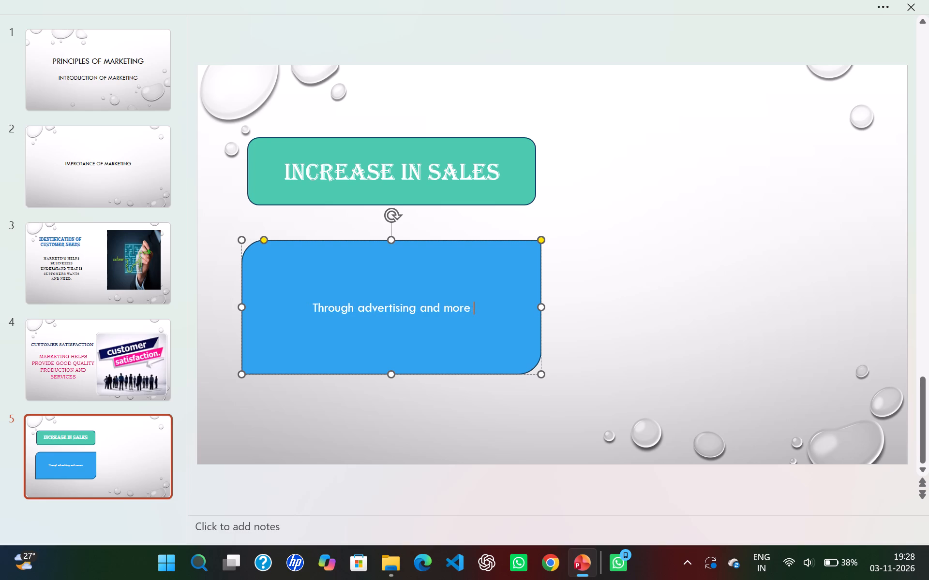
type("promotion")
key("space")
key("BackSpace")
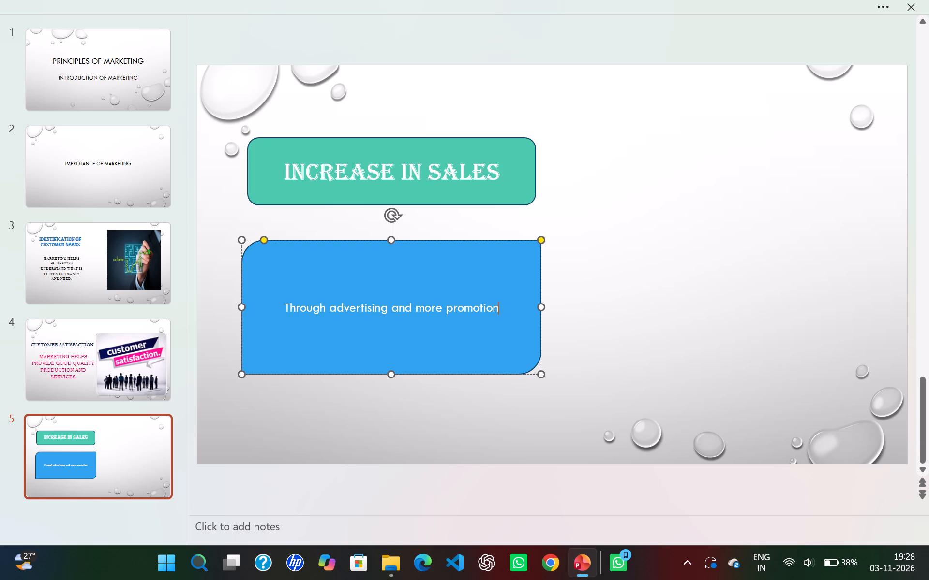
type(", mark")
key("BackSpace")
type("keting")
key("space")
type("attracts")
key("space")
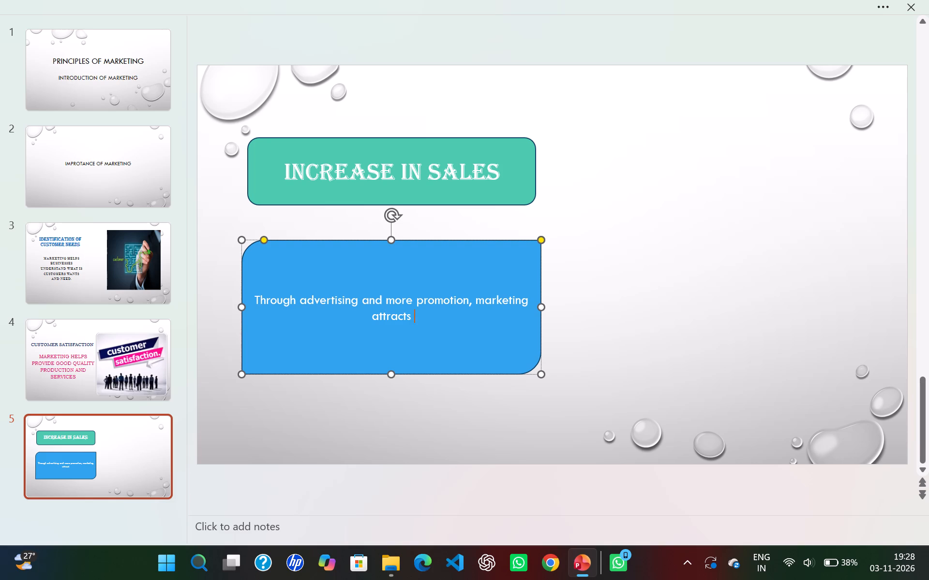
type("mot")
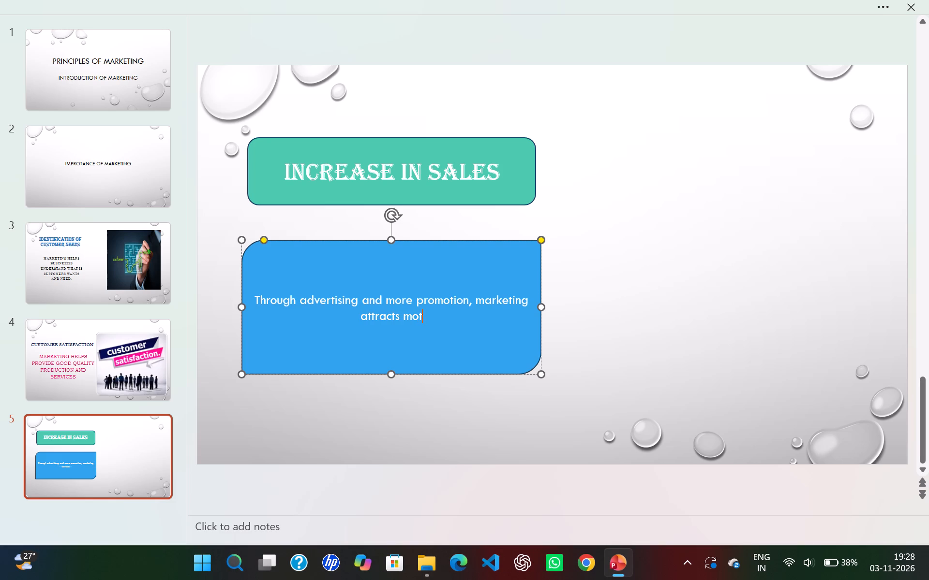
key("BackSpace")
type("re")
key("space")
type("cus")
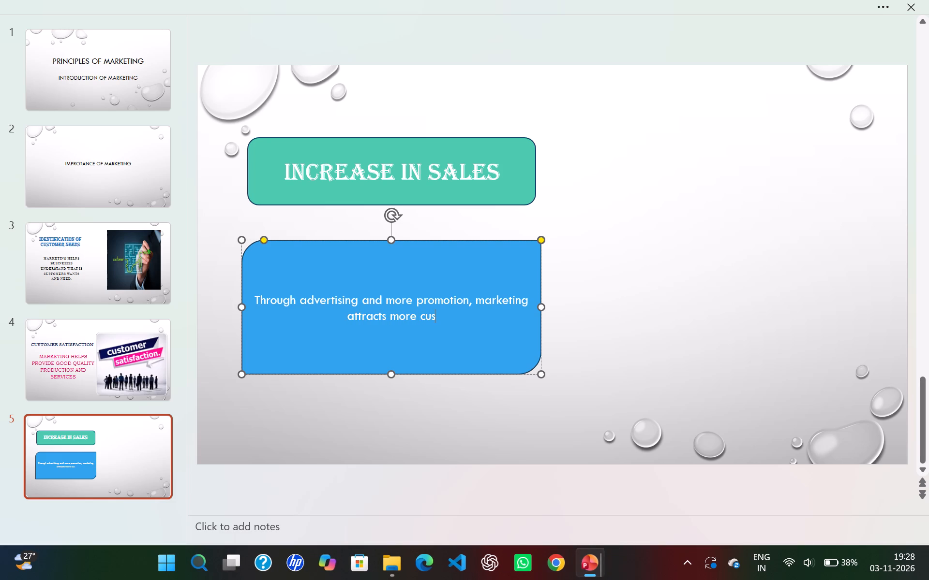
type("tomer")
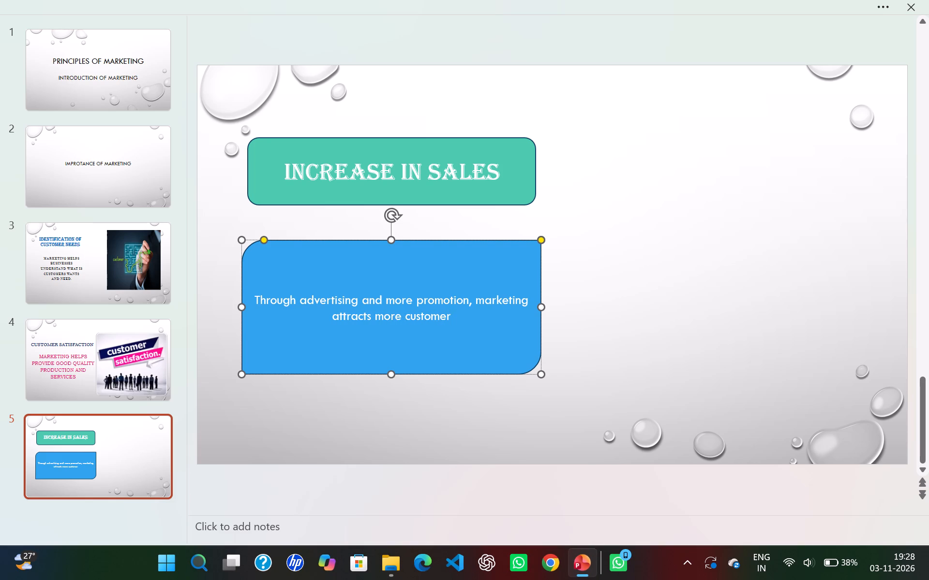
type("s and")
key("space")
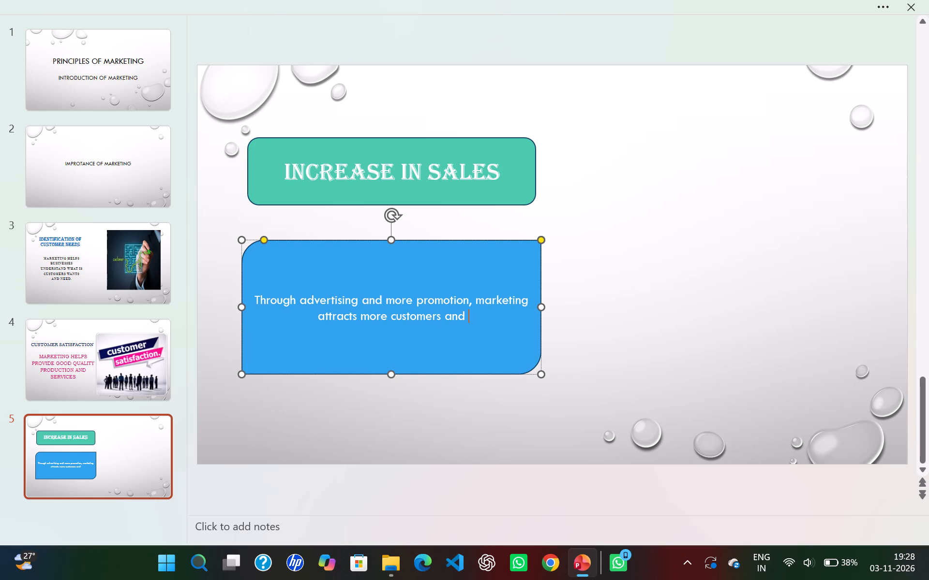
type("increase")
key("space")
type("sales")
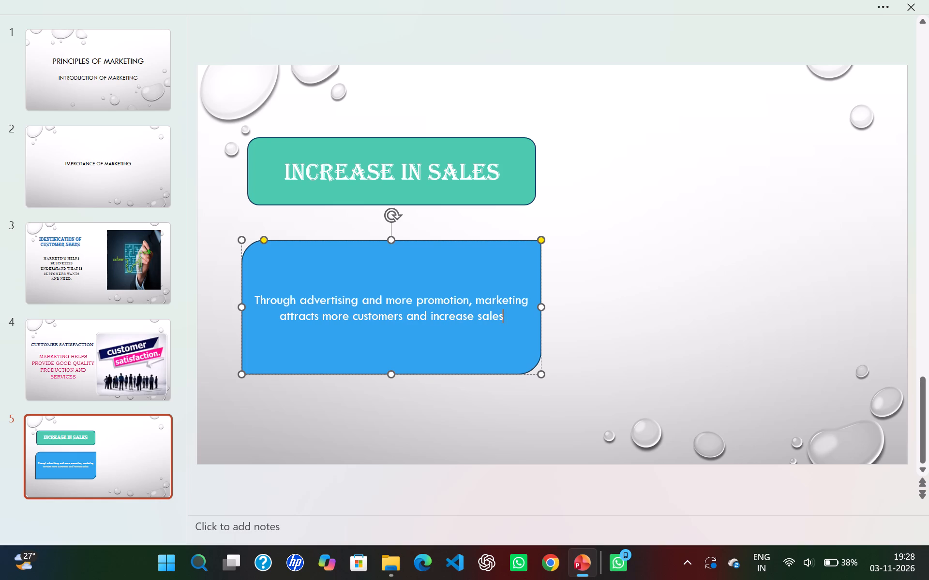
Format the text in the blue shape on slide 5 as 20-point Bell MT.
left_click_drag(501, 319, 294, 284)
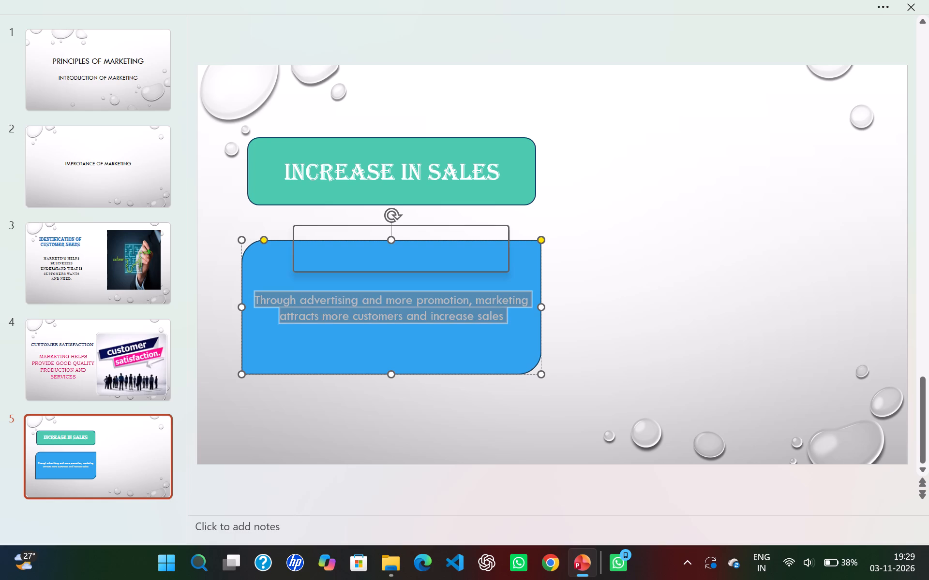
left_click(396, 233)
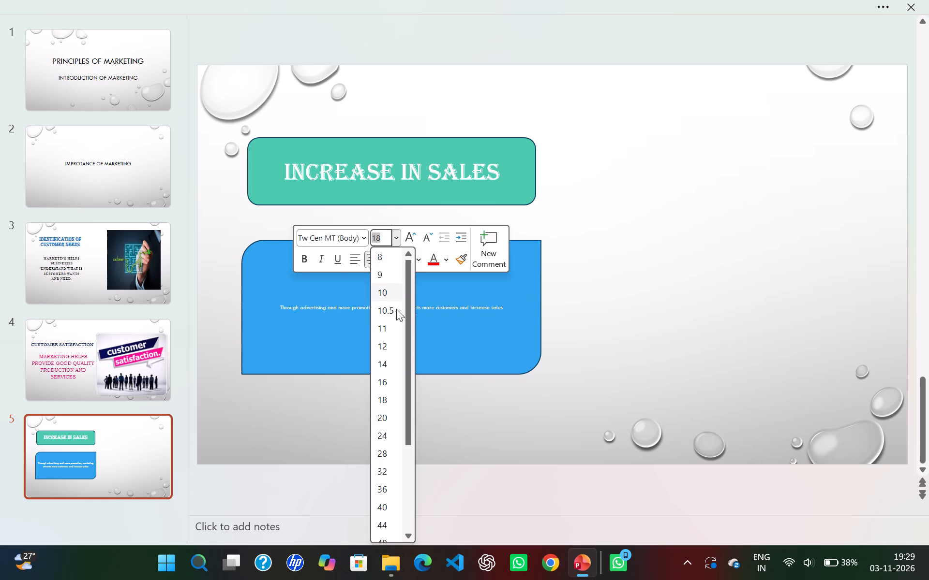
left_click(381, 418)
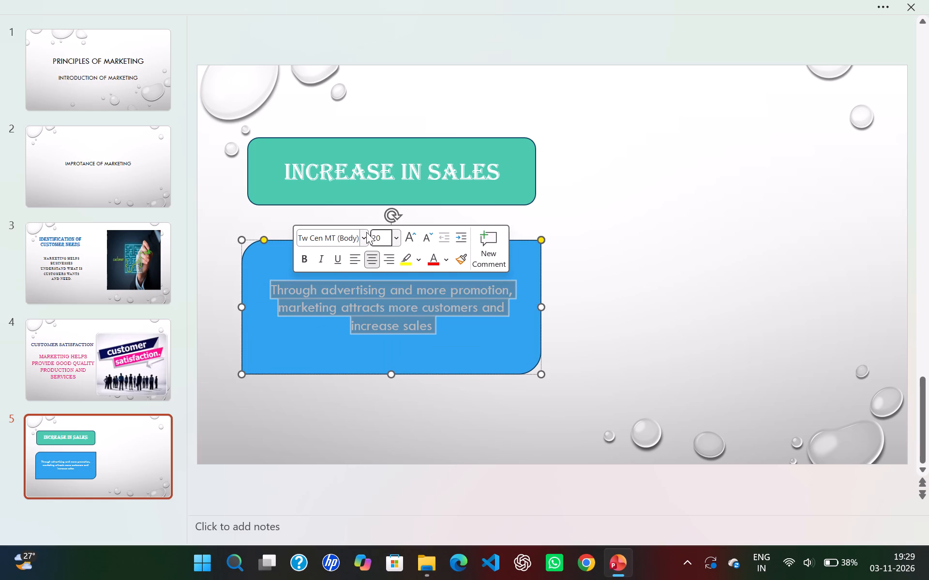
left_click(364, 231)
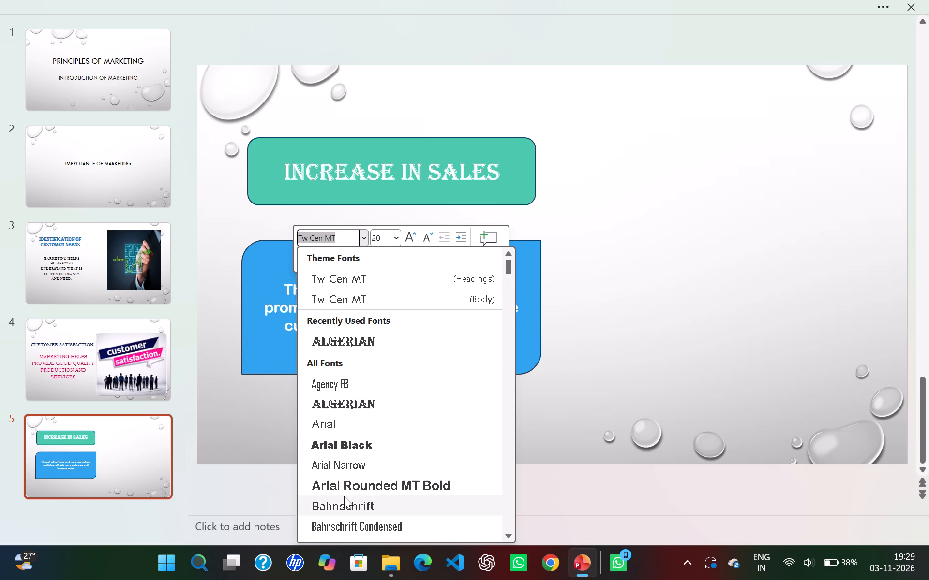
scroll(344, 496, "down", 2)
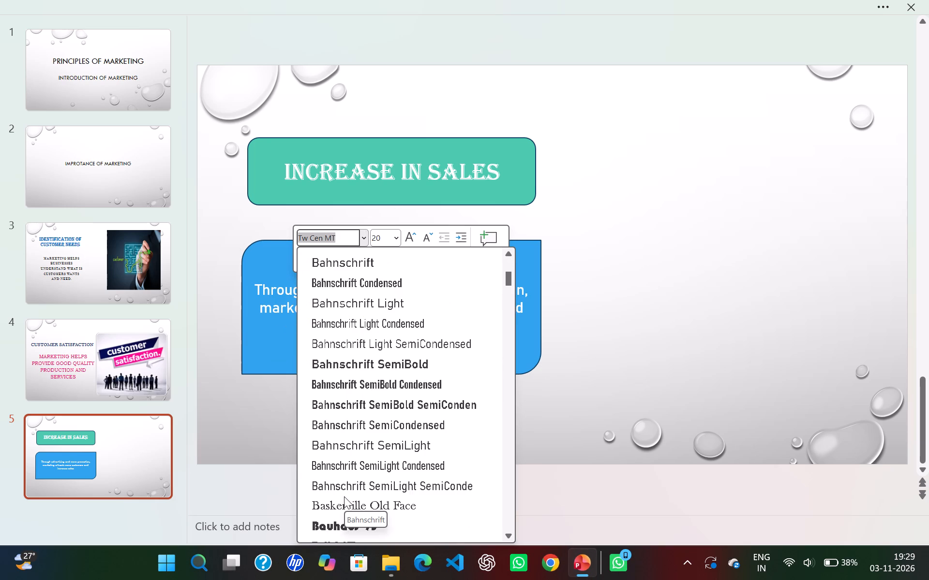
scroll(344, 496, "down", 1)
left_click(336, 426)
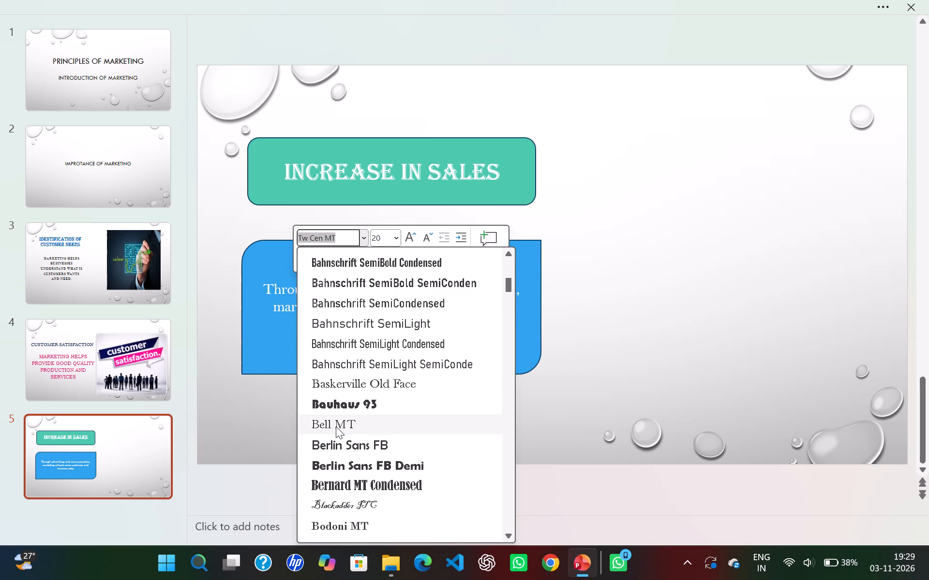
Set the text in the blue shape on slide 5 to 24 points and deselect the shape.
left_click(397, 237)
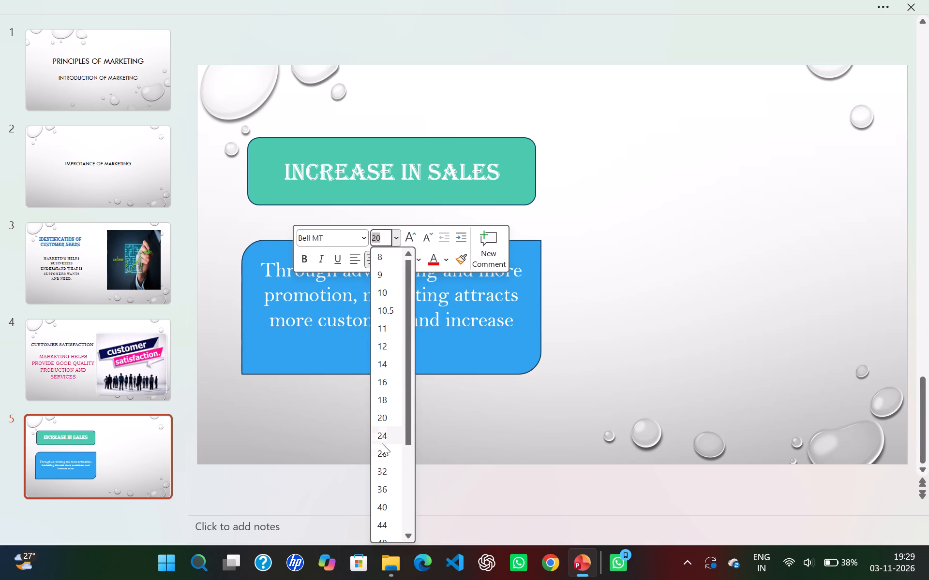
left_click(381, 439)
left_click(470, 441)
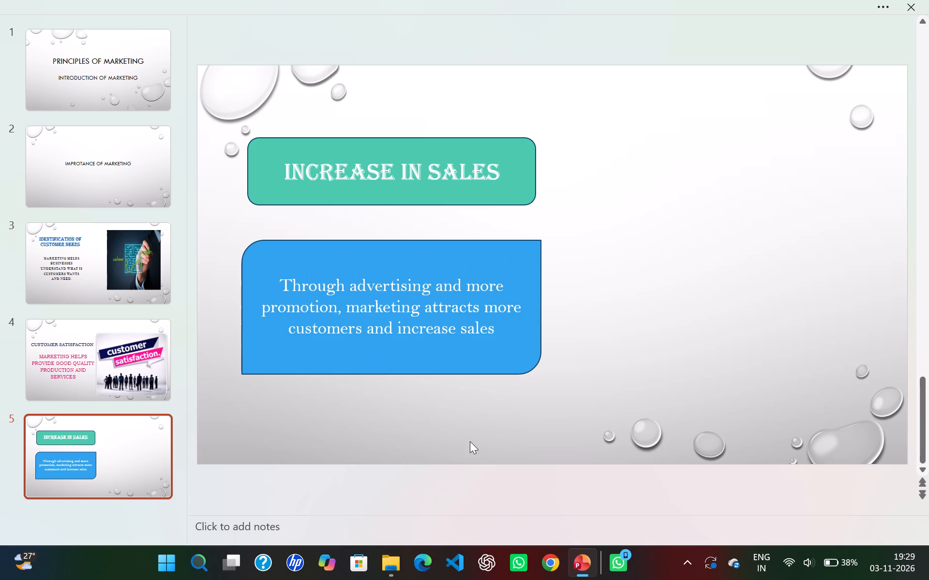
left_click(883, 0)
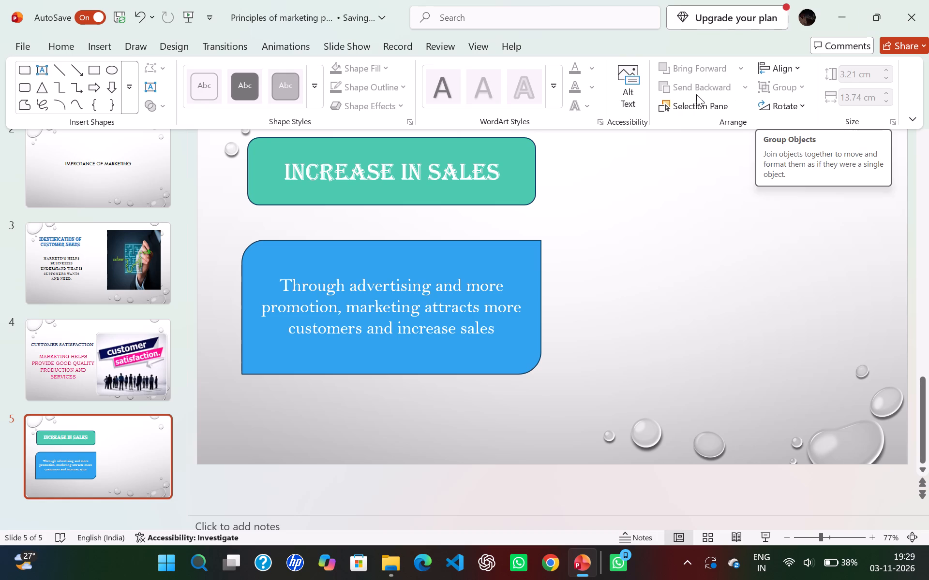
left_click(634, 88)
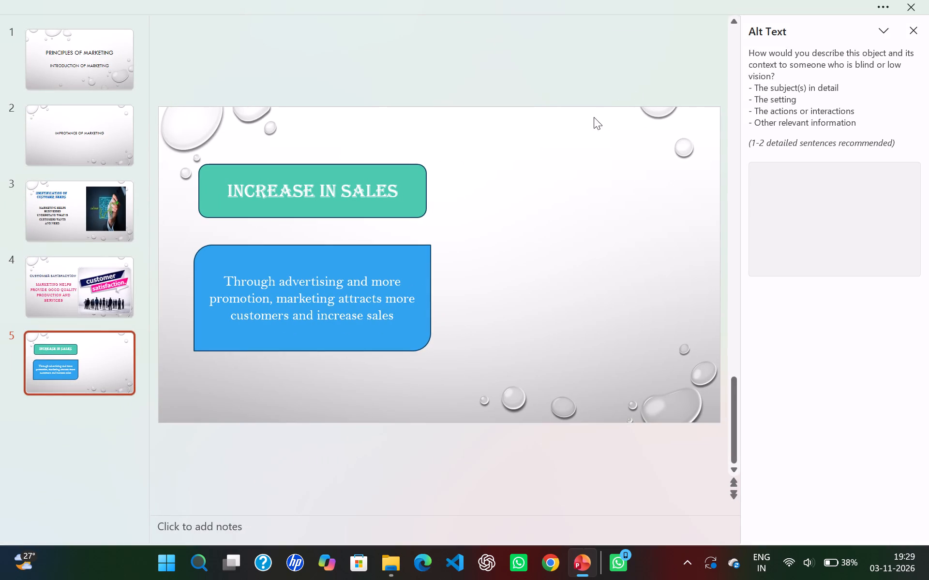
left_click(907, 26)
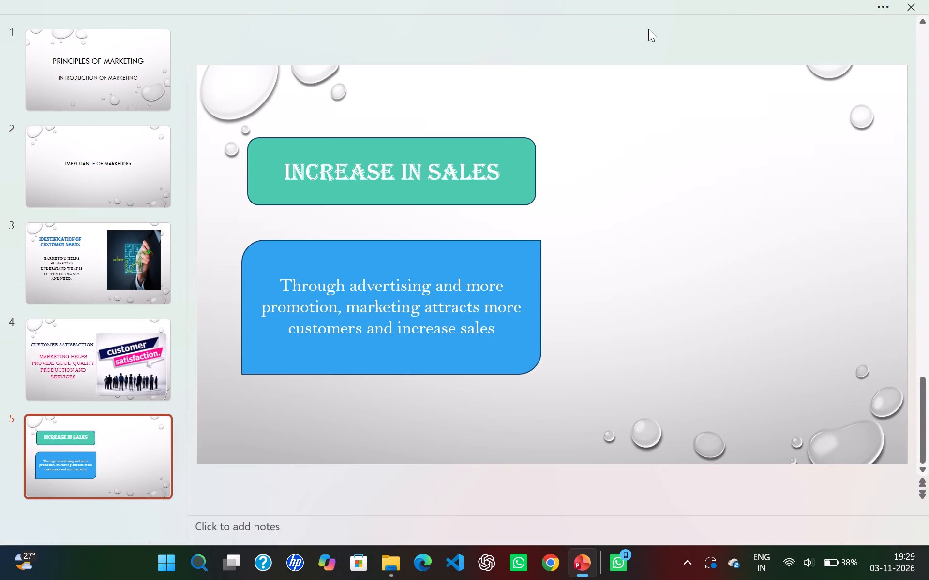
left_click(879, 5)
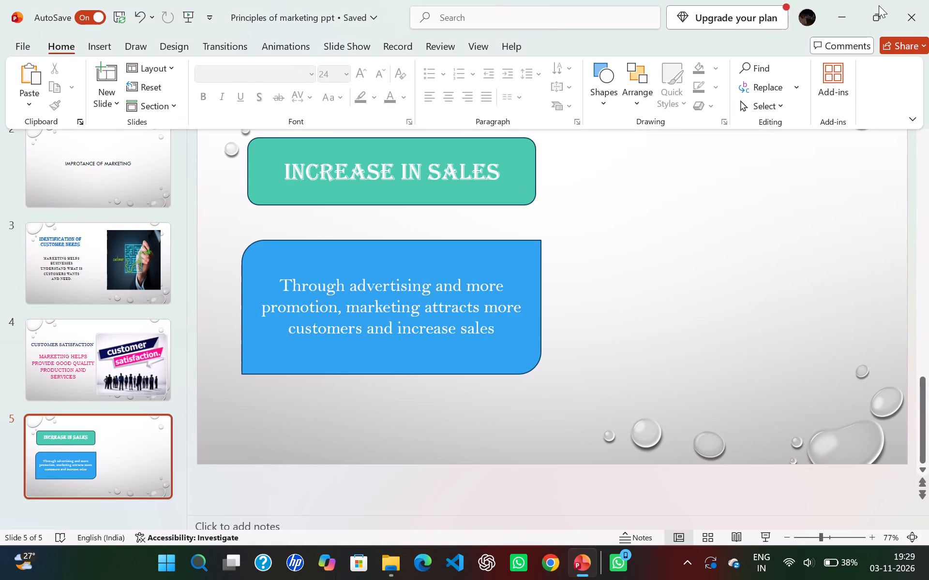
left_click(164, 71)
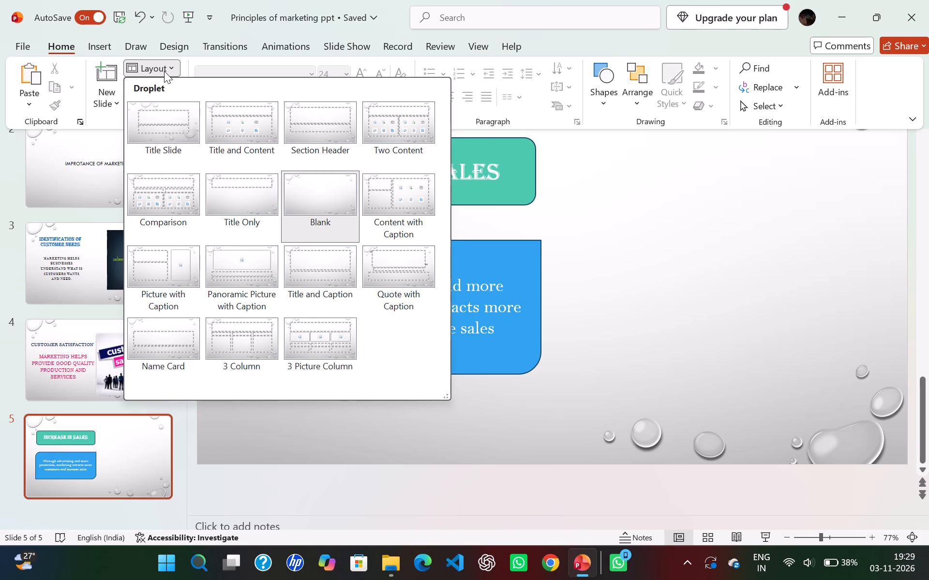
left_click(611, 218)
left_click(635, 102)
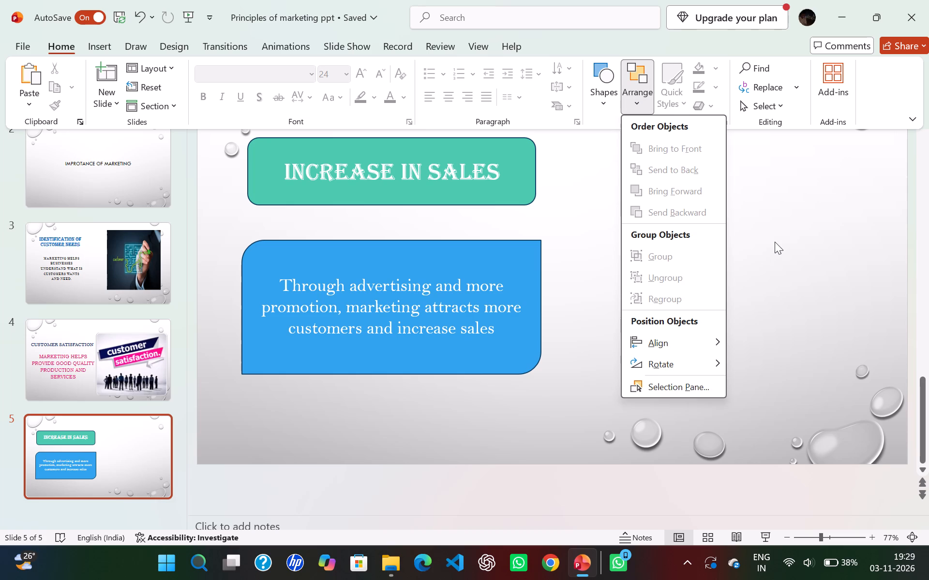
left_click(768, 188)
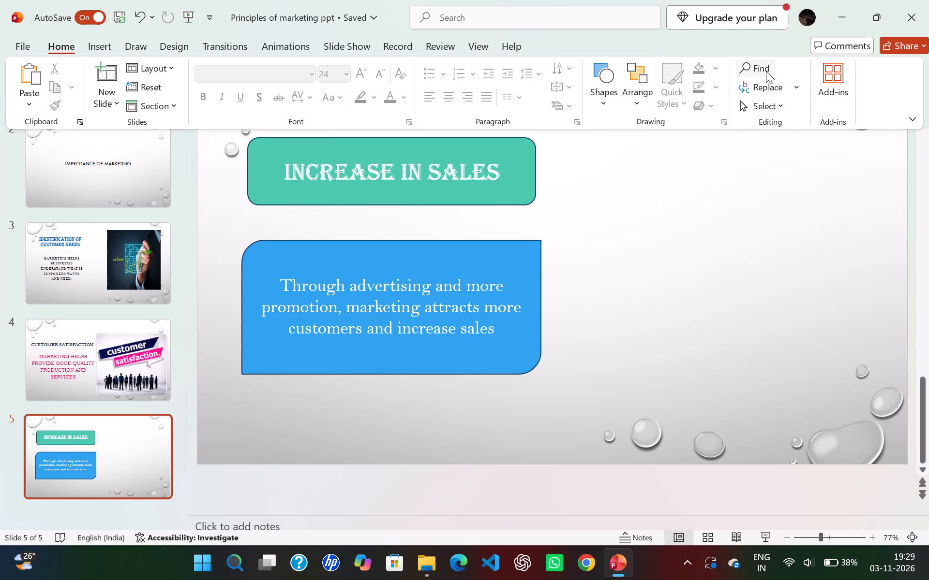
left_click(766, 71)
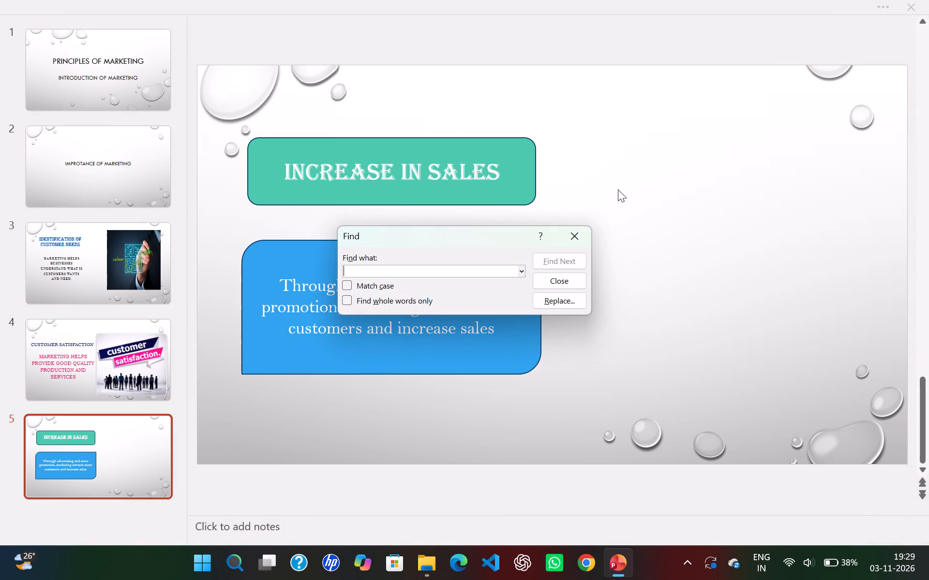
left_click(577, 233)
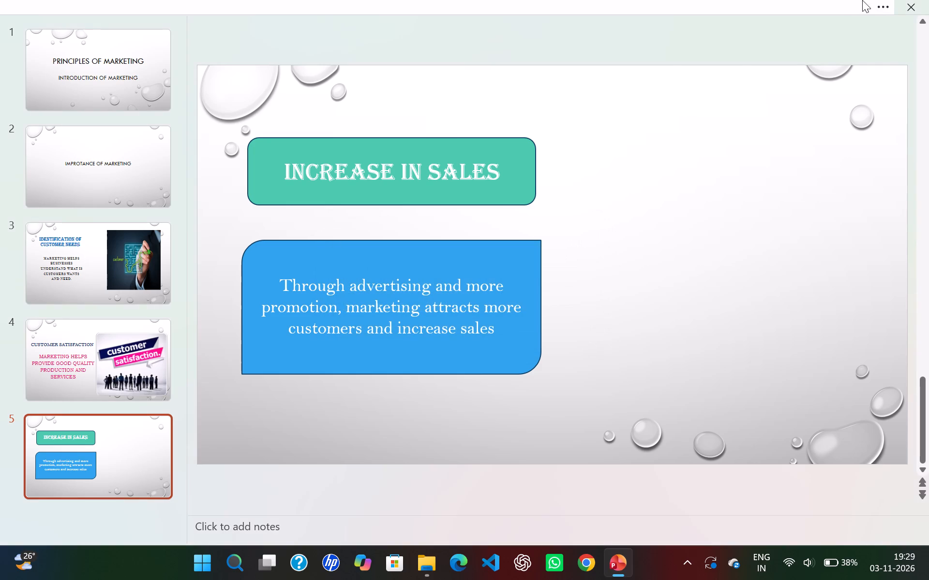
Search the online pictures for "increase in sales" to illustrate slide 5.
left_click(881, 0)
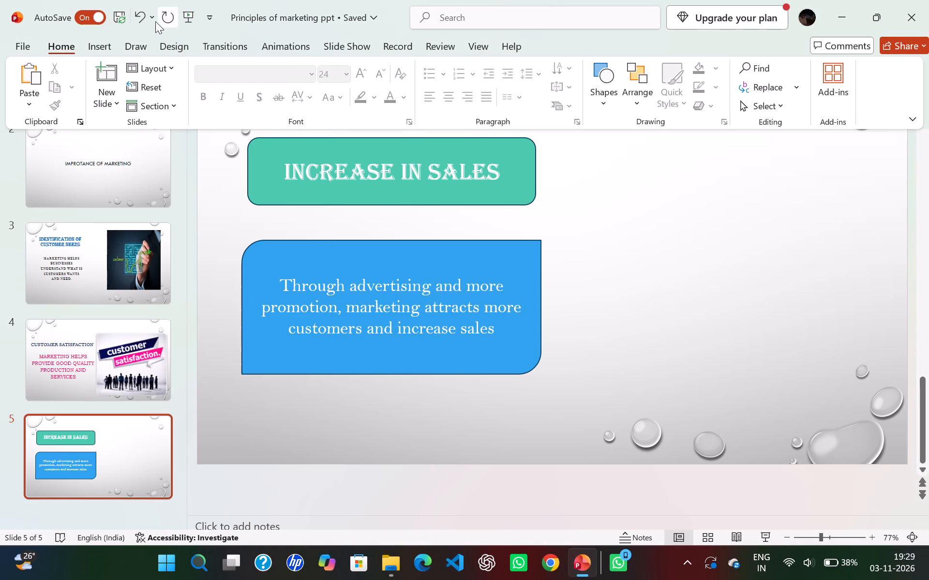
left_click(105, 43)
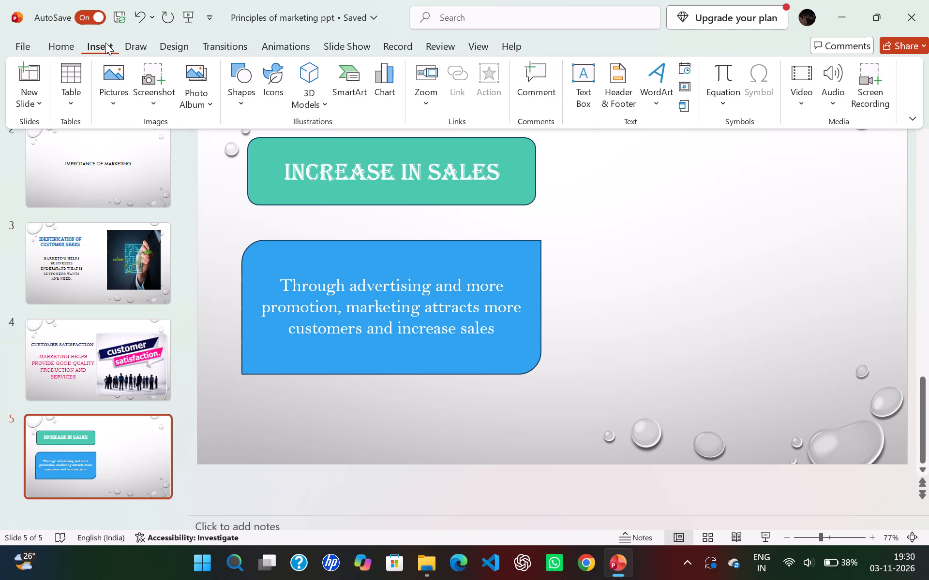
left_click(114, 107)
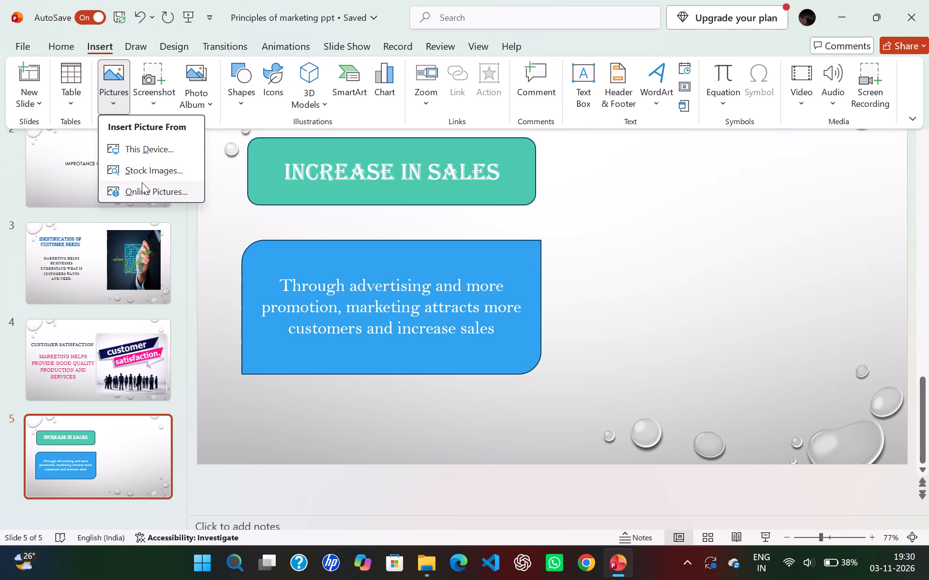
left_click(142, 184)
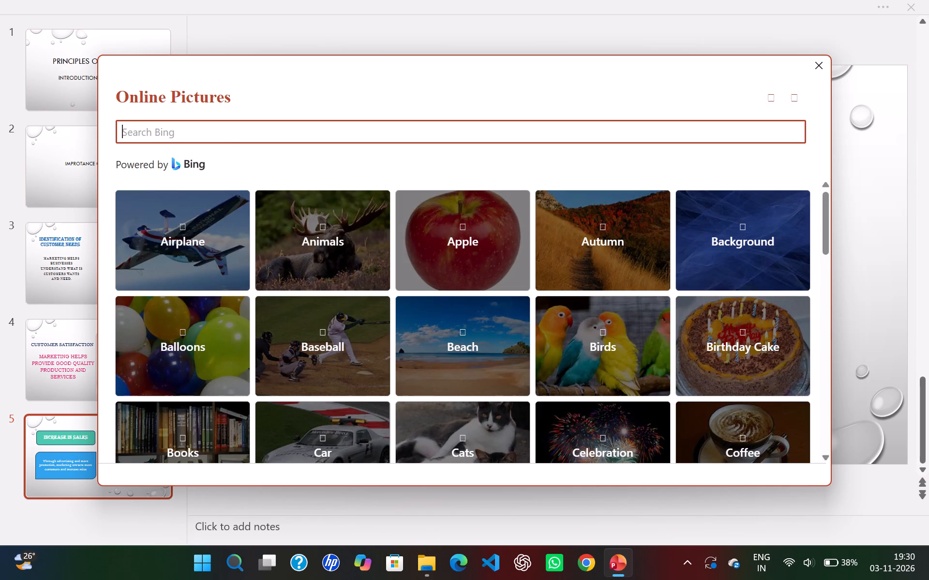
type("in")
type("cre")
type("ase in sale")
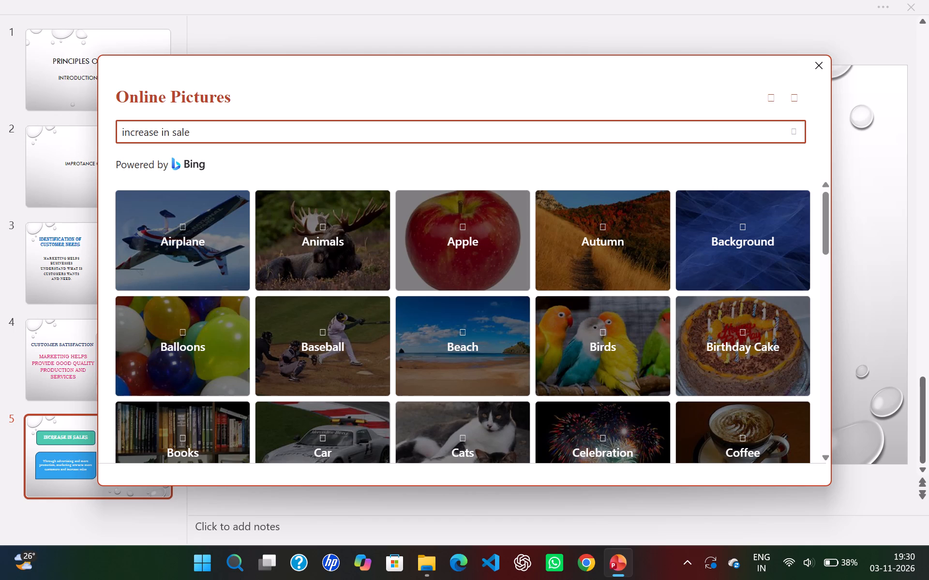
key("s")
key("Return")
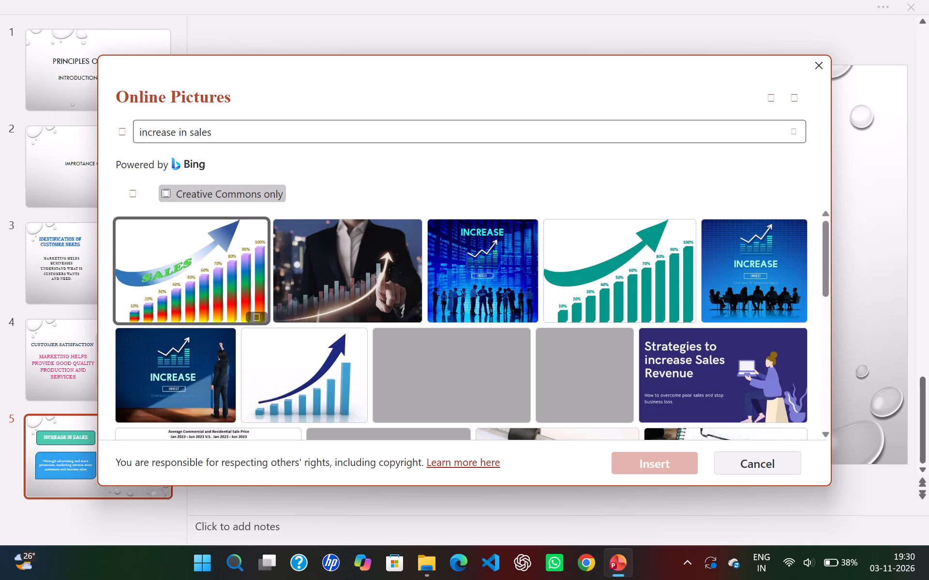
Insert the picture of a suited man pointing at a rising arrow over a bar chart onto slide 5.
scroll(230, 134, "down", 3)
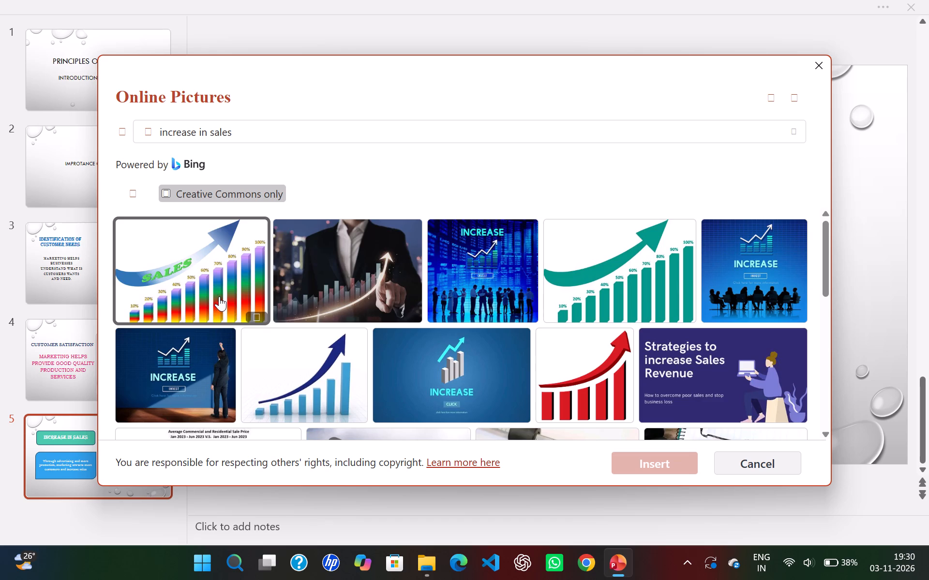
scroll(219, 296, "down", 13)
scroll(219, 296, "up", 3)
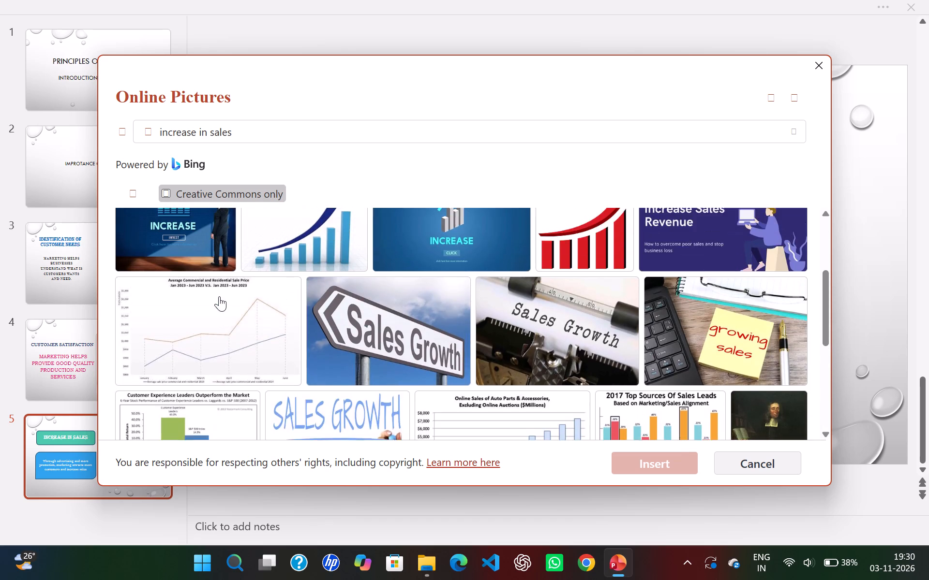
scroll(219, 296, "up", 5)
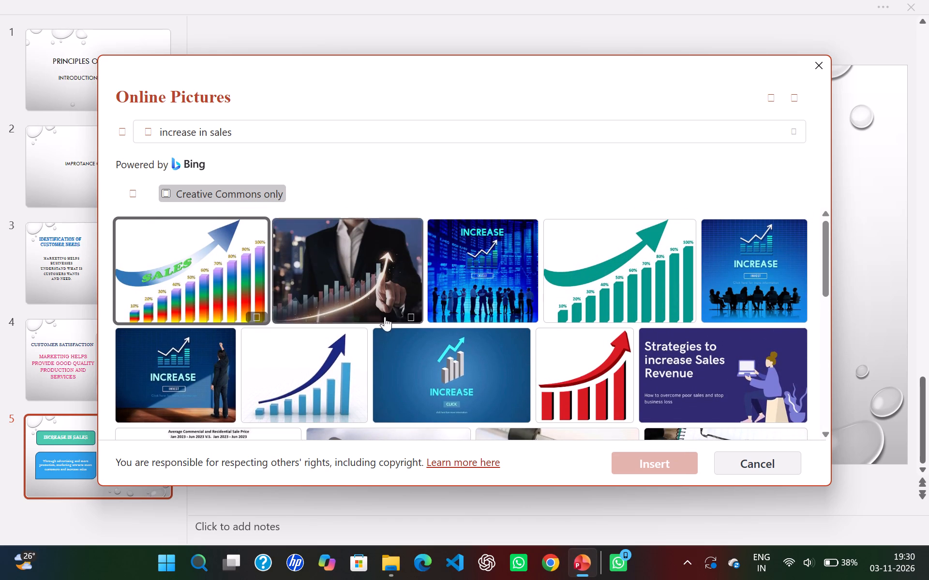
left_click(316, 358)
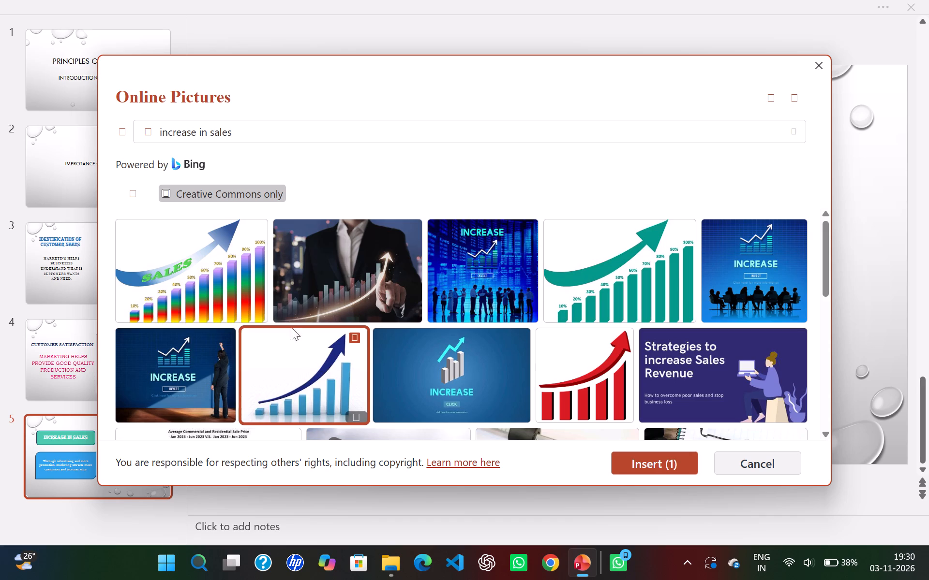
double_click(333, 285)
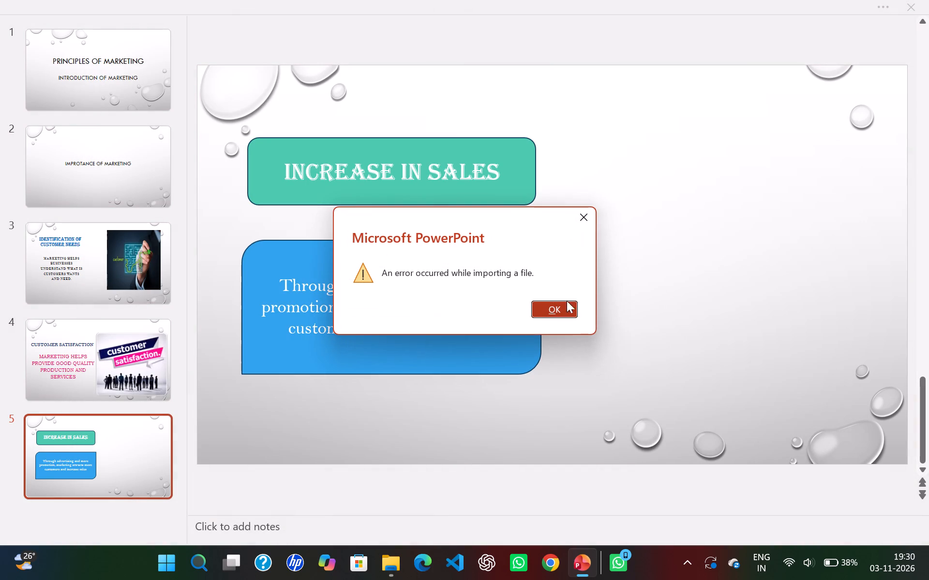
left_click(551, 309)
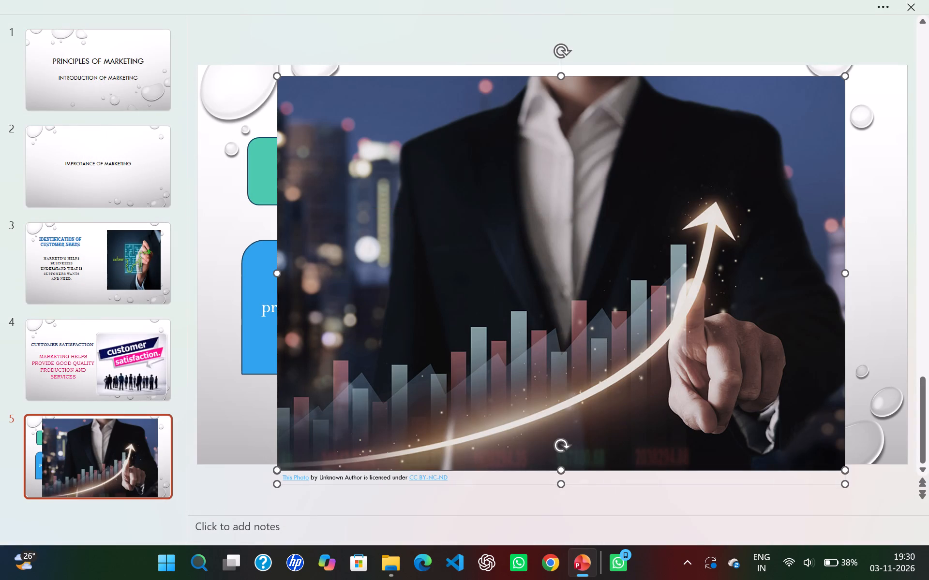
Narrow the inserted picture from its left edge to about half its width, clear of the heading and body shapes.
left_click_drag(273, 272, 371, 277)
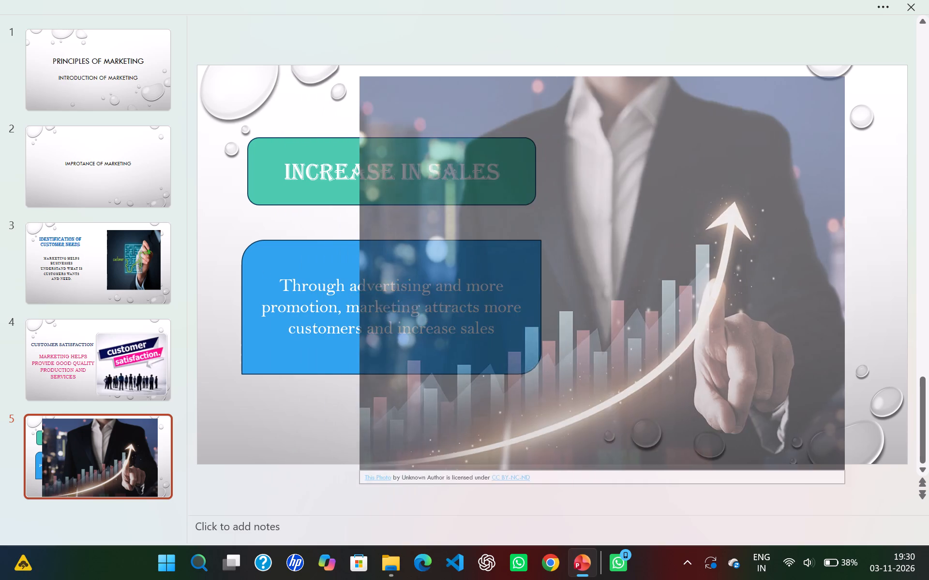
left_click_drag(371, 277, 563, 276)
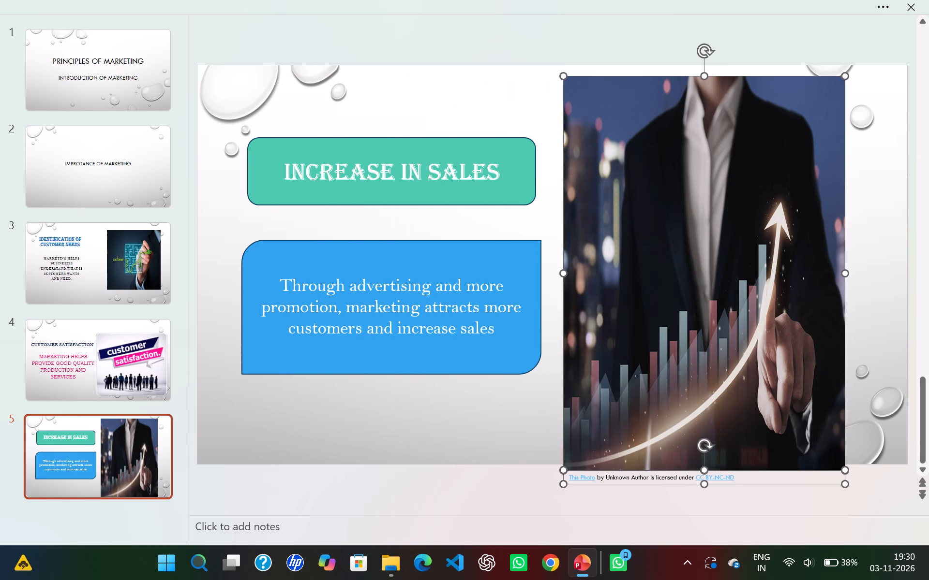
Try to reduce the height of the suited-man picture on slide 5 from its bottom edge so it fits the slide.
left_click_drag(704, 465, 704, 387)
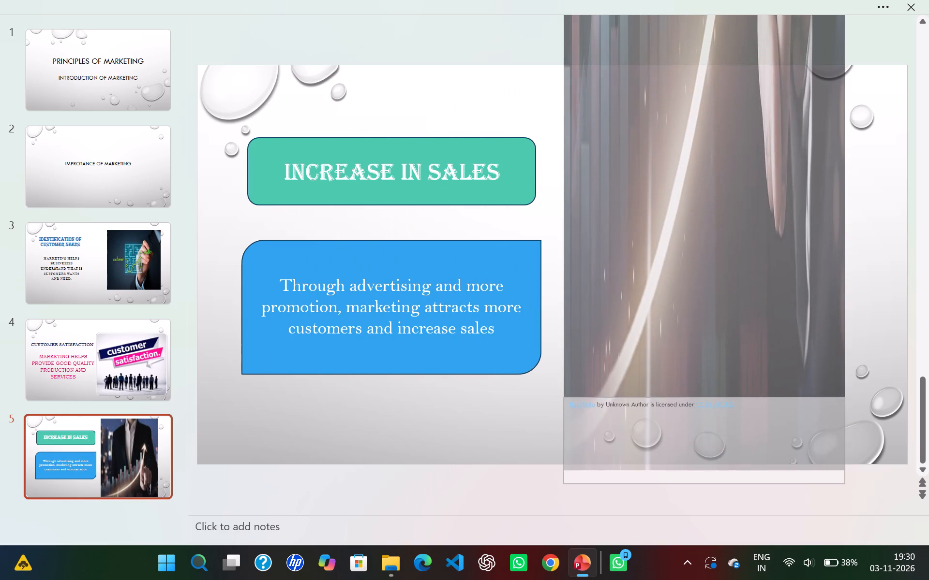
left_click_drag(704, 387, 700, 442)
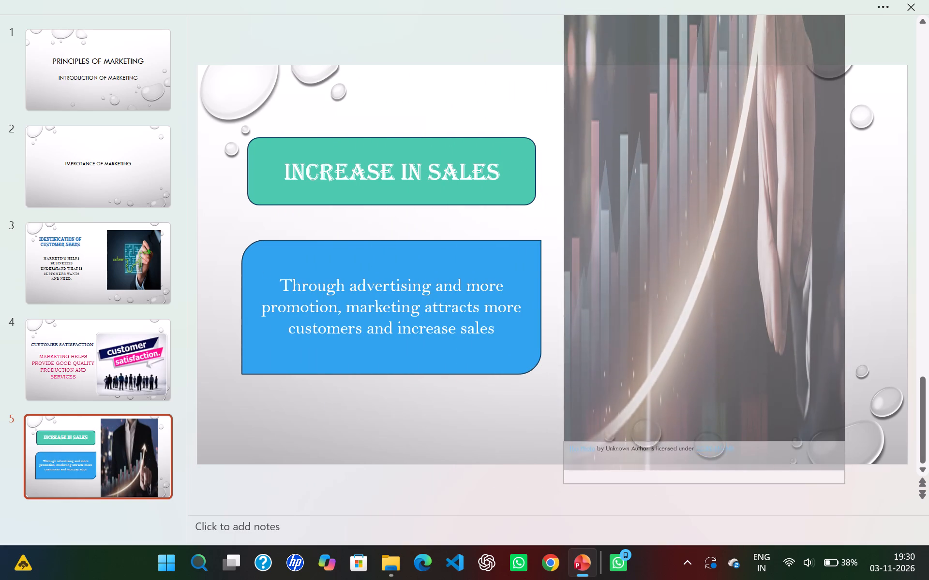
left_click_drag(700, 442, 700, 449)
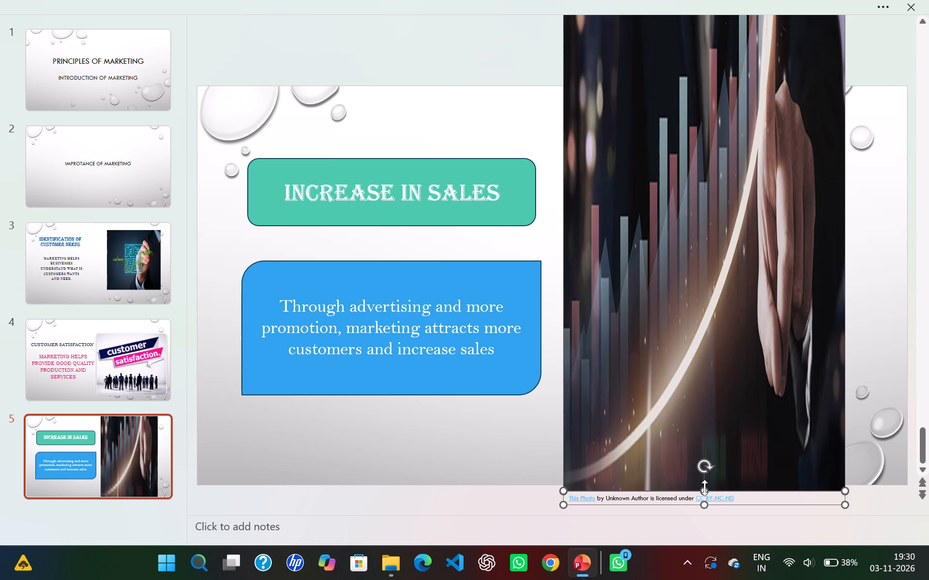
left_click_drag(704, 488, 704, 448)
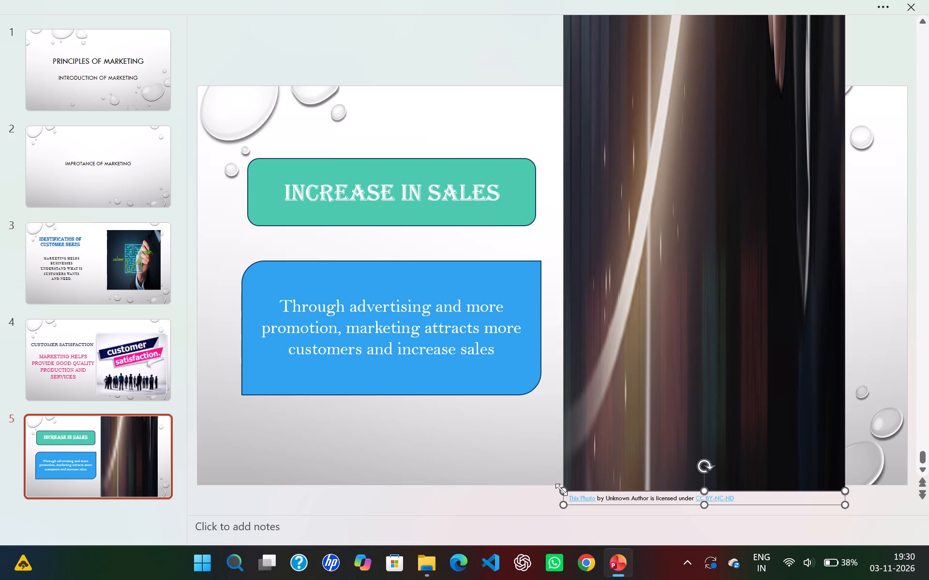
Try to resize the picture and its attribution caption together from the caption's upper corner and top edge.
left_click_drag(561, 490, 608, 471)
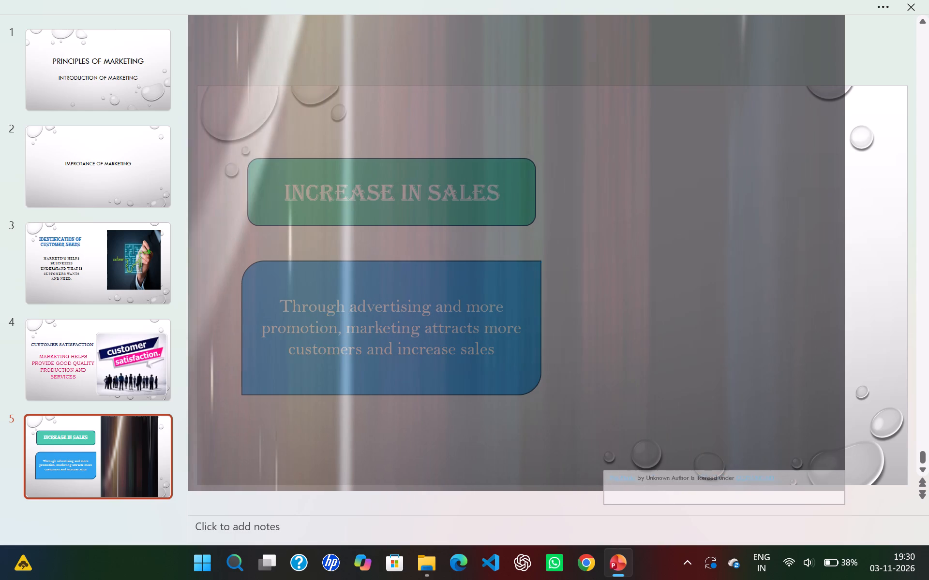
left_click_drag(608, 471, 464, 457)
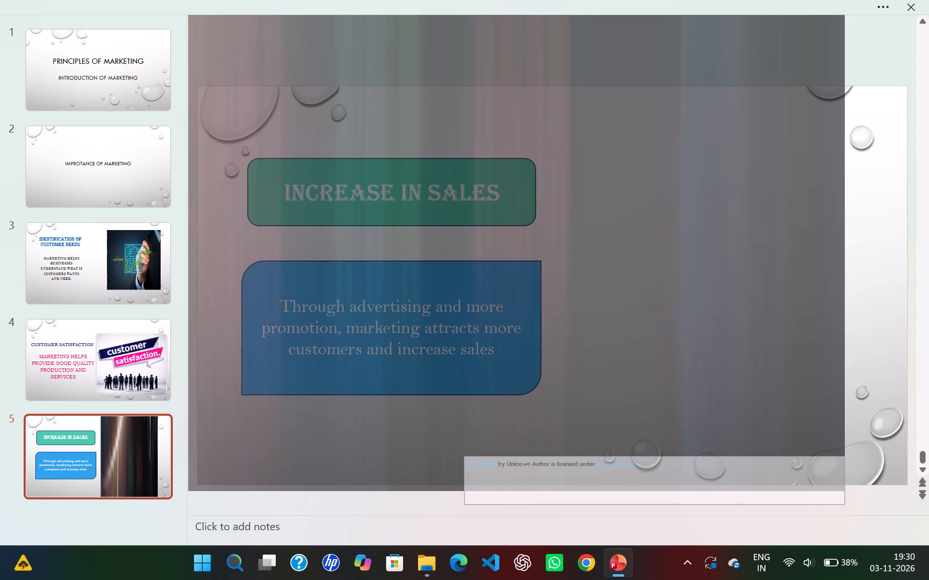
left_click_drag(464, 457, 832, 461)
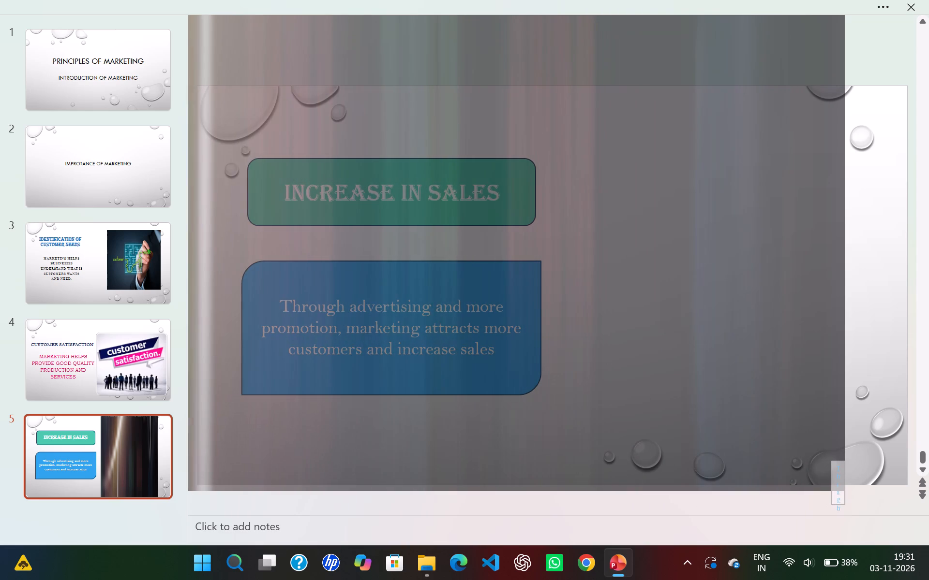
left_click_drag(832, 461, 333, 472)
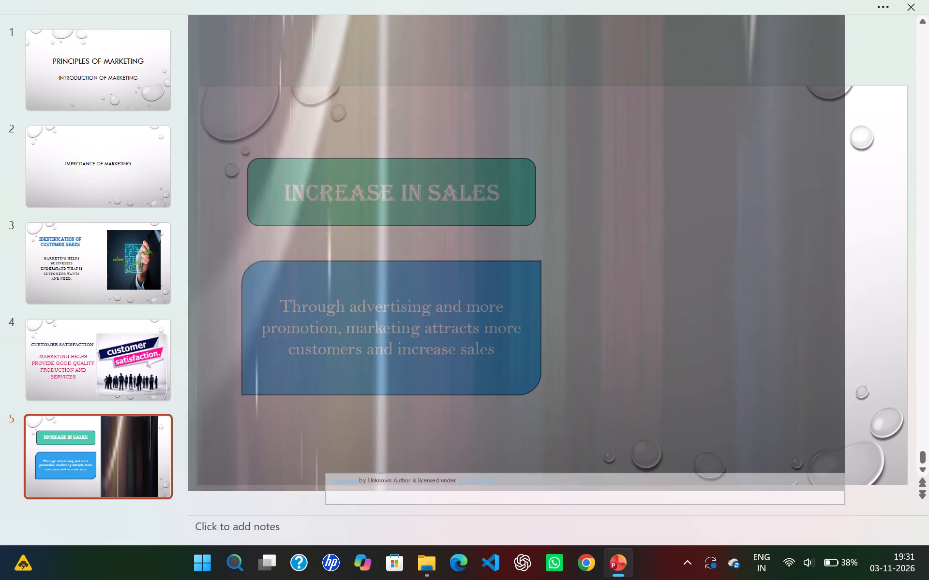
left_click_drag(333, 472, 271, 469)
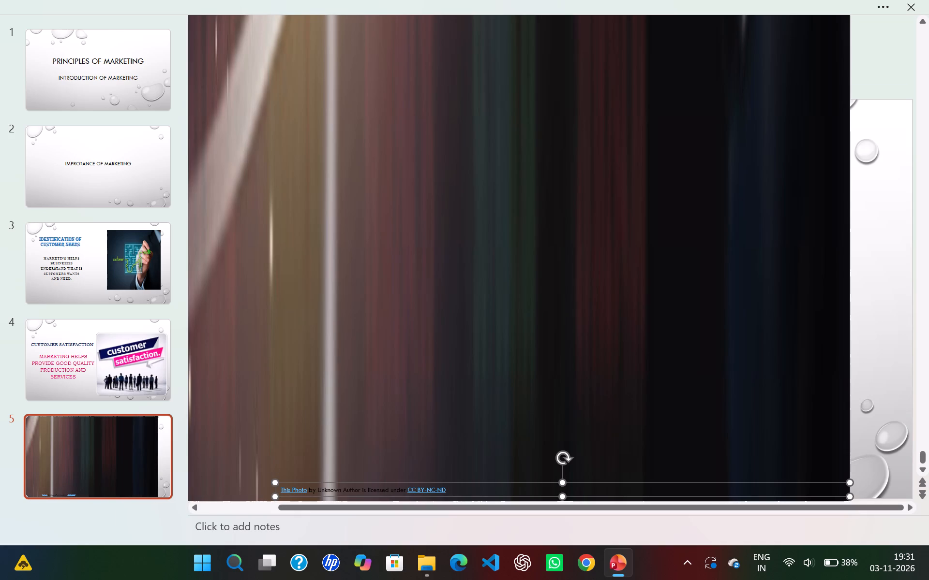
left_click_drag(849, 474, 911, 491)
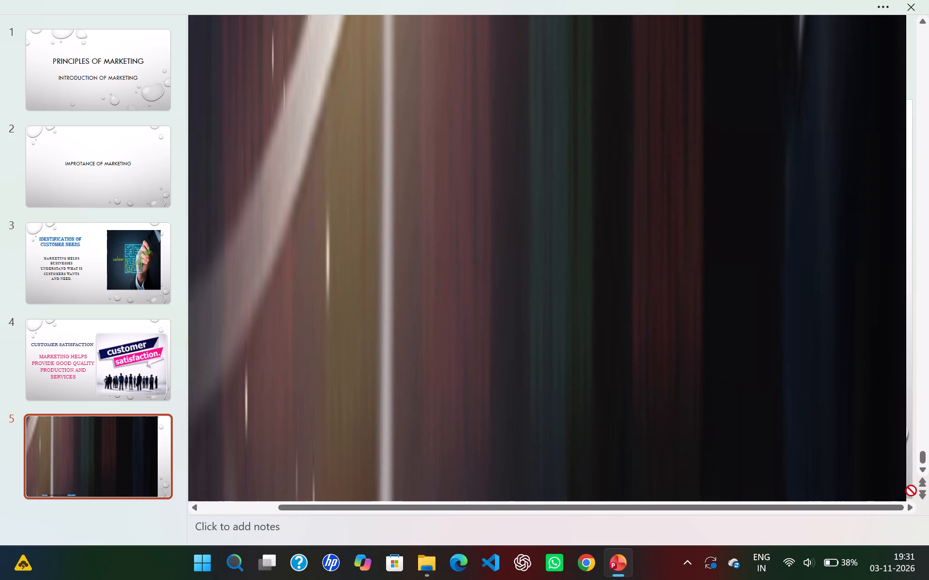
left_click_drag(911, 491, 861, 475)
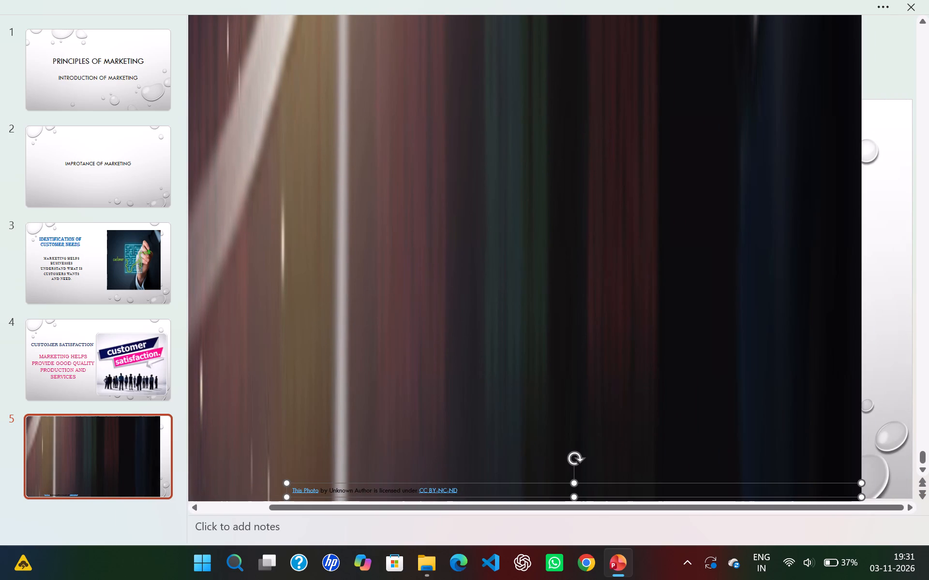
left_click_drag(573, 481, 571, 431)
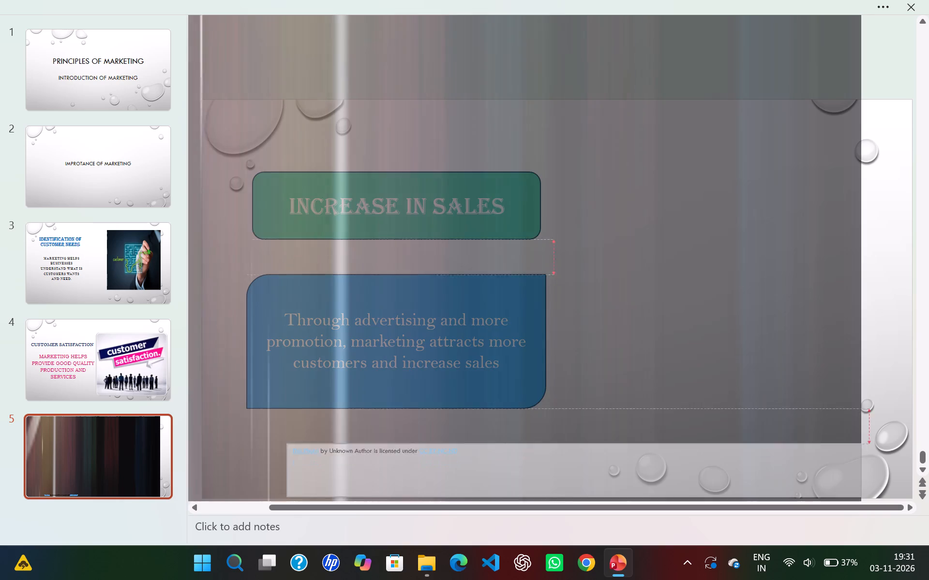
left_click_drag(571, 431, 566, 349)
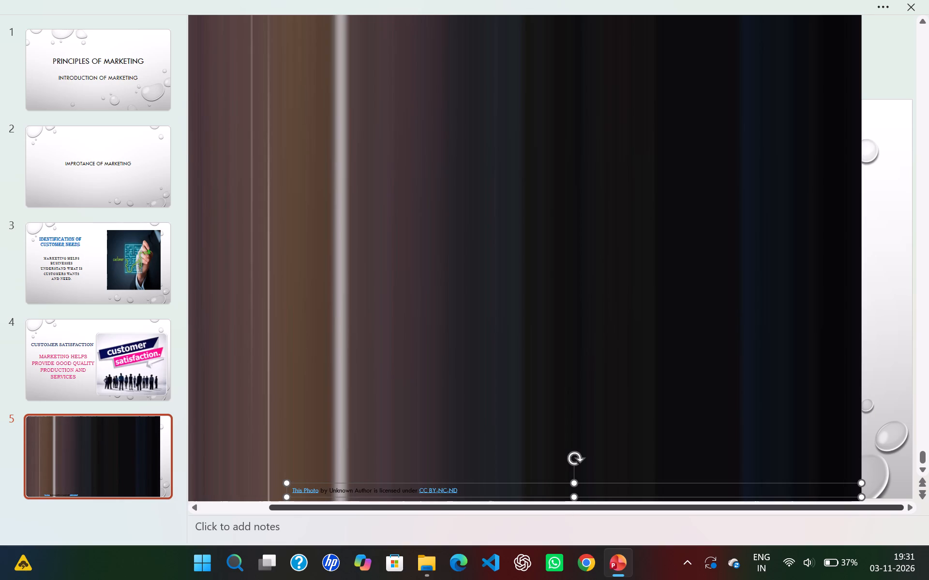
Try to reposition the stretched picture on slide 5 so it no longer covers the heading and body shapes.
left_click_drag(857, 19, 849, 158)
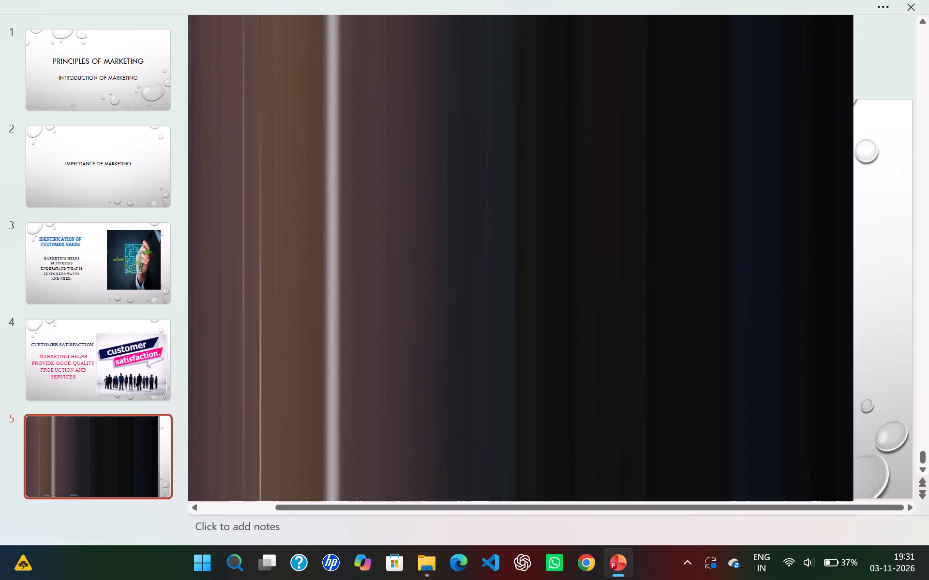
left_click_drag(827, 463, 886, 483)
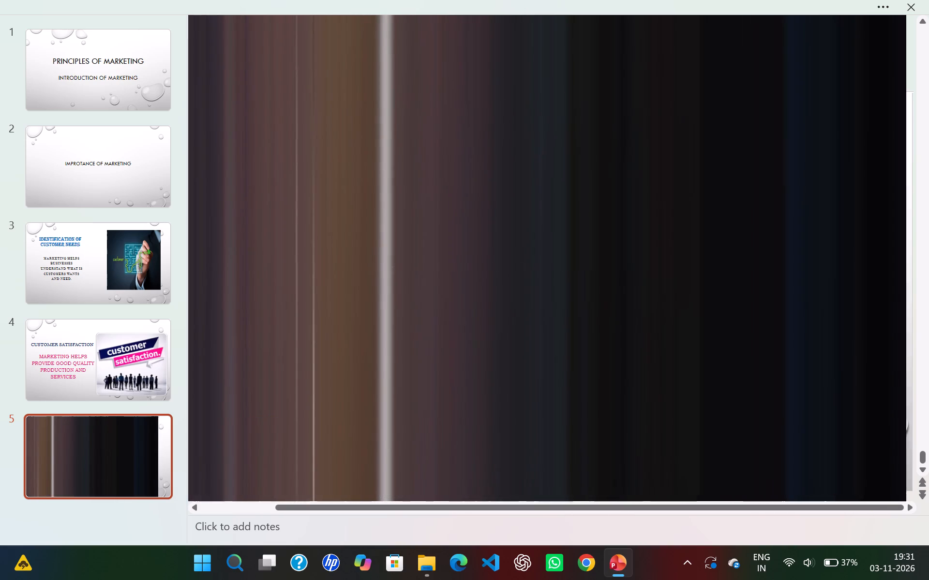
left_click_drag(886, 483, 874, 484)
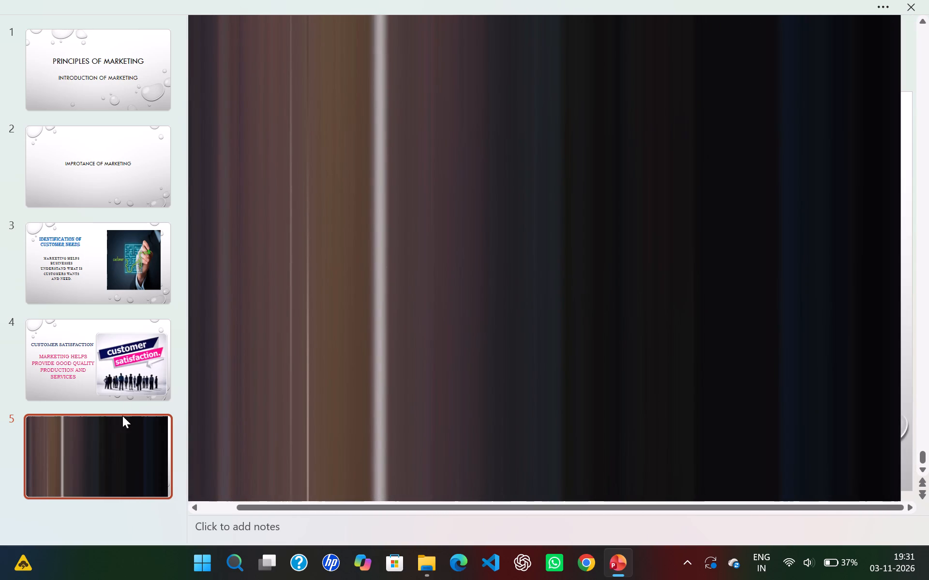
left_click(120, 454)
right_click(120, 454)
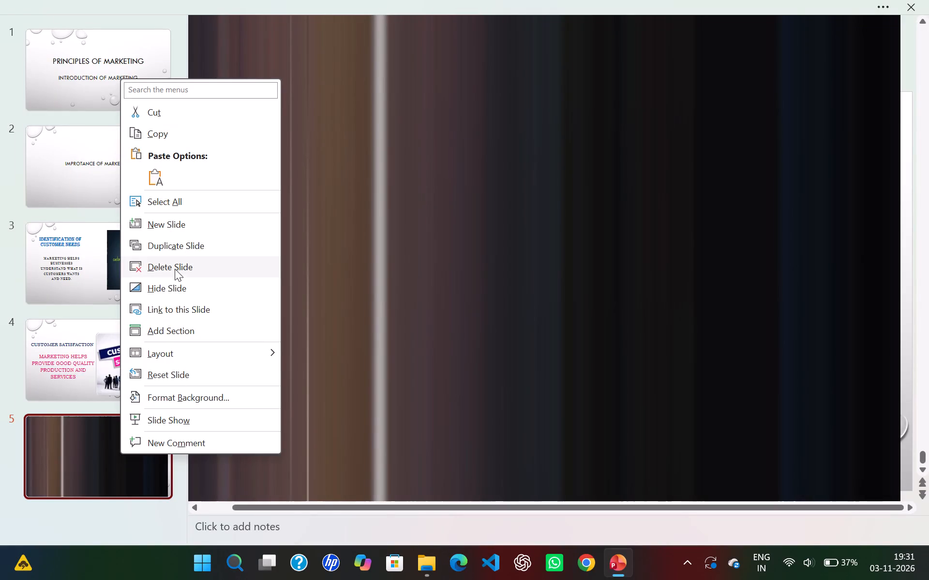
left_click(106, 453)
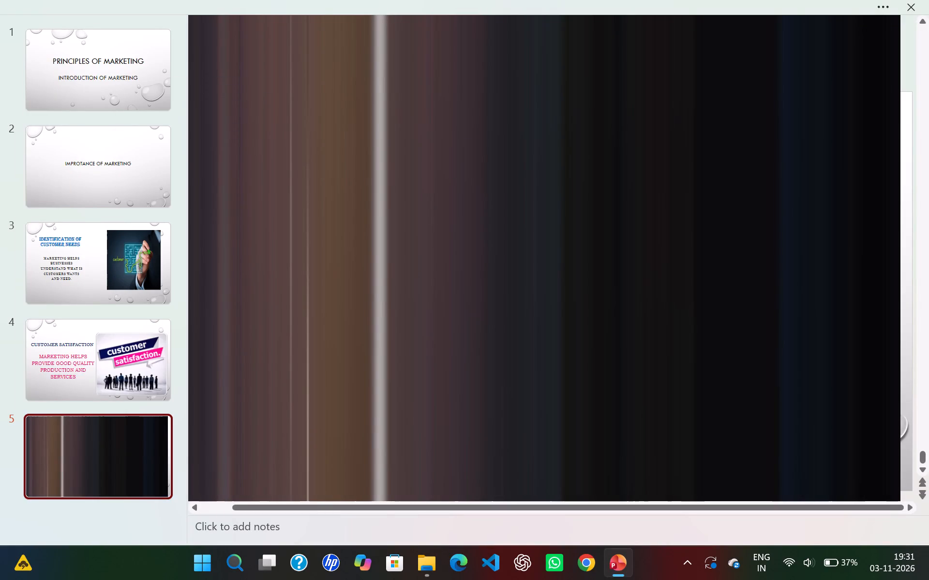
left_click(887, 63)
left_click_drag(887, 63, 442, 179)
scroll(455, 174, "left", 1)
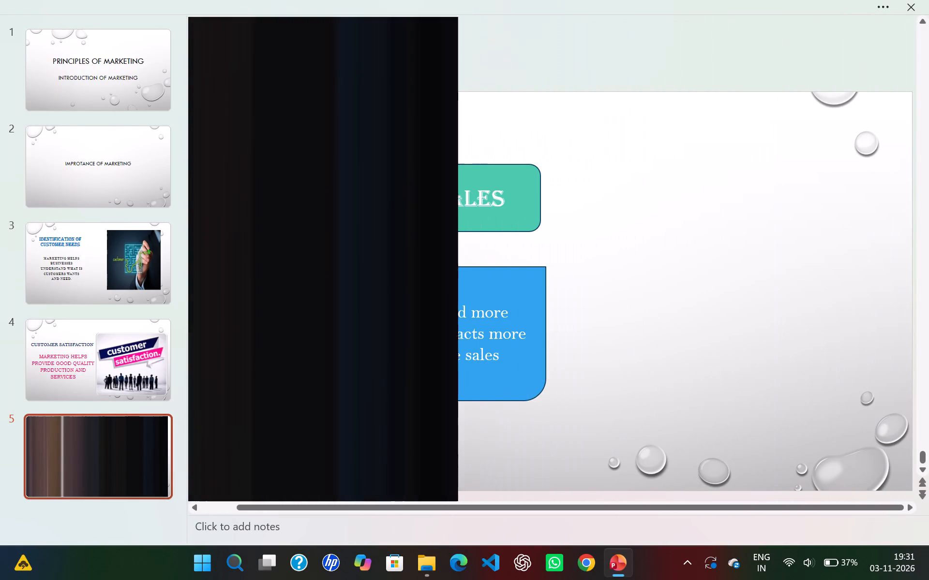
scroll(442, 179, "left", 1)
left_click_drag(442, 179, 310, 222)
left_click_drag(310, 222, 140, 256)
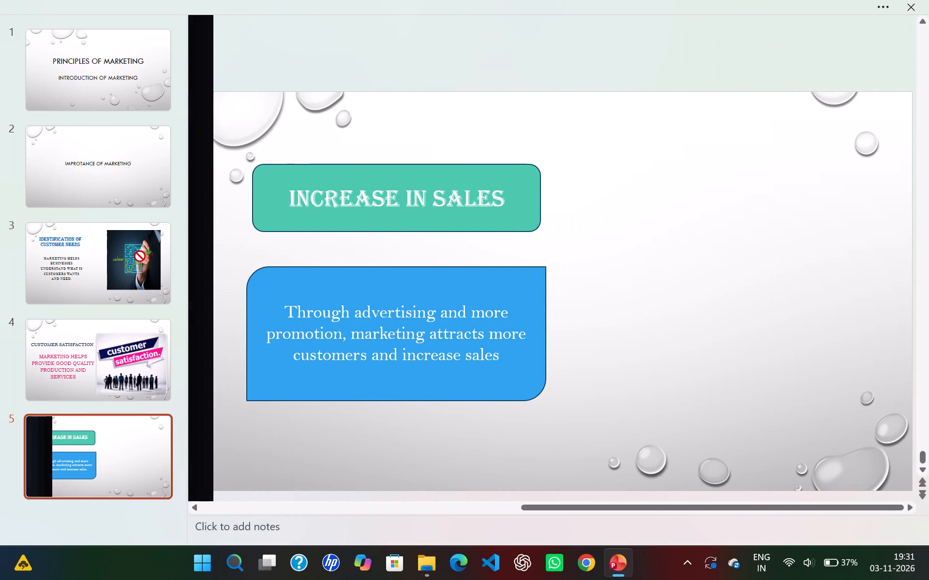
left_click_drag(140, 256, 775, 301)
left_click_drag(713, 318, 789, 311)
Replace the stretched picture with the online "increase in sales" picture of a rainbow bar chart with a blue SALES arrow.
right_click(789, 311)
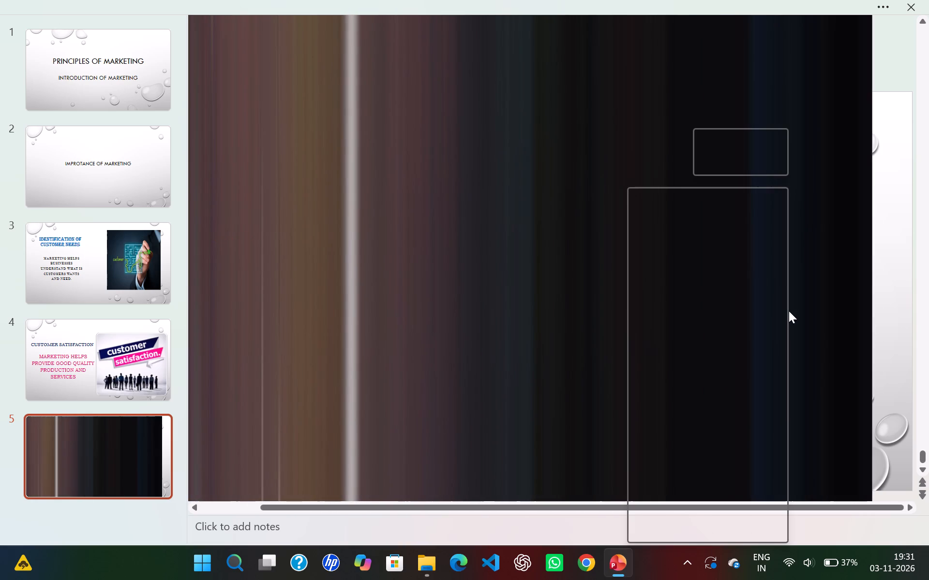
left_click(721, 312)
left_click(721, 312)
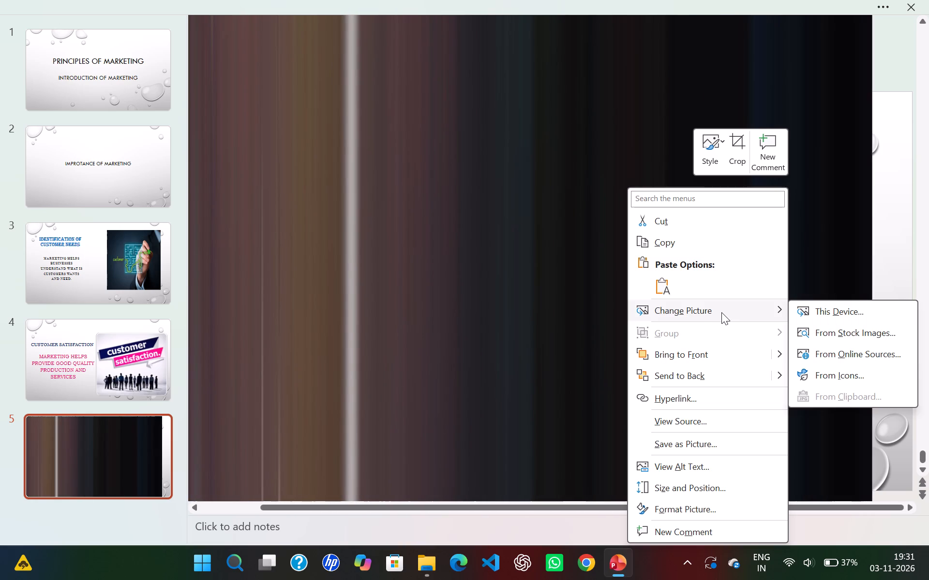
left_click(690, 309)
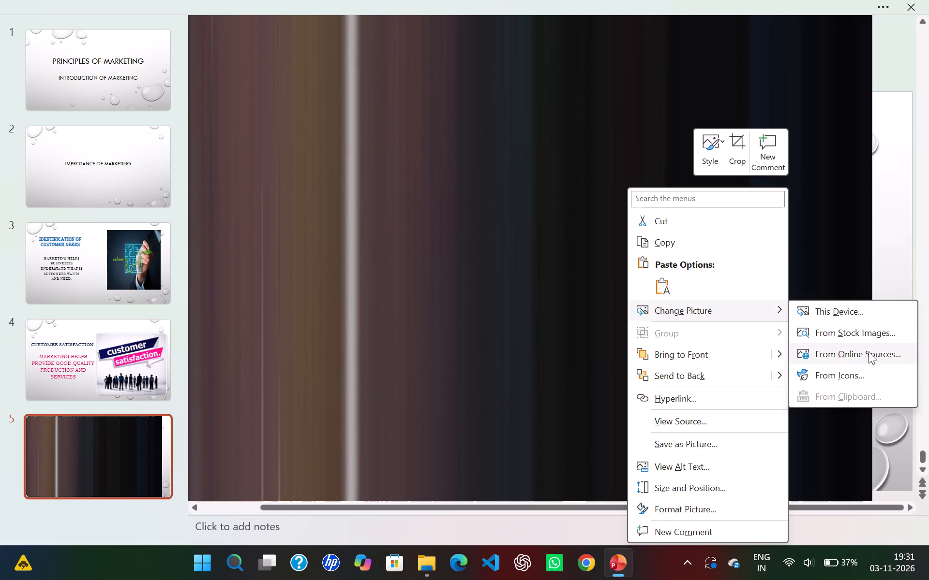
left_click(869, 352)
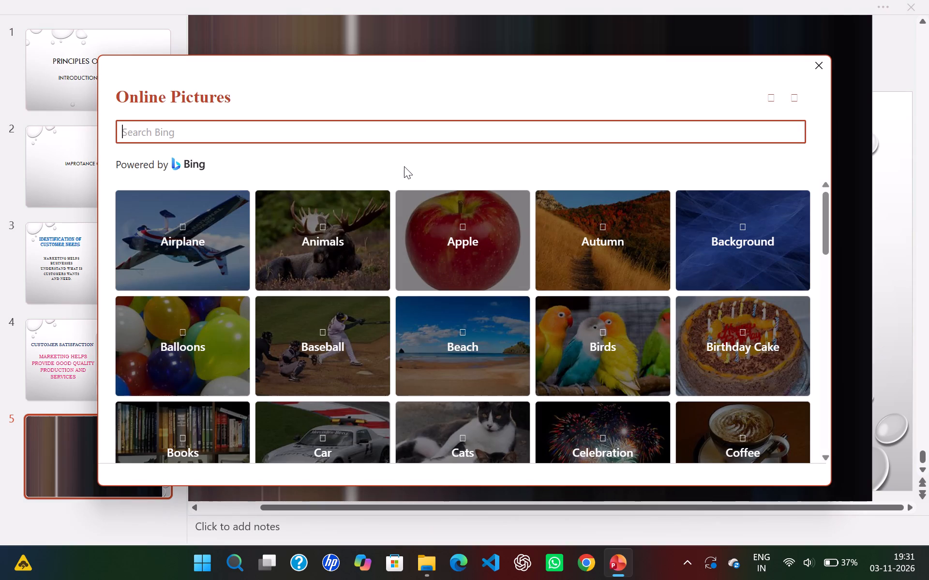
left_click(409, 138)
type("increase in sak")
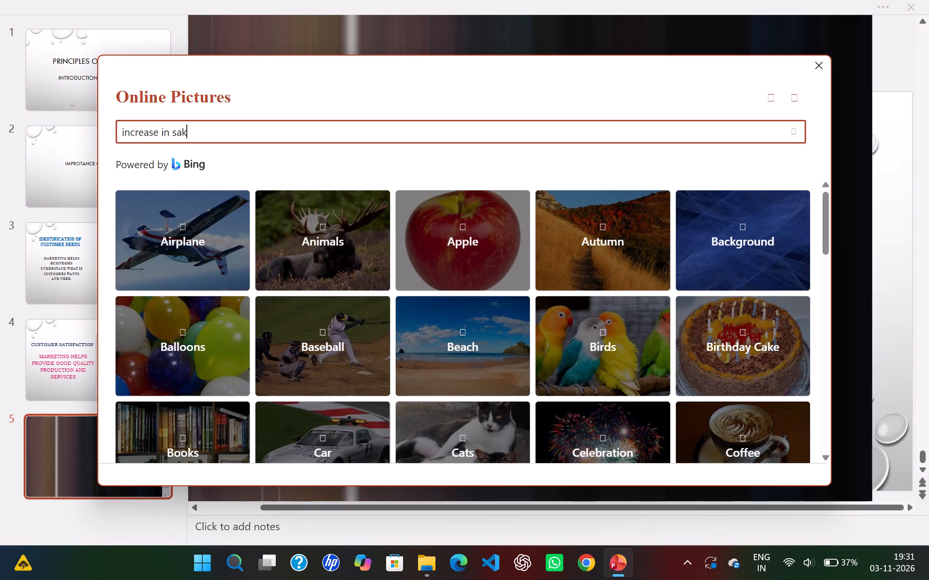
key("BackSpace")
type("les")
key("Return")
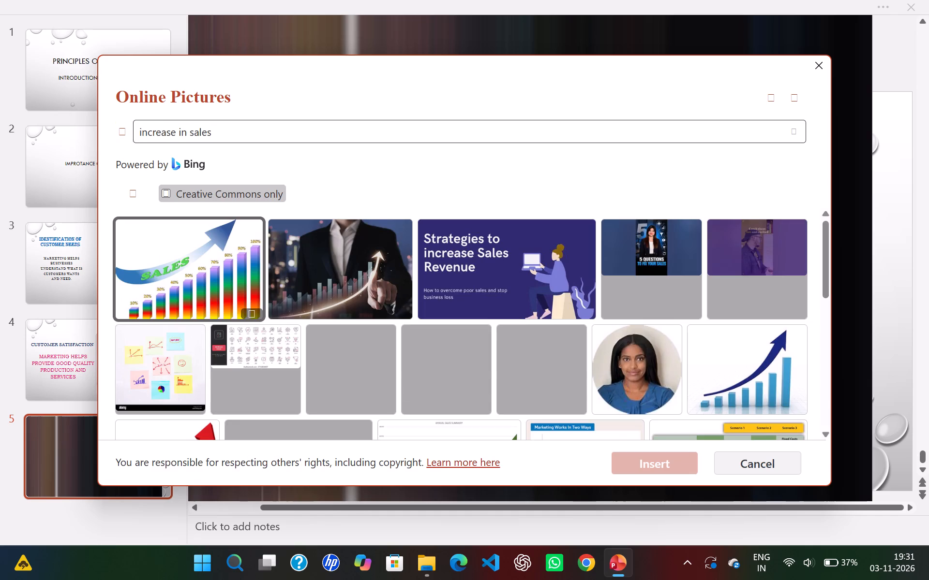
left_click(203, 274)
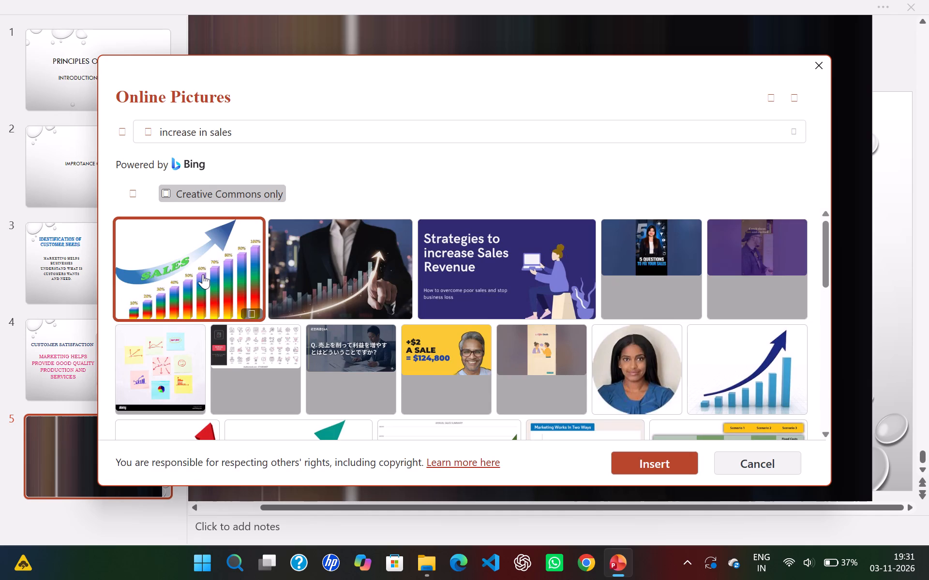
left_click(661, 469)
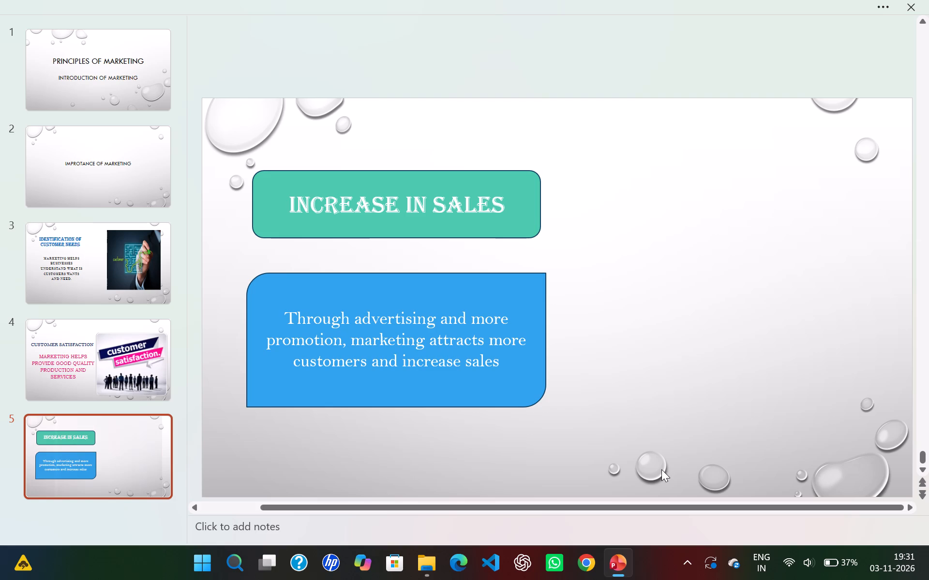
Examine slide 5 and the area around it to locate the replacement picture.
left_click(692, 329)
scroll(734, 367, "left", 2)
scroll(528, 419, "down", 1)
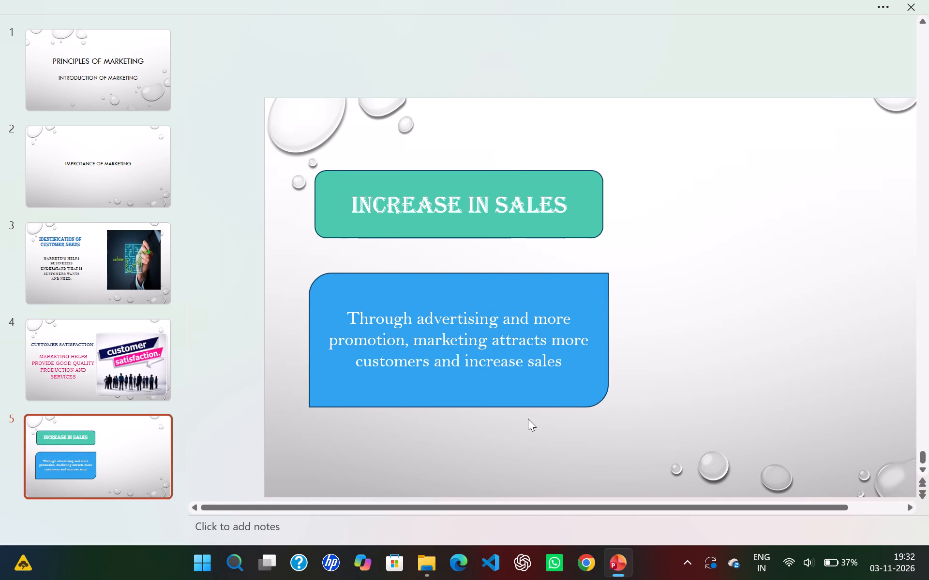
scroll(528, 419, "down", 1)
scroll(528, 419, "down", 2, "ctrl")
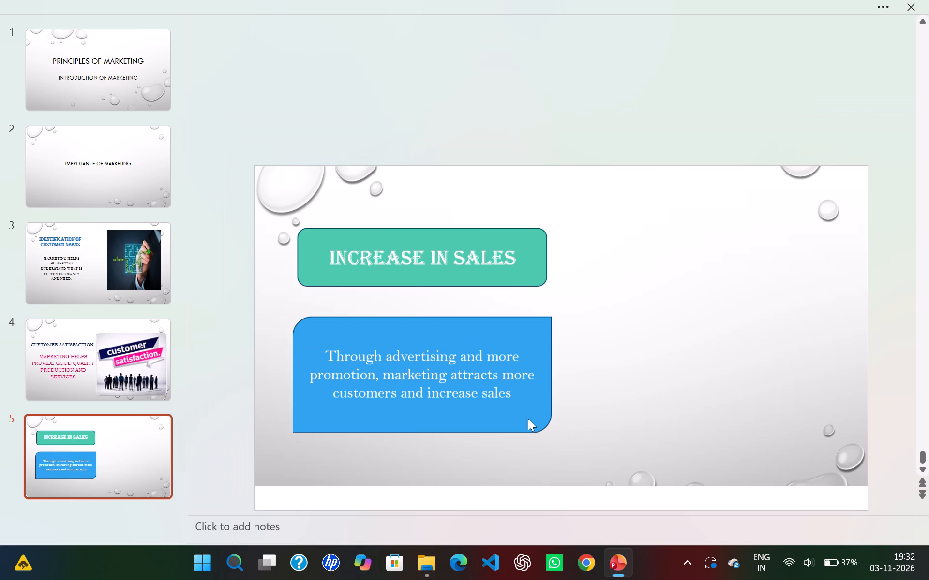
right_click(528, 419)
scroll(528, 419, "down", 1)
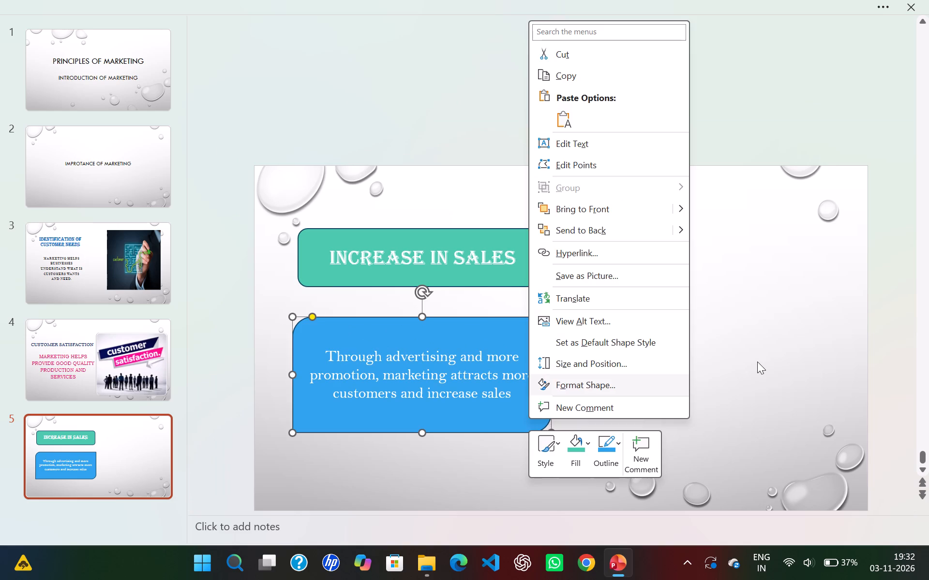
left_click(757, 362)
right_click(757, 362)
scroll(757, 362, "down", 1)
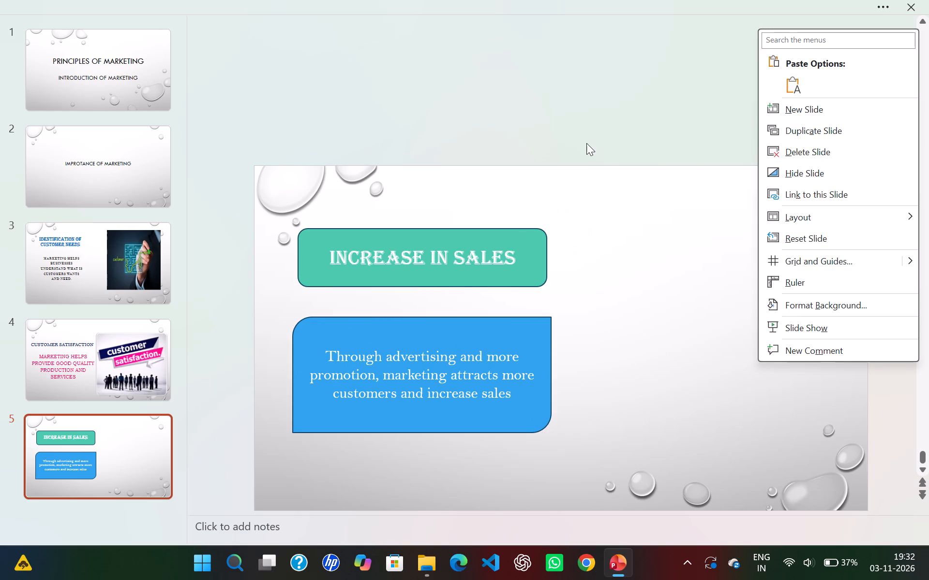
left_click(586, 166)
left_click_drag(586, 166, 582, 145)
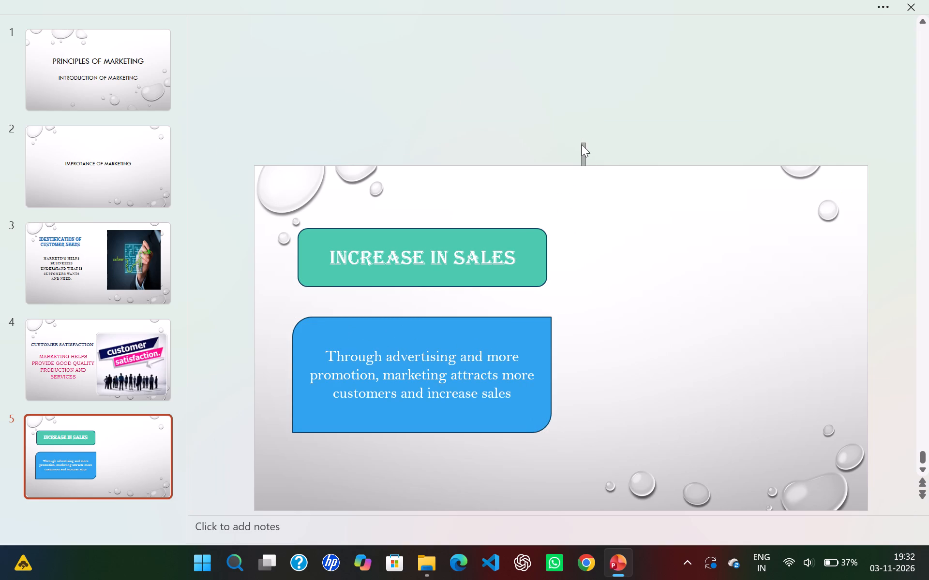
left_click_drag(582, 145, 581, 149)
scroll(602, 242, "down", 1)
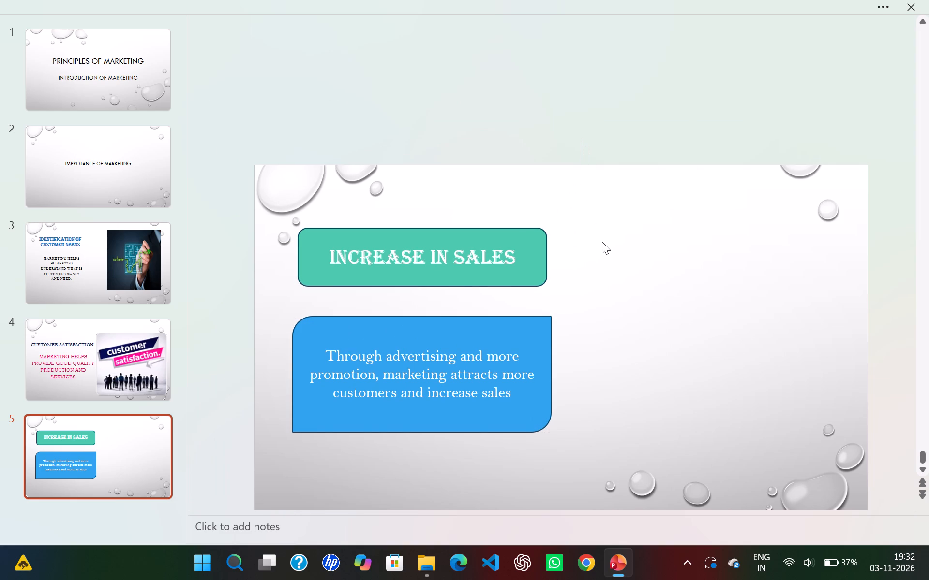
Look around slides 4 and 5 to locate the off-slide rainbow bar chart picture with the SALES arrow.
scroll(602, 242, "down", 1)
scroll(645, 253, "up", 6, "ctrl")
scroll(645, 253, "down", 12, "ctrl")
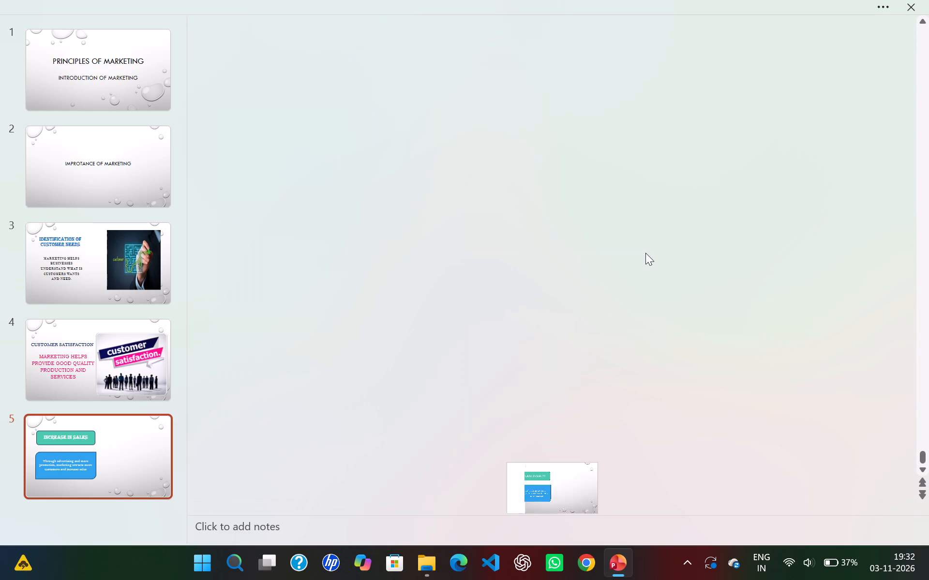
scroll(645, 253, "up", 6, "ctrl")
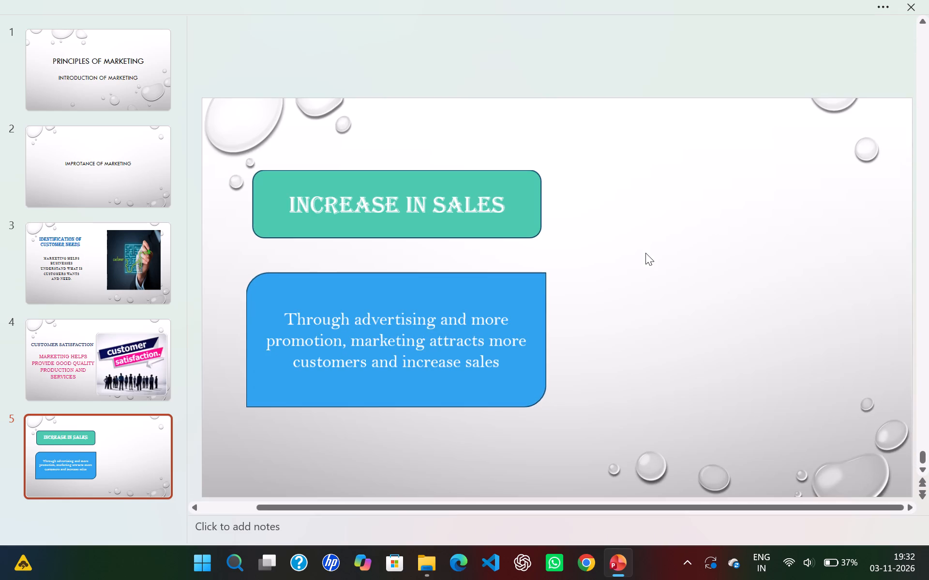
scroll(645, 253, "up", 1, "ctrl")
scroll(645, 253, "down", 1, "ctrl")
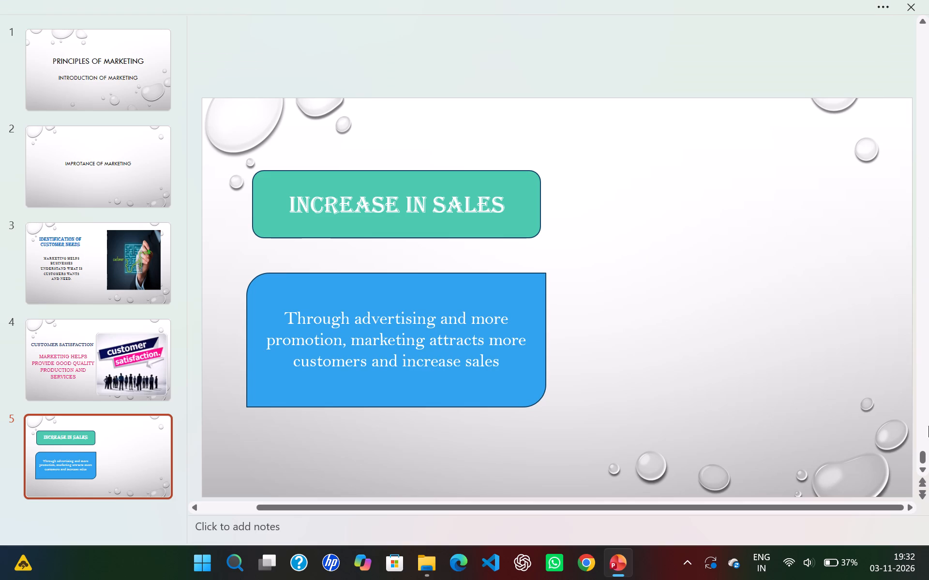
left_click_drag(920, 451, 920, 429)
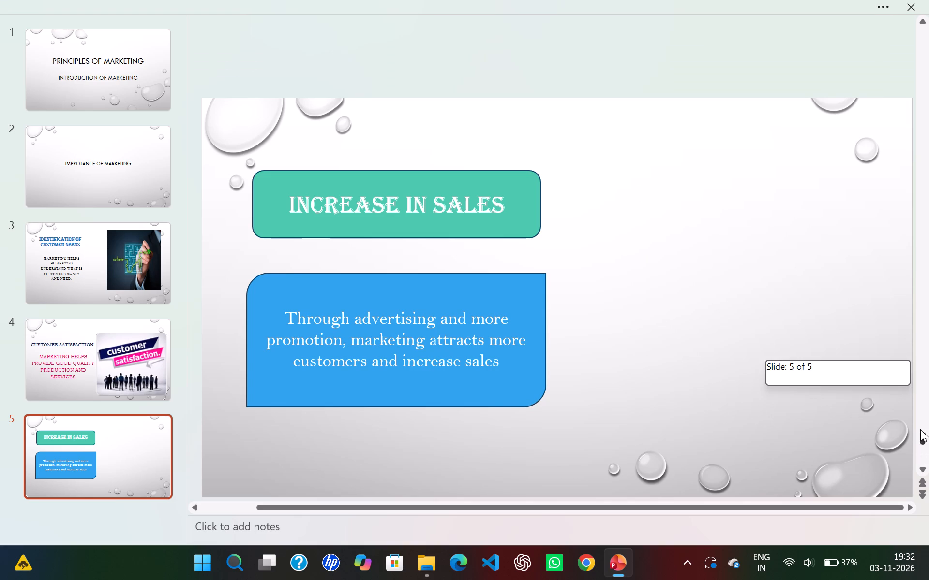
left_click_drag(920, 429, 917, 365)
left_click_drag(917, 365, 925, 415)
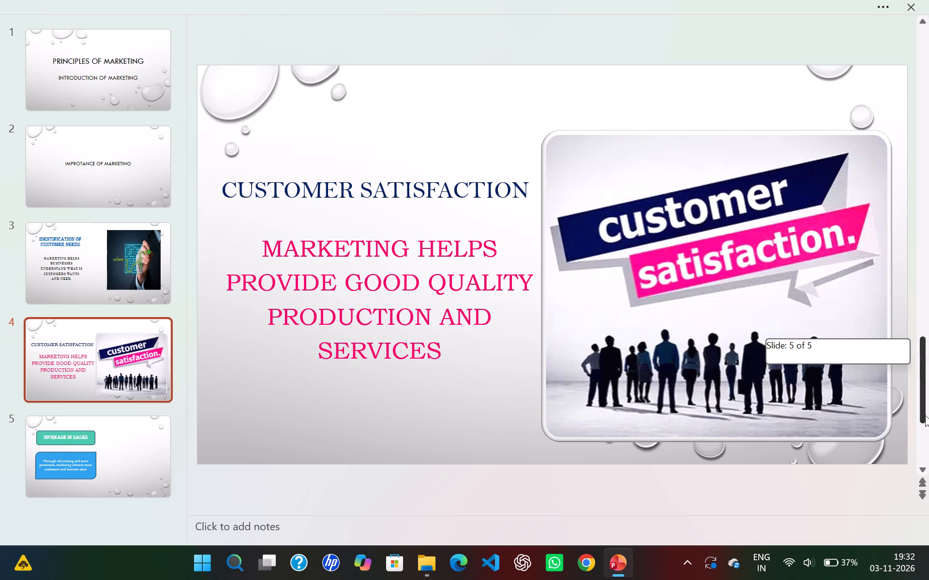
left_click_drag(925, 415, 920, 489)
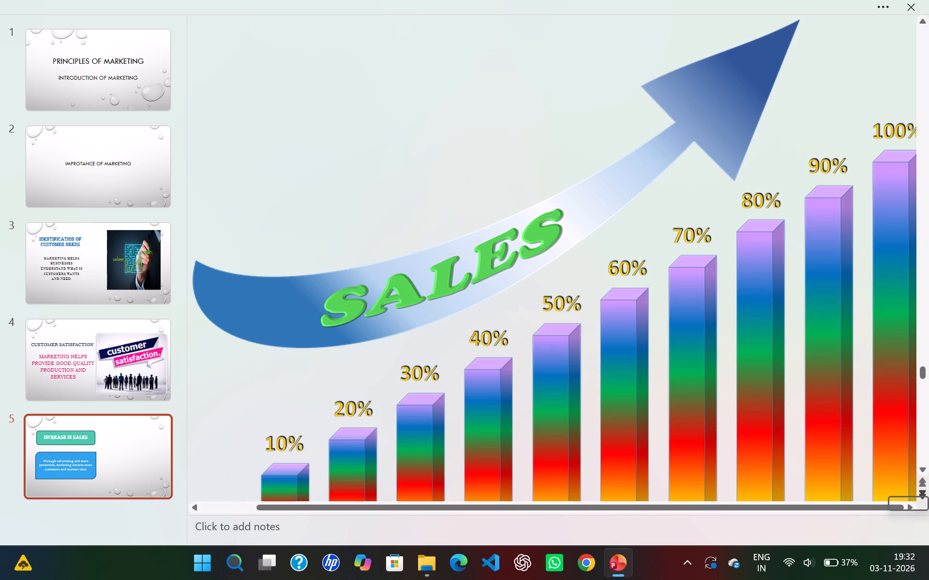
Shrink the off-slide SALES chart picture in width and height from all sides, shifting it sideways to reach its hidden edge.
left_click(264, 483)
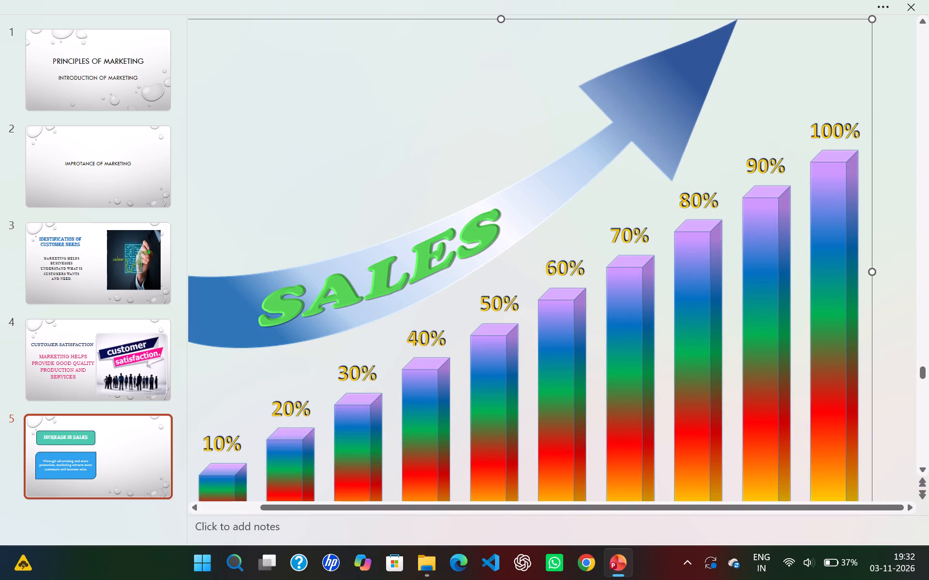
left_click_drag(871, 271, 836, 278)
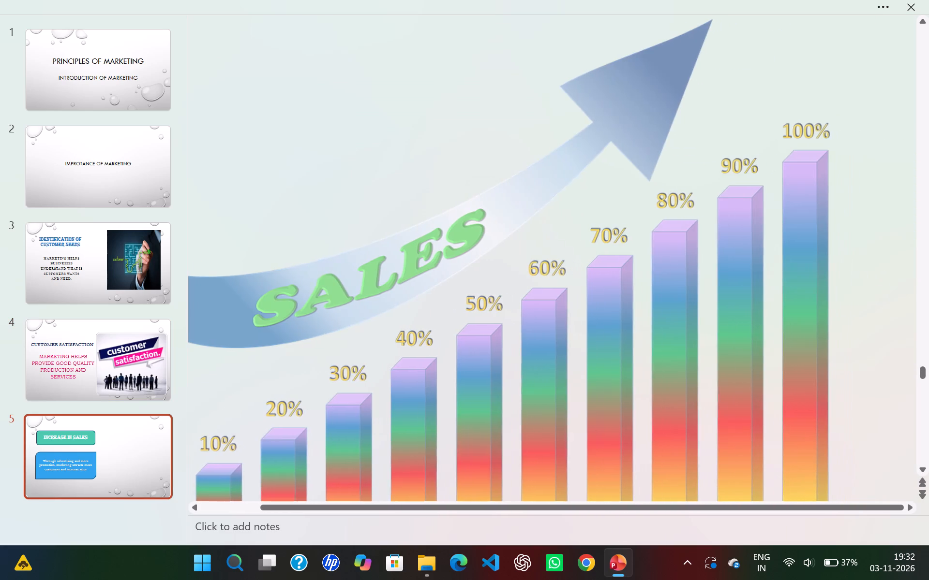
left_click_drag(836, 278, 609, 316)
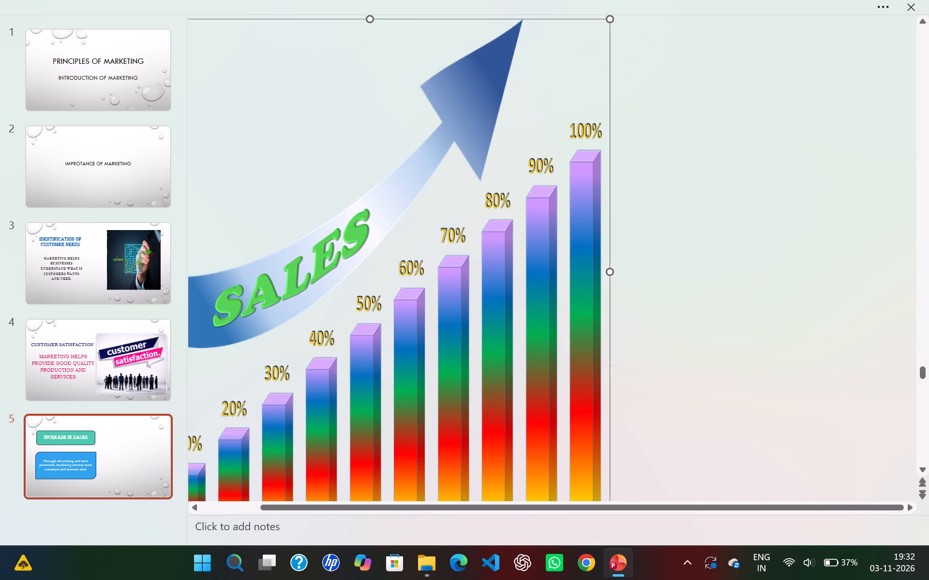
left_click_drag(369, 17, 369, 20)
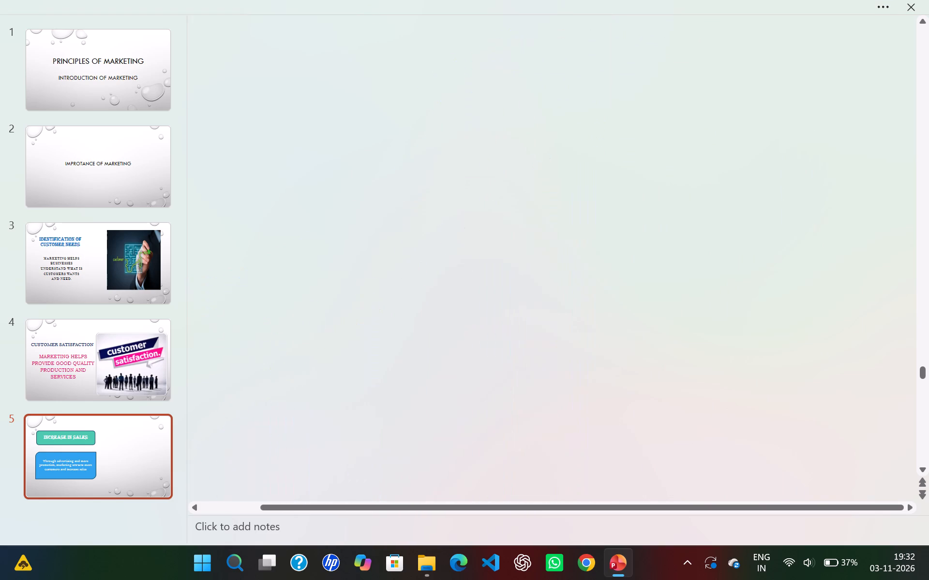
left_click_drag(369, 20, 379, 203)
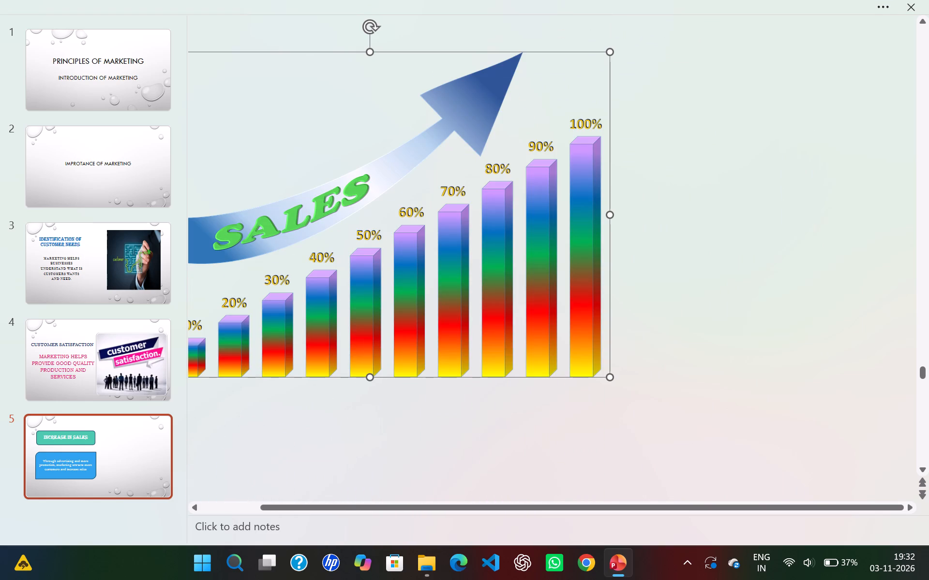
left_click_drag(400, 372, 489, 377)
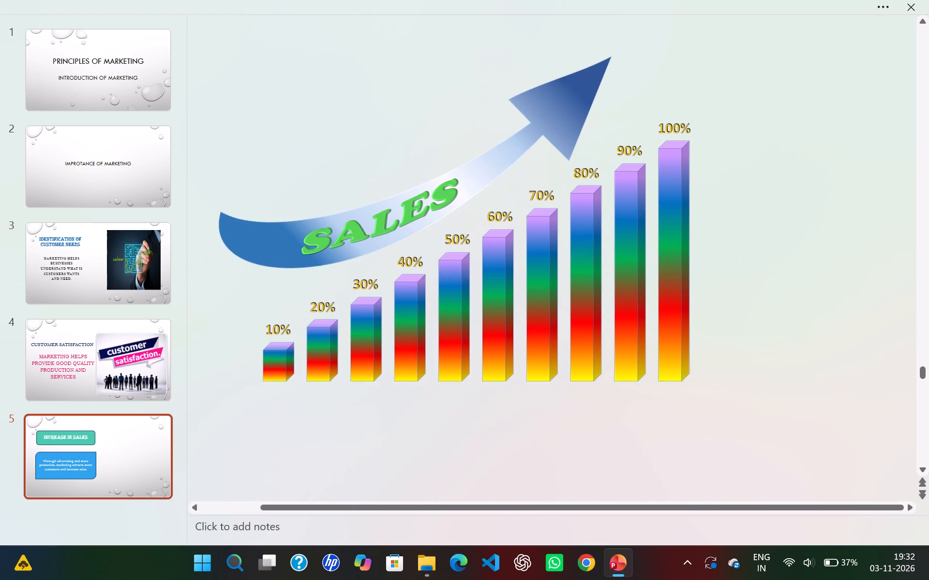
left_click_drag(489, 377, 564, 380)
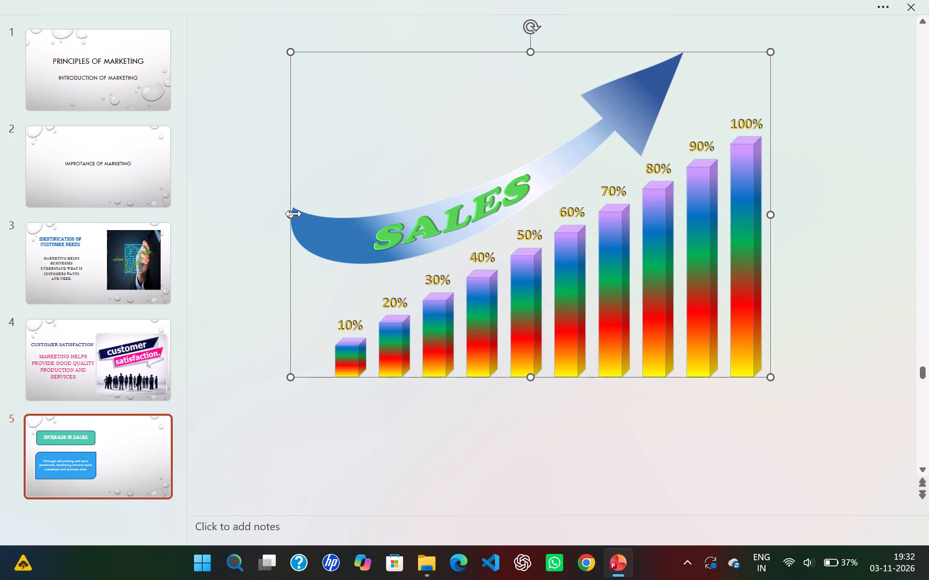
left_click_drag(294, 214, 466, 246)
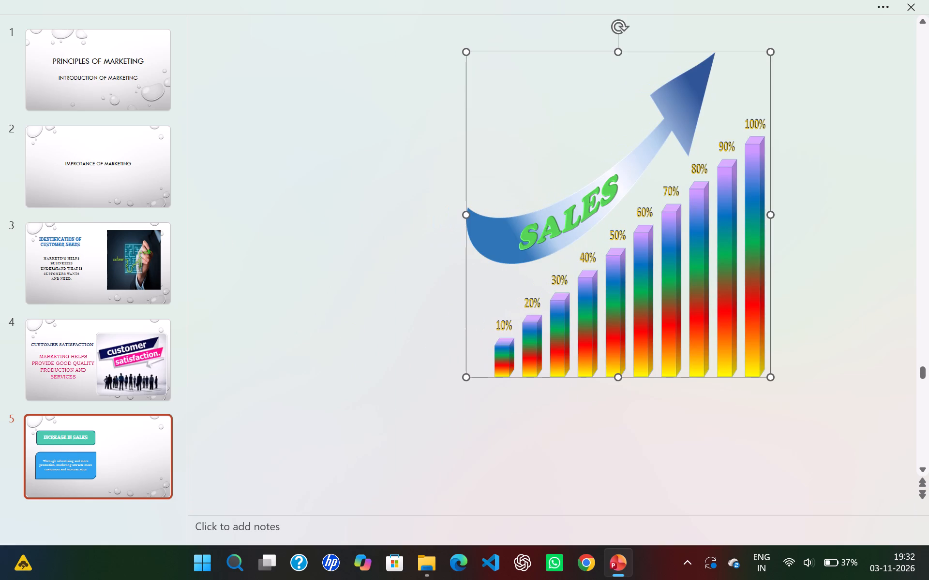
left_click_drag(616, 373, 616, 309)
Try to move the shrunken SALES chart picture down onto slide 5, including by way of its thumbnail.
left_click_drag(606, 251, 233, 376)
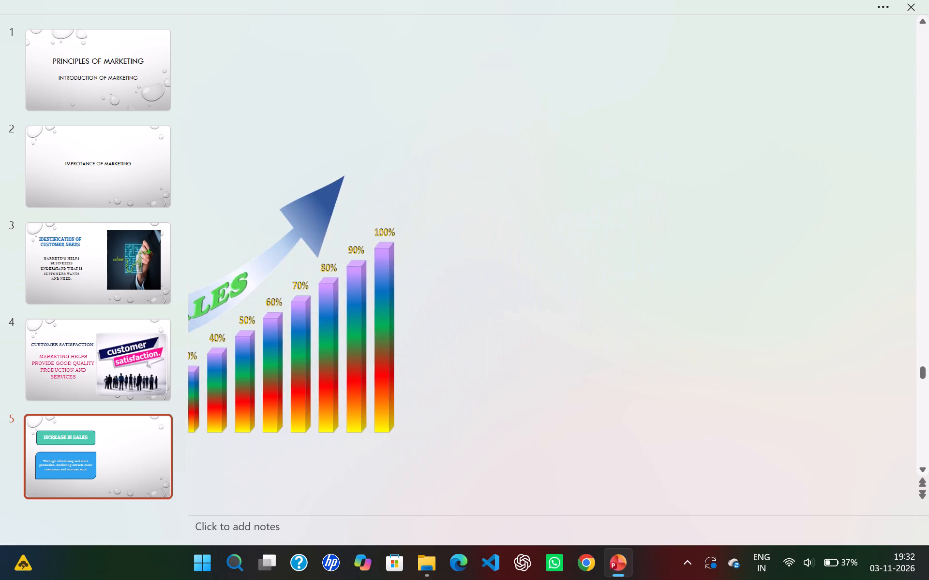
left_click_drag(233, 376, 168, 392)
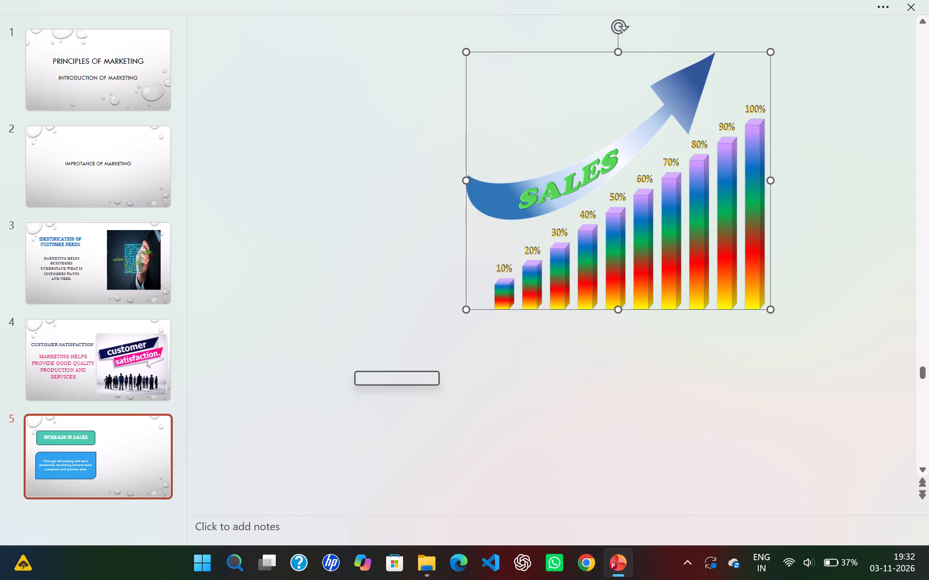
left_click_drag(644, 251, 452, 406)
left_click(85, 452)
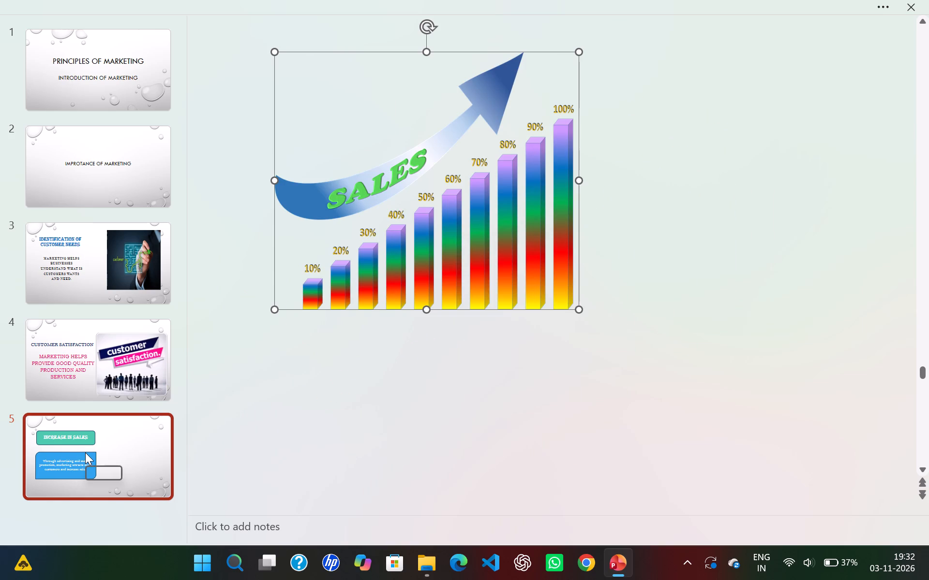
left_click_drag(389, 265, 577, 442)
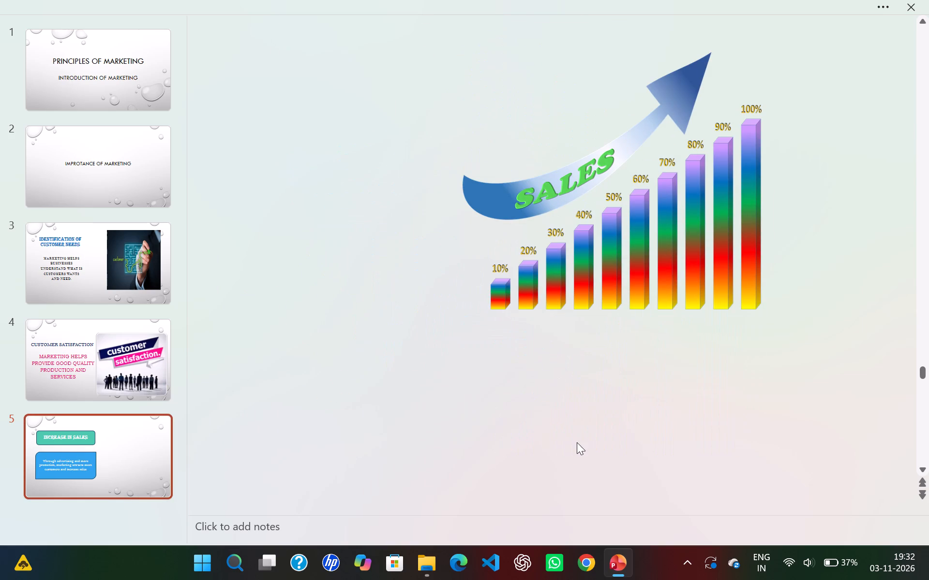
Look back through slides 3 to 5 to find where the SALES chart picture sits relative to slide 5.
left_click_drag(927, 375, 924, 455)
left_click_drag(924, 455, 924, 342)
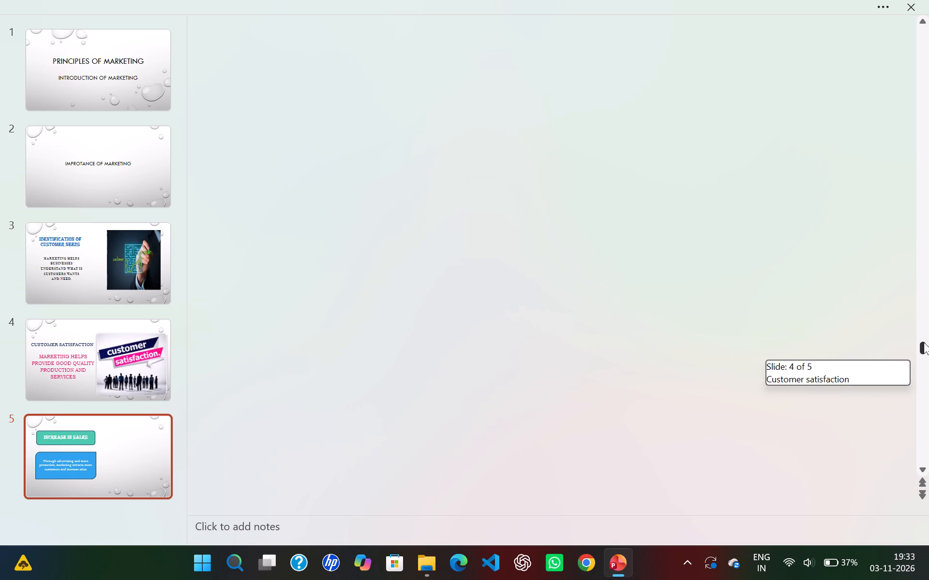
left_click_drag(924, 342, 890, 233)
left_click_drag(928, 247, 926, 292)
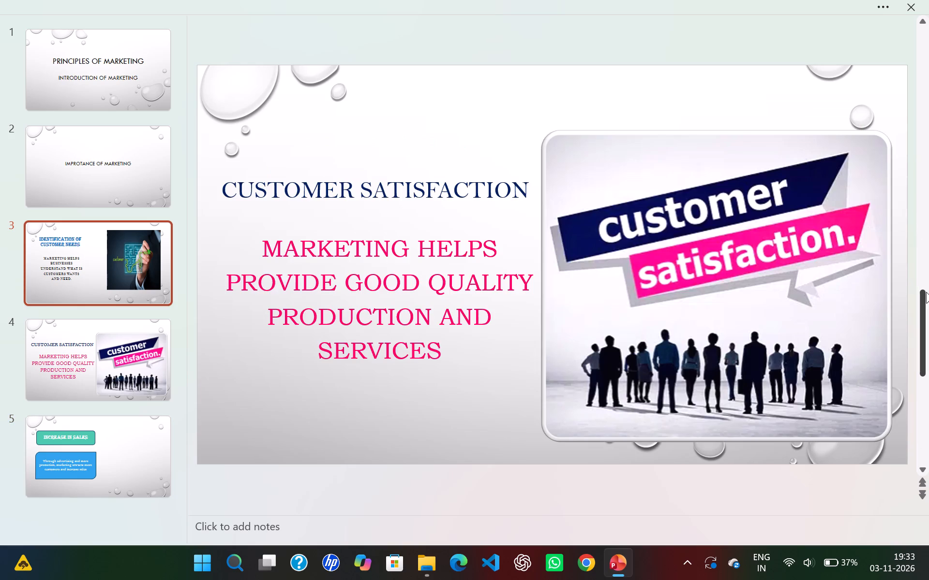
key("Down")
key("Down")
key("Down")
key("Down")
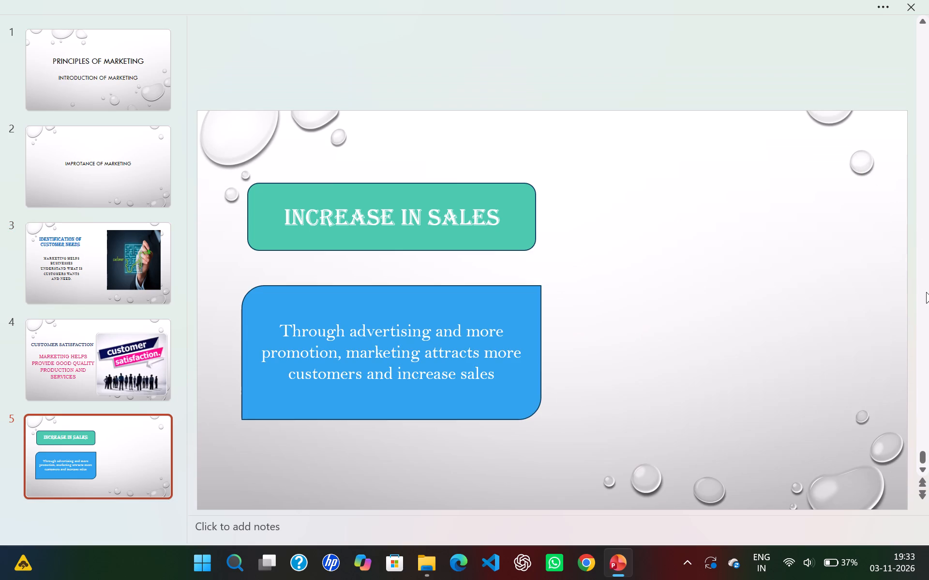
key("Down")
key("Right")
key("Right")
key("Right")
left_click(686, 351)
left_click(320, 516)
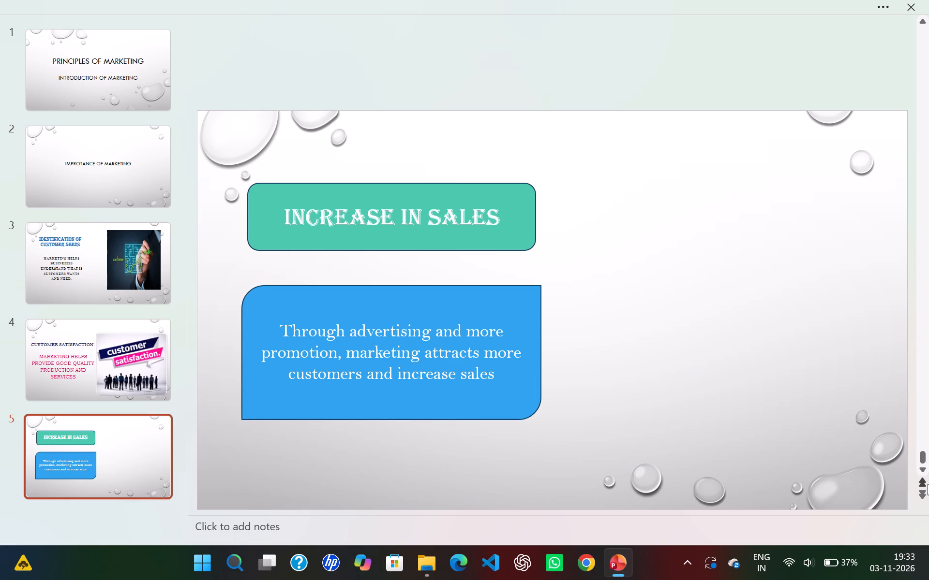
left_click(925, 485)
left_click(922, 502)
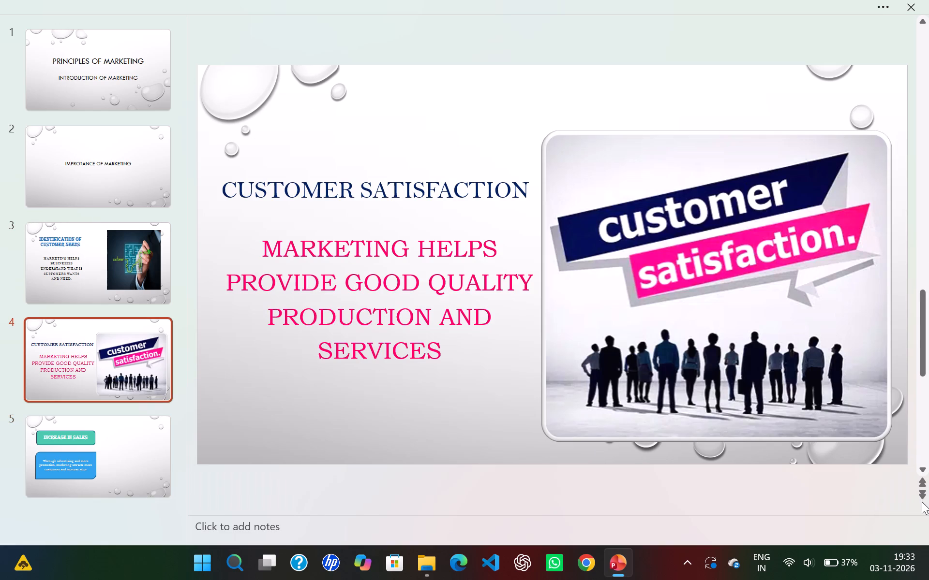
triple_click(923, 491)
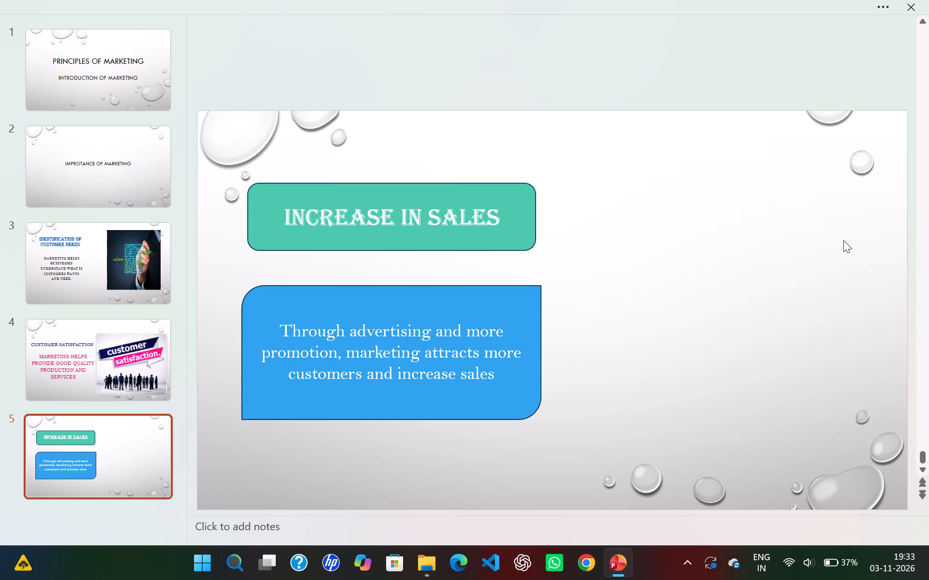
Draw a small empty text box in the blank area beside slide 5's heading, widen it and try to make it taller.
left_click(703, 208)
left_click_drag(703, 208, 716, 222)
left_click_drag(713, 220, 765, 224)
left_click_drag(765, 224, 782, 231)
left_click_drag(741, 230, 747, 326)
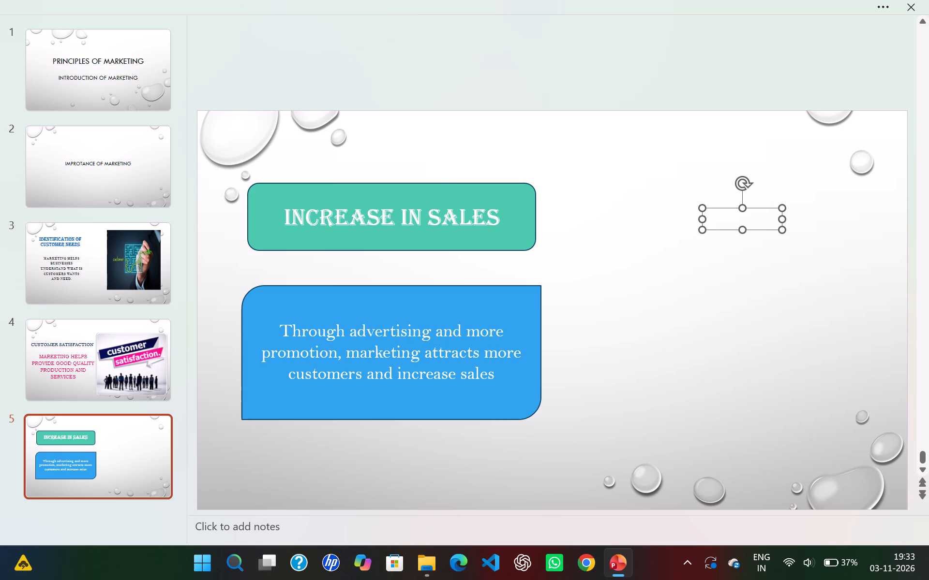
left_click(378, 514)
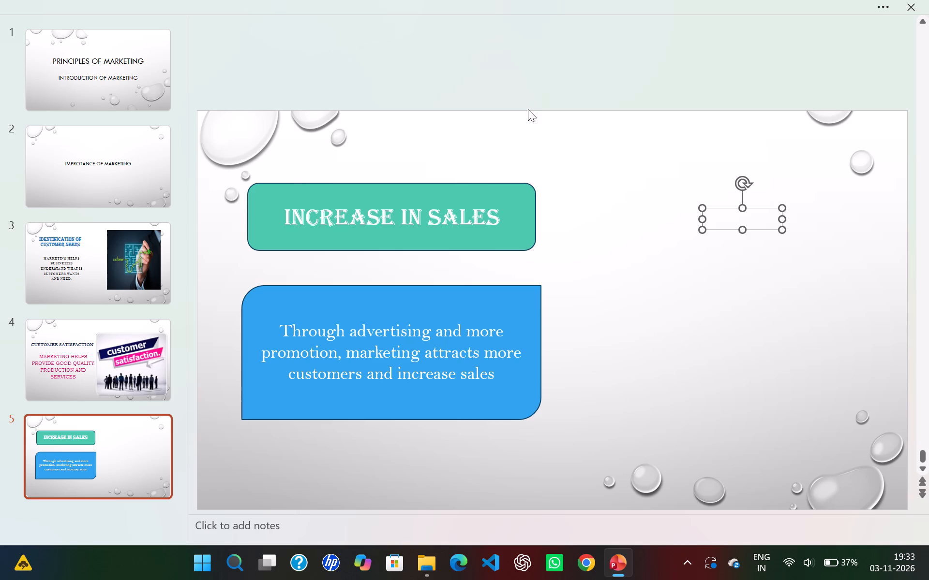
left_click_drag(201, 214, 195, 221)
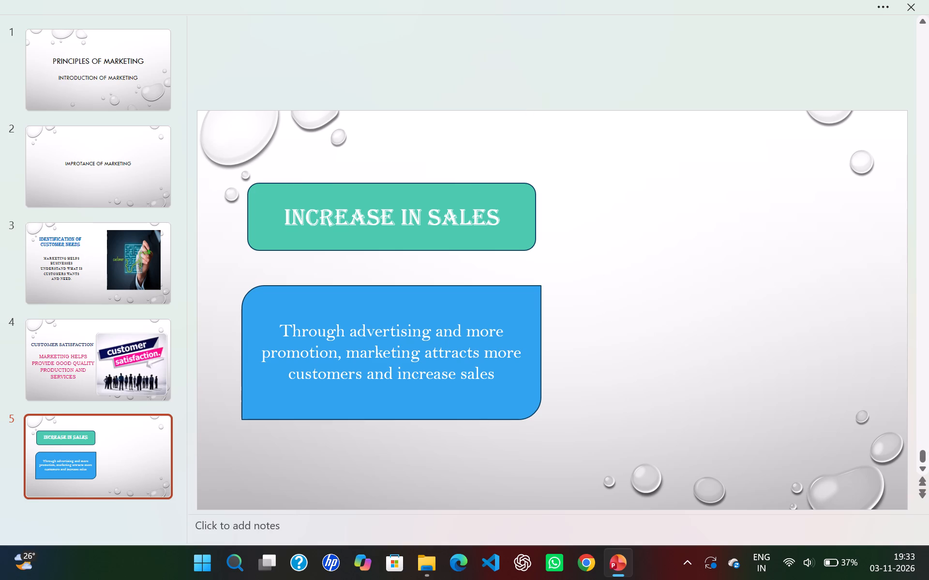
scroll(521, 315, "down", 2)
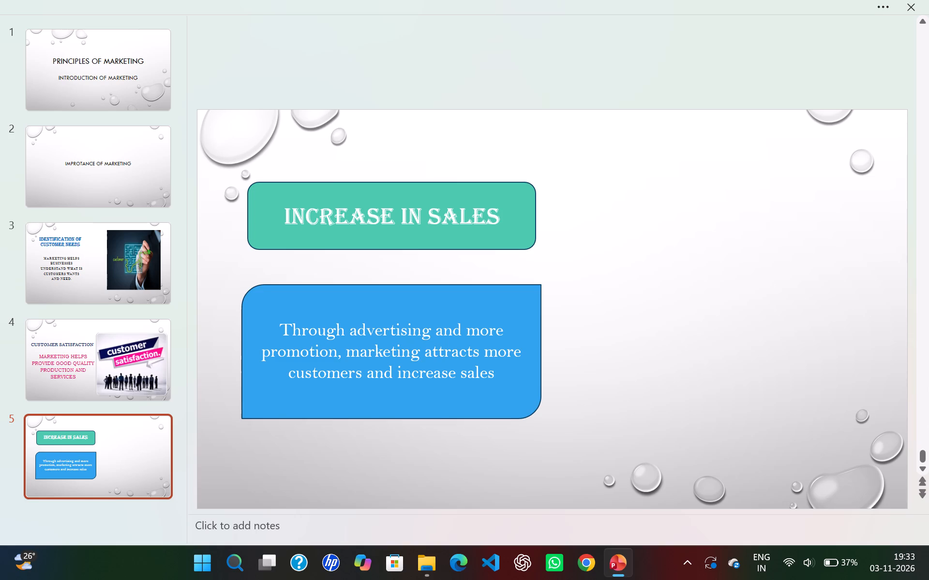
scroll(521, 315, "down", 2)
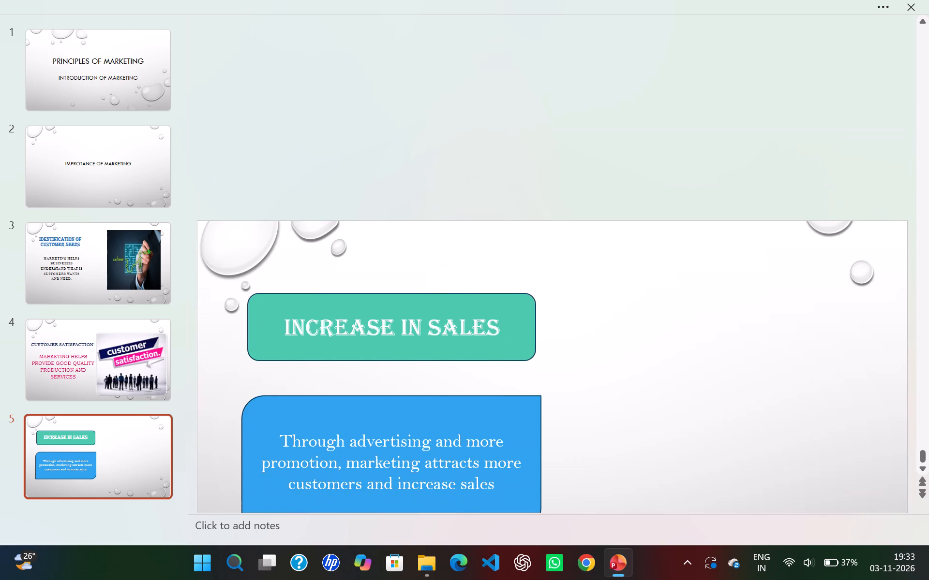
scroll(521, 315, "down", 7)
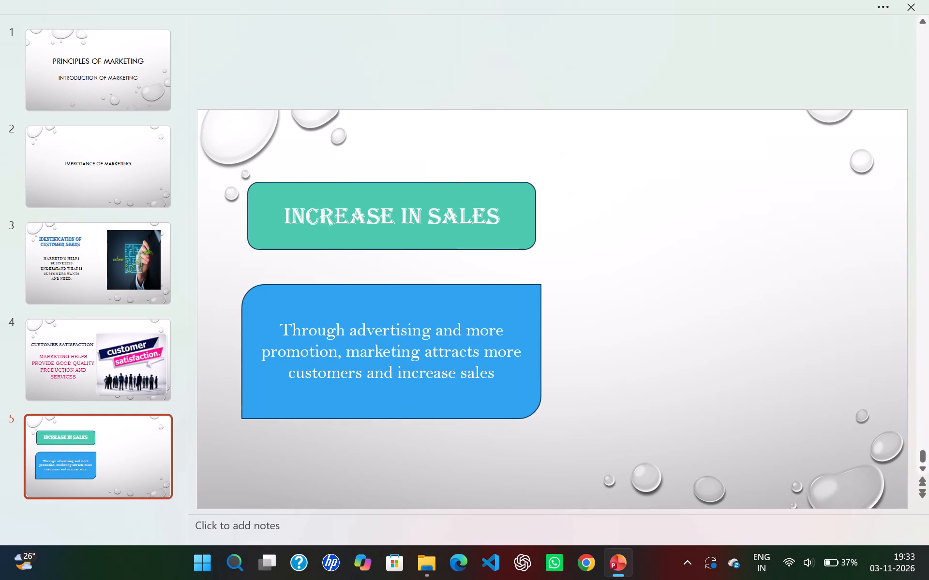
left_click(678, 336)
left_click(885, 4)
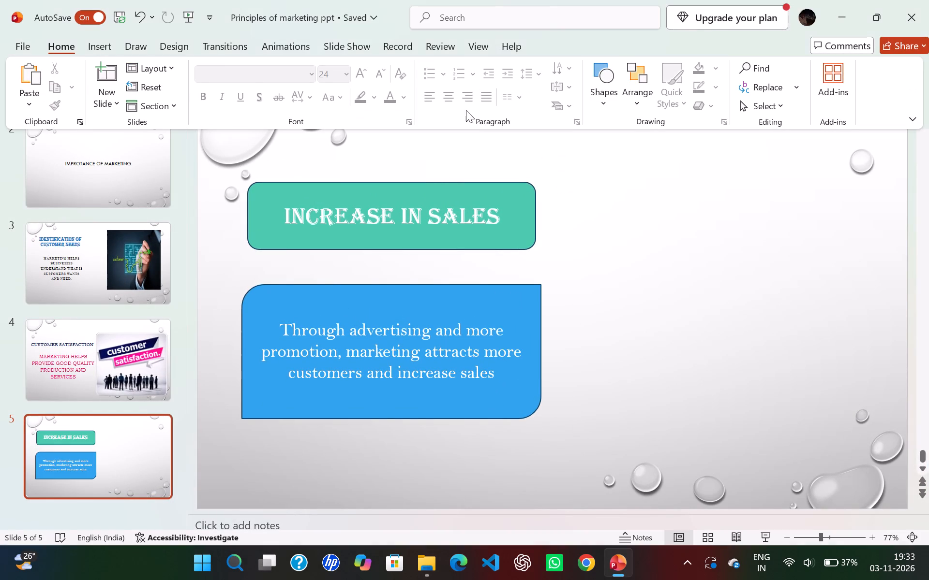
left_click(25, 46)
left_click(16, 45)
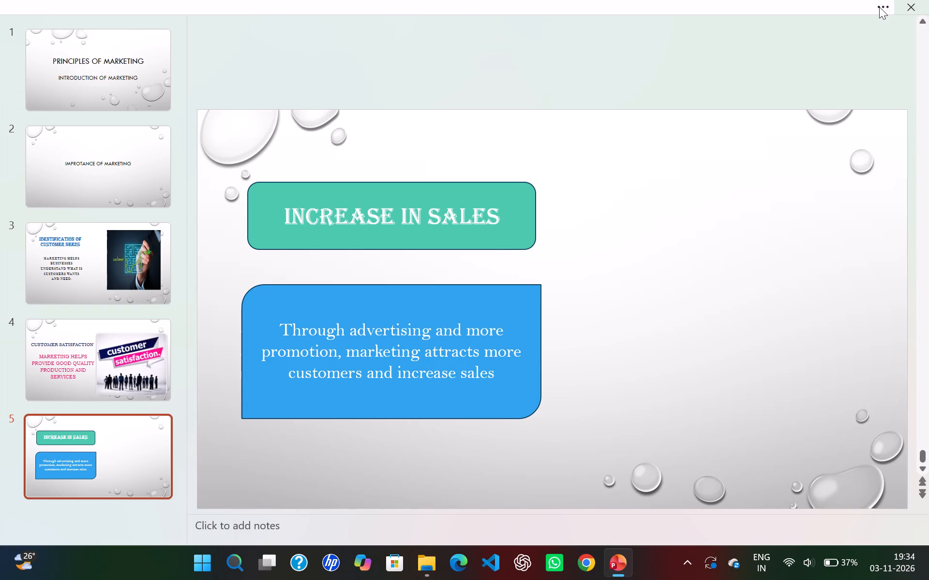
Search online pictures for "increase in sales" and insert the rainbow bar chart with the SALES arrow on slide 5.
left_click(879, 7)
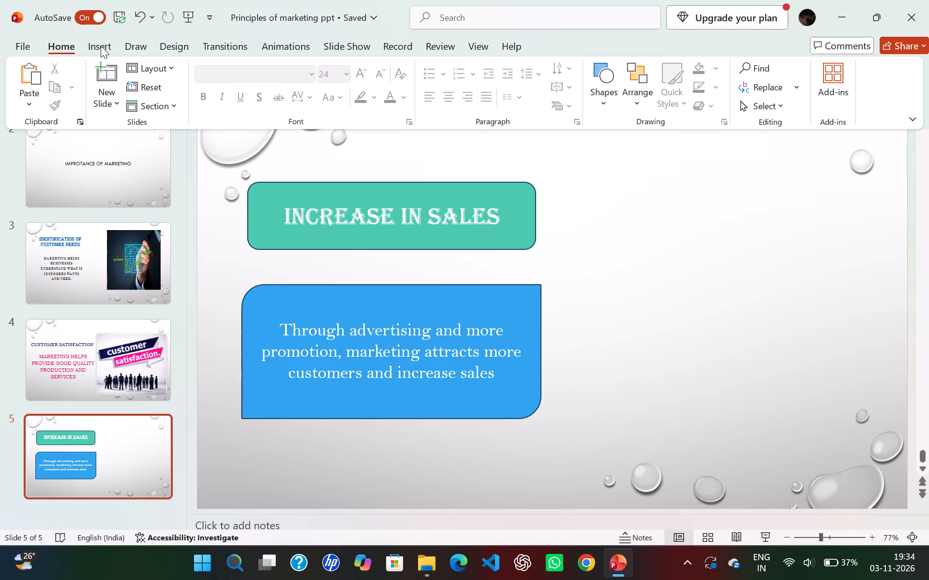
left_click(100, 46)
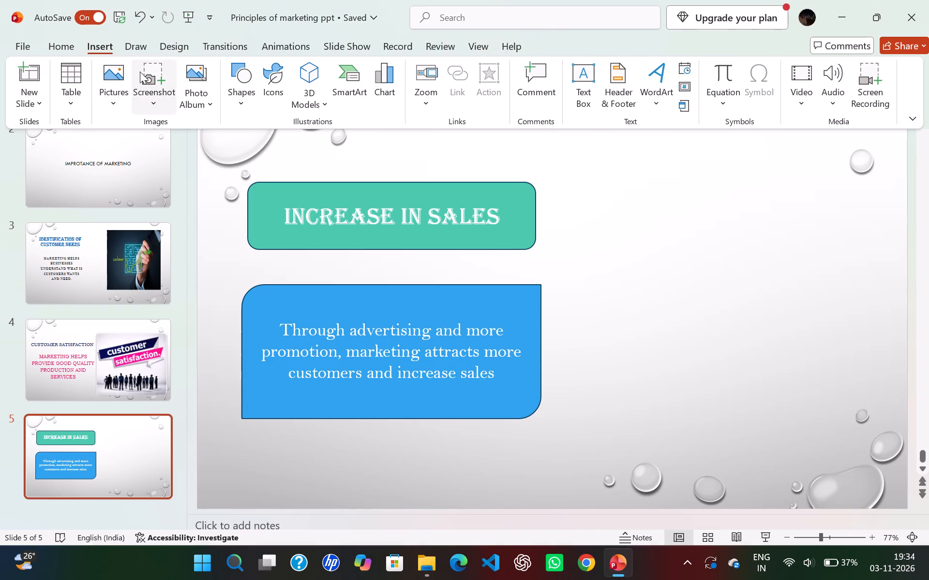
left_click(213, 98)
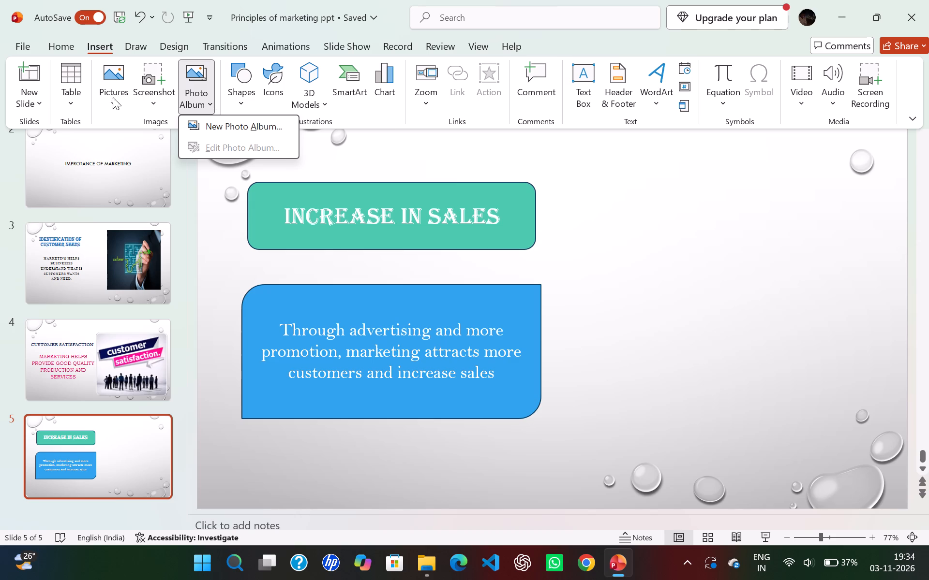
left_click(111, 101)
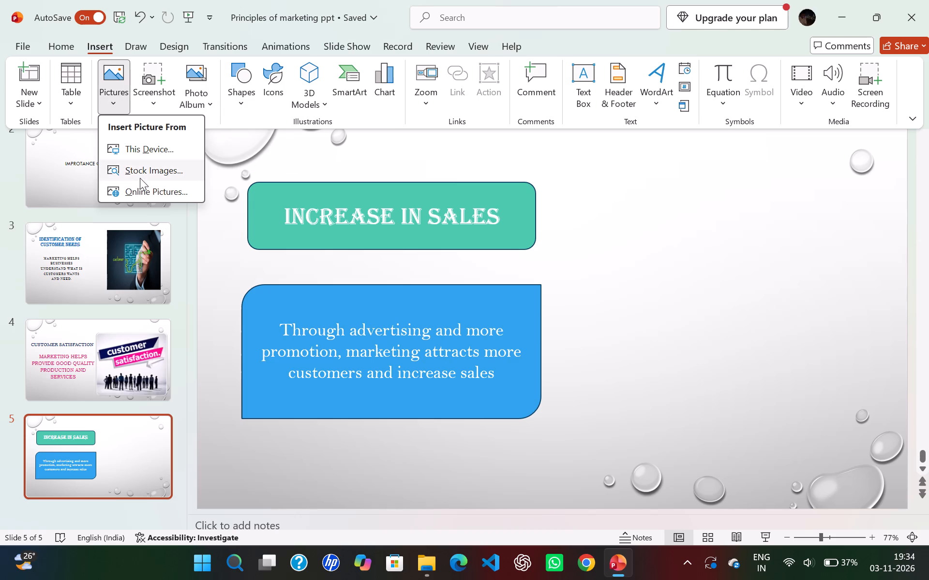
left_click(141, 187)
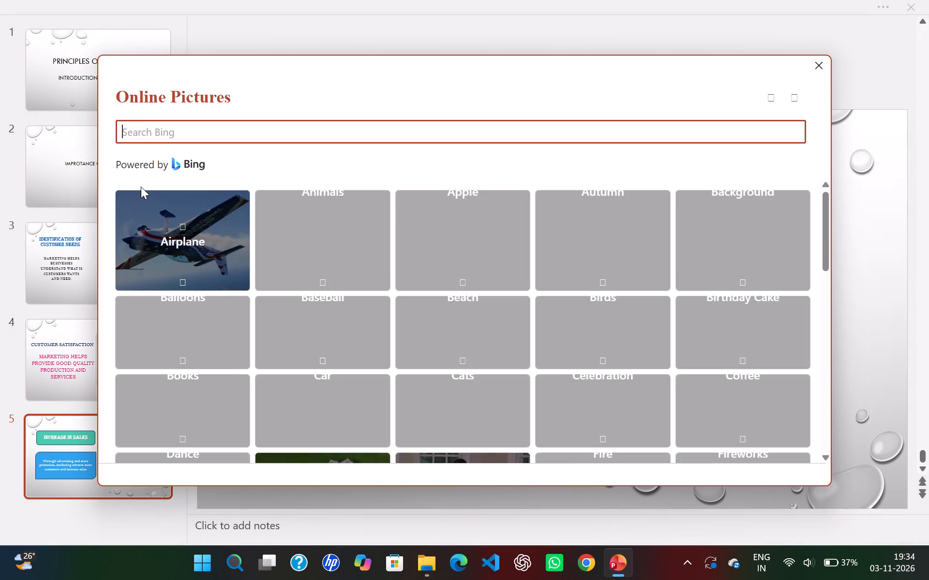
key("i")
type("ncrease in slaes")
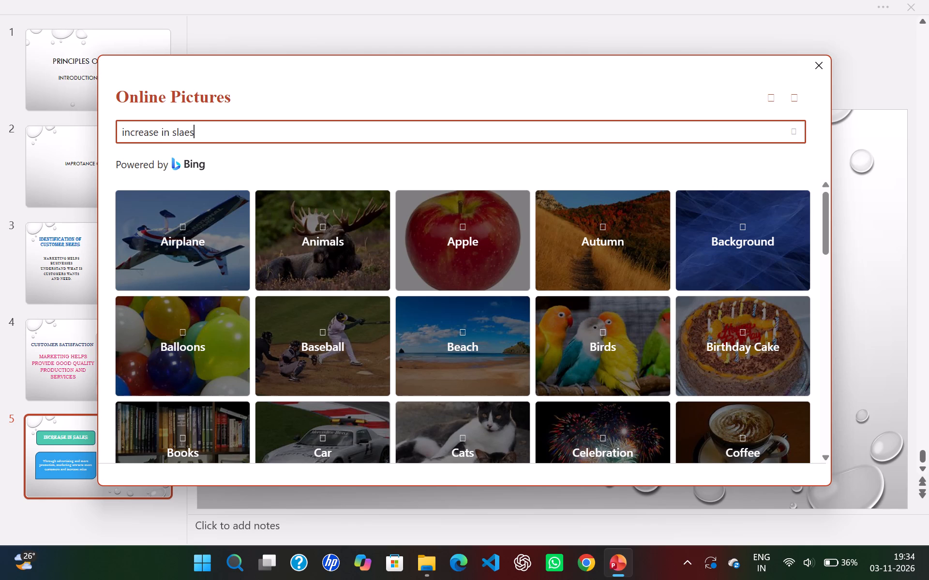
key("Left")
key("Left")
key("Left")
key("BackSpace")
key("Right")
key("l")
key("Return")
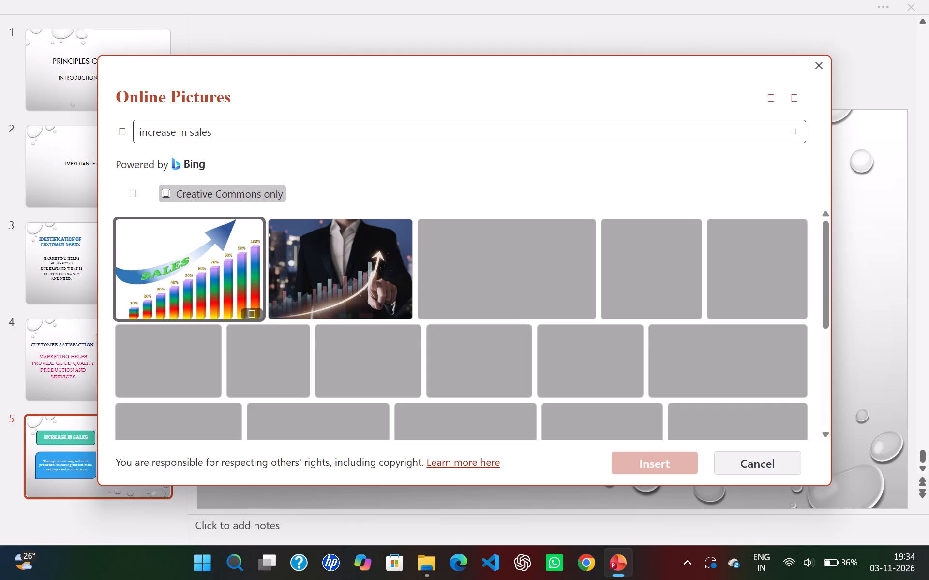
left_click(177, 270)
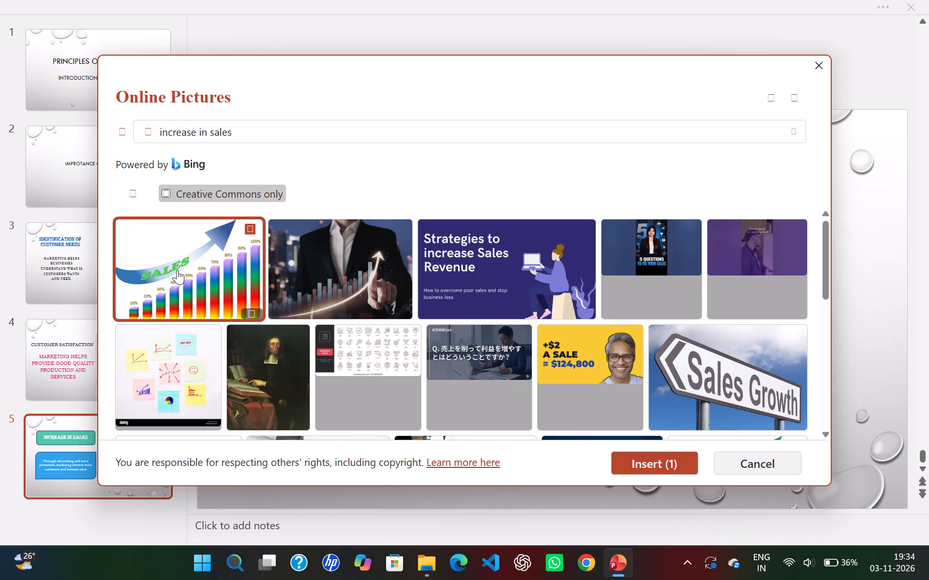
left_click(663, 465)
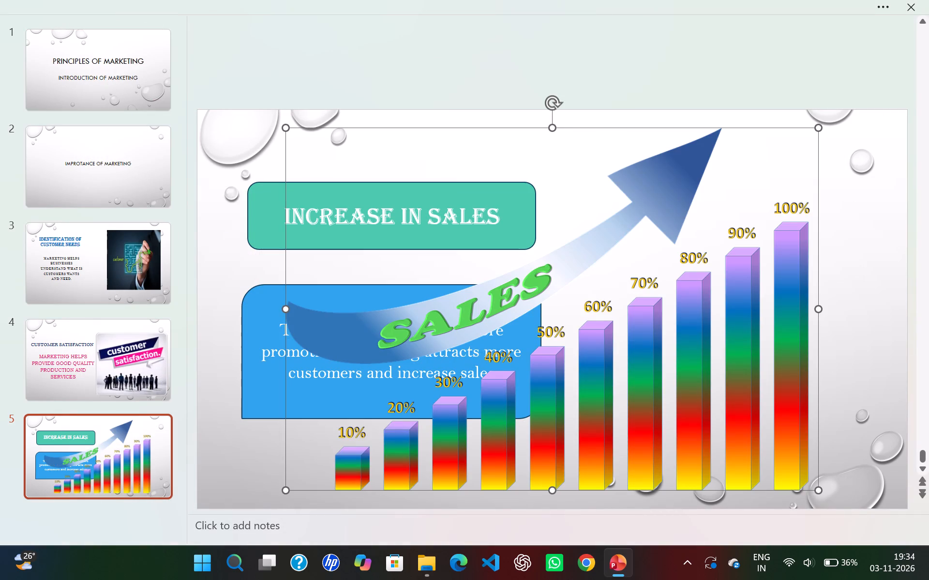
Narrow and shorten the SALES chart picture and place it in the blank area beside slide 5's two text shapes.
left_click_drag(284, 311, 569, 310)
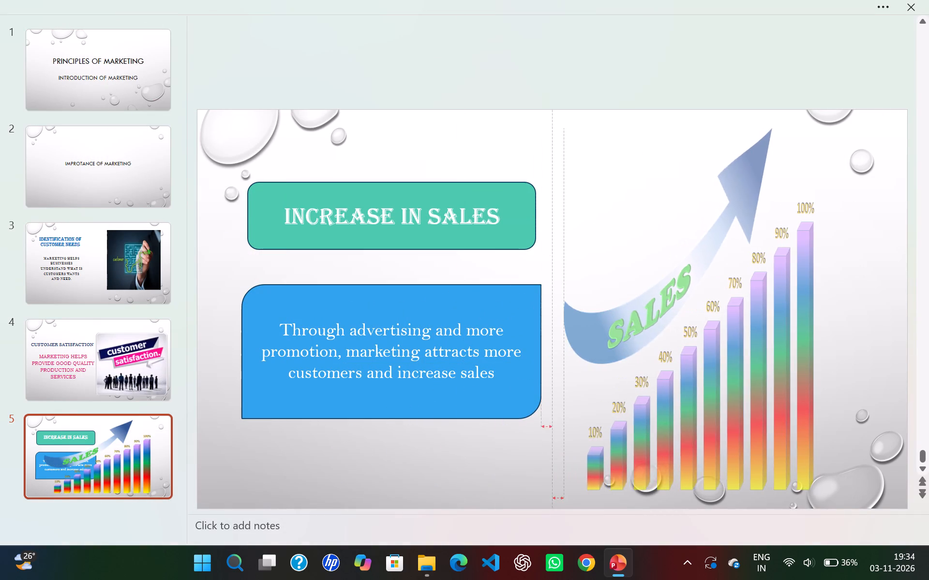
left_click_drag(569, 310, 570, 306)
left_click_drag(693, 125, 693, 256)
left_click_drag(679, 336, 679, 325)
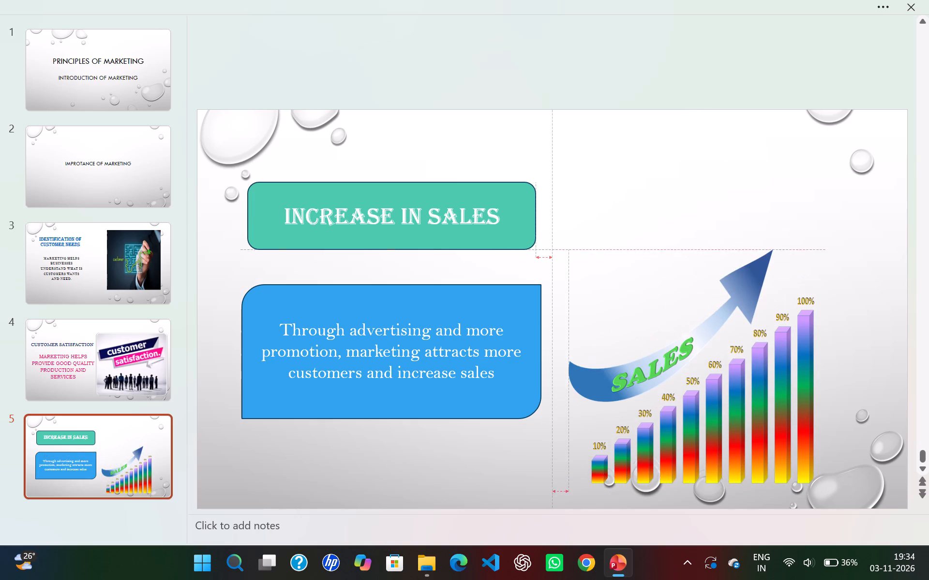
left_click_drag(679, 325, 697, 231)
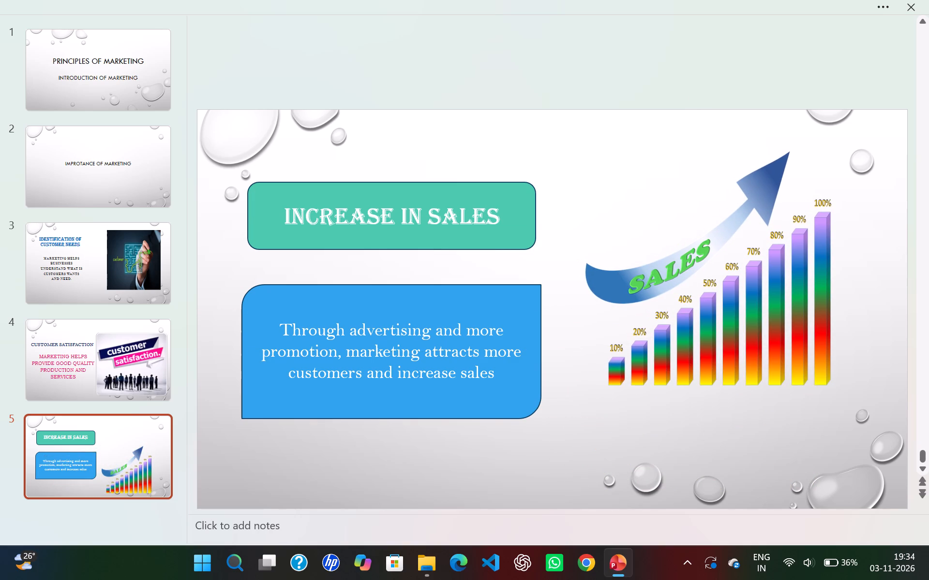
left_click_drag(697, 231, 697, 231)
left_click_drag(695, 307, 693, 324)
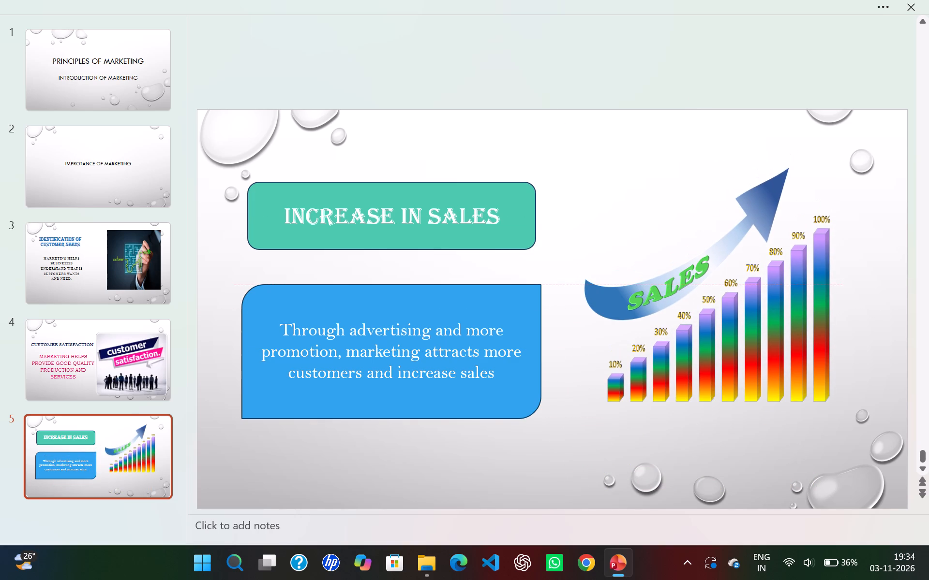
left_click_drag(693, 324, 693, 323)
left_click(602, 447)
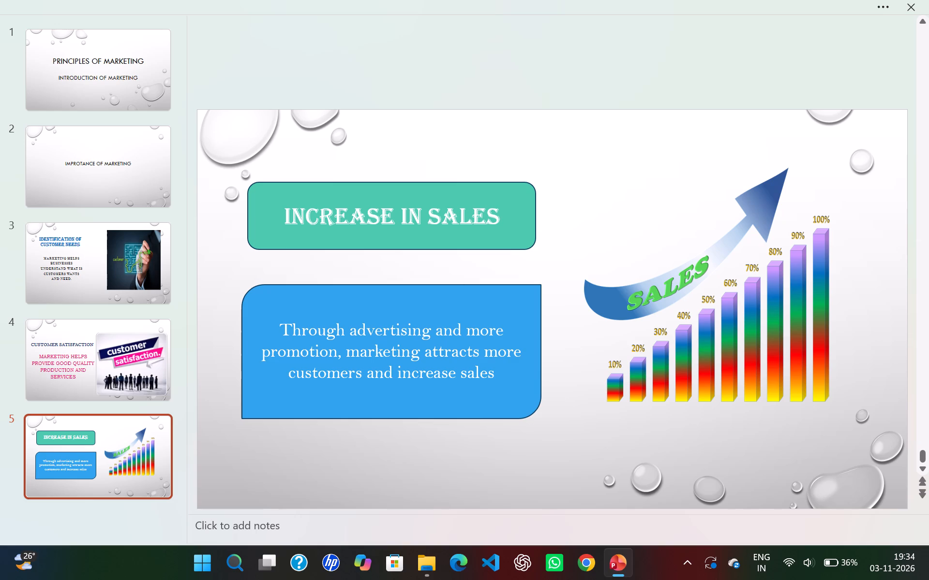
Add a new slide with the Blank layout after slide 5.
left_click(885, 6)
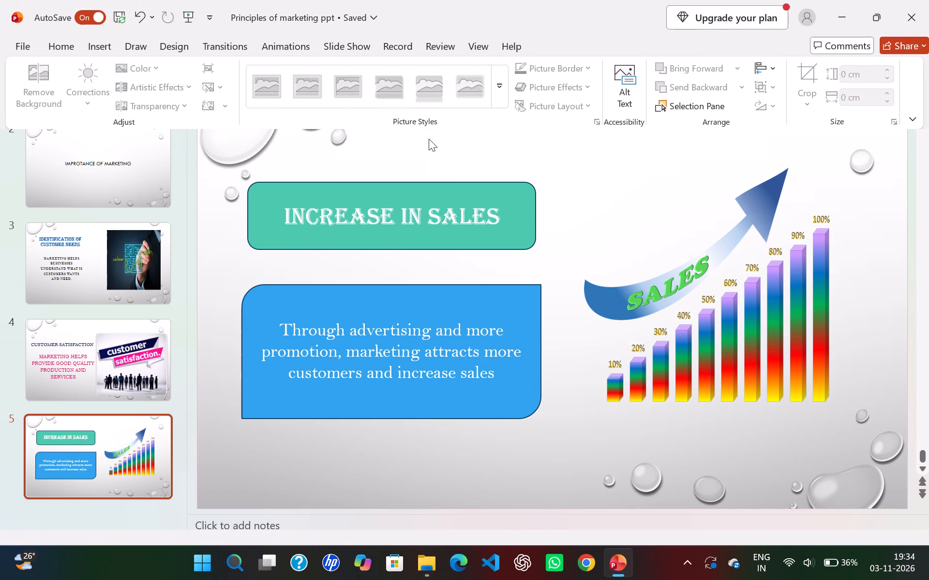
left_click(60, 42)
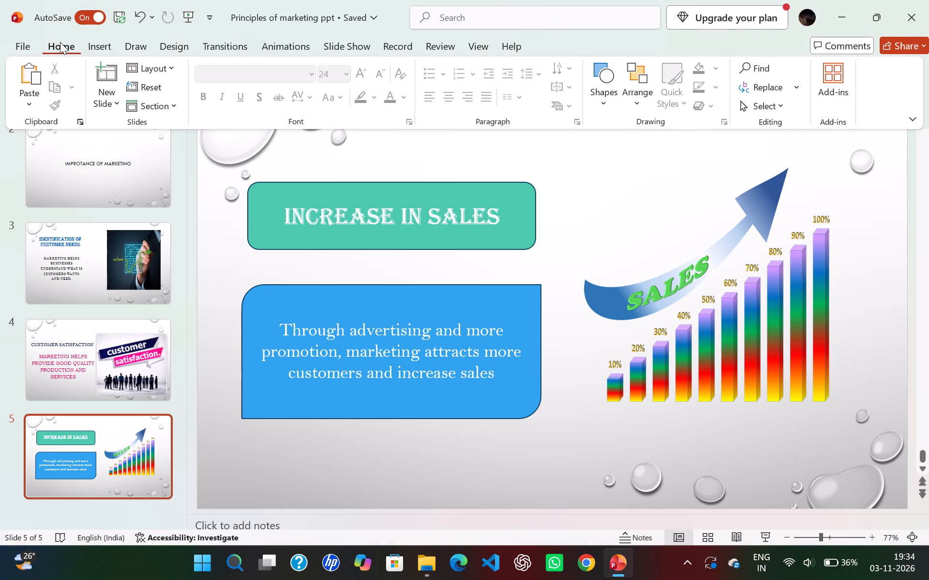
left_click(108, 103)
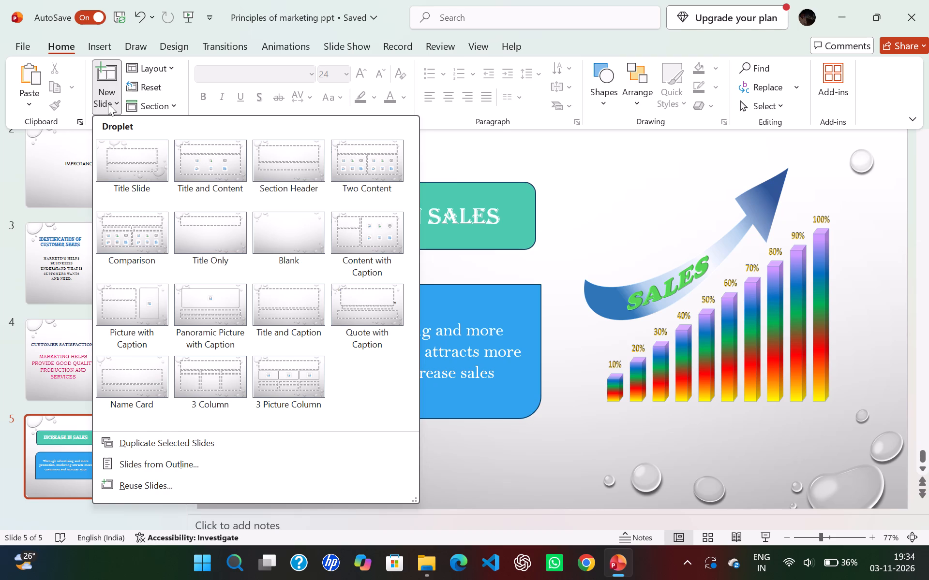
left_click(279, 229)
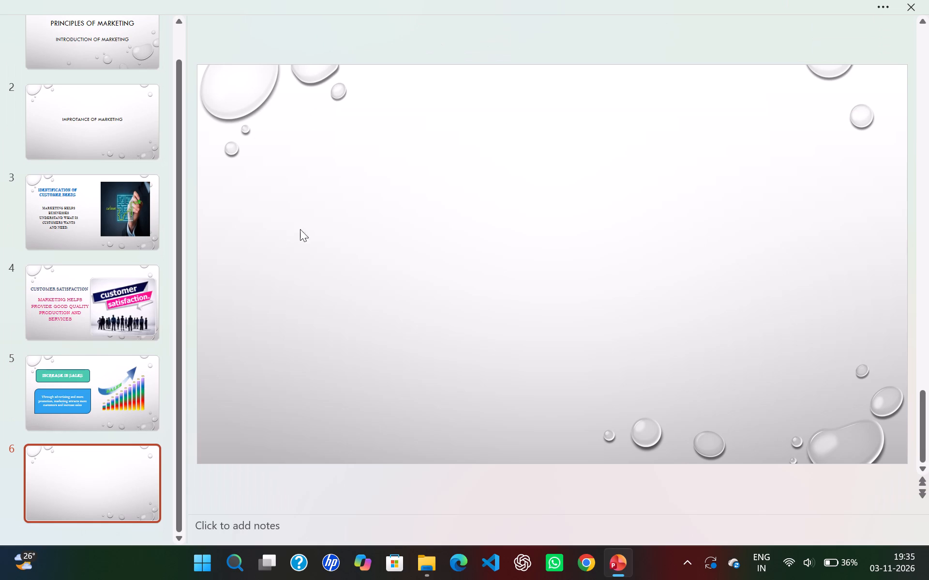
Draw a horizontal scroll banner on slide 6, move it near the slide's upper-left bubbles and widen it.
left_click(890, 1)
left_click(594, 80)
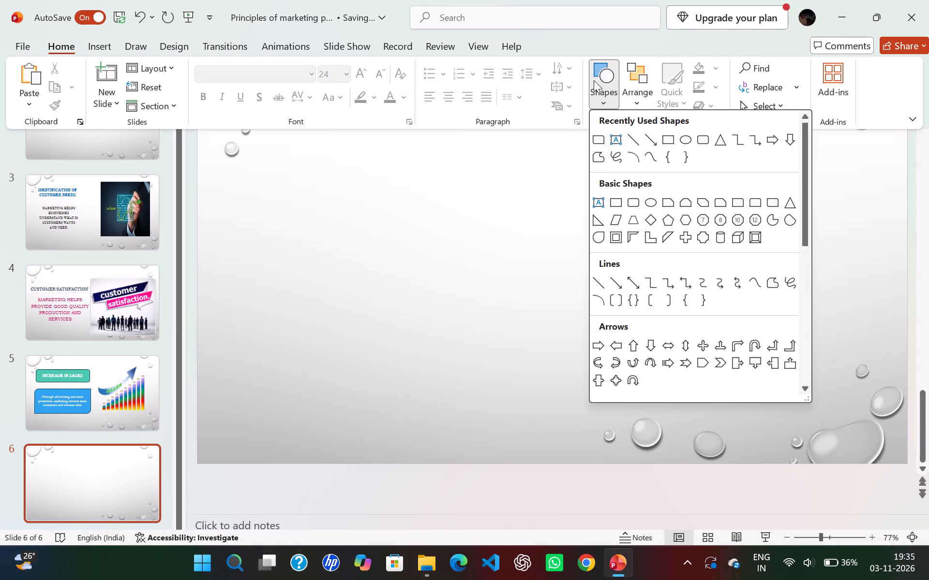
left_click_drag(809, 168, 813, 359)
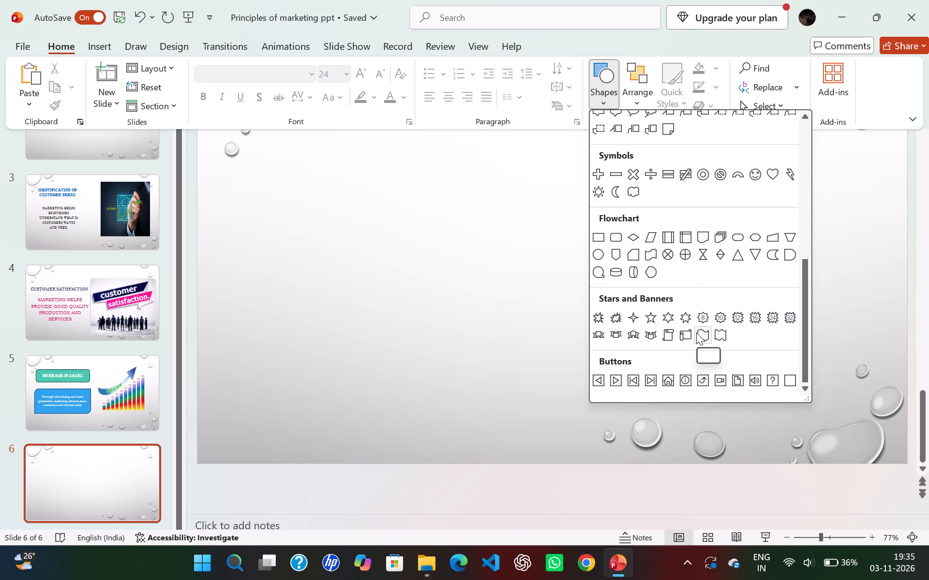
left_click(680, 333)
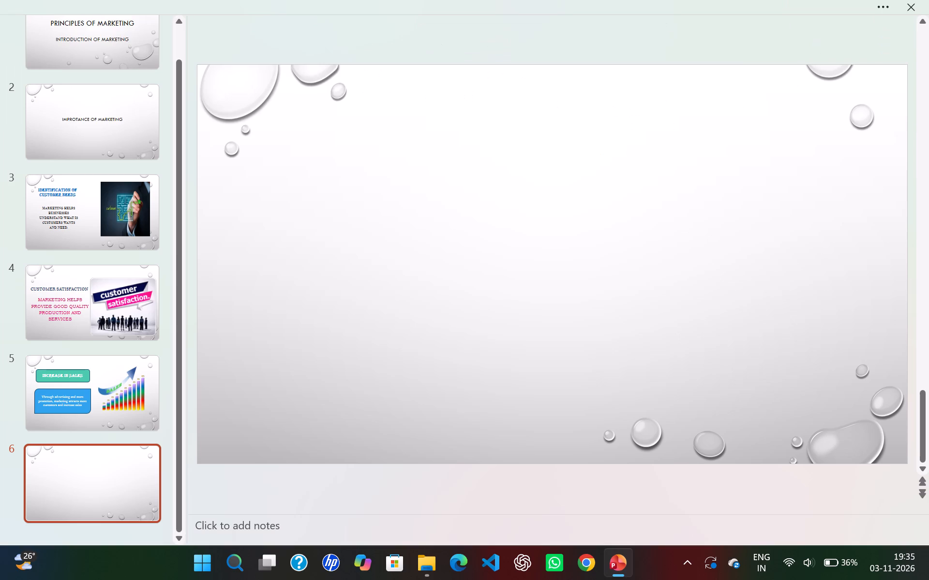
left_click_drag(295, 184, 535, 261)
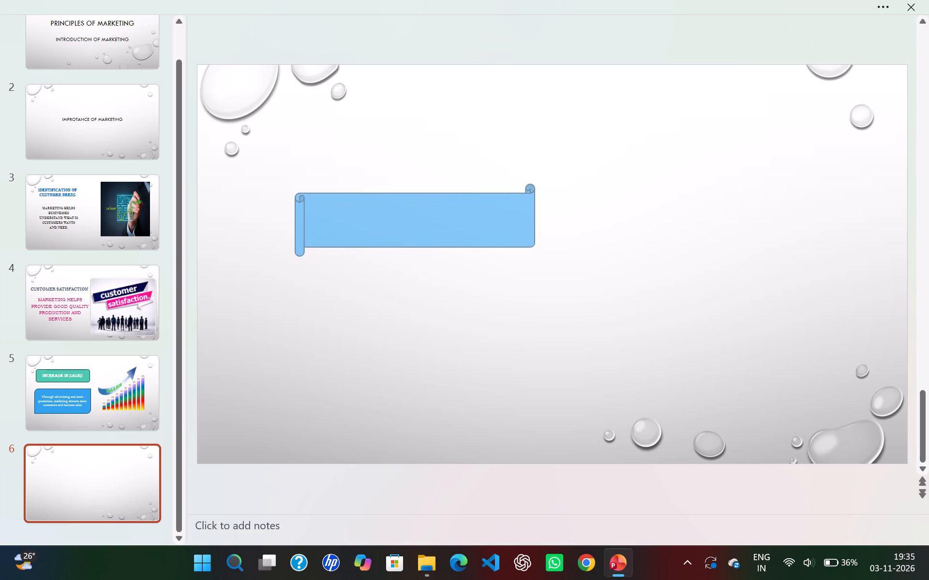
left_click_drag(535, 261, 536, 285)
left_click_drag(436, 230, 420, 199)
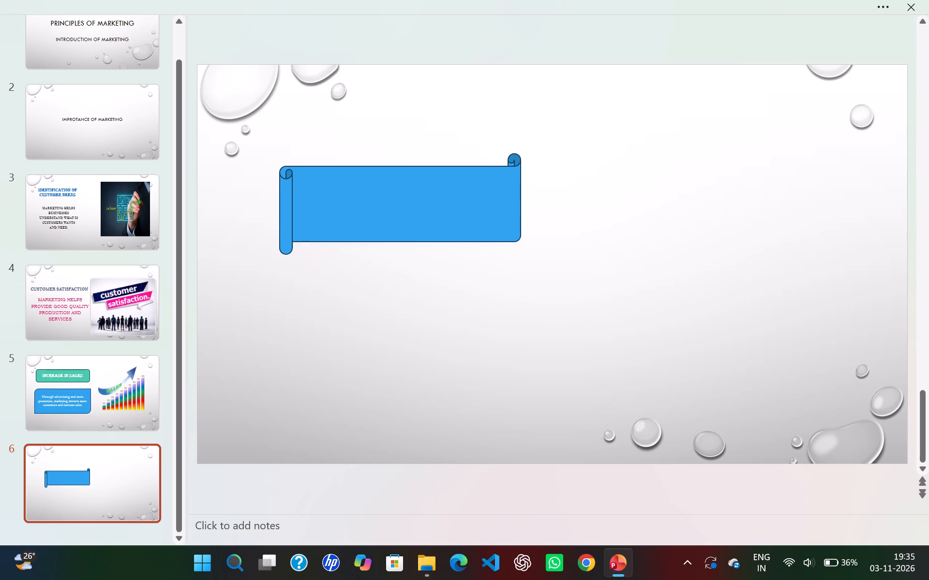
left_click_drag(420, 199, 401, 177)
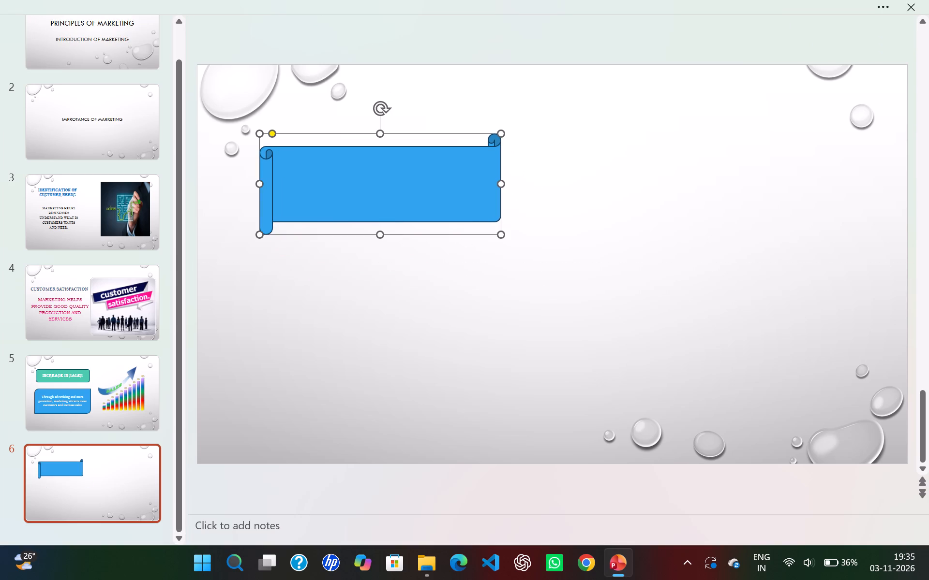
left_click_drag(504, 186, 536, 192)
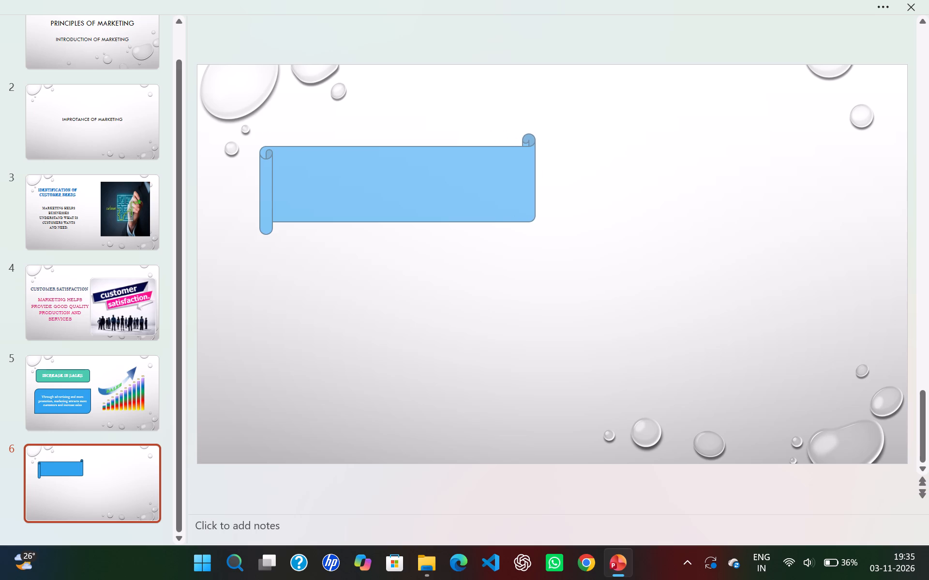
left_click_drag(536, 192, 543, 193)
Enter the heading PROFIT MAXIMIZATION in slide 6's scroll banner.
double_click(431, 188)
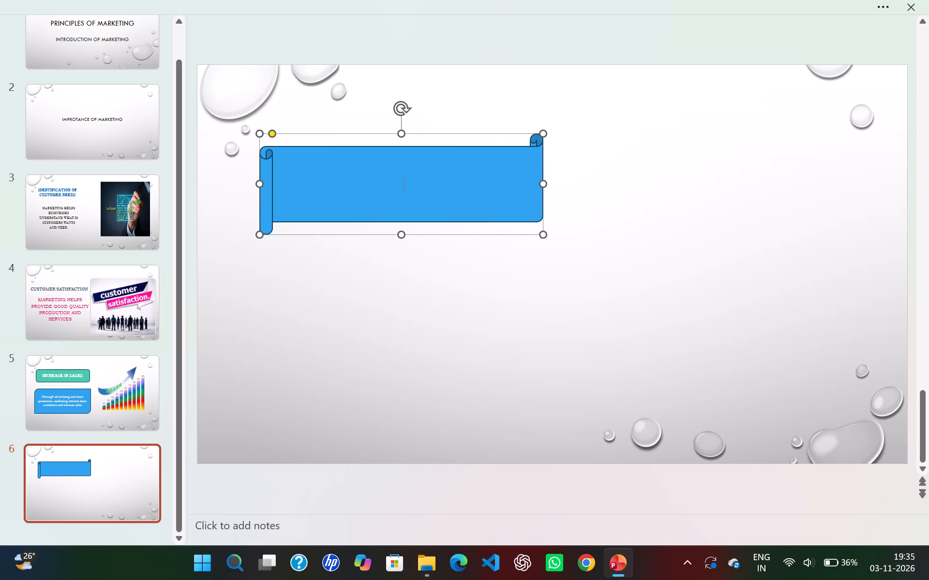
type("PROFIT MAIXI")
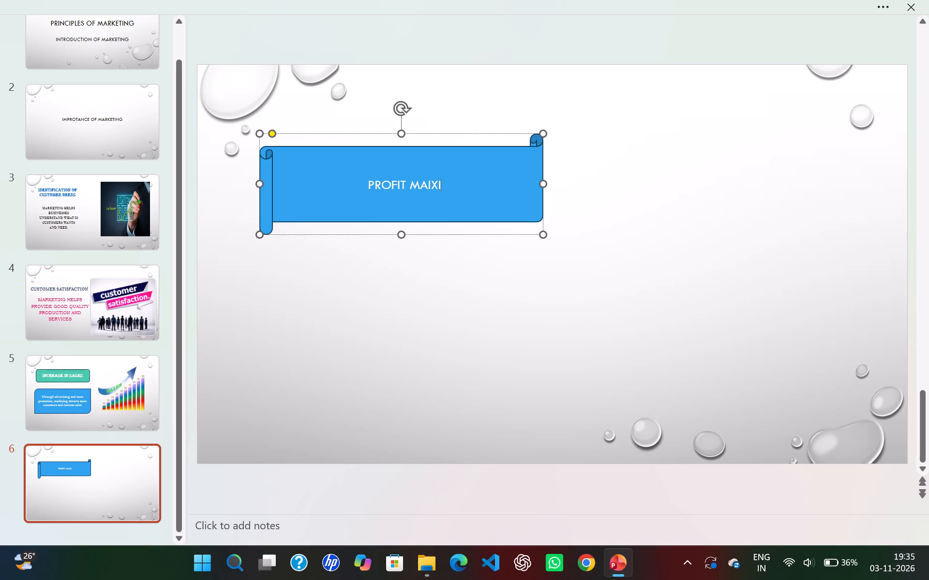
key("BackSpace")
key("BackSpace")
key("BackSpace")
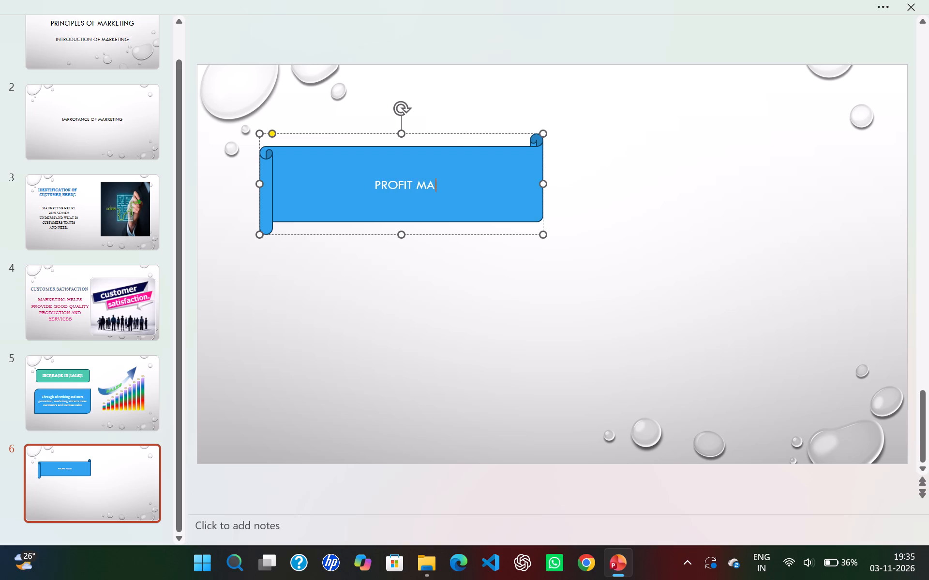
type("XIMI")
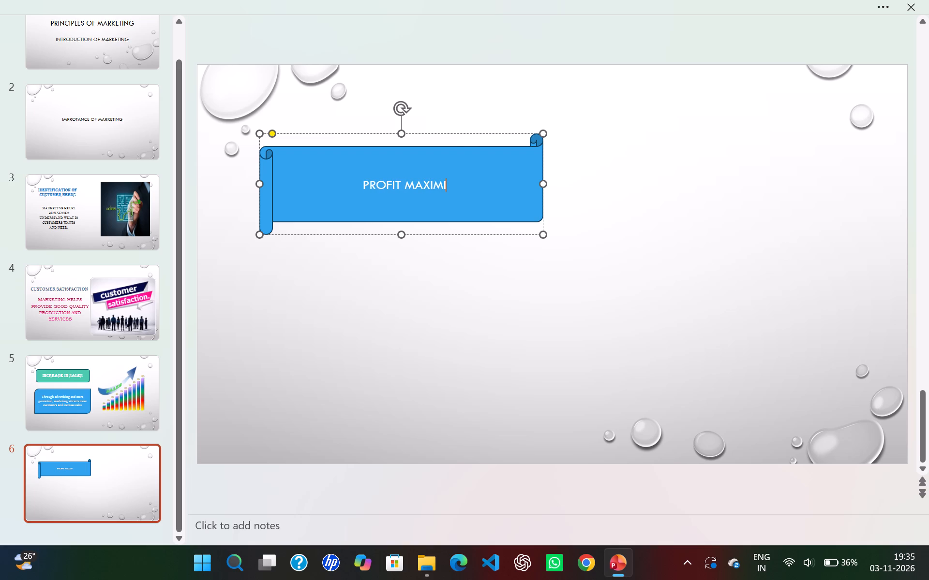
type("ZATION")
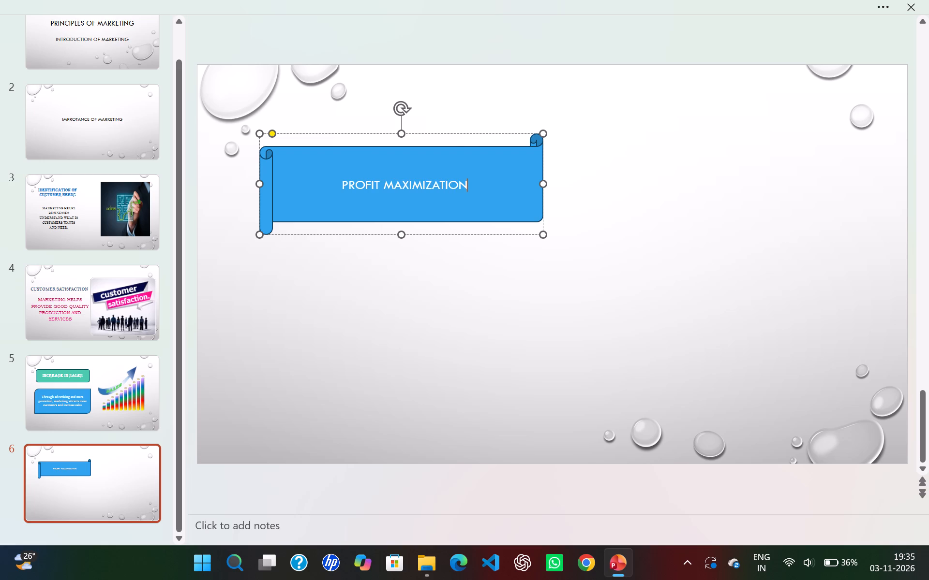
Move the PROFIT MAXIMIZATION scroll banner on slide 6 slightly lower and closer to the slide's left edge.
left_click_drag(472, 184, 476, 193)
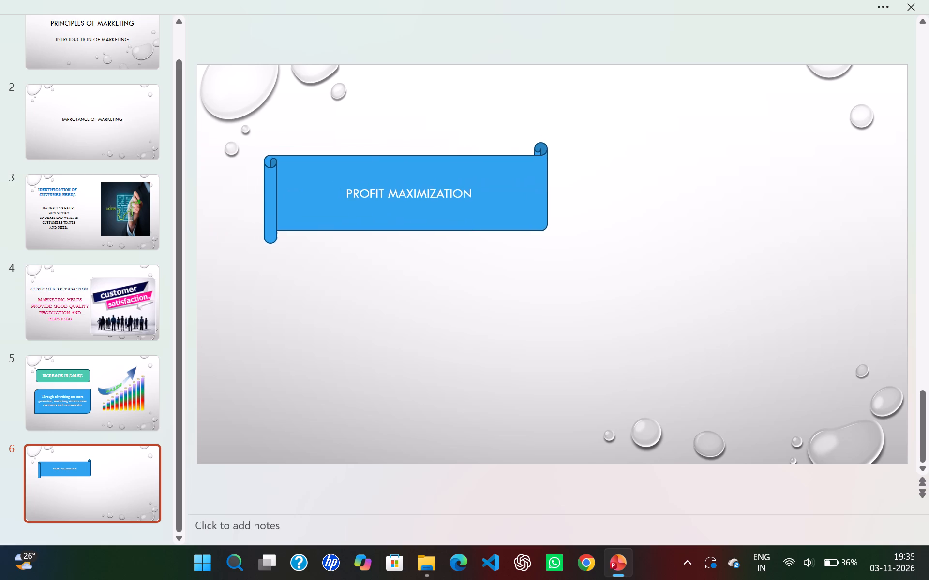
left_click_drag(476, 193, 475, 192)
left_click(473, 191)
left_click_drag(473, 191, 460, 190)
Set the banner's PROFIT MAXIMIZATION heading to font size 28.
left_click_drag(456, 190, 426, 190)
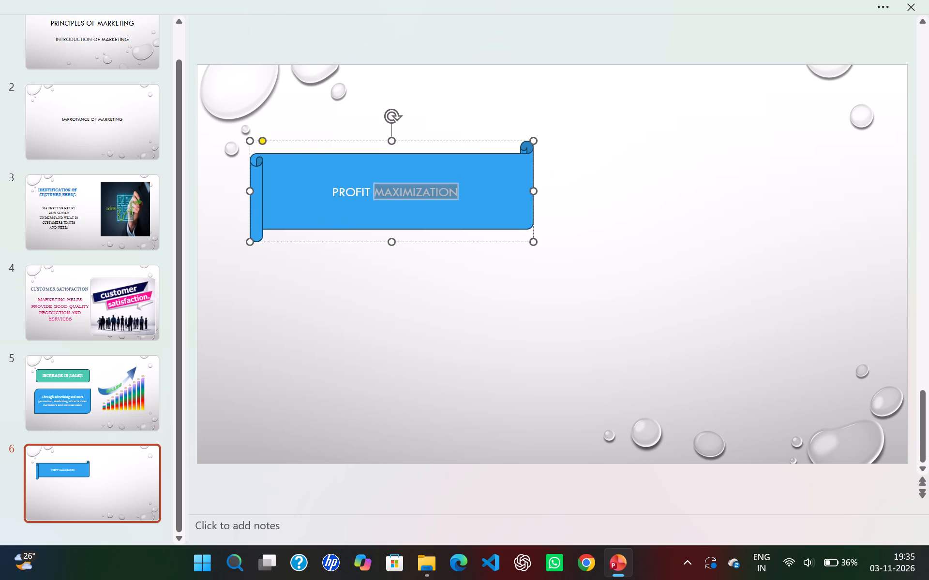
left_click_drag(426, 190, 316, 202)
left_click(422, 156)
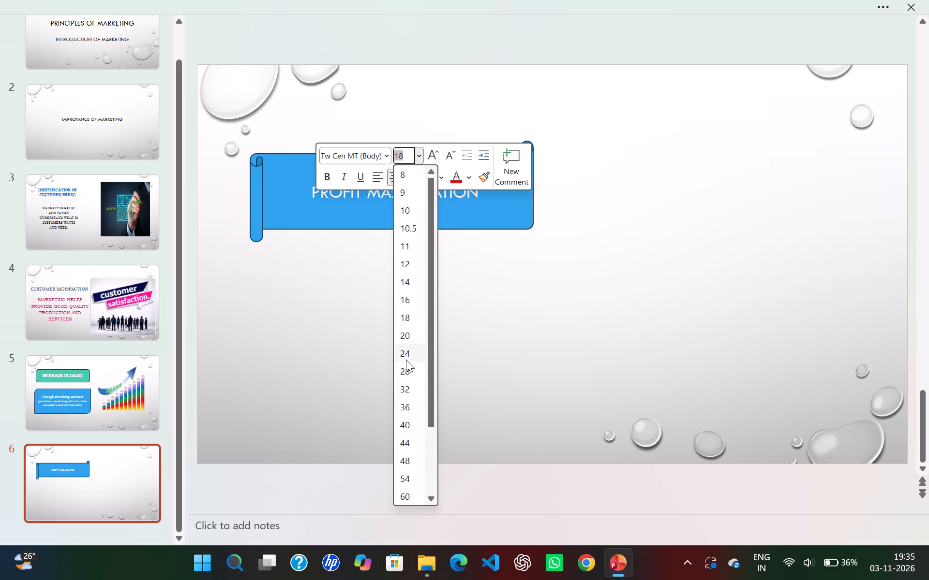
left_click(406, 373)
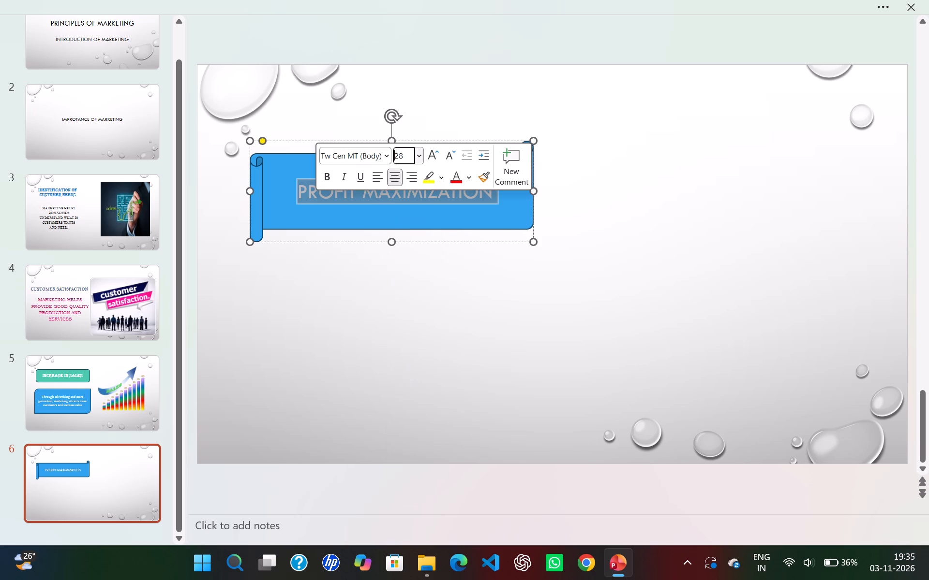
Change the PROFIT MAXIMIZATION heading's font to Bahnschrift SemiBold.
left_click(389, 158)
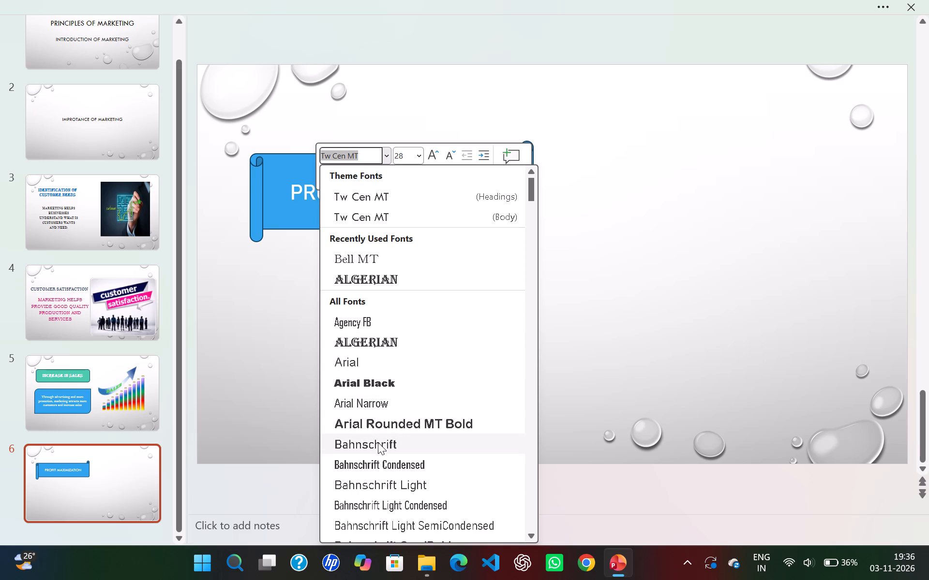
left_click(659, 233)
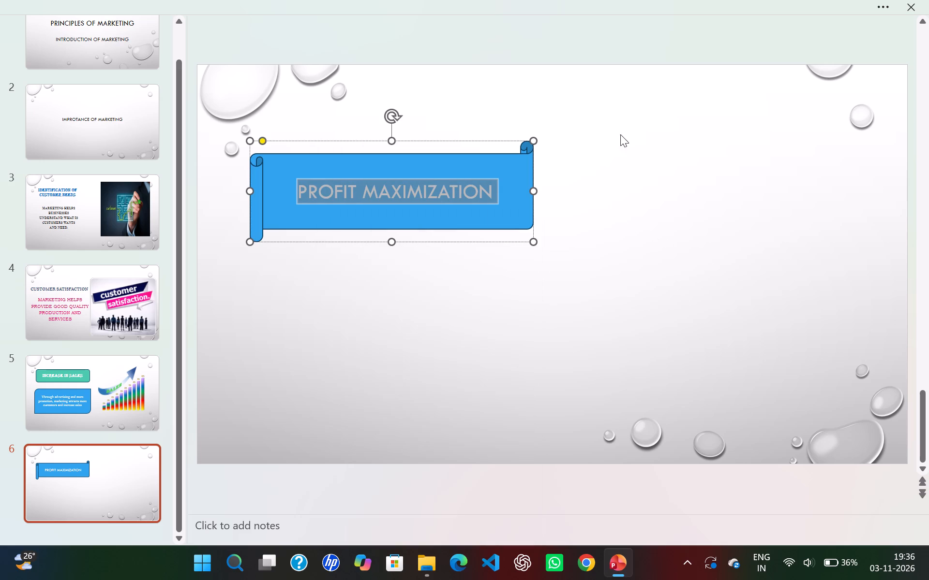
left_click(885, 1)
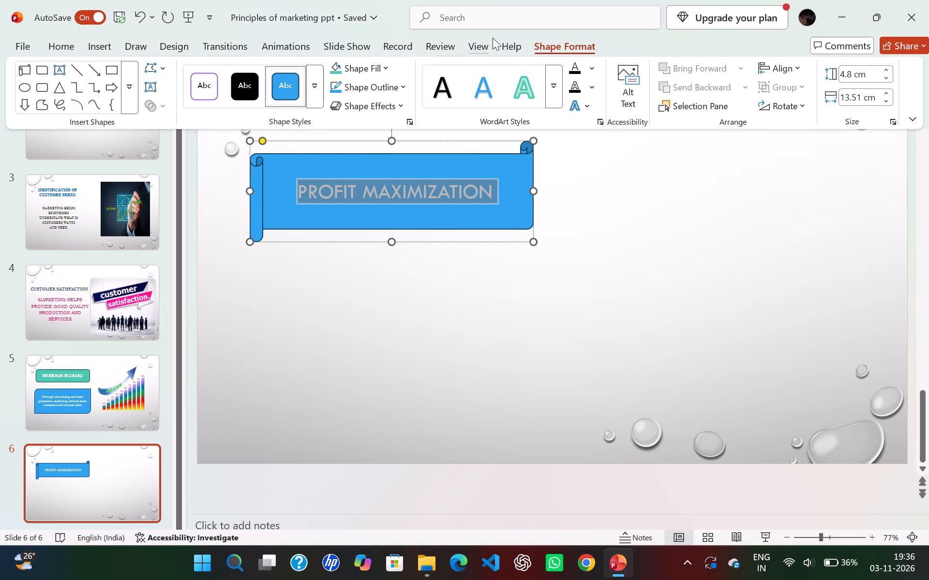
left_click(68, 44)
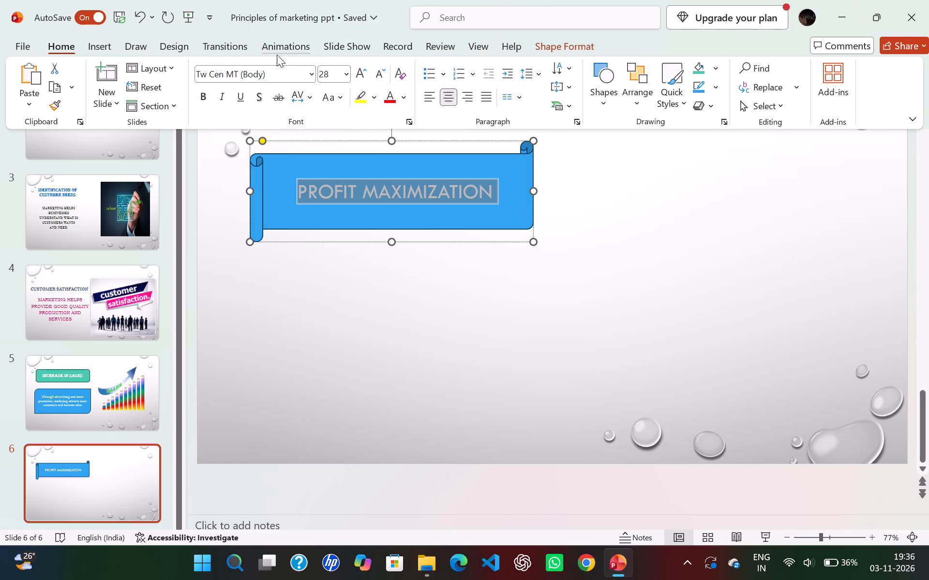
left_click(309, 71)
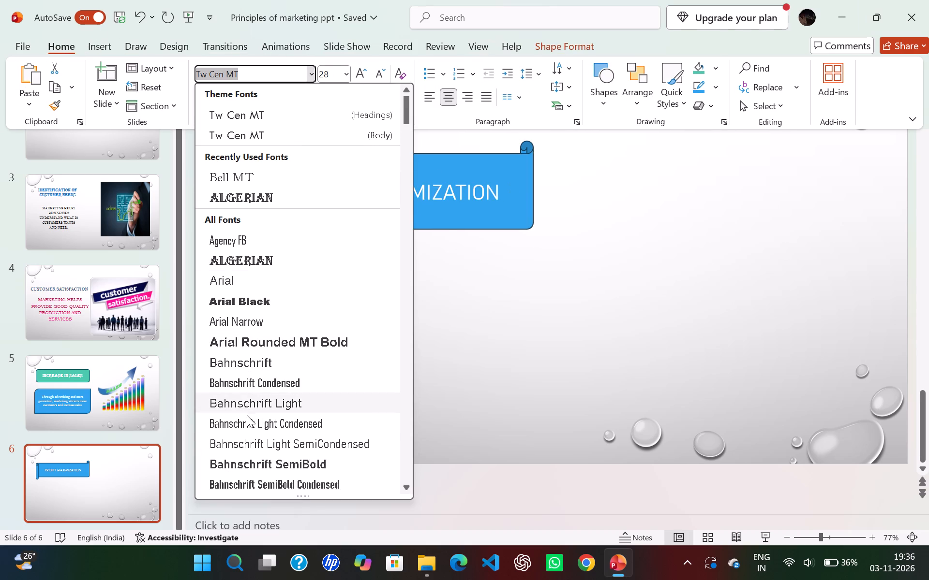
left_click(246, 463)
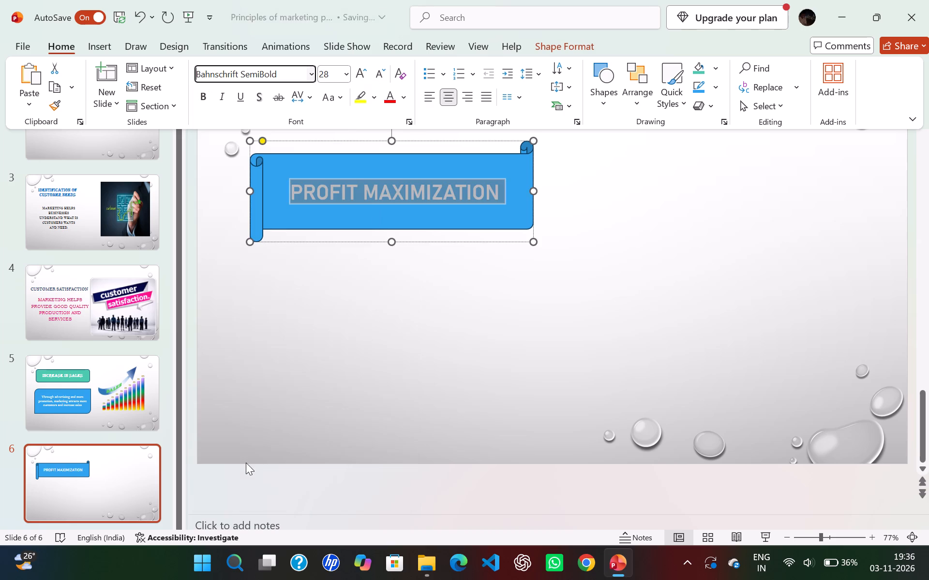
Preview other fonts for the PROFIT MAXIMIZATION heading and apply Baskerville Old Face.
key("Down")
key("Down")
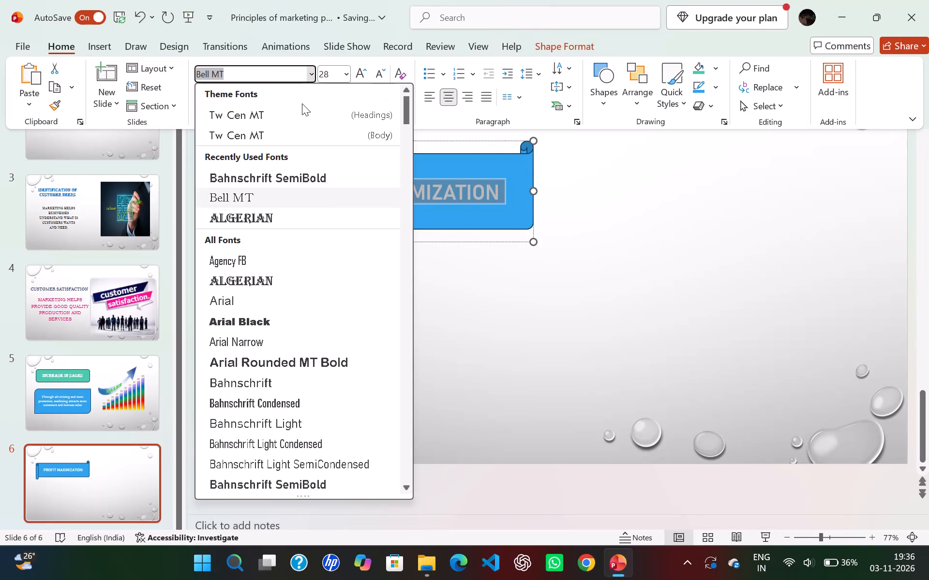
key("Down")
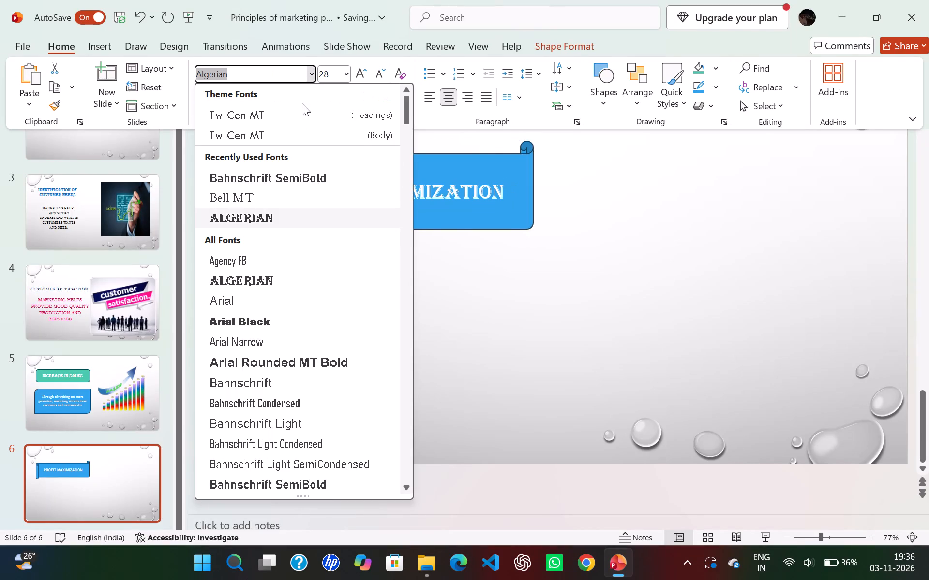
key("Down")
key("Down")
key("Down")
key("Down")
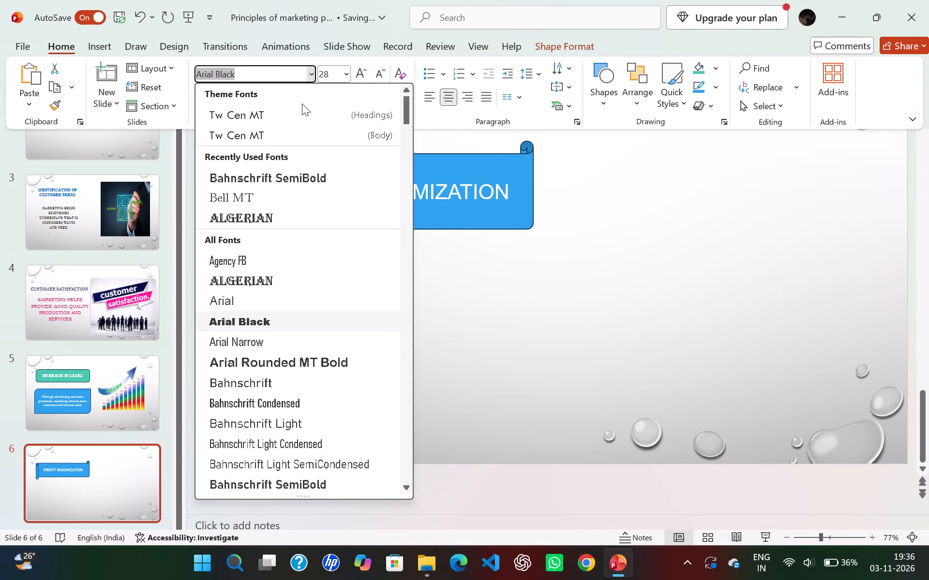
key("Down")
key("Down")
key("Down")
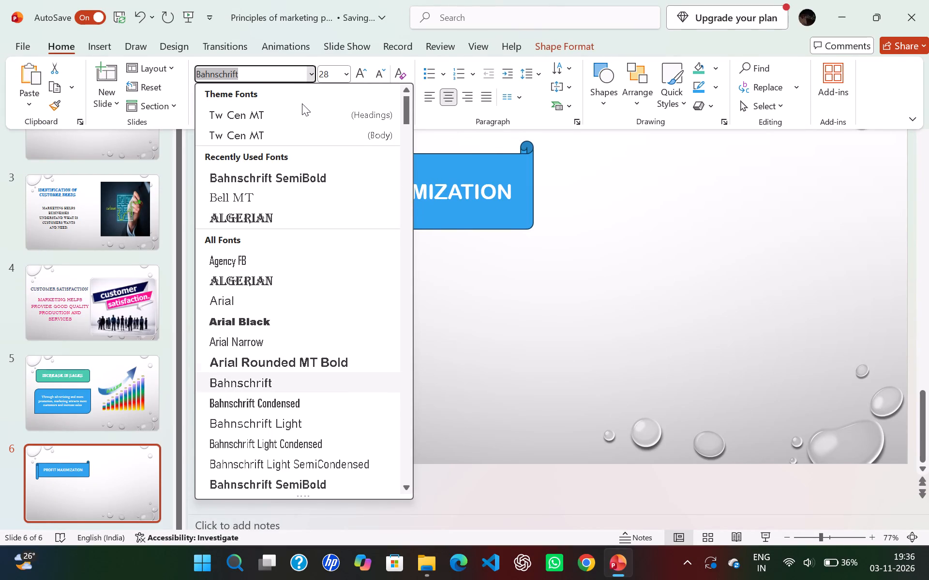
key("Down")
key("Down")
key("Down")
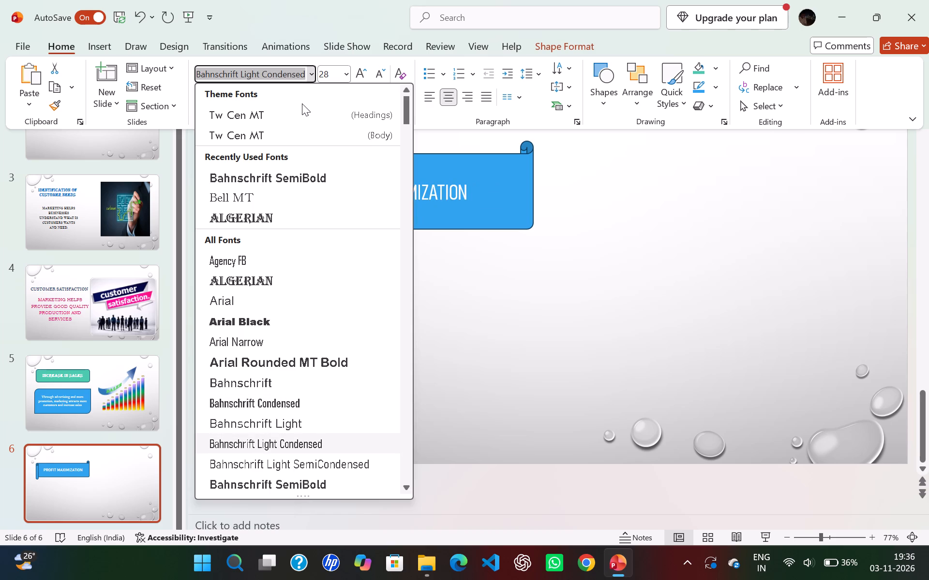
key("Down")
key("Down")
key("Down")
key("Down")
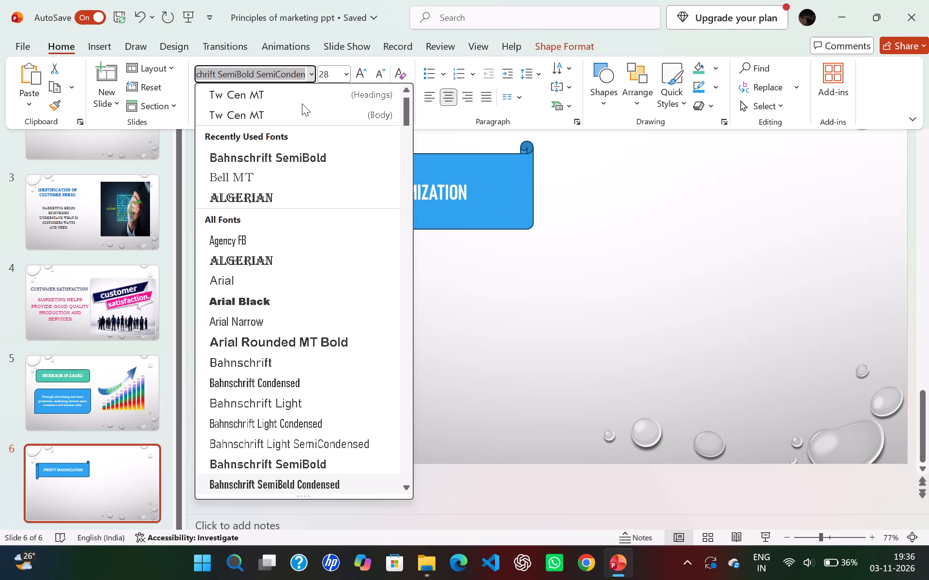
key("Down")
key("Down")
key("Down")
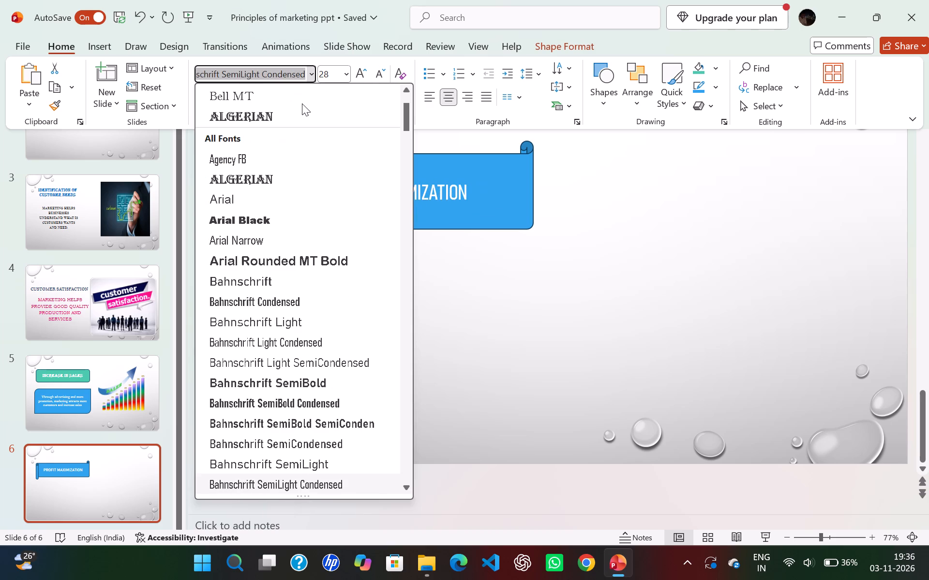
key("Down")
key("Down")
key("Down")
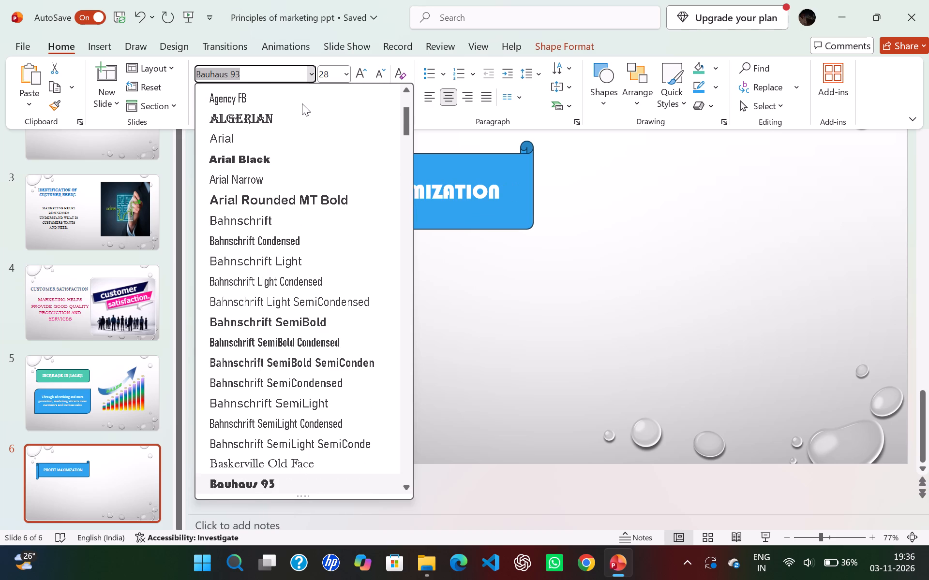
key("Up")
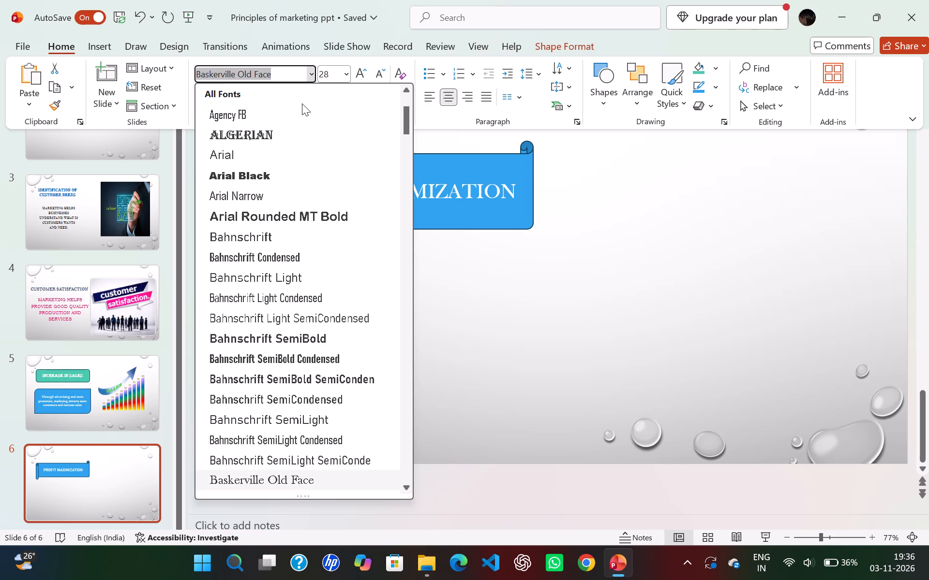
left_click(288, 486)
left_click(439, 378)
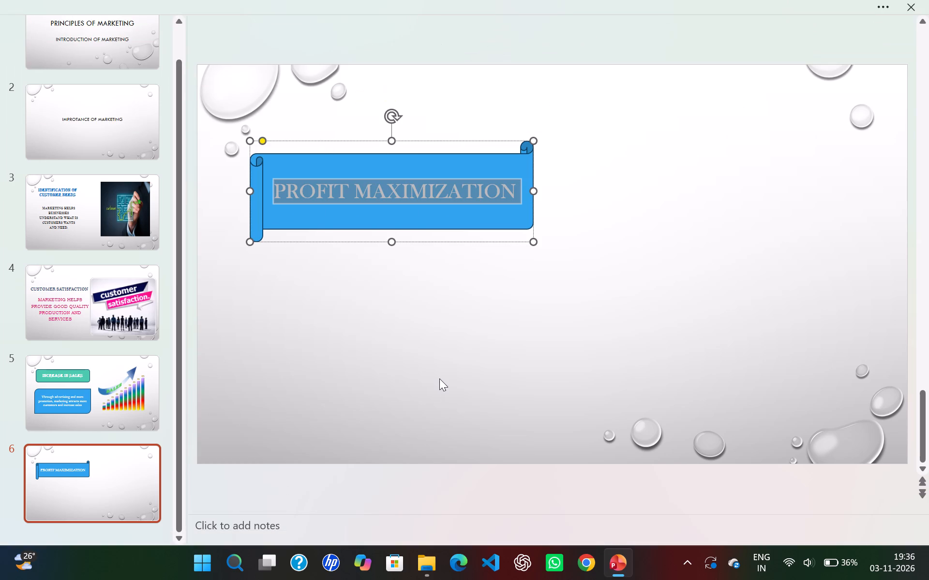
left_click(406, 248)
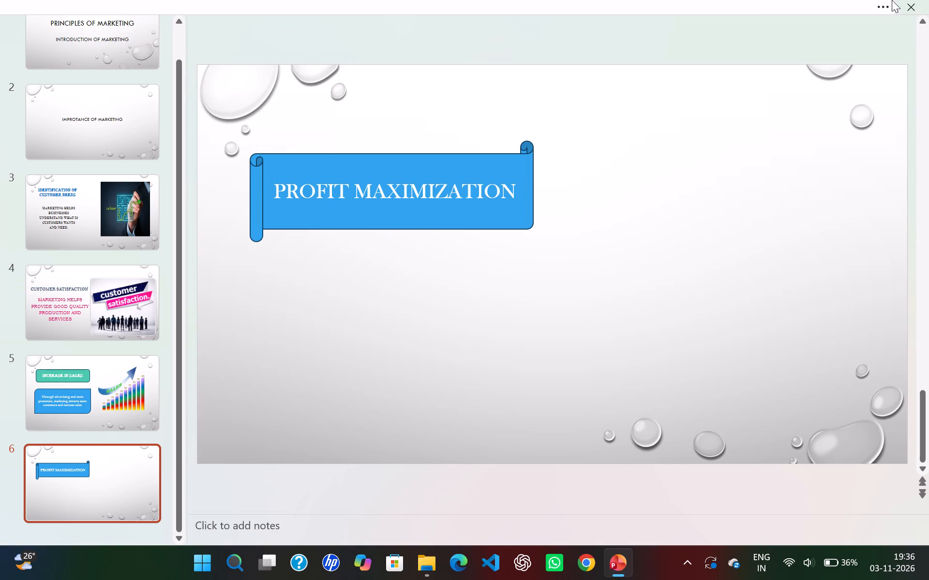
Insert a D-shaped flowchart Delay shape below slide 6's banner and rotate it 90° counterclockwise so its curved side faces up.
left_click(883, 3)
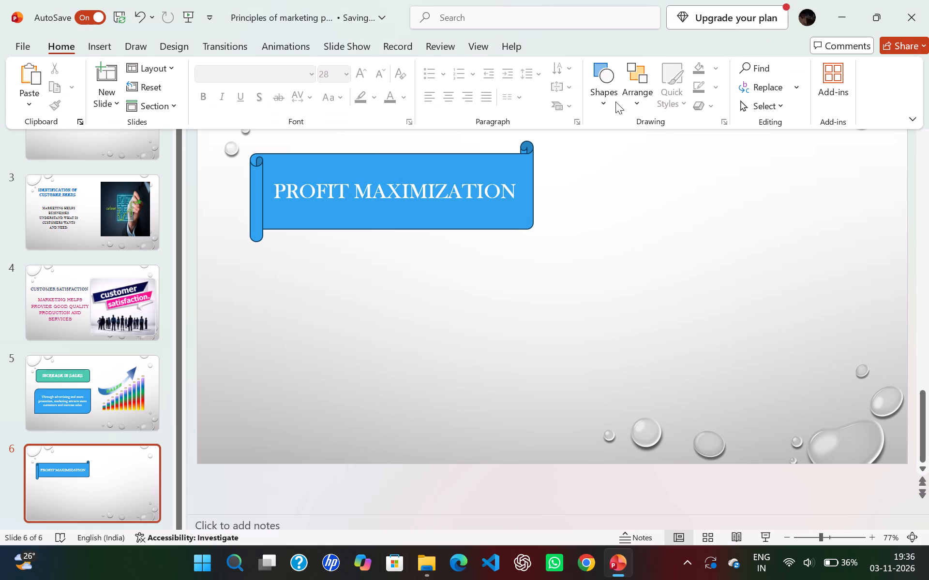
left_click(615, 102)
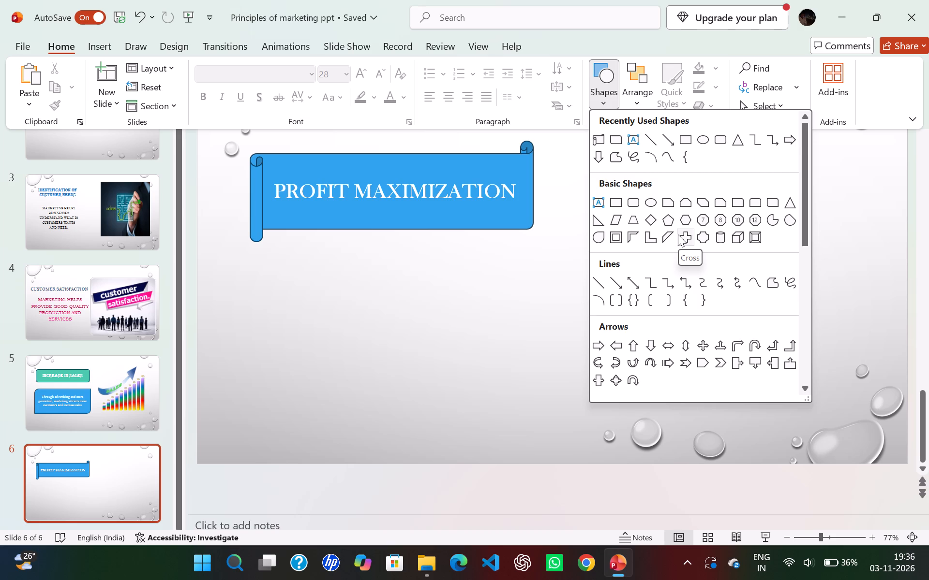
scroll(678, 234, "down", 3)
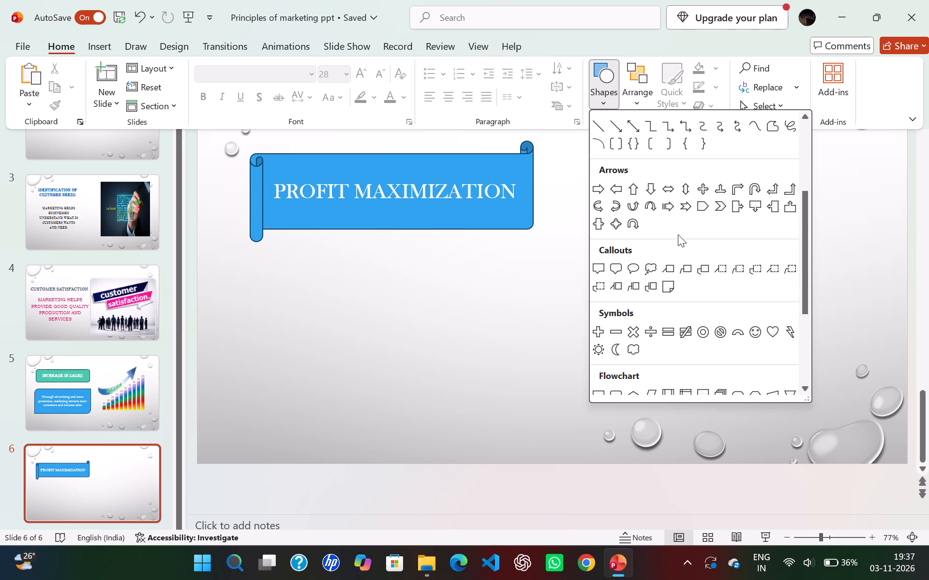
scroll(677, 272, "down", 1)
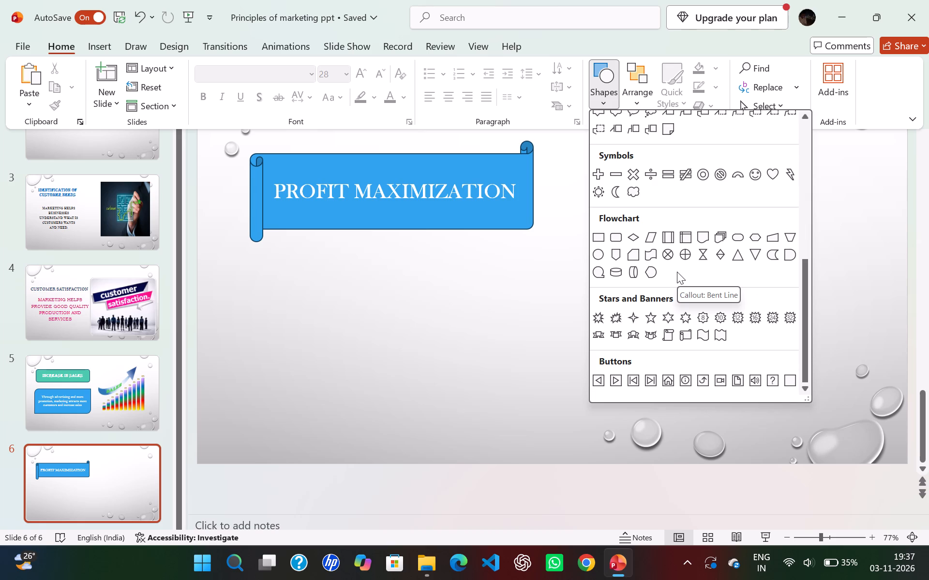
left_click(789, 251)
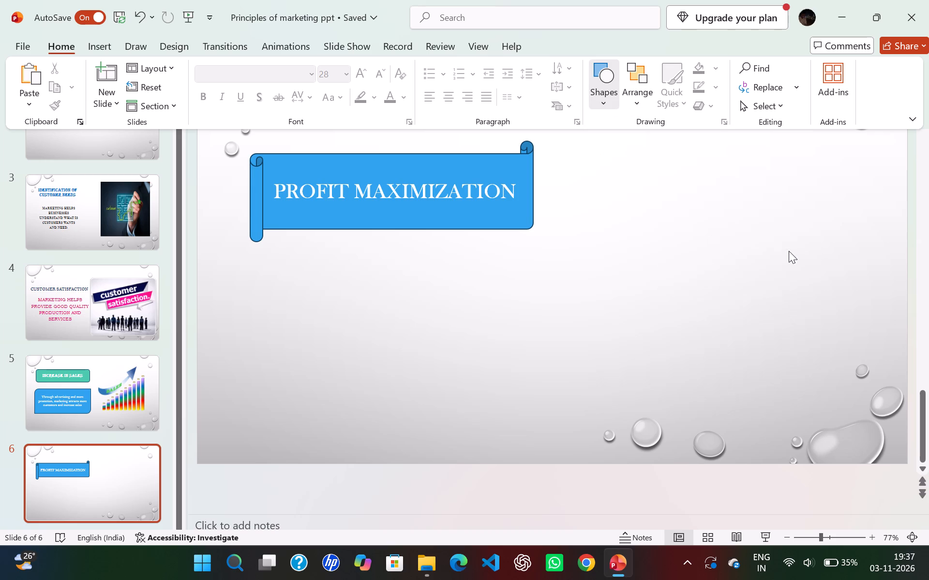
left_click(474, 328)
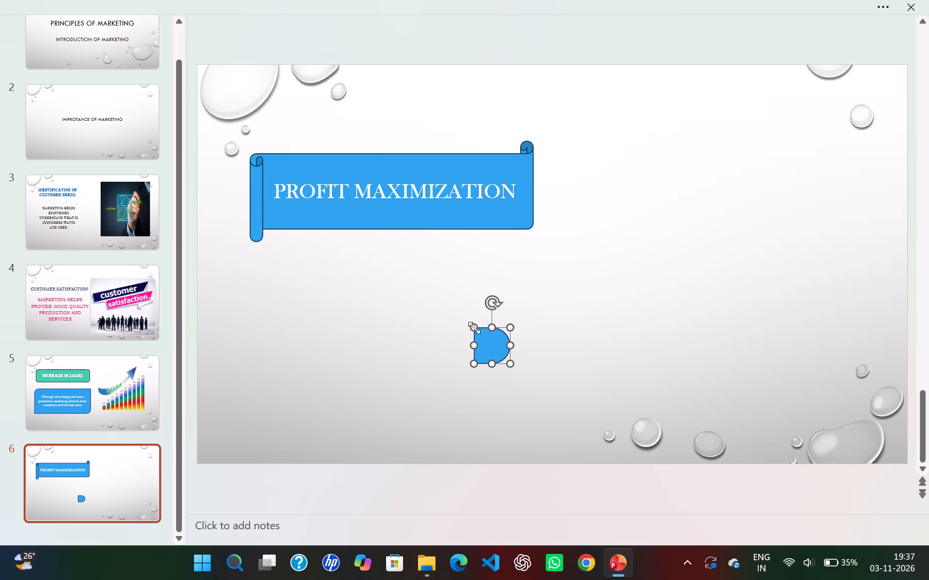
left_click_drag(497, 299, 445, 328)
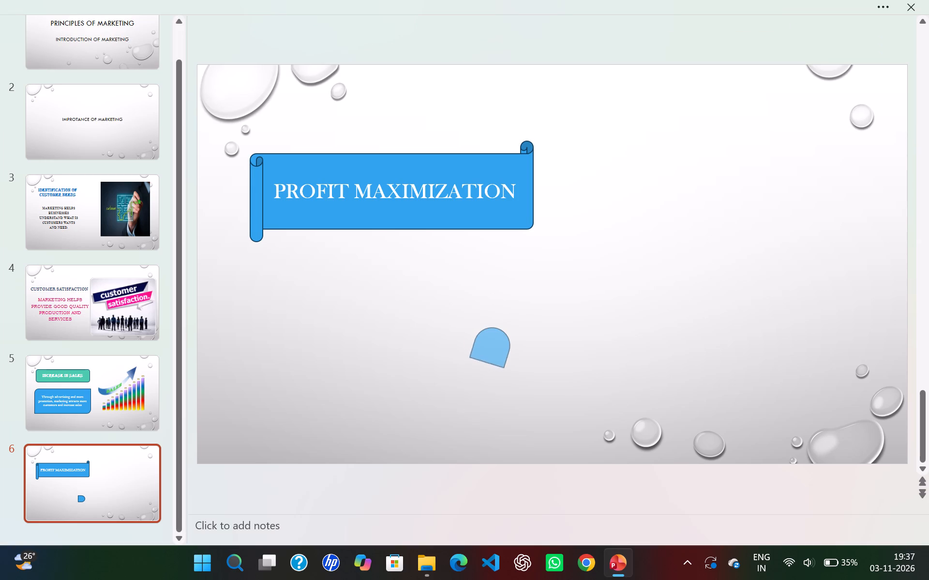
left_click_drag(445, 328, 437, 341)
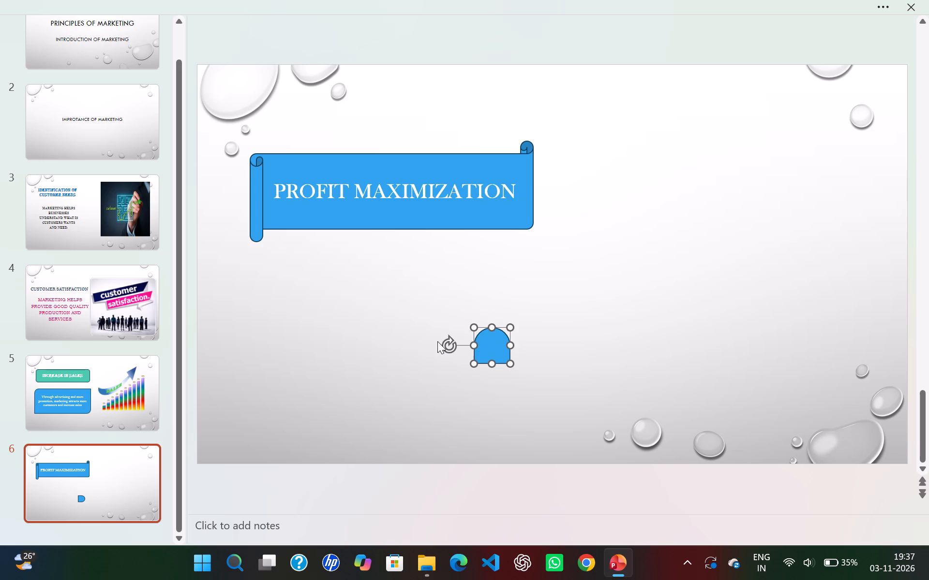
Enlarge the dome shape to fill the space beneath the banner, nearly as wide as the banner and reaching near the slide's bottom.
left_click_drag(491, 324, 484, 303)
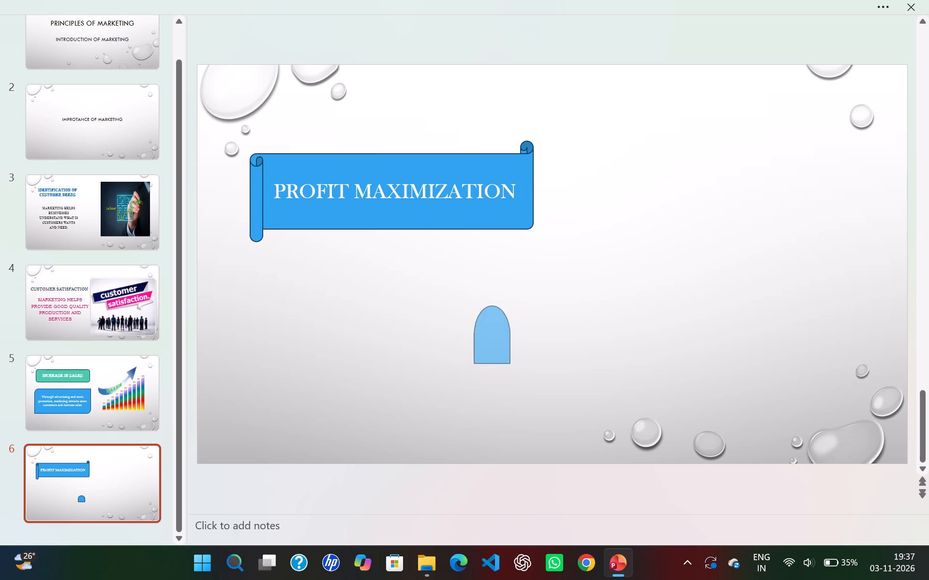
left_click_drag(484, 303, 478, 270)
left_click_drag(473, 319, 391, 326)
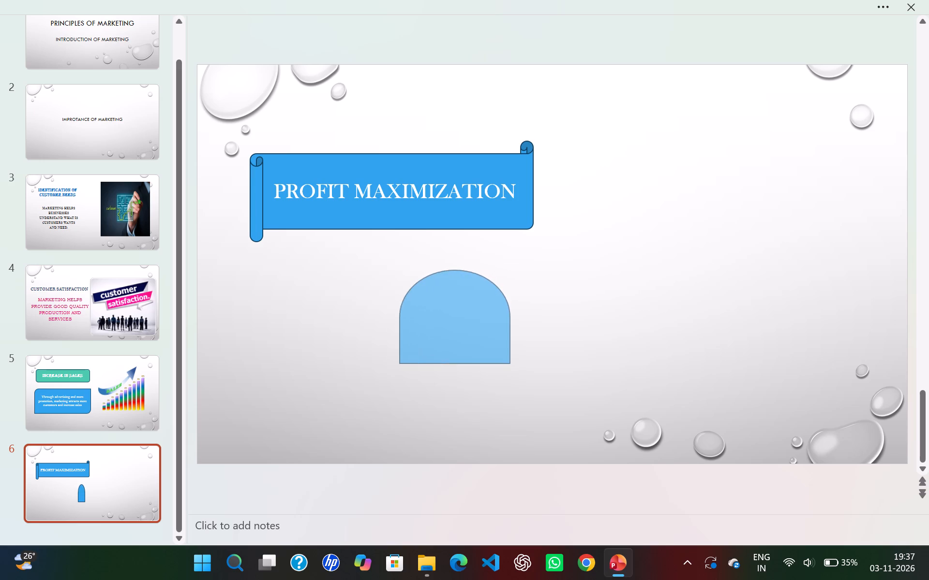
left_click_drag(391, 326, 320, 332)
left_click_drag(416, 364, 408, 413)
left_click_drag(319, 340, 288, 335)
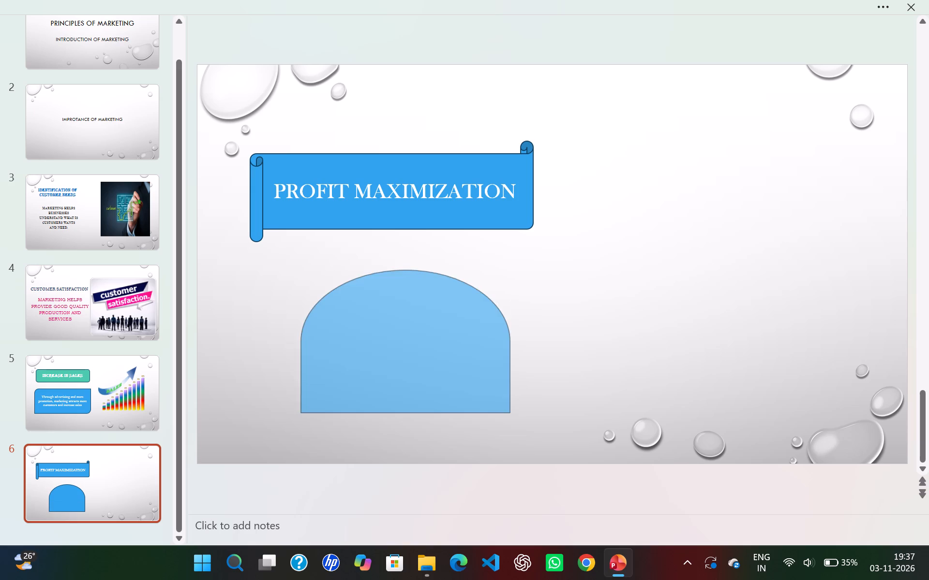
left_click_drag(288, 335, 250, 337)
left_click_drag(379, 412, 379, 419)
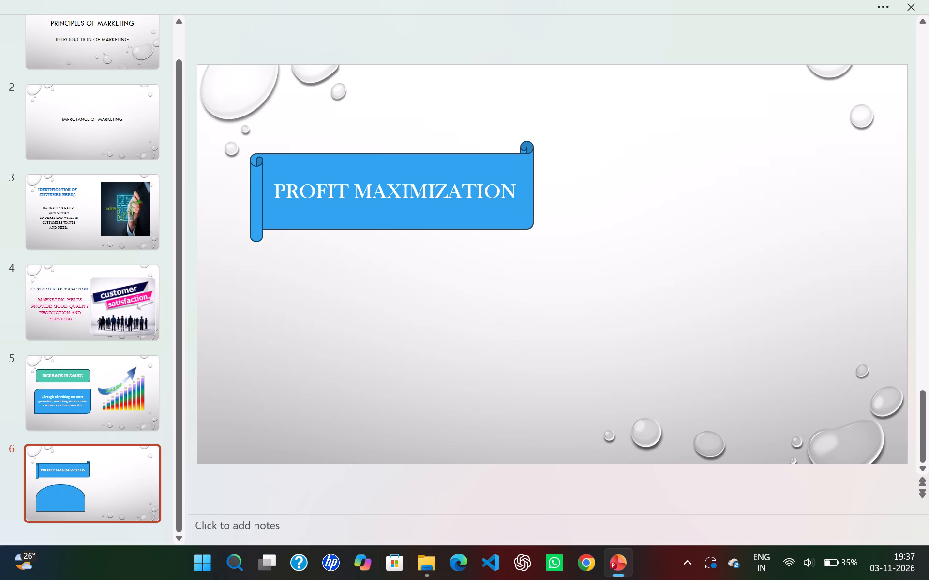
left_click_drag(379, 419, 378, 448)
left_click_drag(378, 266, 379, 256)
left_click_drag(509, 351, 515, 351)
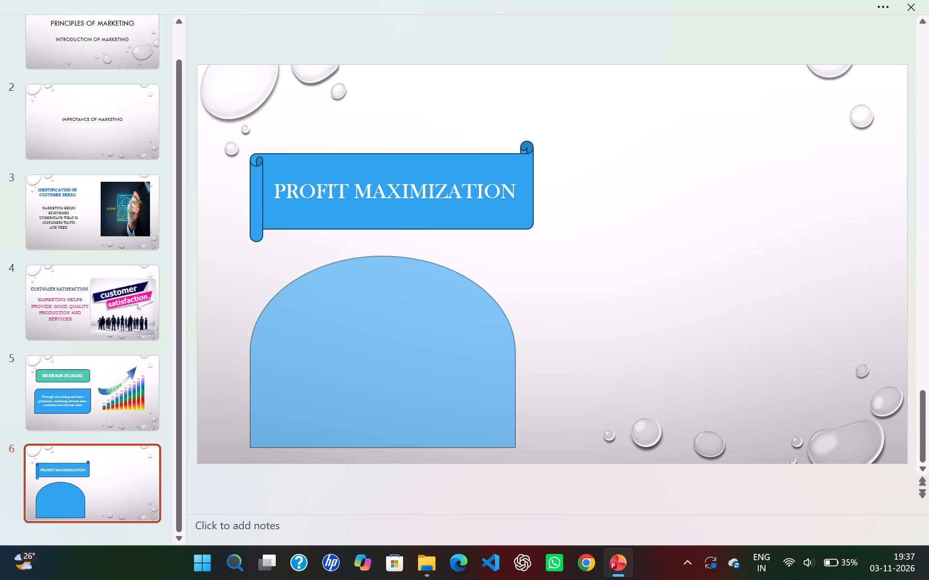
left_click_drag(515, 351, 524, 353)
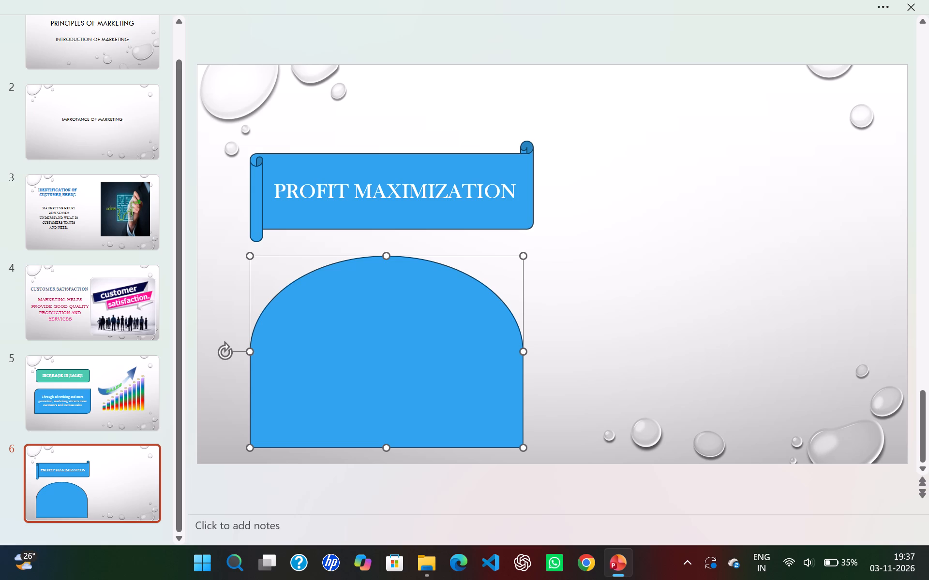
Move the PROFIT MAXIMIZATION banner slightly higher on slide 6.
left_click_drag(431, 221, 433, 194)
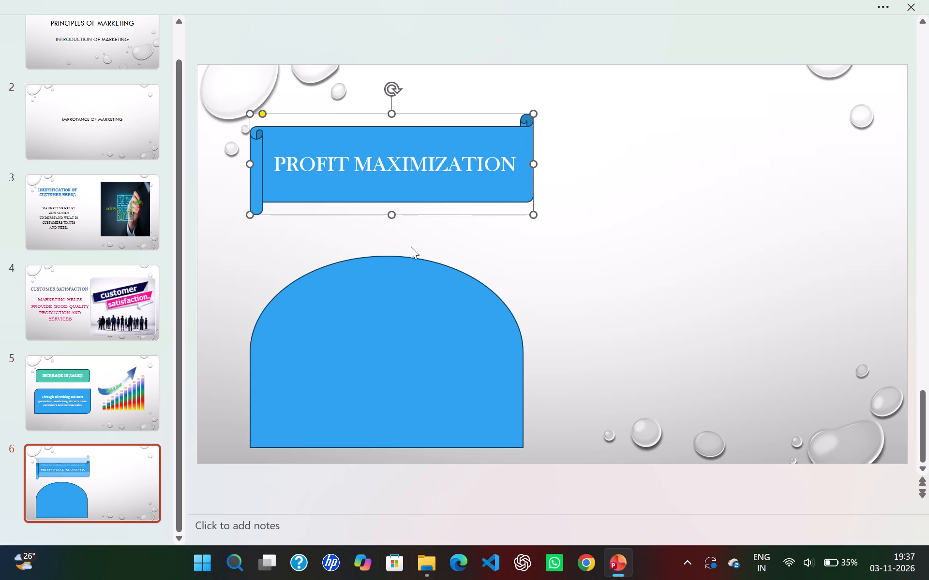
Move the dome shape up closer to the banner and enlarge it to about 15 cm wide and 10 cm tall, extending past both banner ends.
left_click_drag(401, 271, 405, 242)
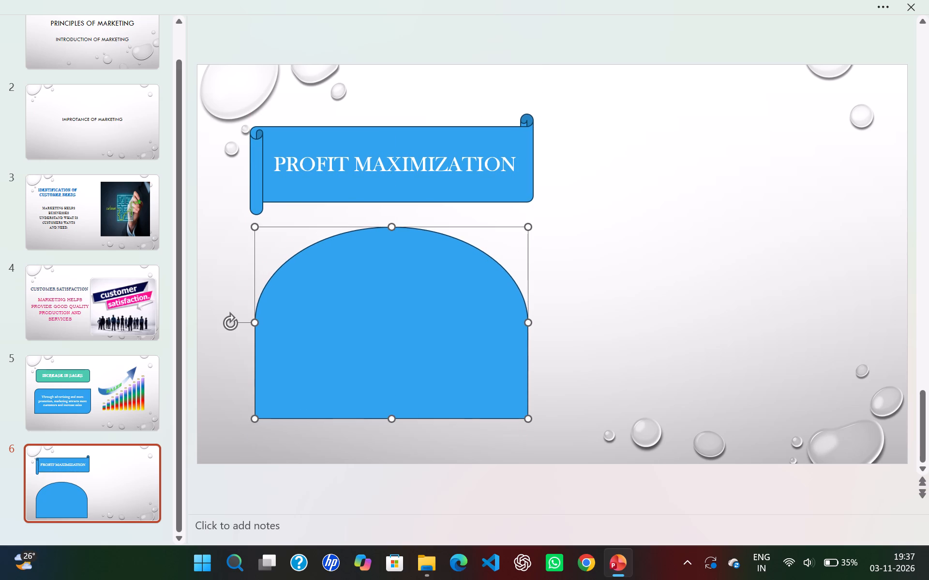
left_click_drag(394, 420, 390, 437)
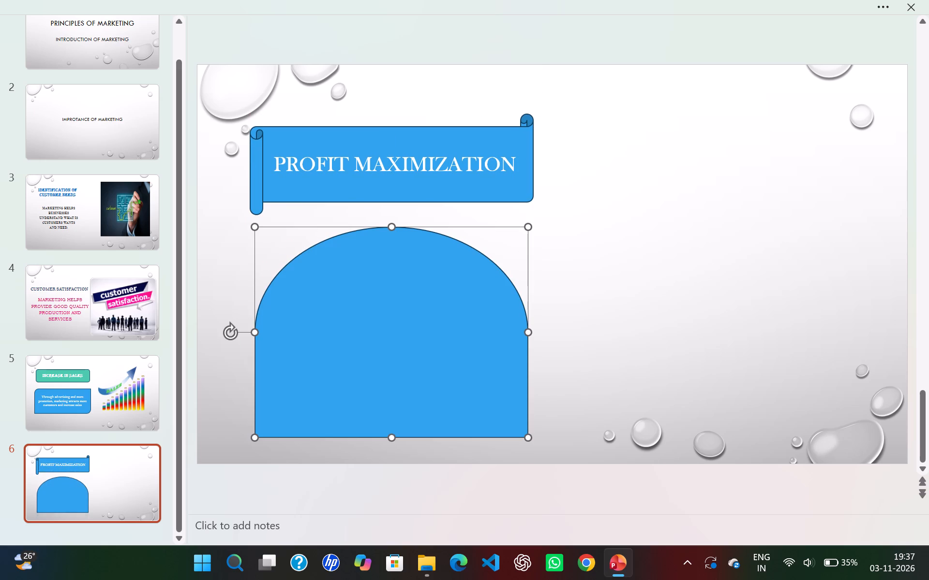
left_click_drag(255, 333, 230, 327)
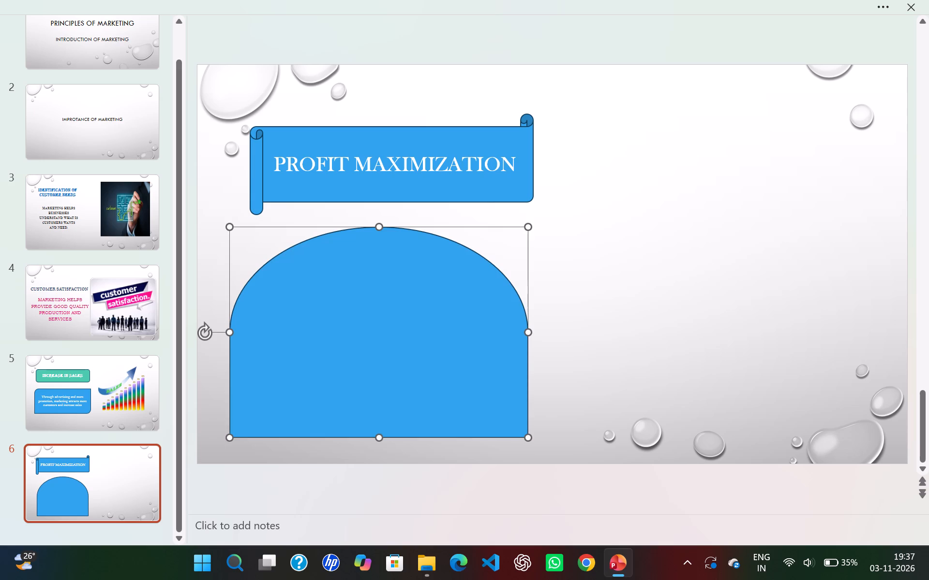
left_click_drag(530, 332, 545, 332)
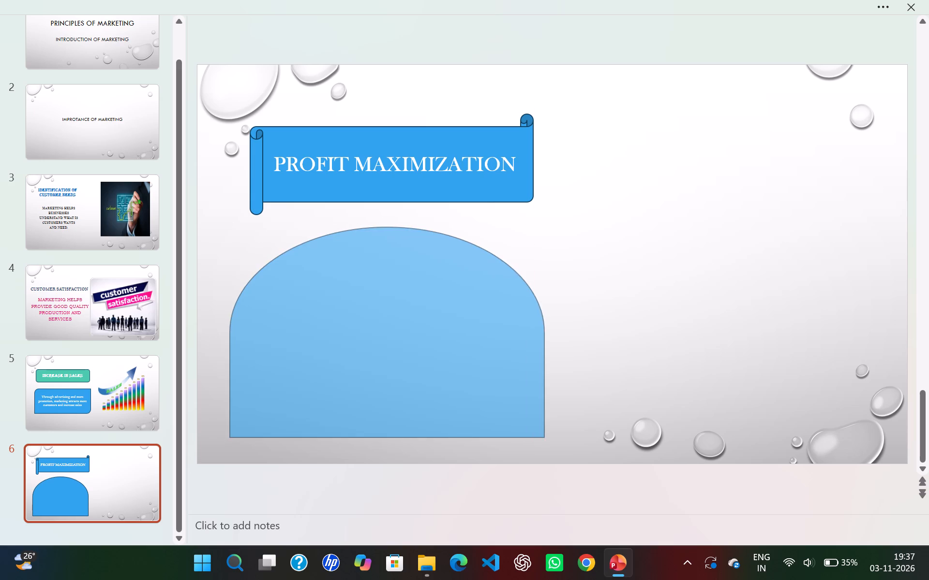
left_click_drag(545, 332, 544, 332)
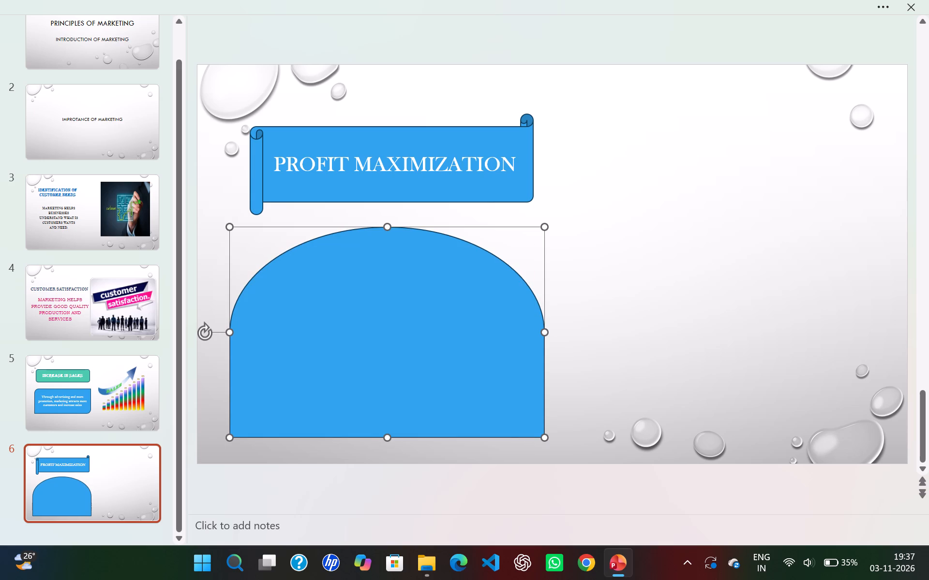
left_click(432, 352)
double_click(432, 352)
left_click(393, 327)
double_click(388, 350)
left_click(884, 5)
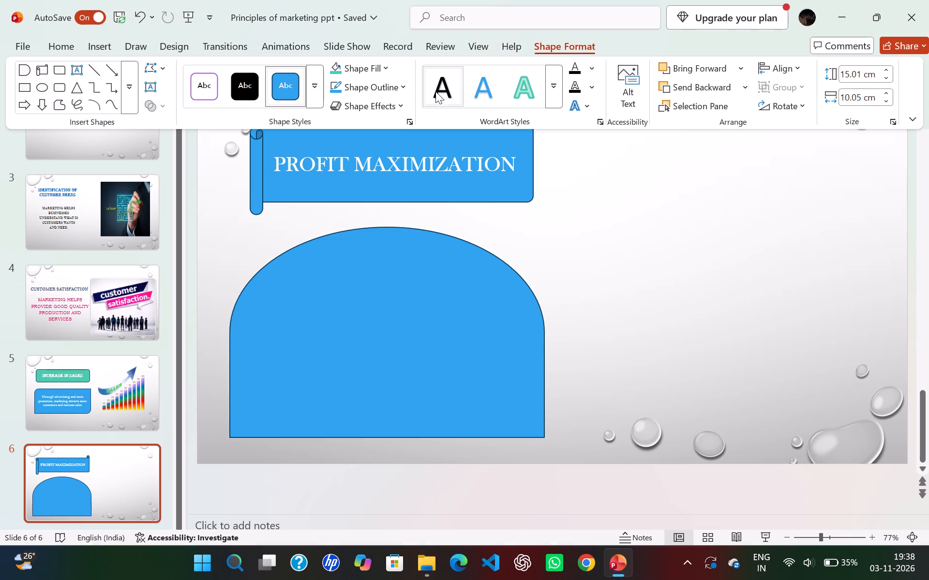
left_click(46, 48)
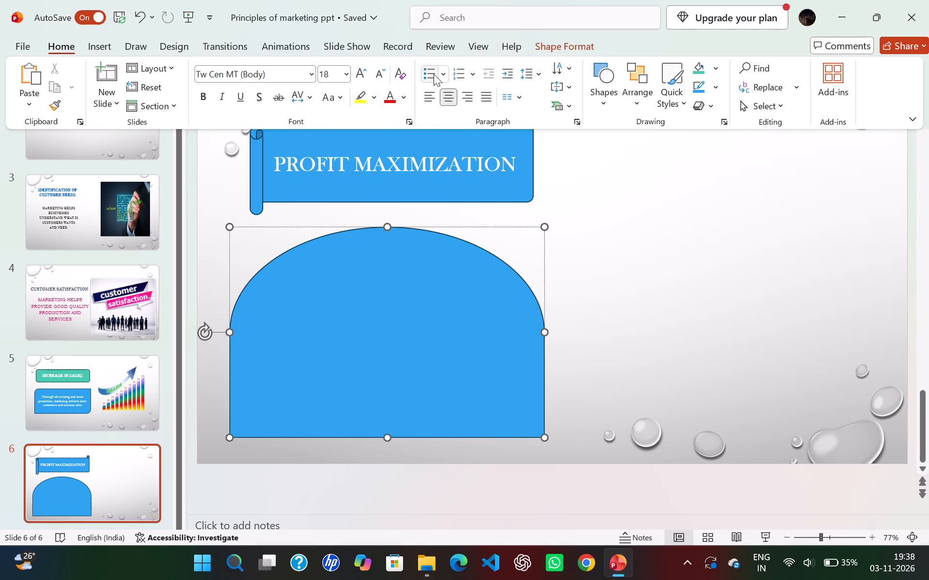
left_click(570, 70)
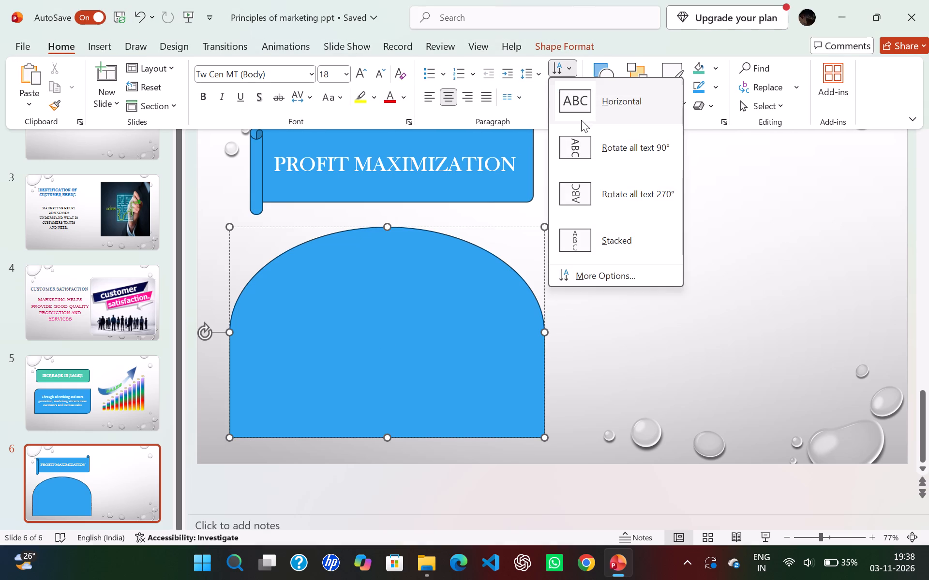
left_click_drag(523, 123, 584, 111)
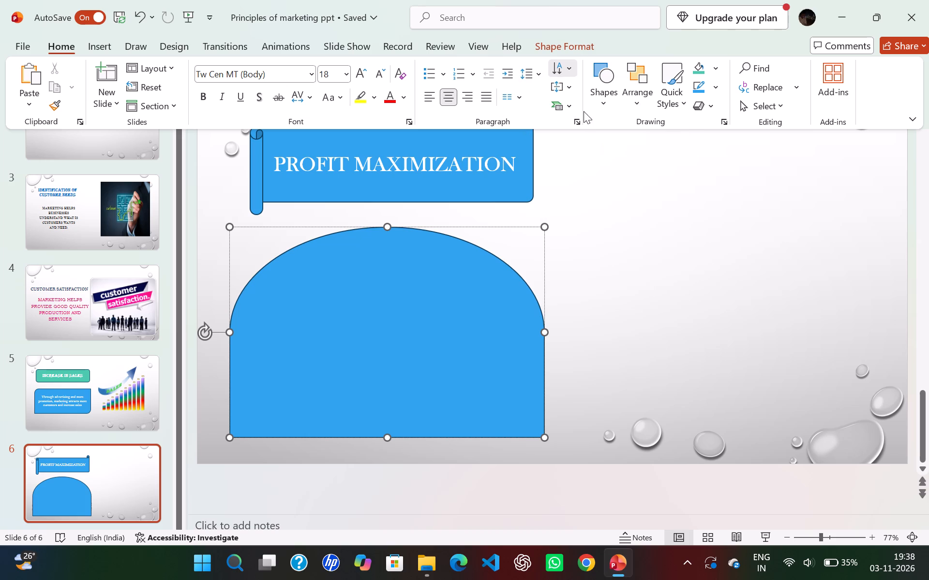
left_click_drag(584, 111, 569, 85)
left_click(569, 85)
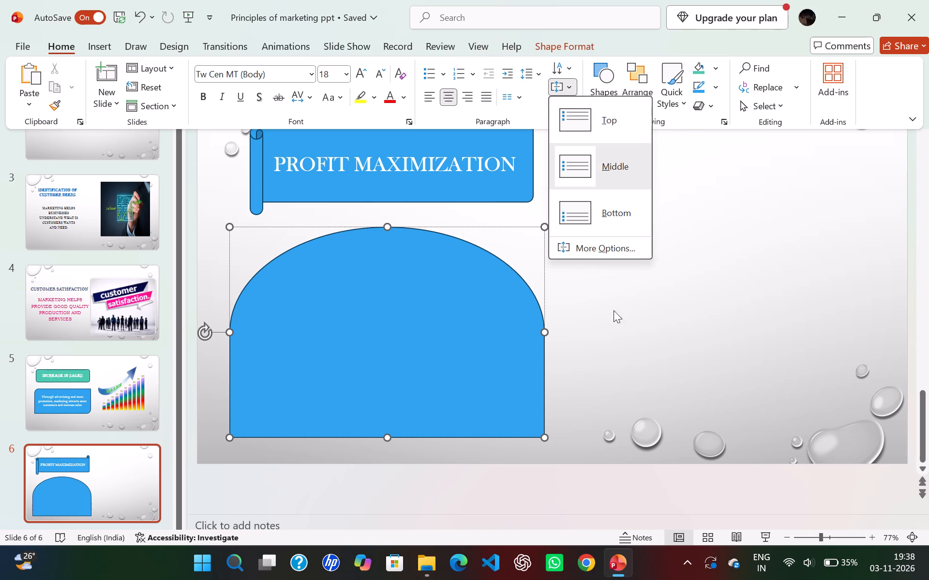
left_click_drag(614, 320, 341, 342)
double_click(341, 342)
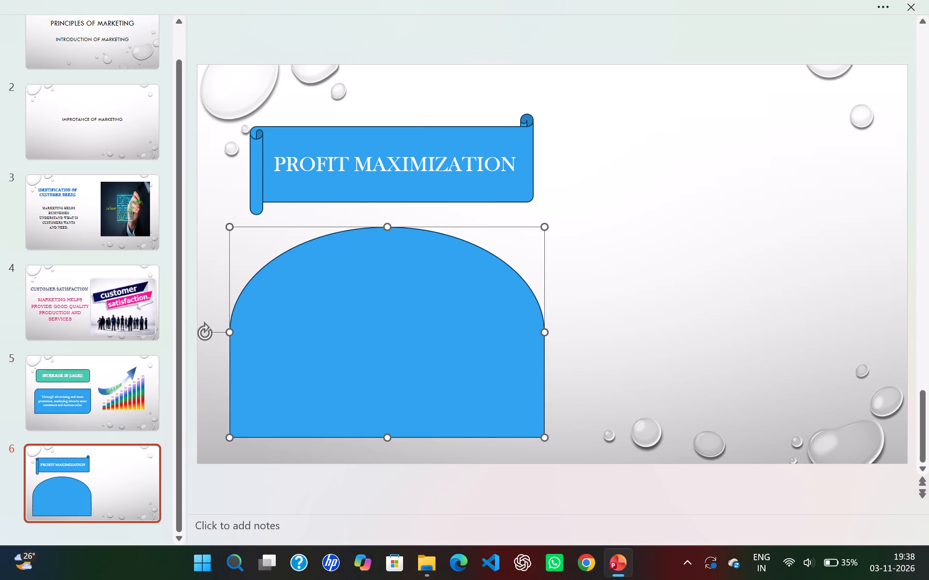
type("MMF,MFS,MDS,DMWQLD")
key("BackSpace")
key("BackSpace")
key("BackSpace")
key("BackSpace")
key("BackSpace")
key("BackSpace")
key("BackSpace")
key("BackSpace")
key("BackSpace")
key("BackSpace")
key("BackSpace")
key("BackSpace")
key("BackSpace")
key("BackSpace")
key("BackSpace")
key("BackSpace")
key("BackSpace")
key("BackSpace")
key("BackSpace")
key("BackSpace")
Enter the text "Marketing helps businesses increase sales and earn more profit" in the dome shape.
key("m")
type("ark")
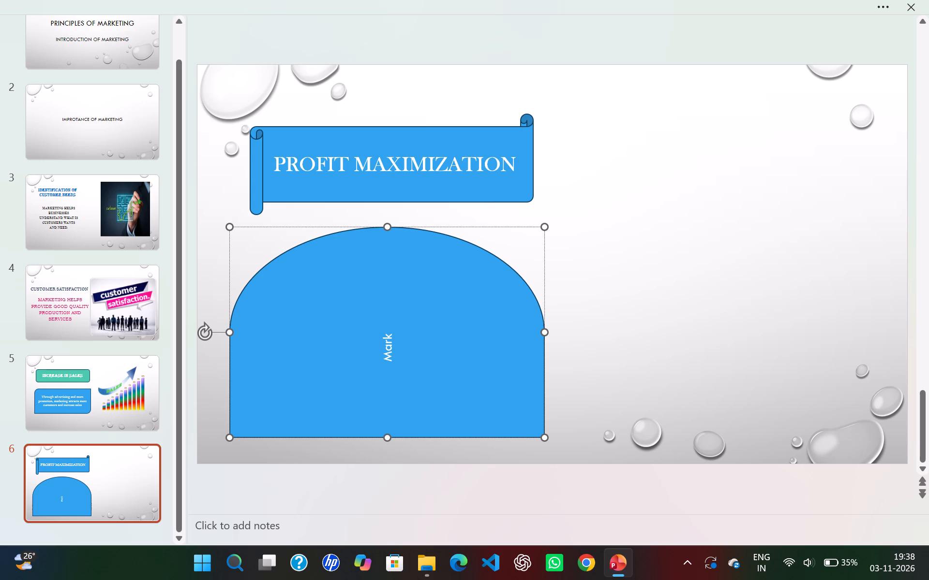
type("eting")
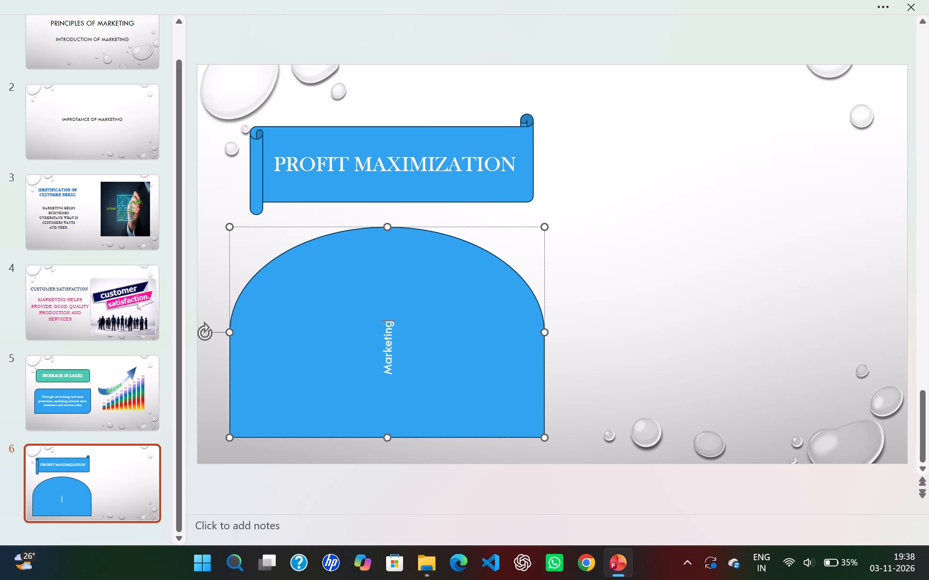
key("space")
type("hep")
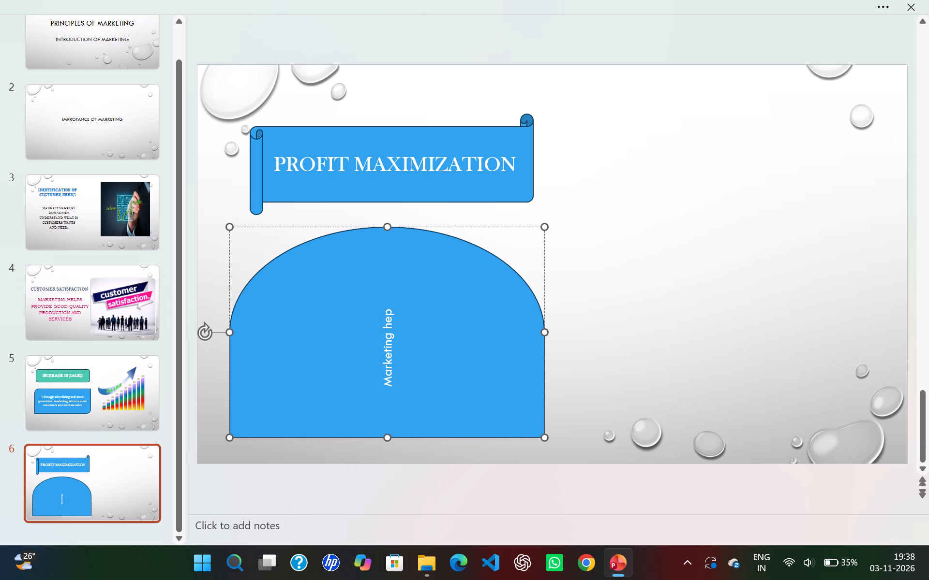
key("BackSpace")
type("lps")
key("space")
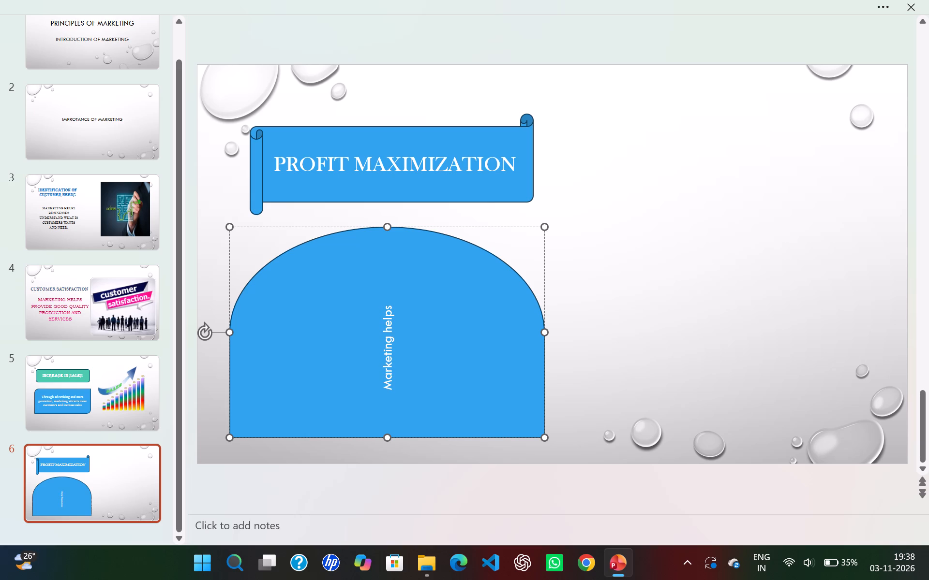
type("businesses")
key("space")
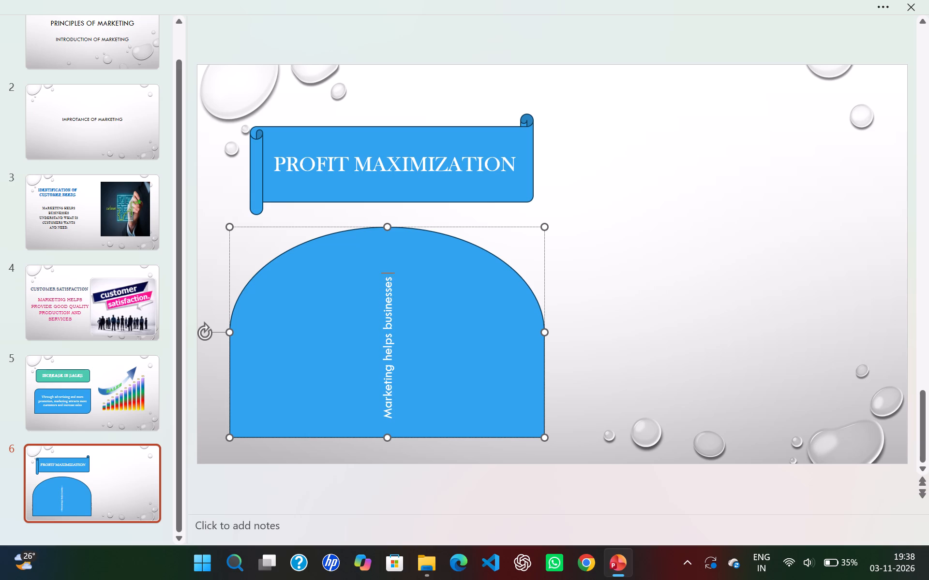
type("incre")
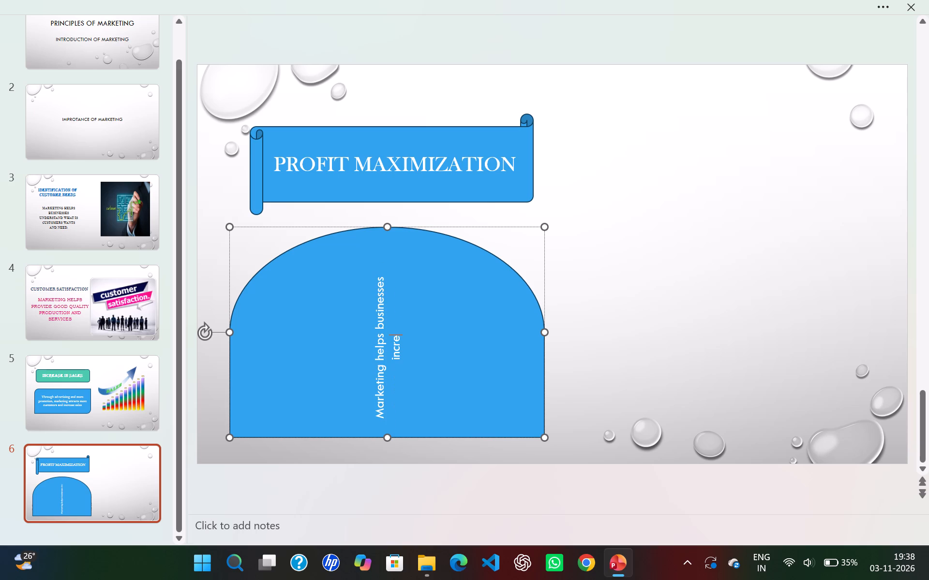
type("ase")
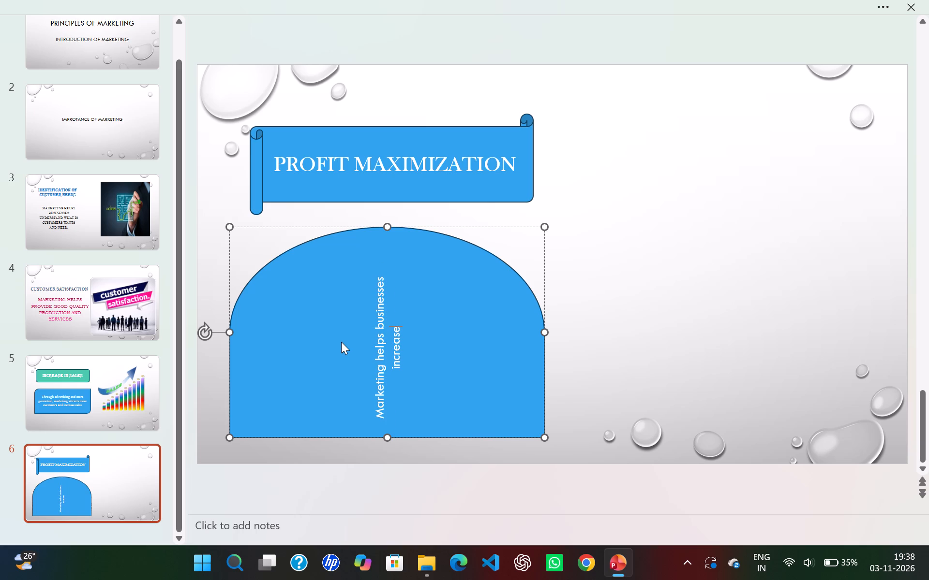
key("space")
type("sales")
key("space")
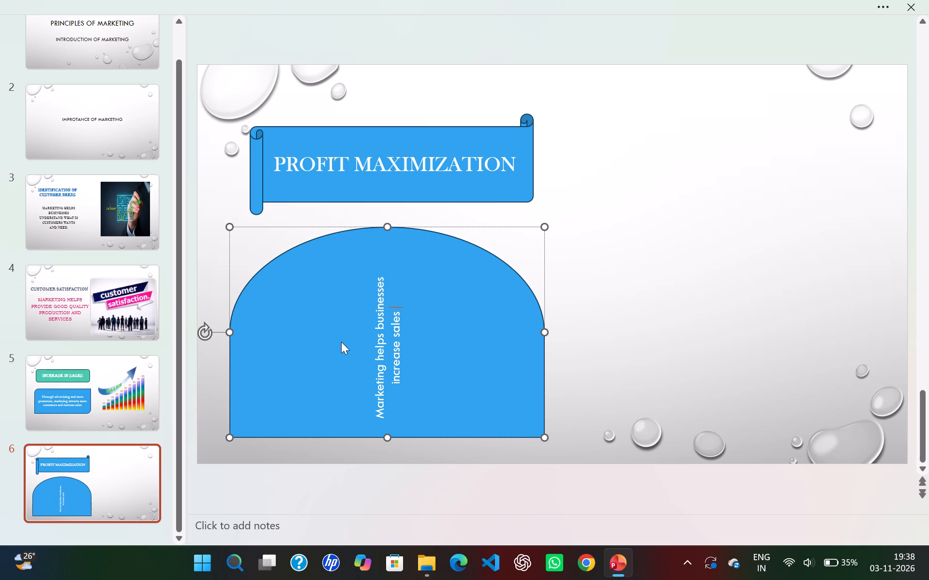
type("and earn")
key("space")
type("more")
key("space")
type("profit")
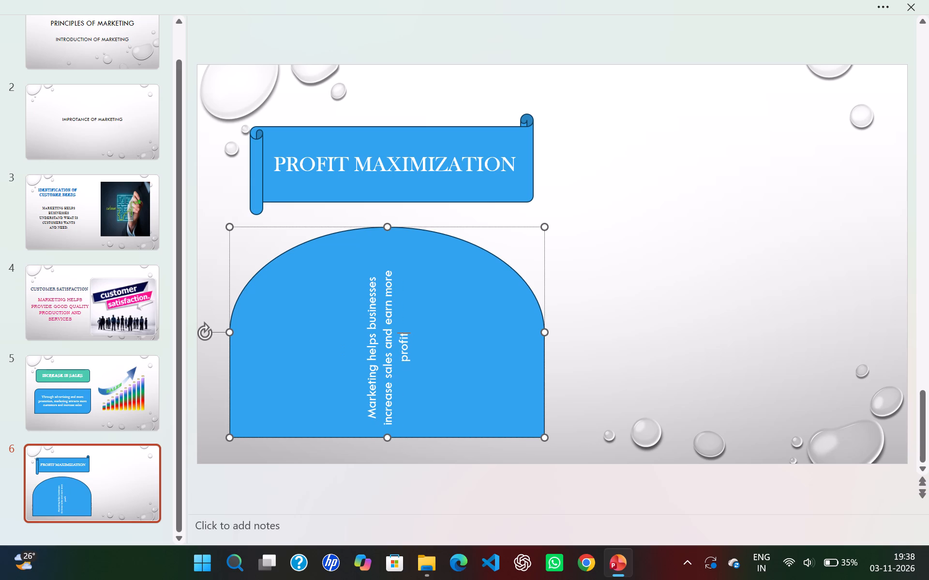
Set the direction of all the dome's text to Rotate all text 90° so it reads level across the slide.
left_click_drag(405, 332, 389, 435)
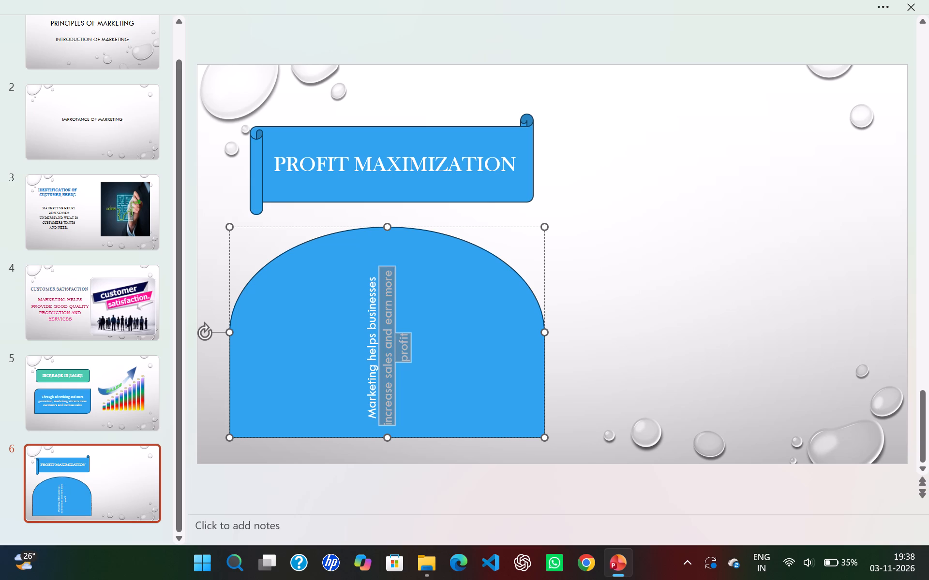
left_click_drag(389, 435, 360, 436)
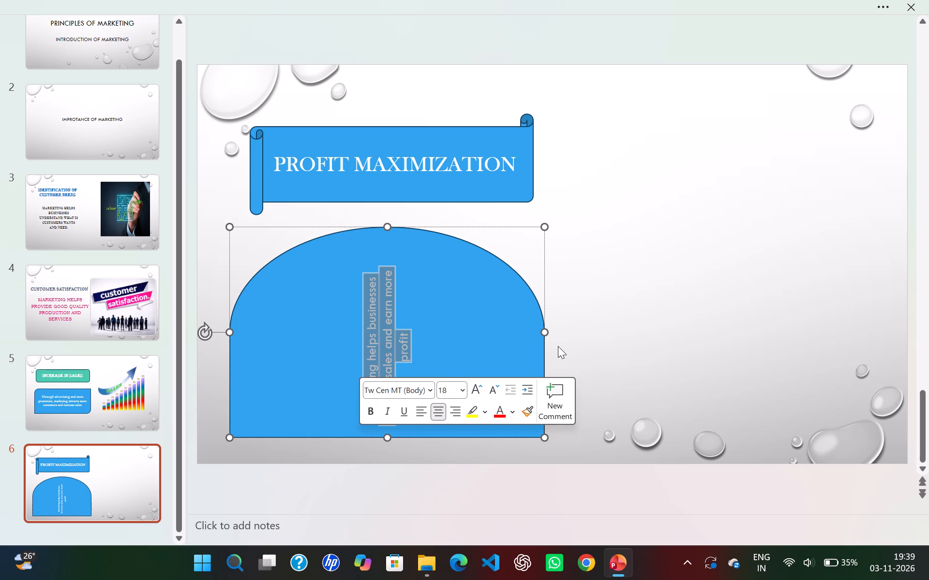
left_click(880, 4)
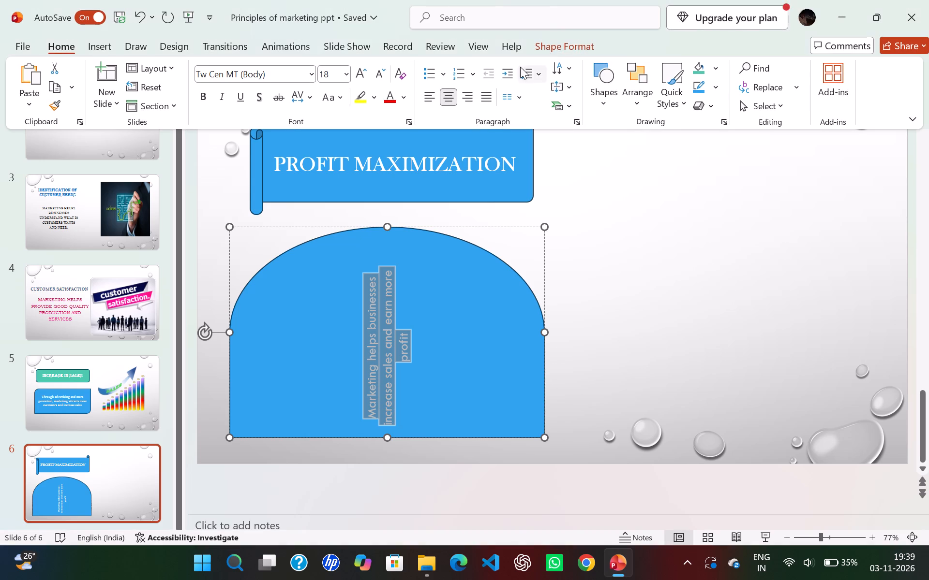
left_click(568, 71)
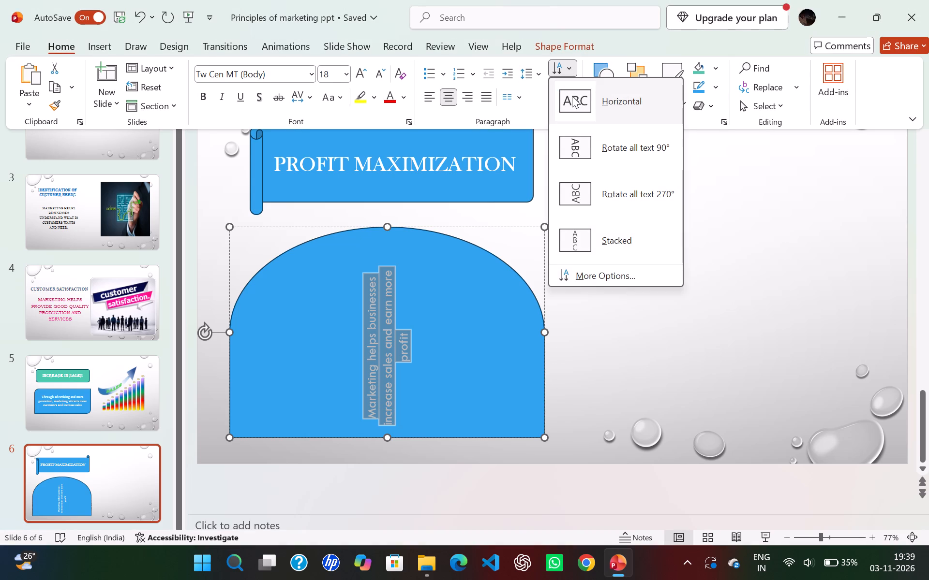
left_click(572, 96)
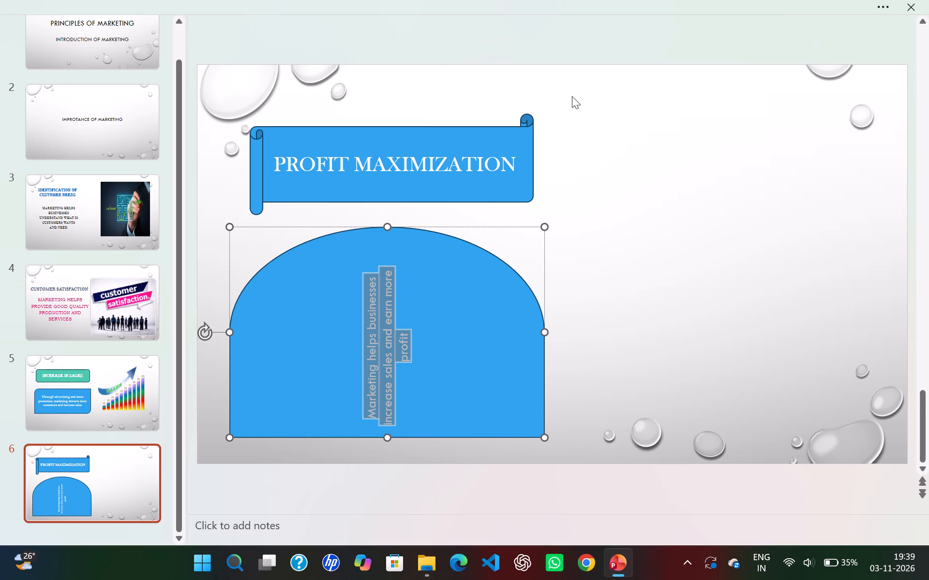
left_click(873, 5)
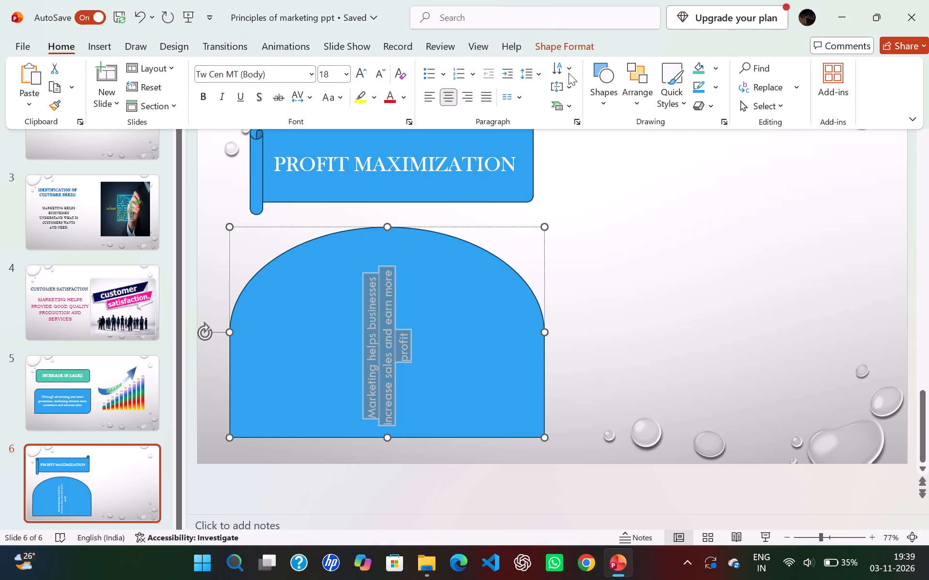
left_click(569, 73)
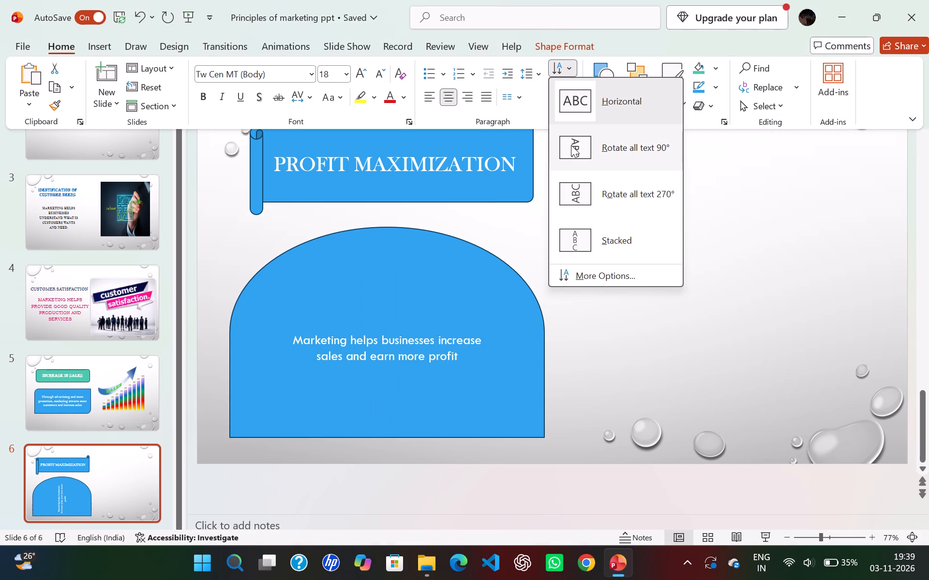
left_click(571, 145)
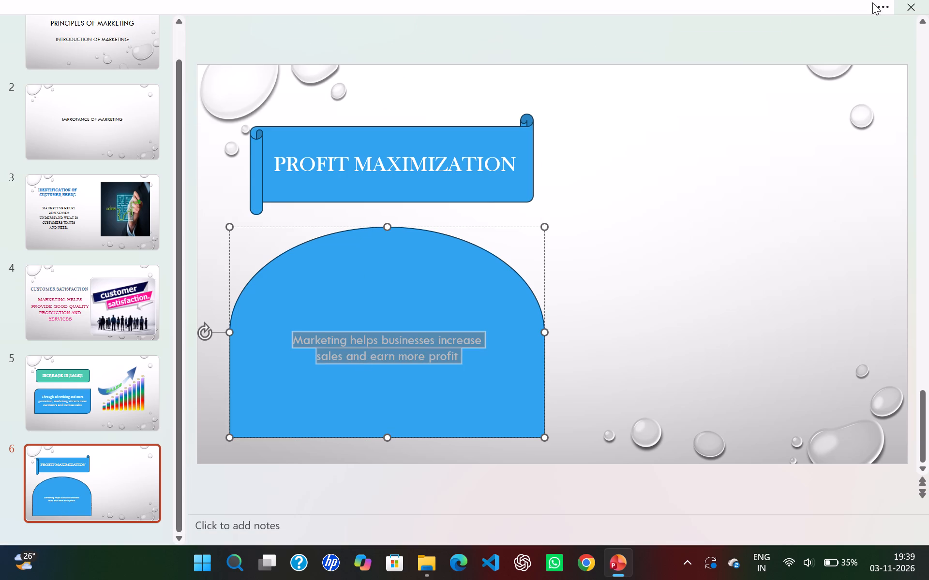
Set the dome text's font size to 28.
left_click(884, 5)
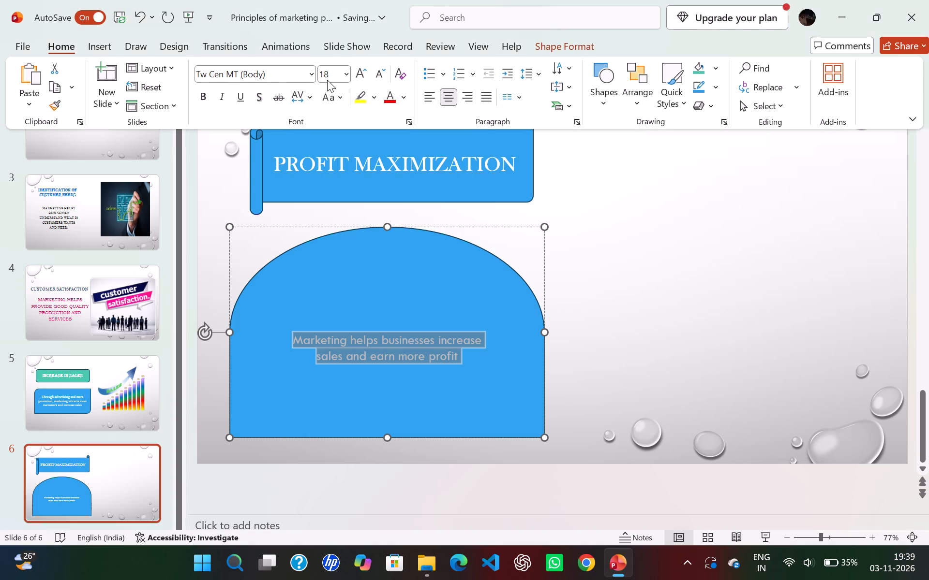
left_click_drag(351, 76, 345, 75)
left_click(345, 75)
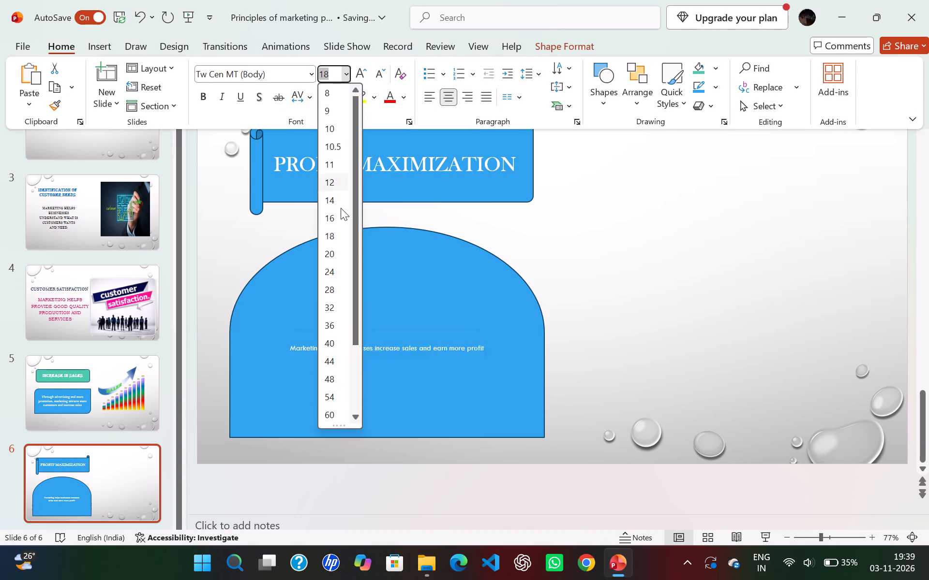
left_click(330, 289)
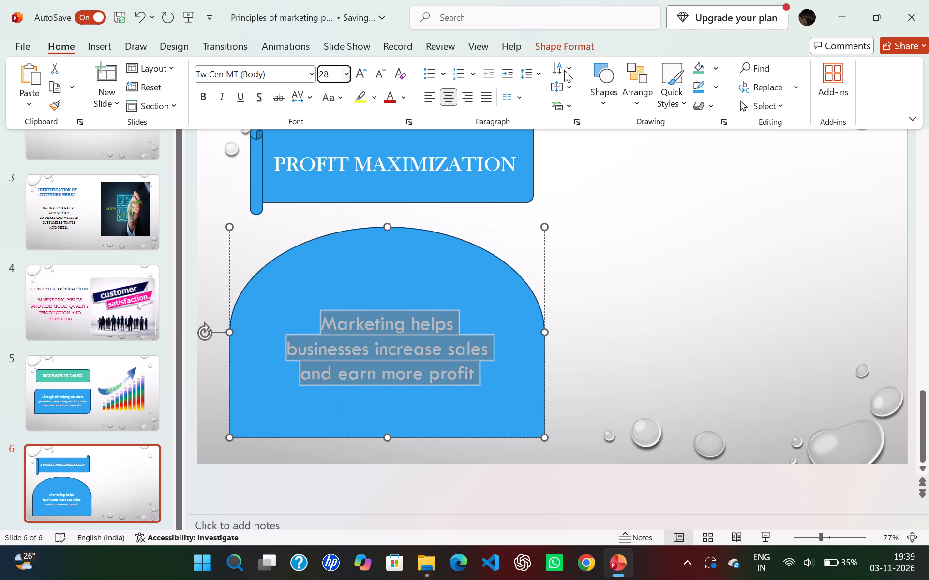
Set the text alignment of the dome's text to Center within the shape.
left_click(568, 88)
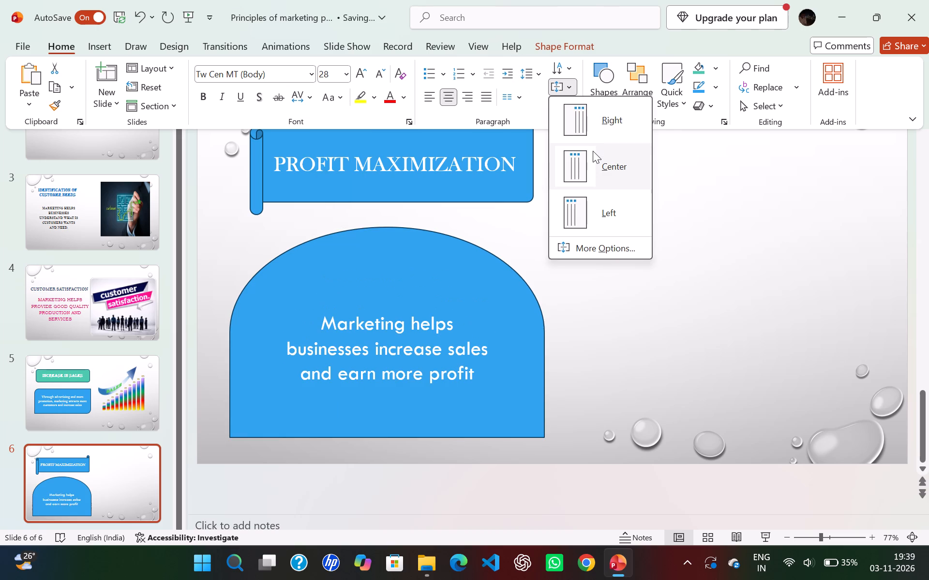
left_click(593, 151)
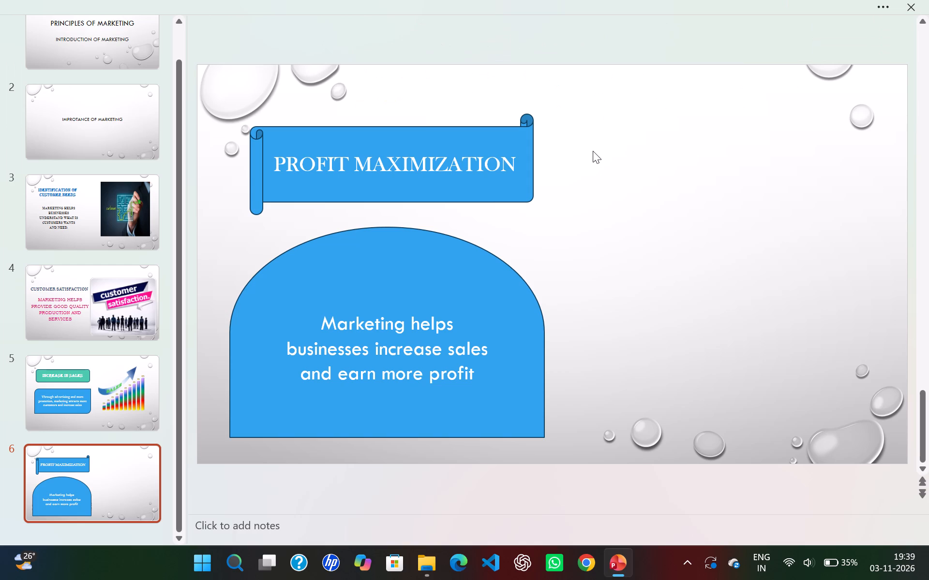
left_click(570, 211)
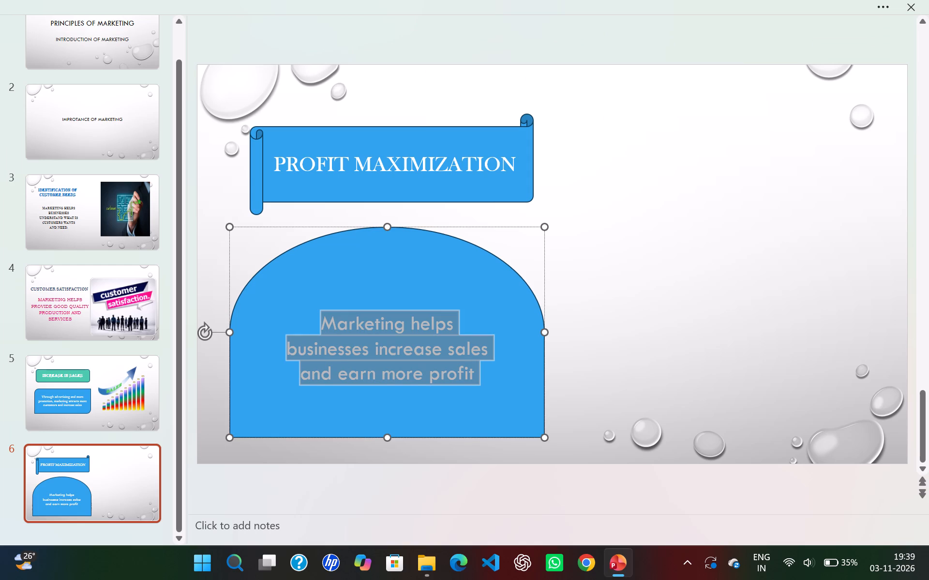
Change the font of all the dome's text to Garamond.
left_click_drag(466, 376, 311, 324)
left_click_drag(311, 324, 312, 312)
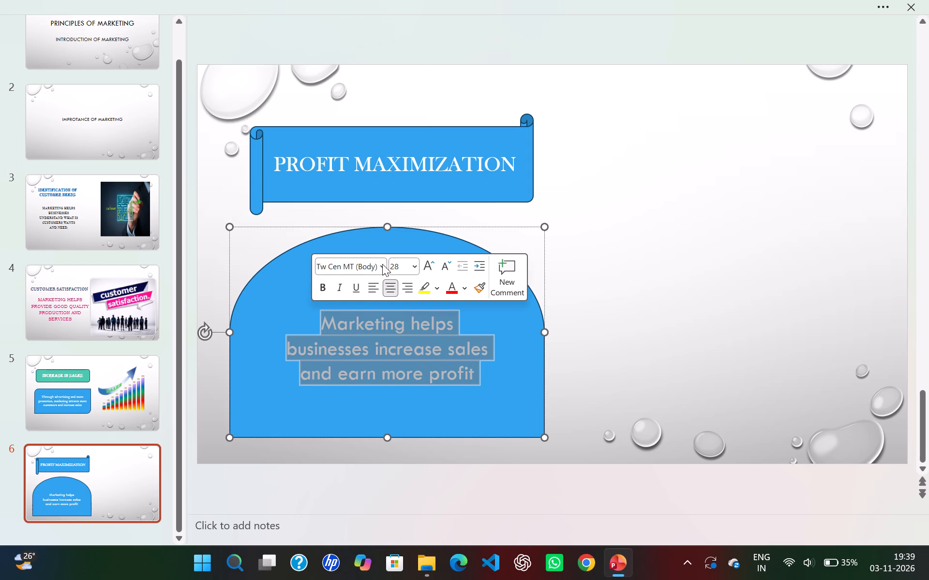
left_click(382, 264)
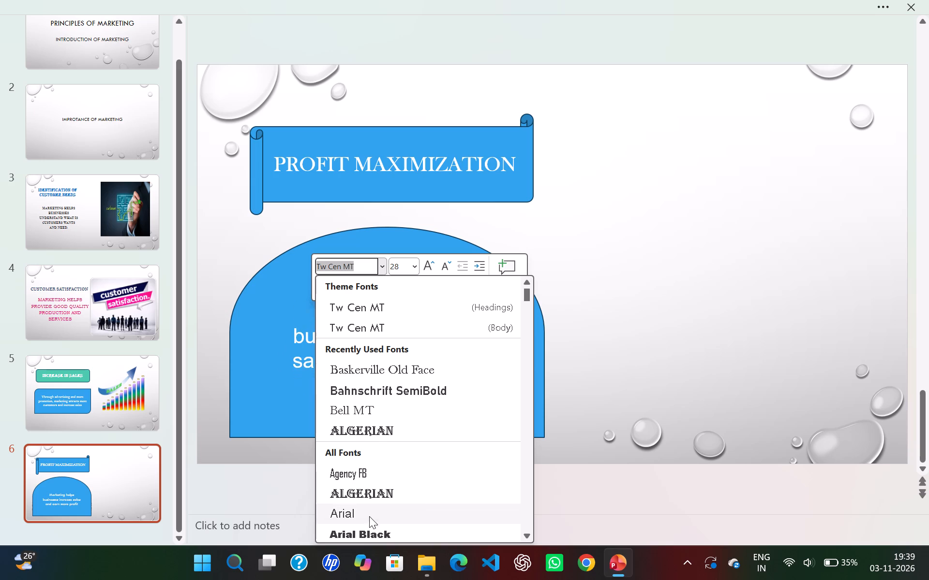
scroll(368, 534, "down", 1)
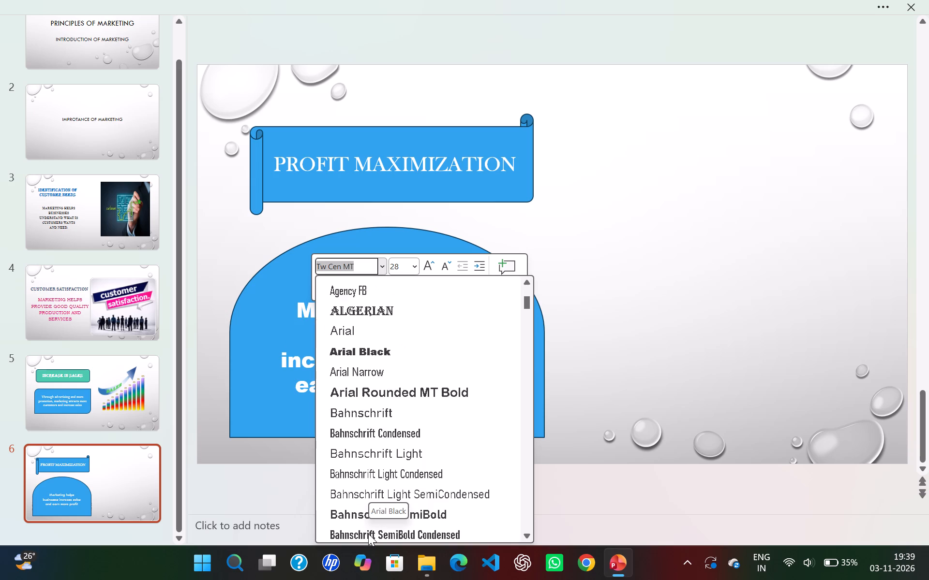
scroll(368, 534, "down", 1)
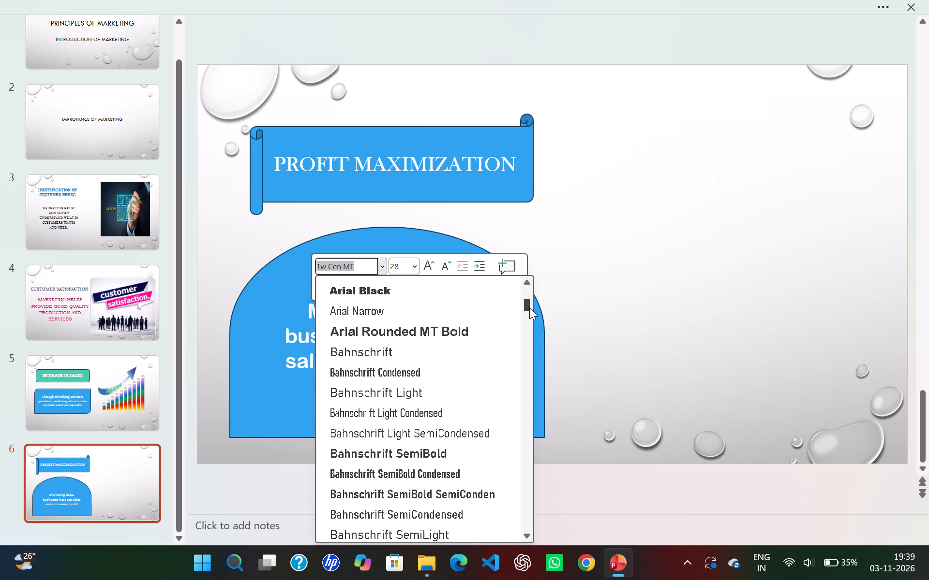
left_click_drag(528, 307, 537, 378)
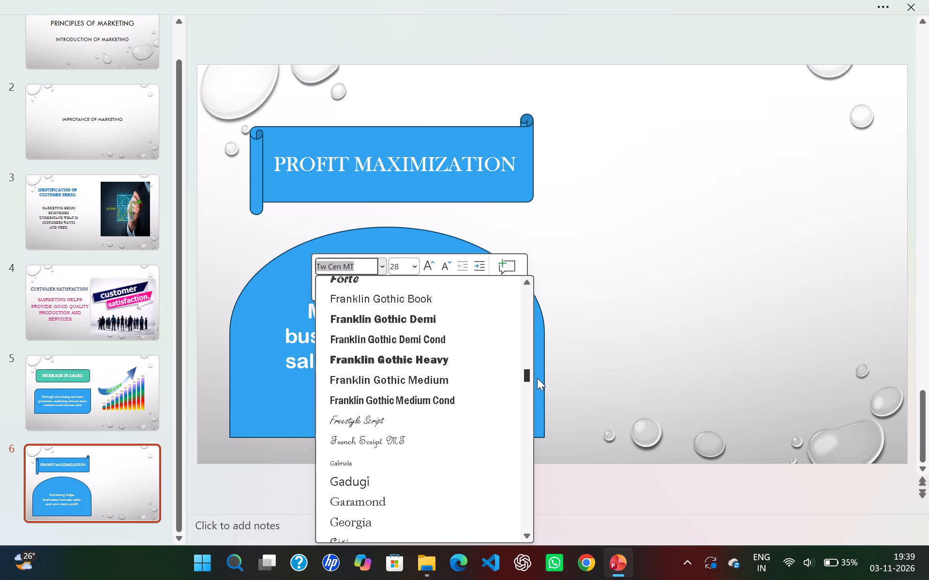
left_click_drag(537, 378, 537, 378)
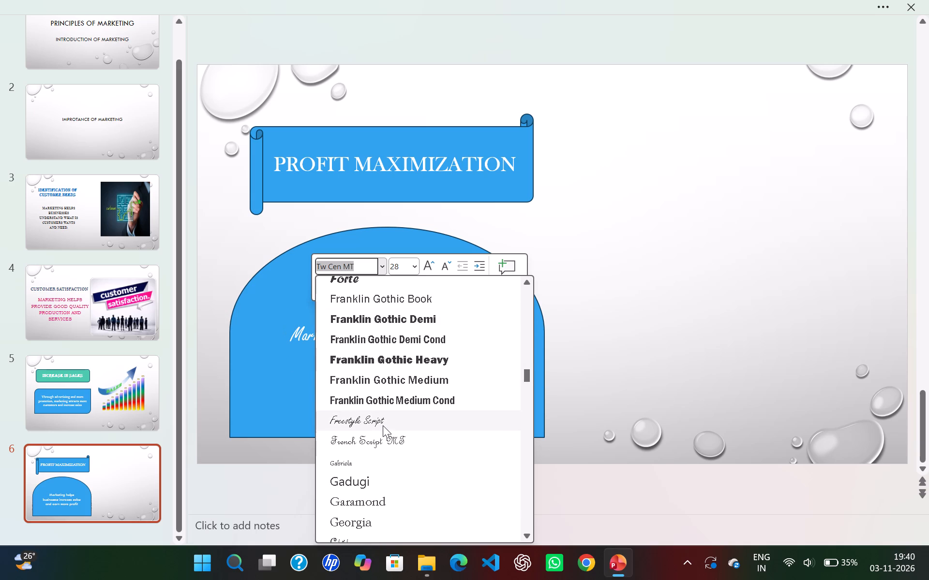
left_click(372, 501)
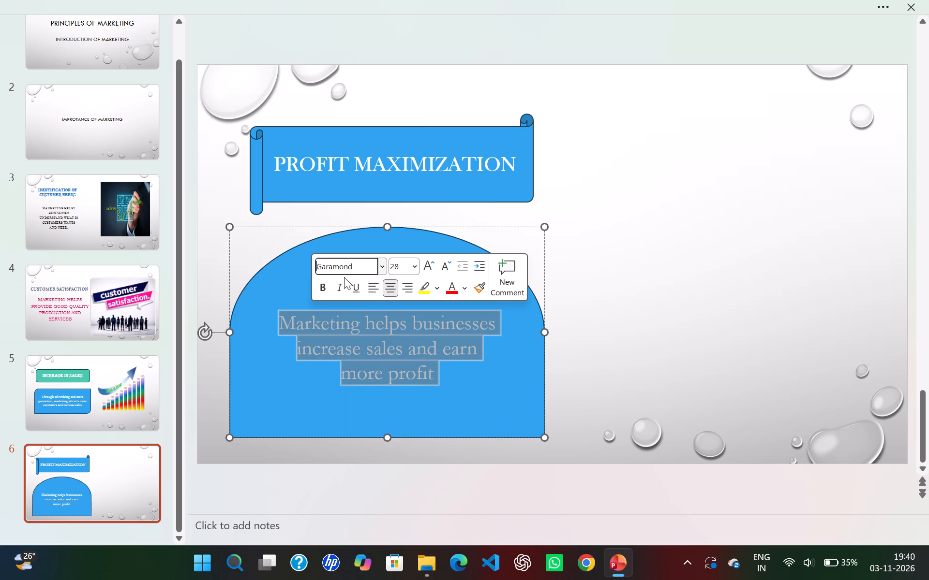
left_click(513, 378)
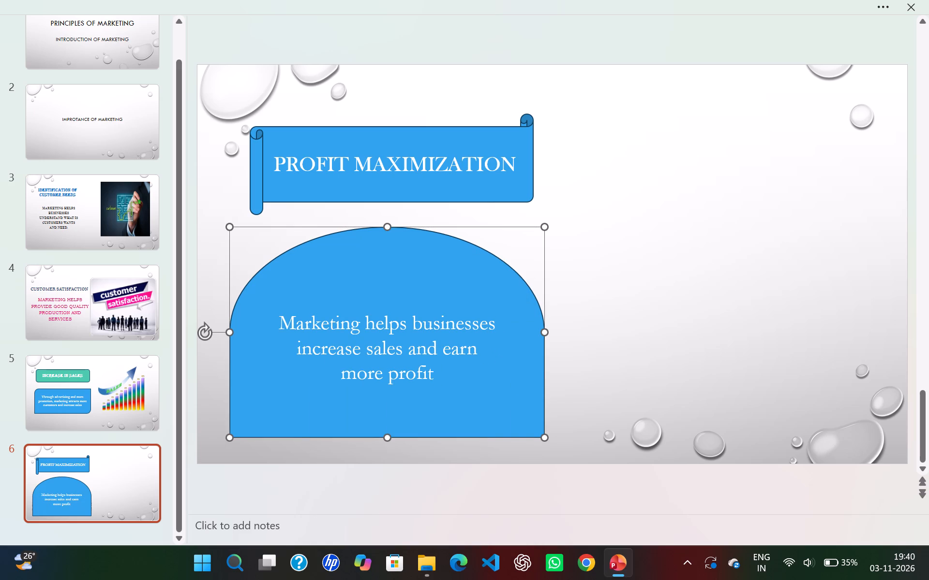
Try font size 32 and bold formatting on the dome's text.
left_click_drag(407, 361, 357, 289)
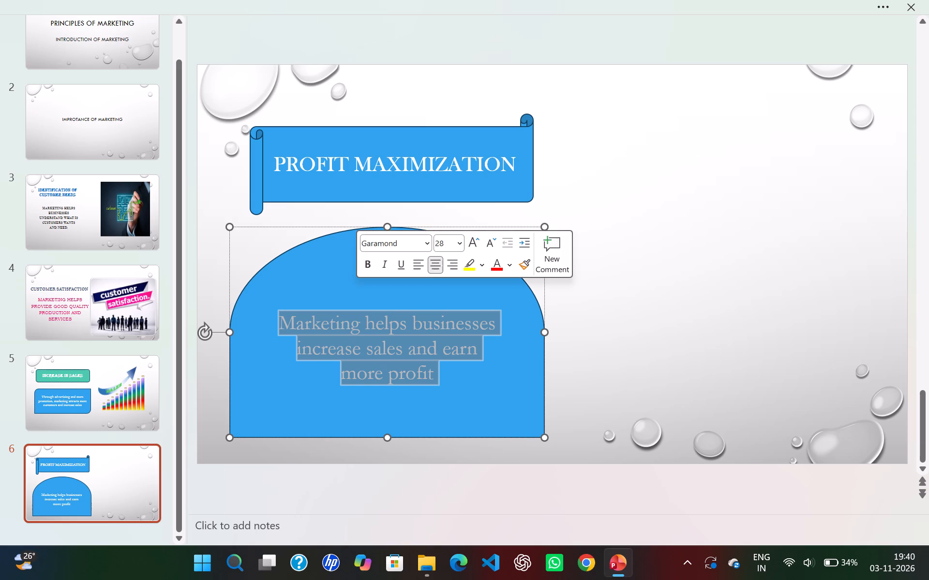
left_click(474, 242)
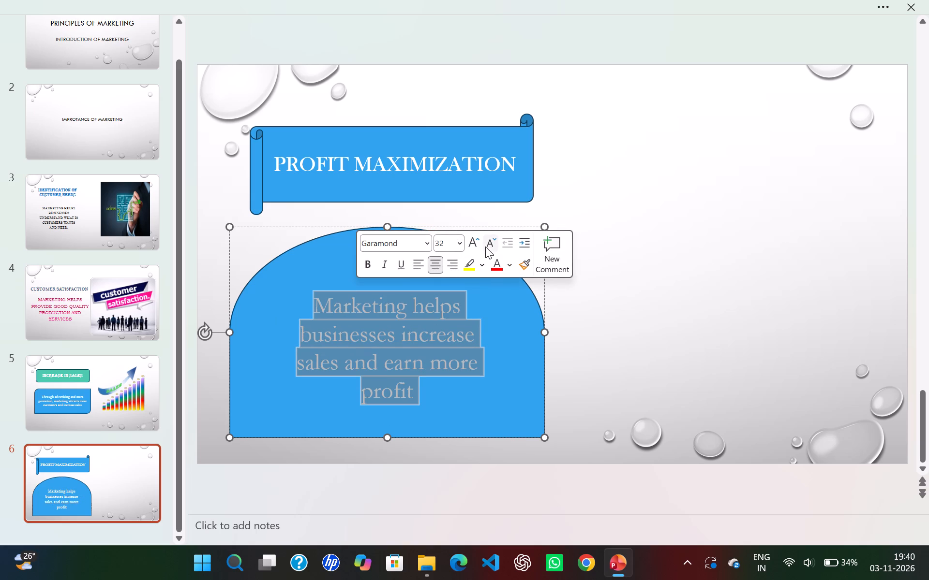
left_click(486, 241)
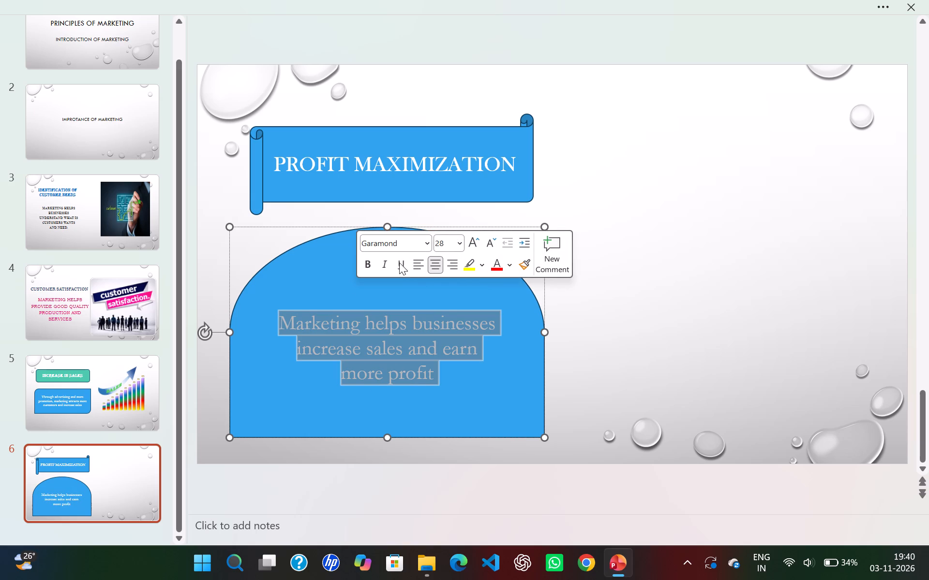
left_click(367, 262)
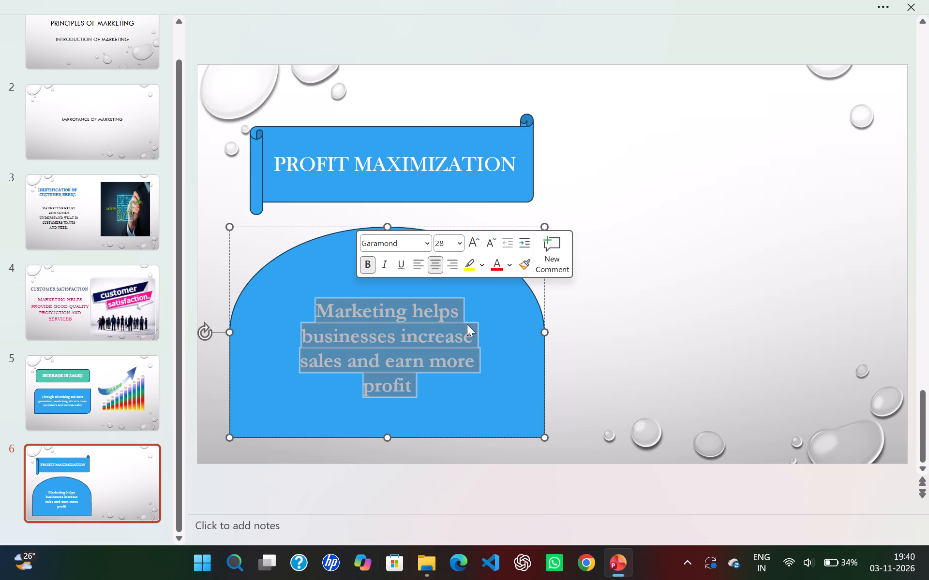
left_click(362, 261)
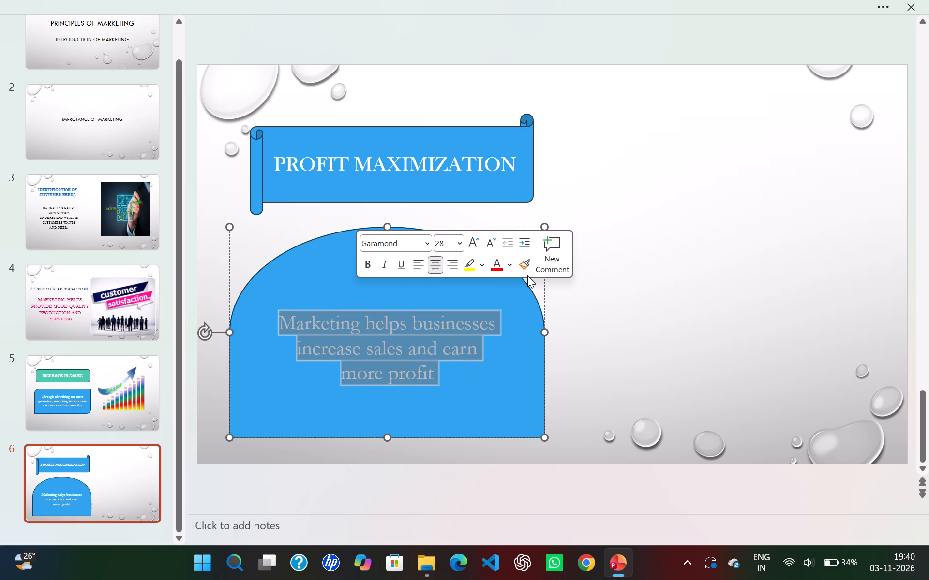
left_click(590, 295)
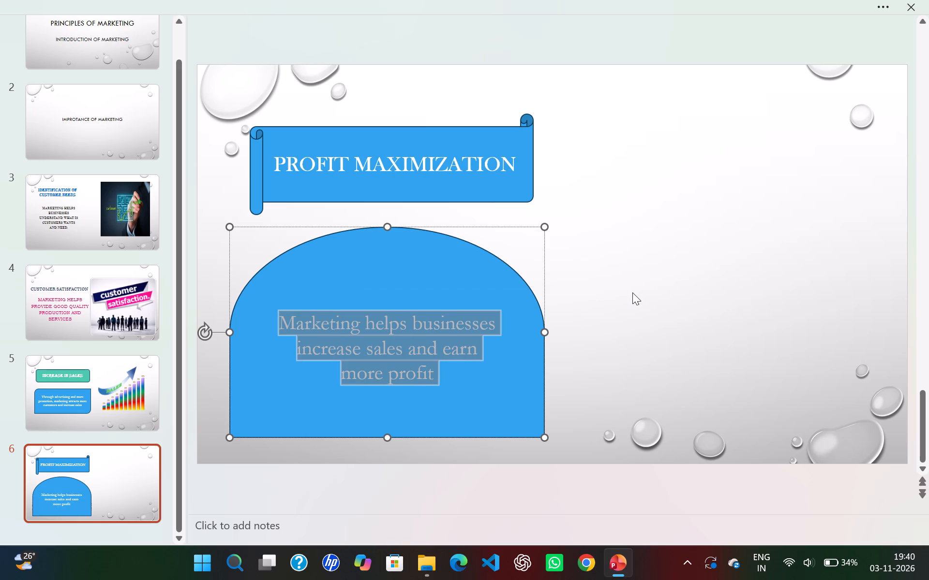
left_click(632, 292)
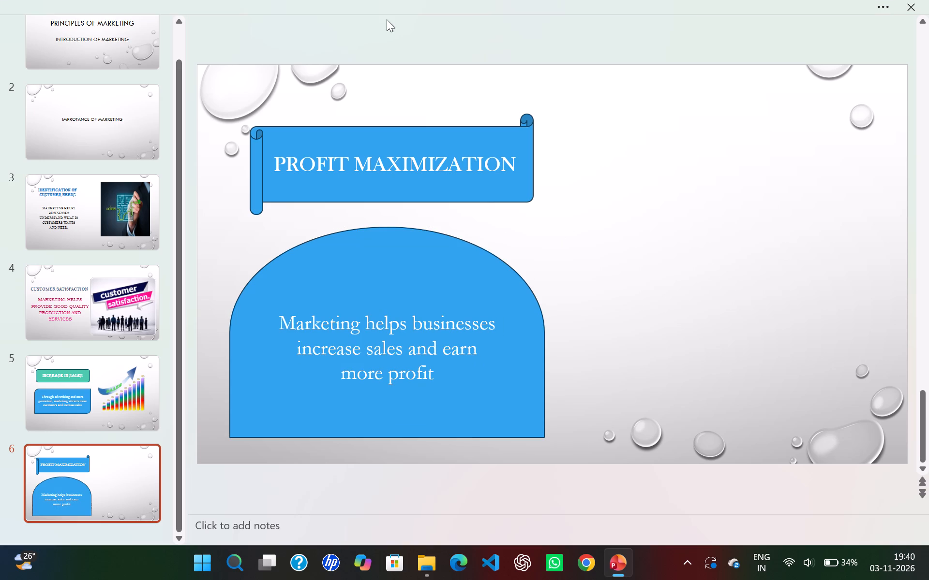
Search online pictures for "profit management" and insert the image of a woman facing blue data screens on slide 6.
left_click(891, 3)
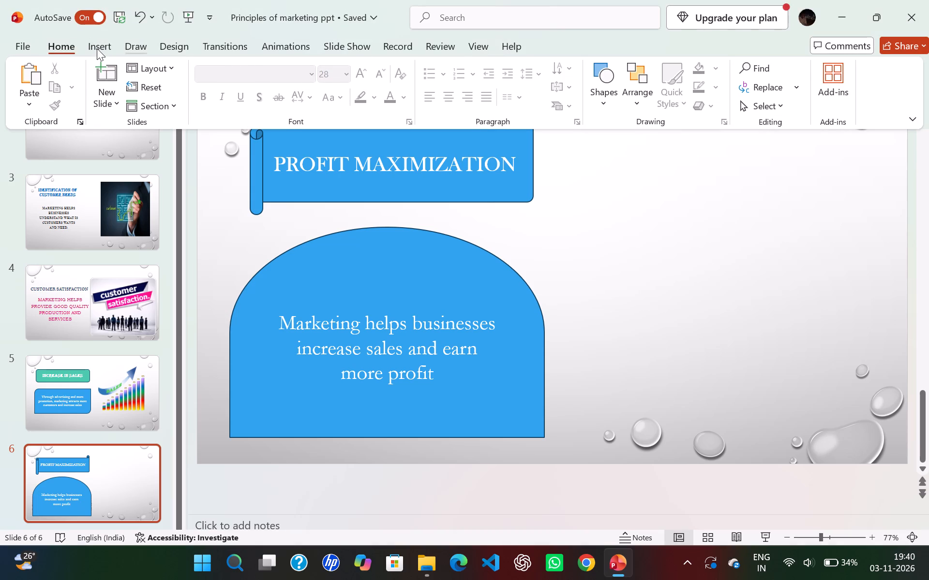
left_click(97, 48)
left_click(105, 90)
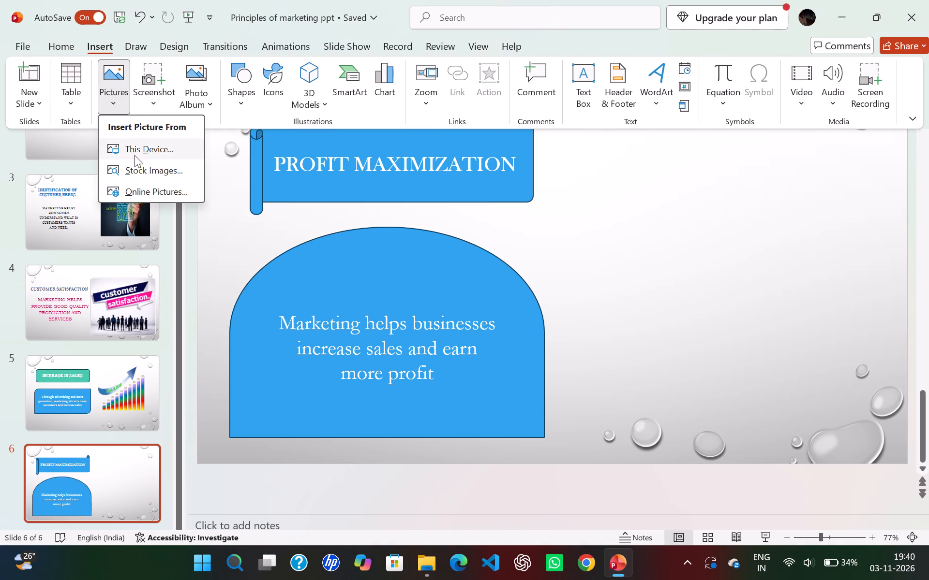
left_click(140, 190)
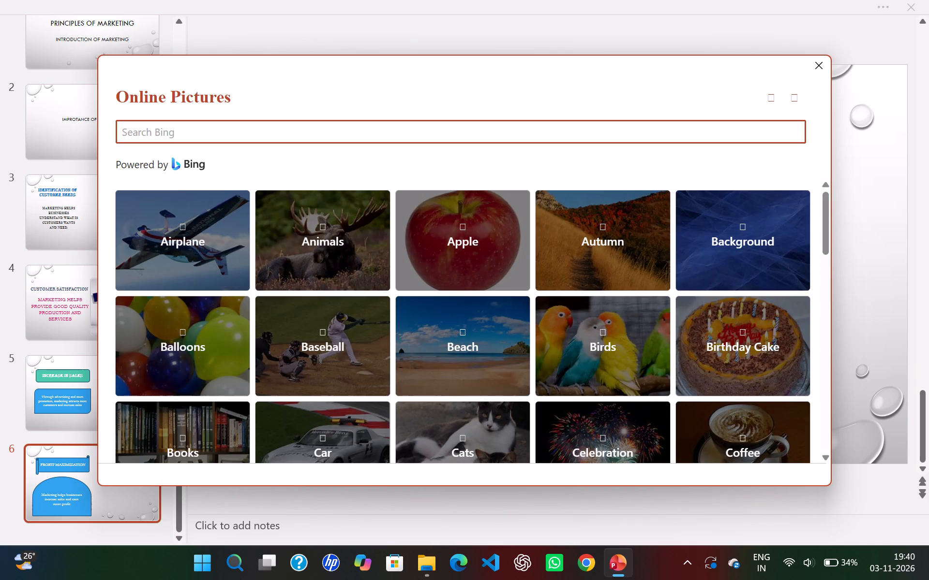
type("profit manage,")
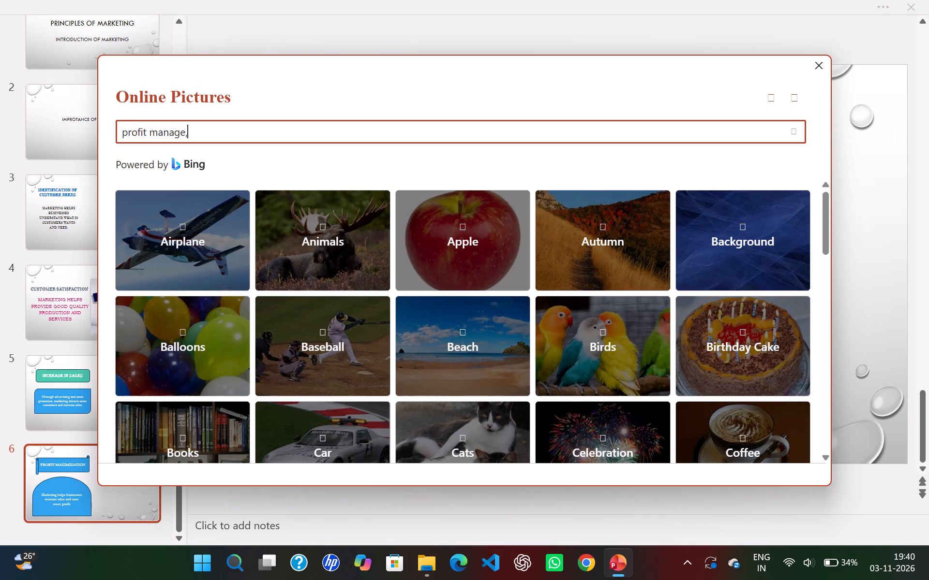
key("BackSpace")
type("ment")
key("Return")
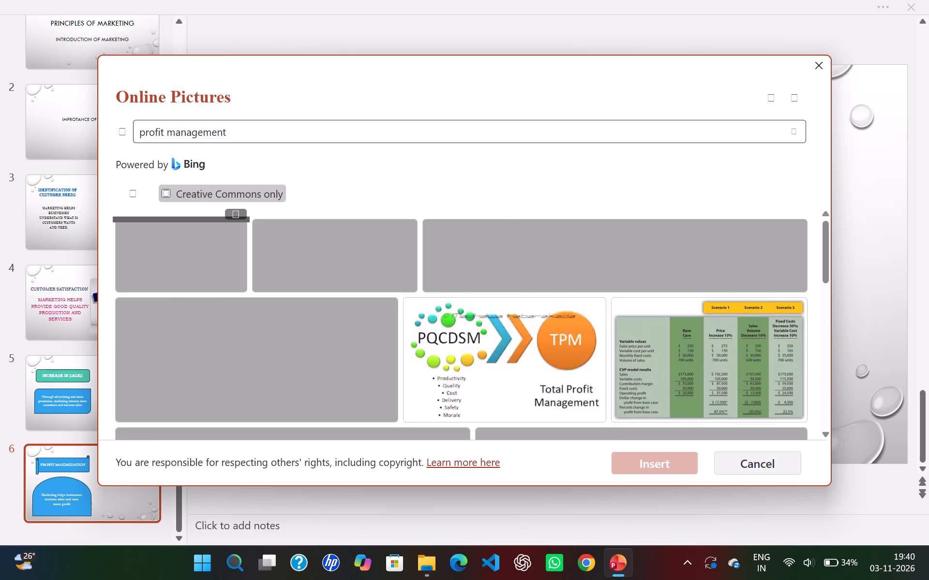
scroll(424, 291, "down", 5)
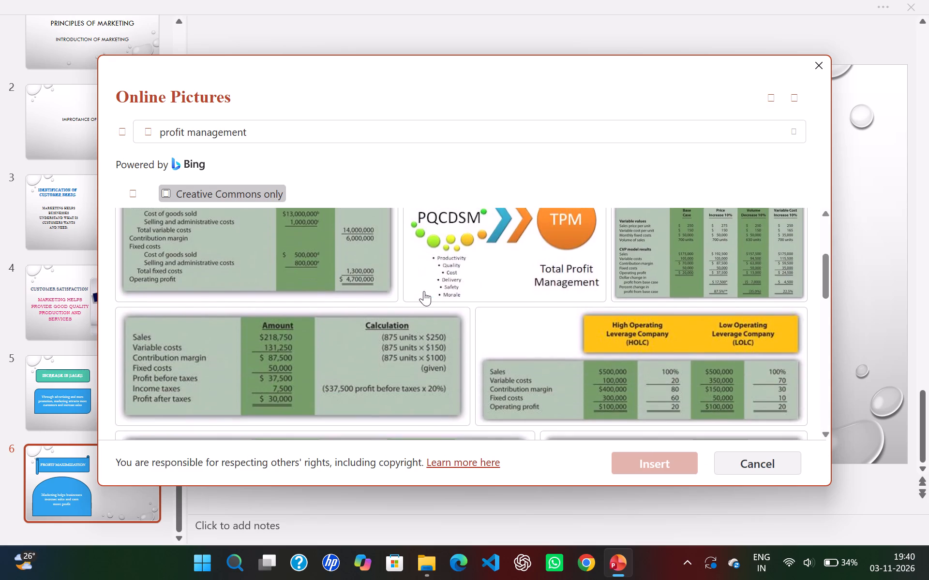
scroll(424, 291, "down", 11)
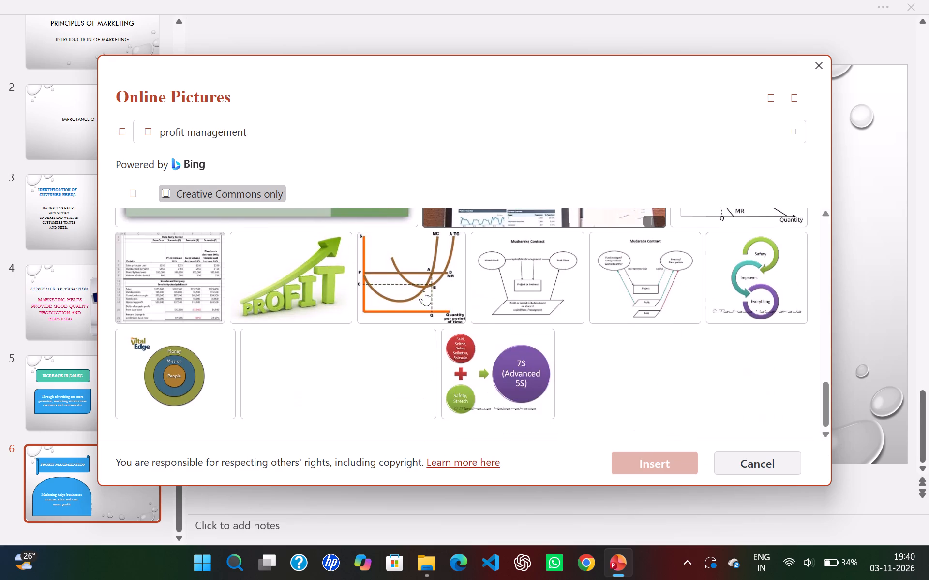
scroll(424, 291, "up", 6)
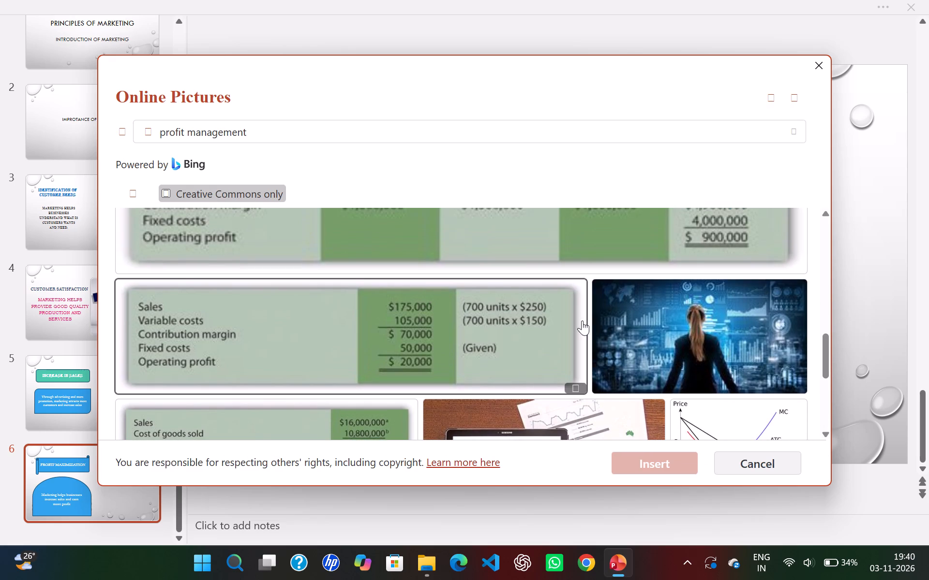
double_click(721, 362)
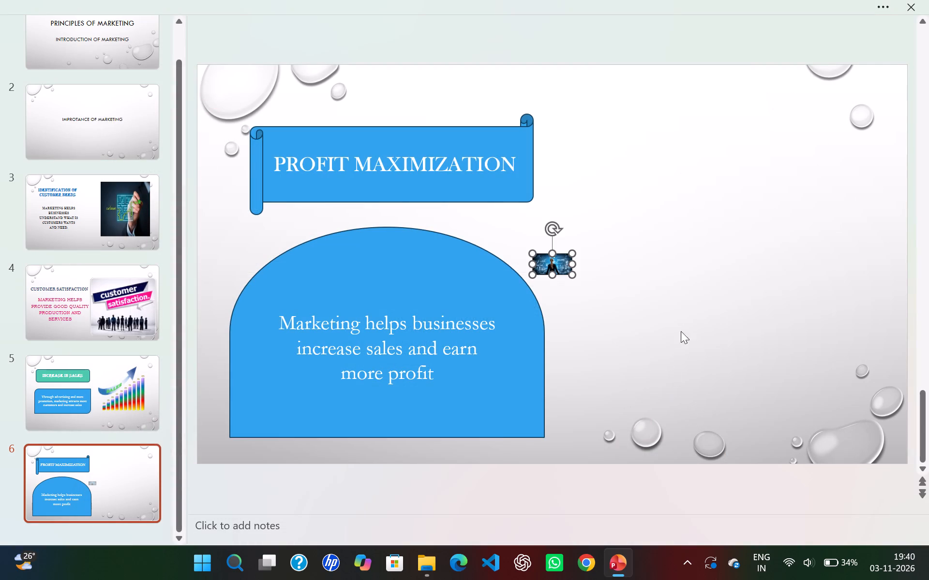
Move the picture into the empty area beside the banner and stretch it to span from the banner's upper part to near the dome's base.
left_click_drag(545, 265, 665, 270)
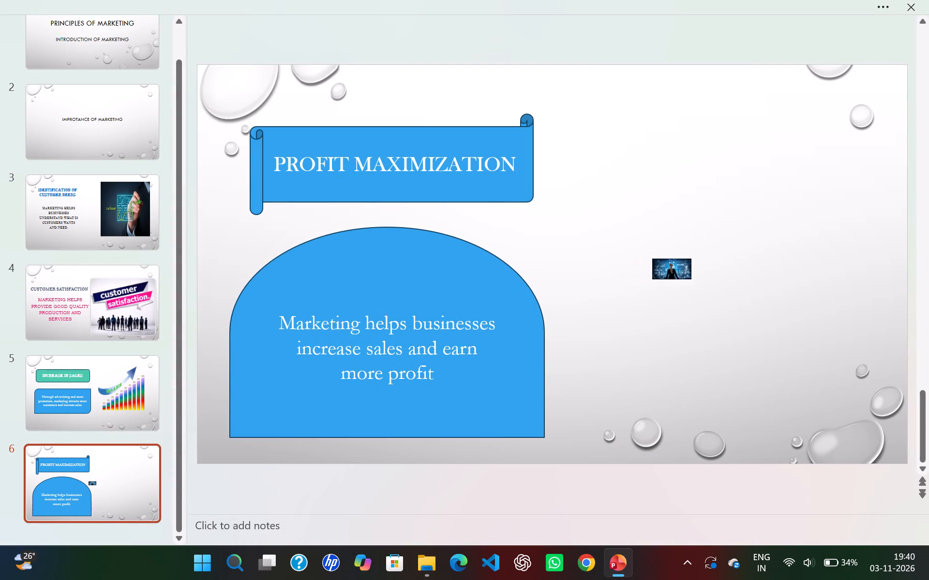
left_click_drag(665, 270, 674, 270)
left_click_drag(677, 274, 687, 218)
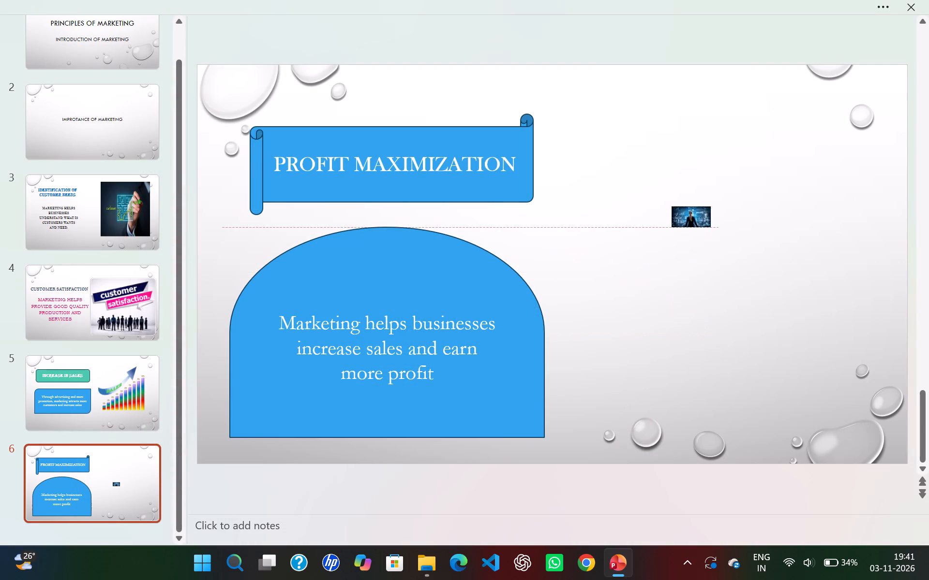
left_click_drag(687, 218, 687, 218)
left_click_drag(689, 224, 699, 370)
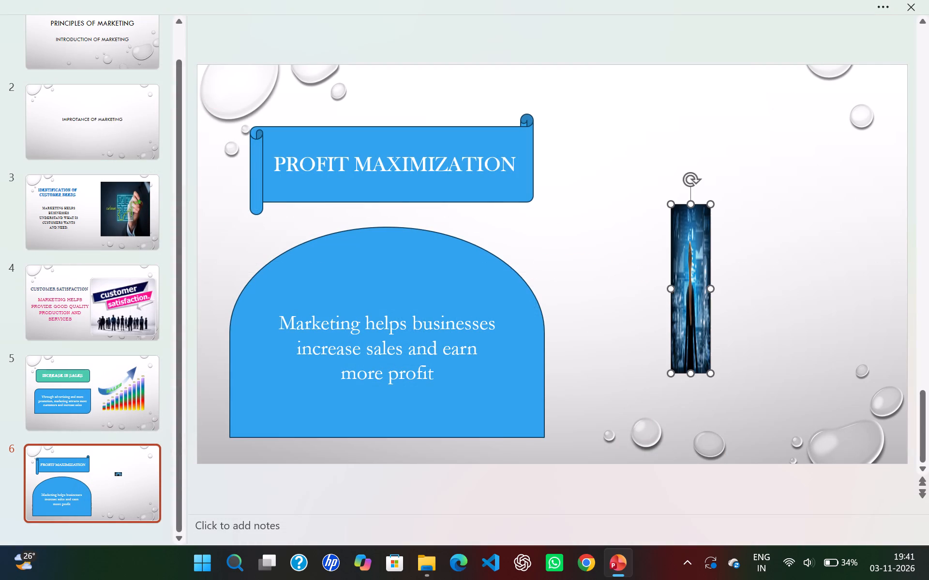
left_click_drag(713, 290, 852, 301)
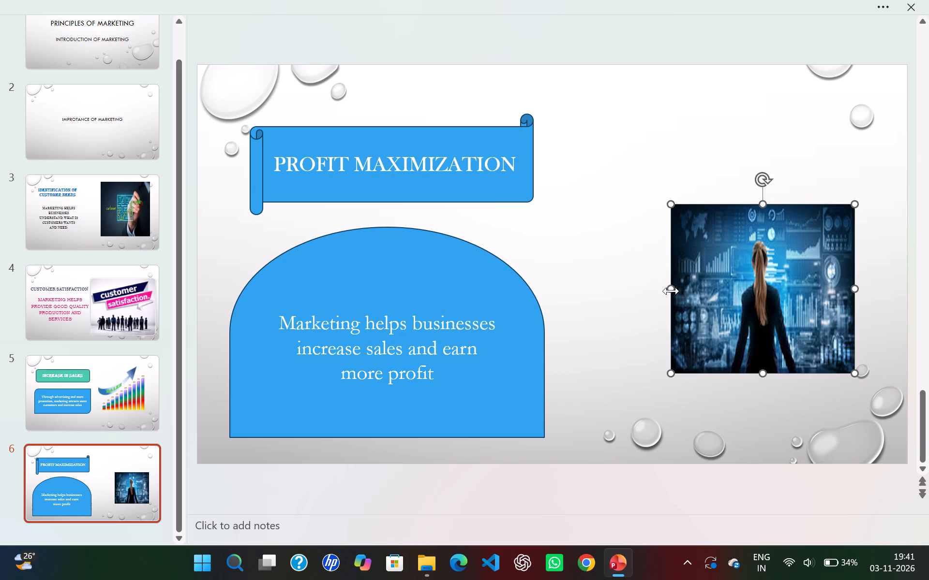
left_click_drag(671, 291, 595, 295)
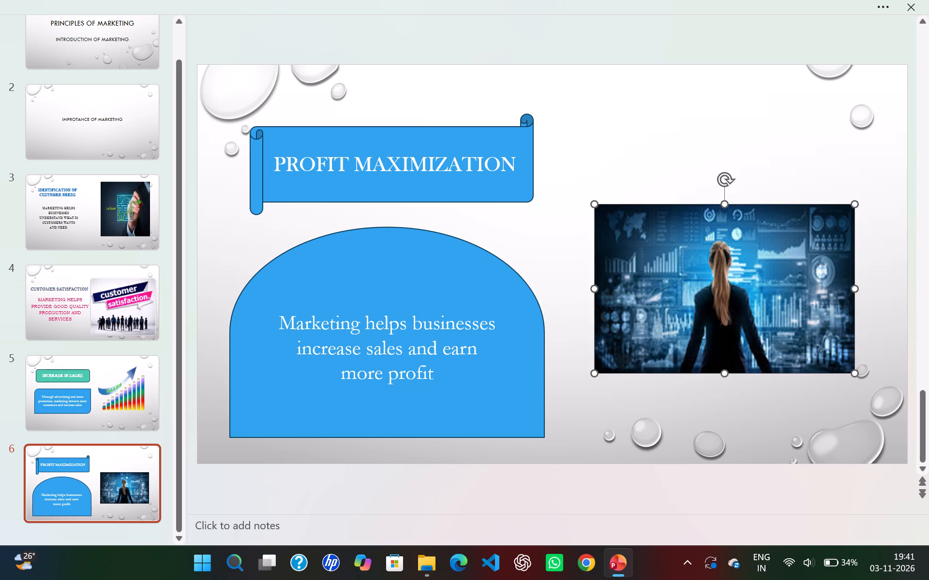
left_click_drag(722, 203, 712, 148)
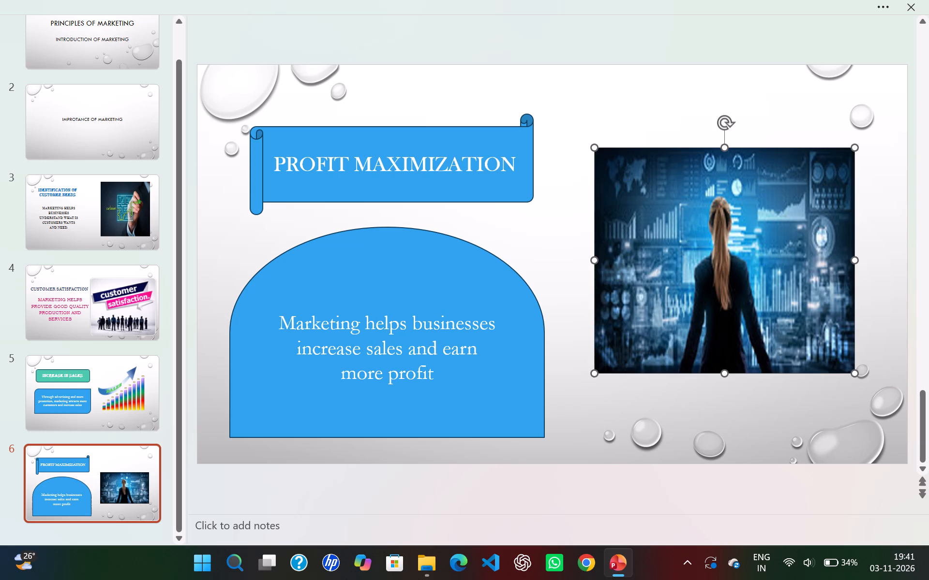
left_click_drag(723, 370, 728, 403)
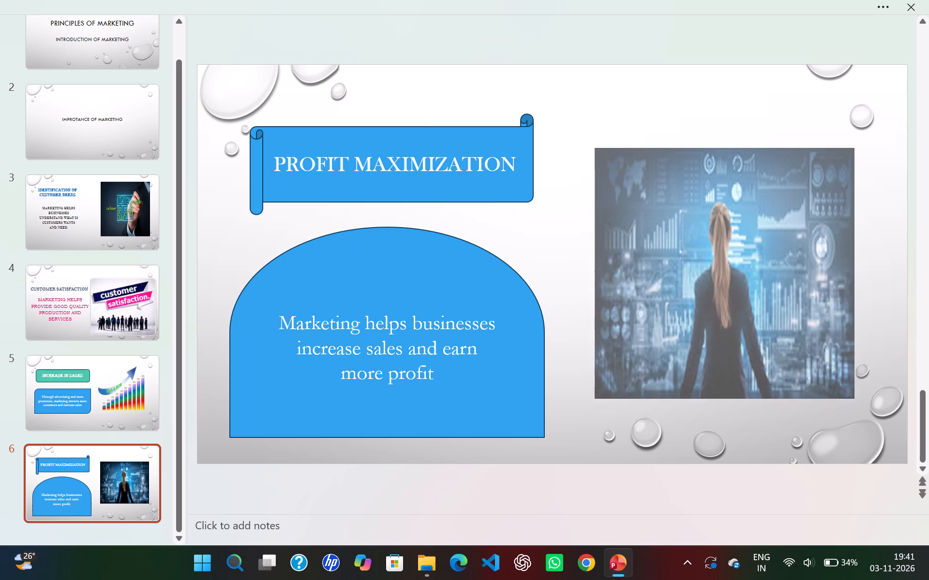
Enlarge and reposition the woman picture beside the banner and dome, about 12.2 cm high and 13.5 cm wide.
left_click_drag(728, 403, 728, 403)
left_click(848, 273)
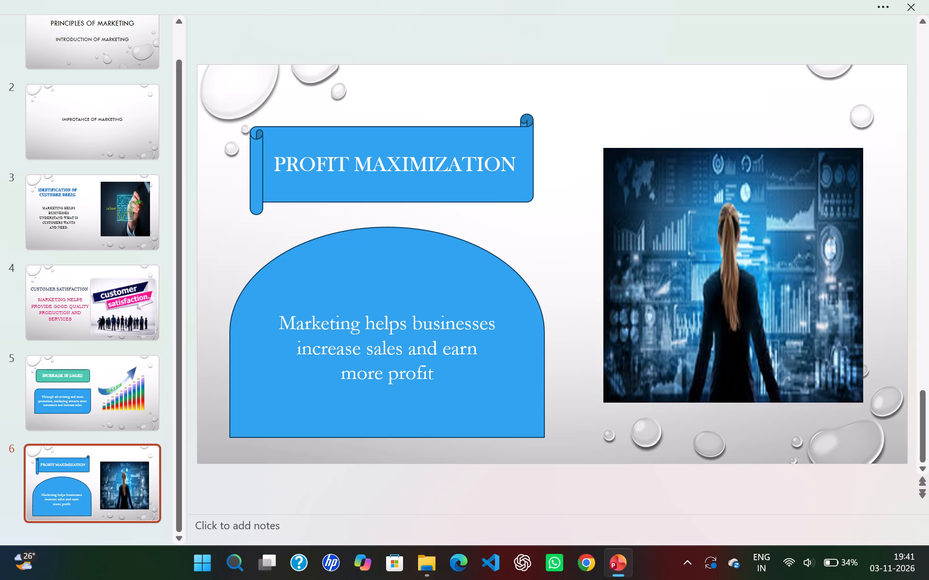
left_click_drag(858, 273, 878, 267)
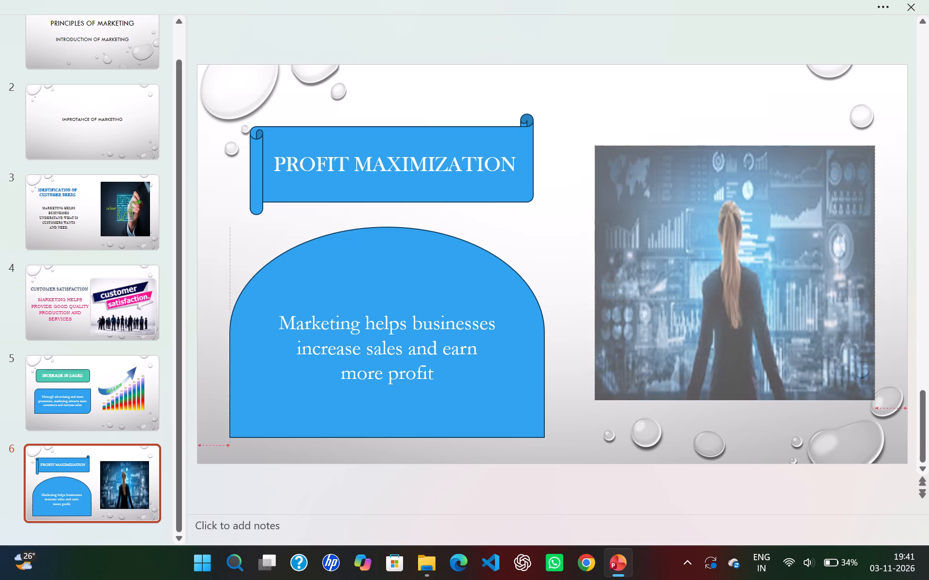
left_click_drag(878, 267, 878, 266)
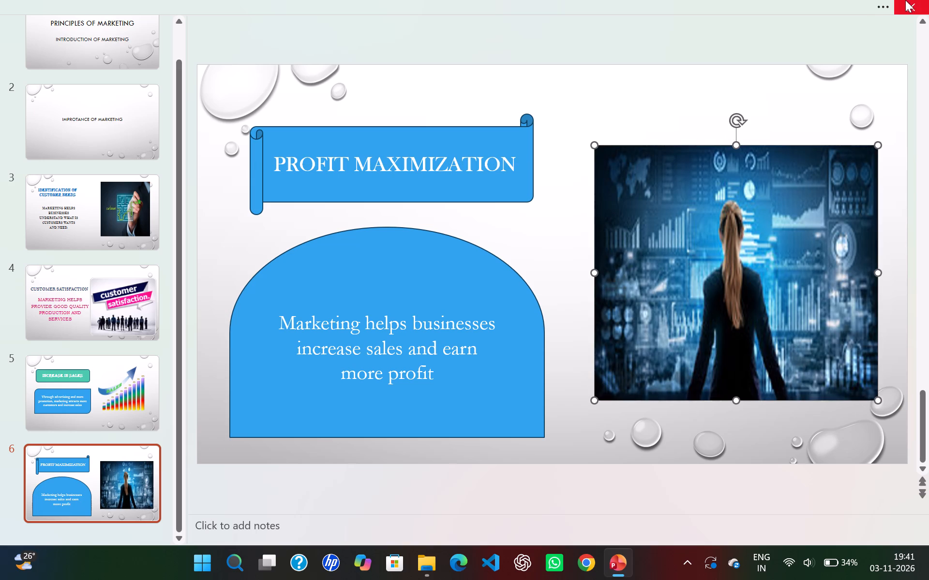
Bring the picture on slide 6 to the front of the stacking order.
left_click(884, 3)
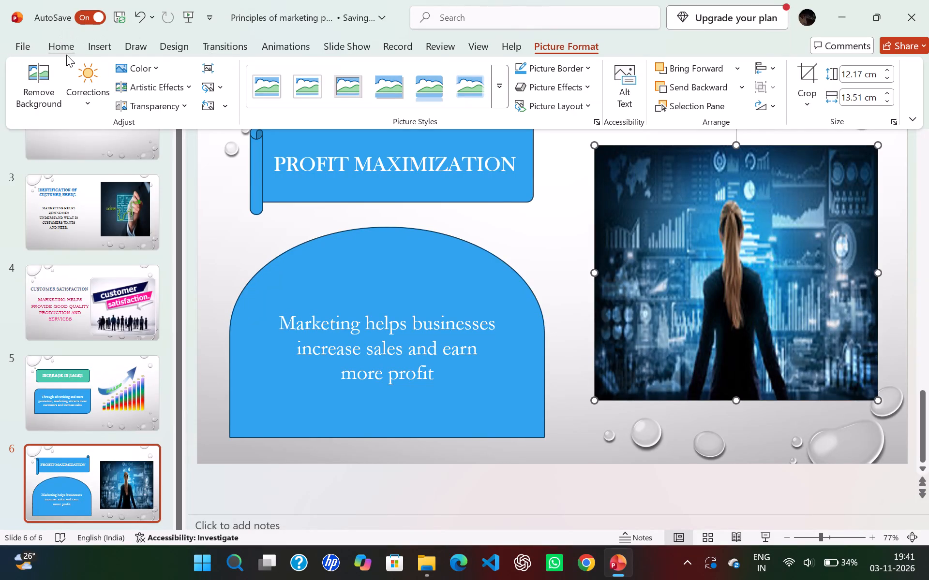
left_click(71, 43)
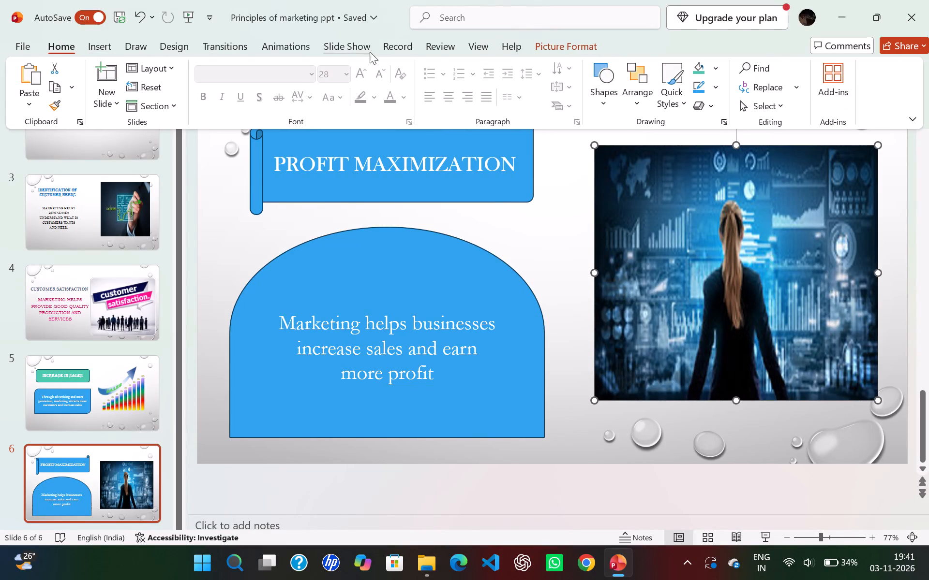
left_click(612, 80)
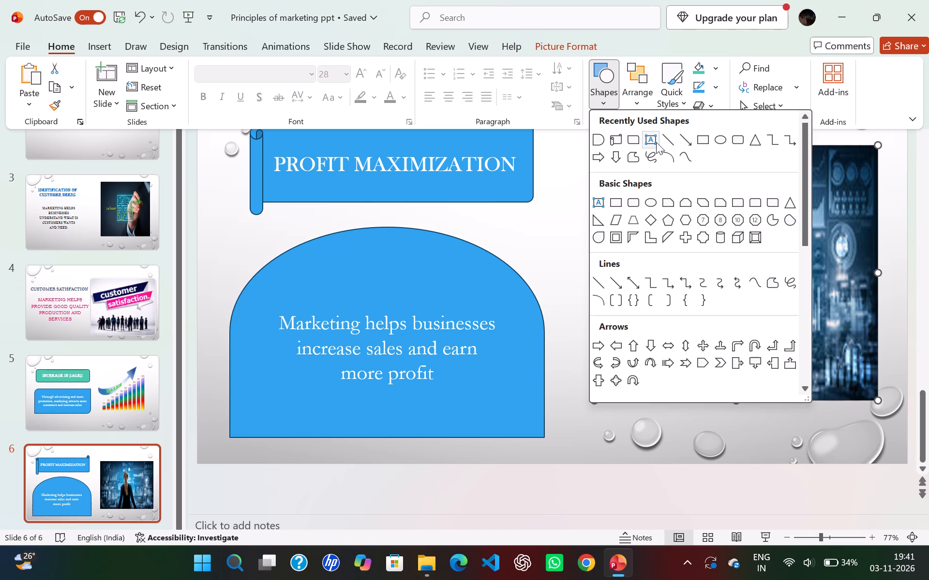
left_click_drag(552, 166, 631, 96)
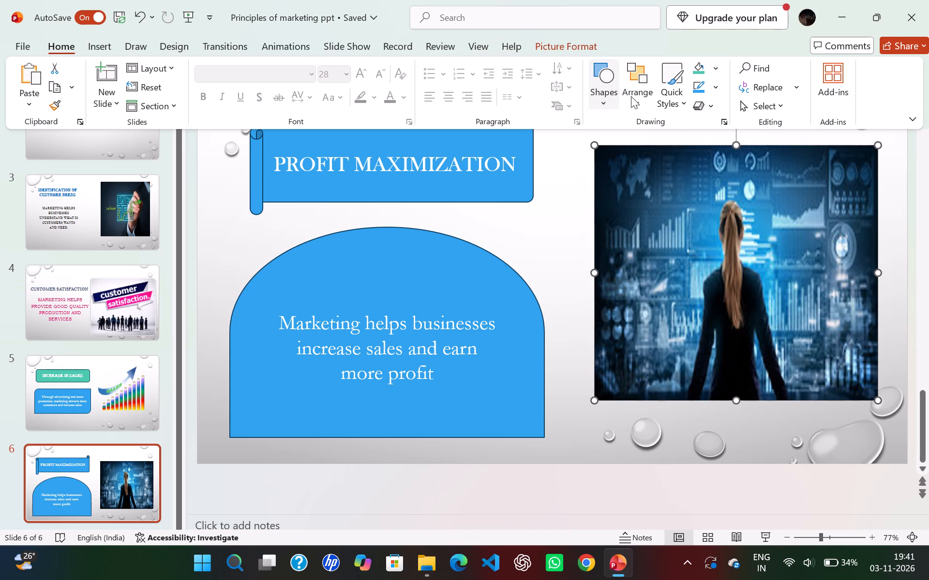
left_click_drag(631, 96, 633, 98)
left_click(633, 98)
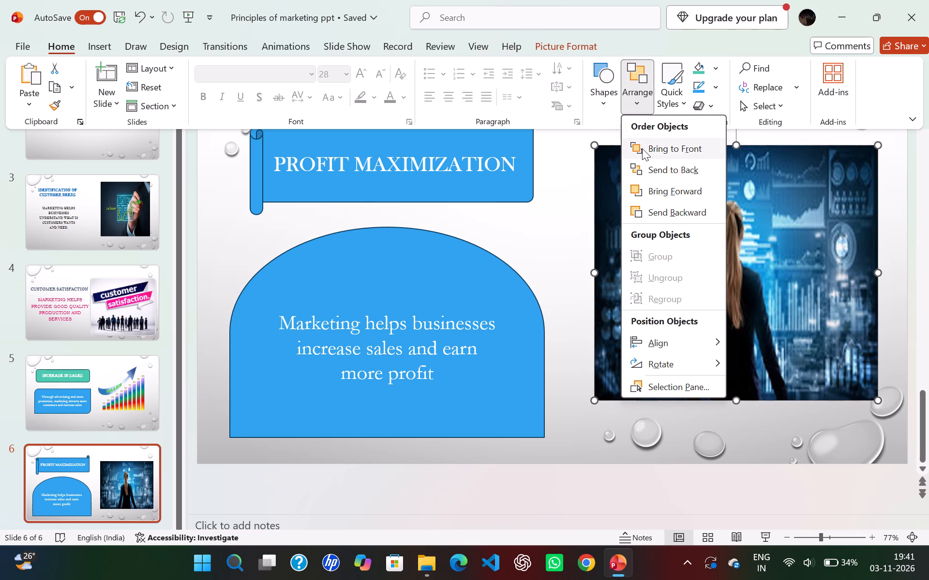
left_click(642, 148)
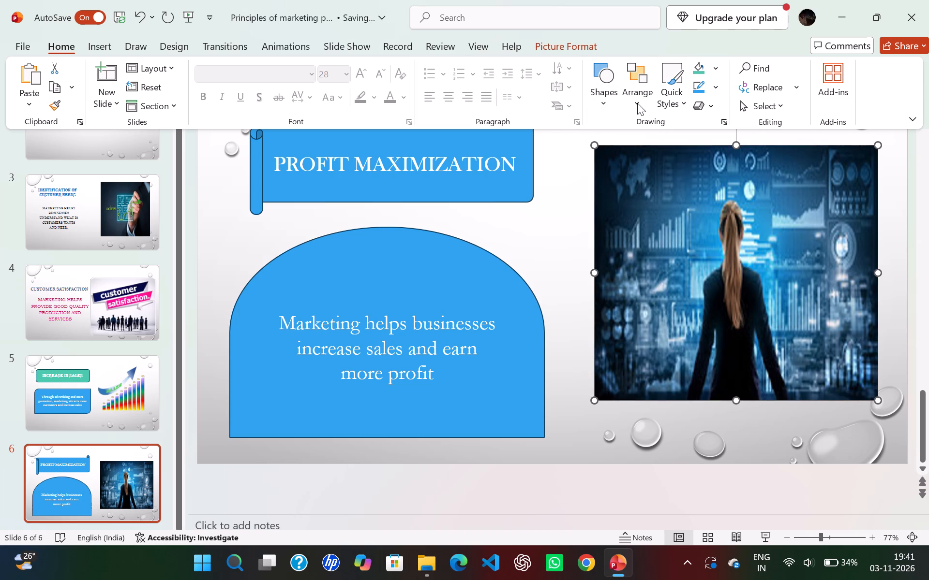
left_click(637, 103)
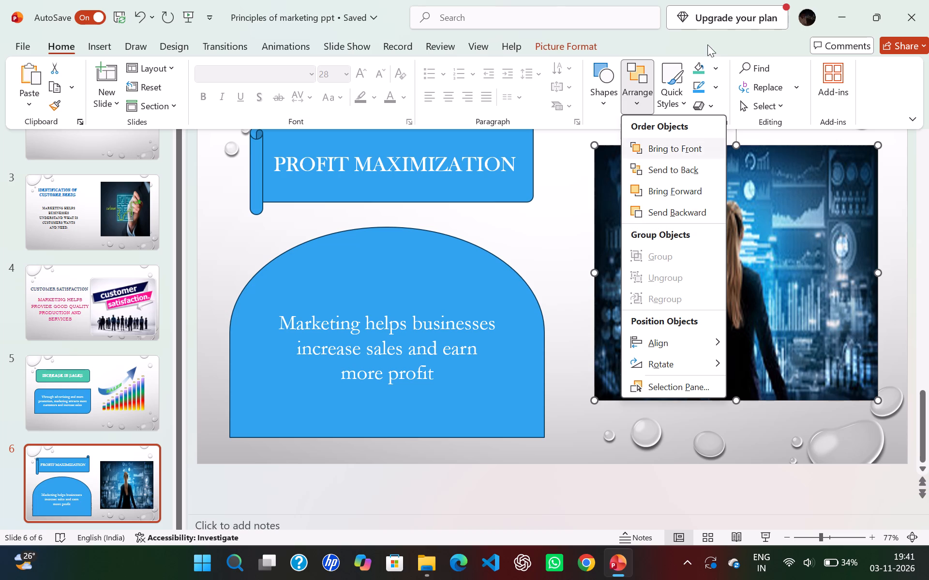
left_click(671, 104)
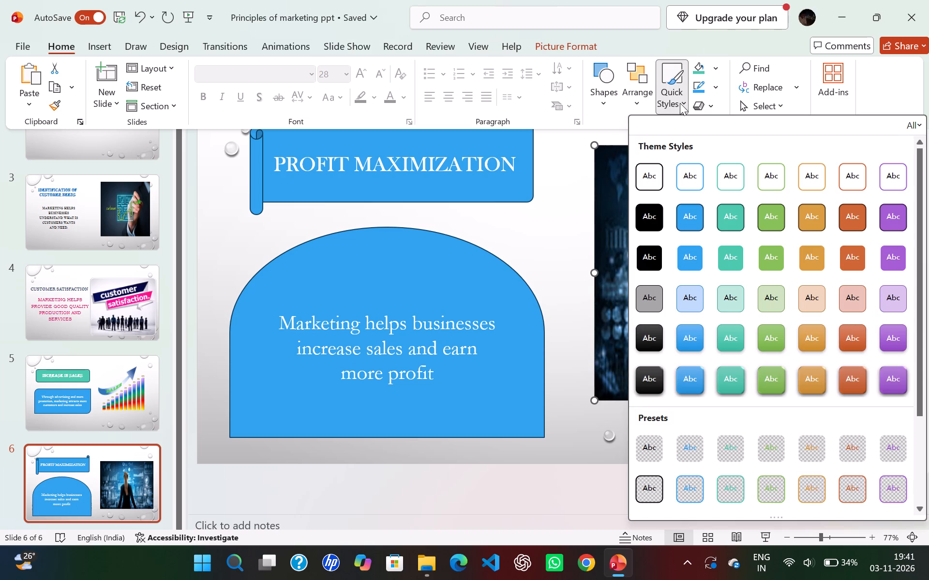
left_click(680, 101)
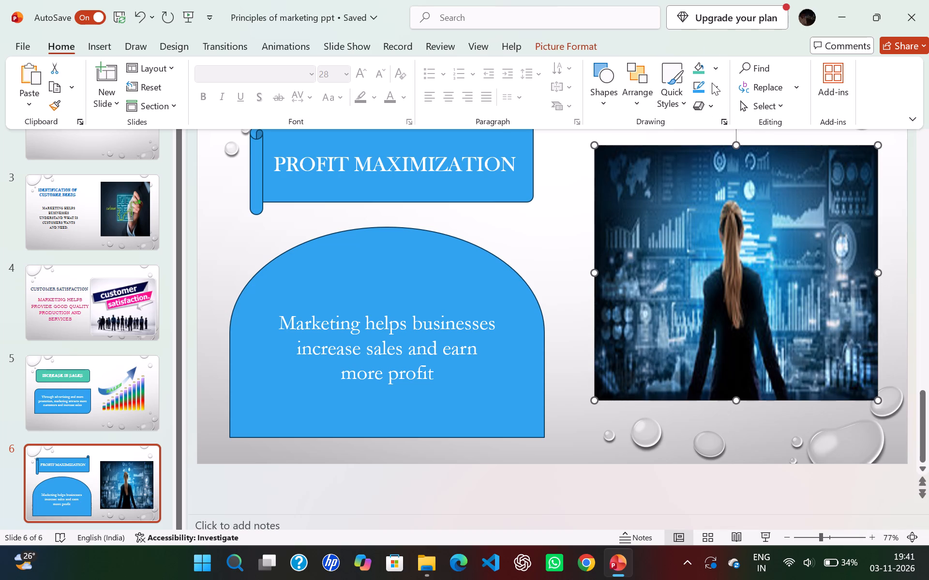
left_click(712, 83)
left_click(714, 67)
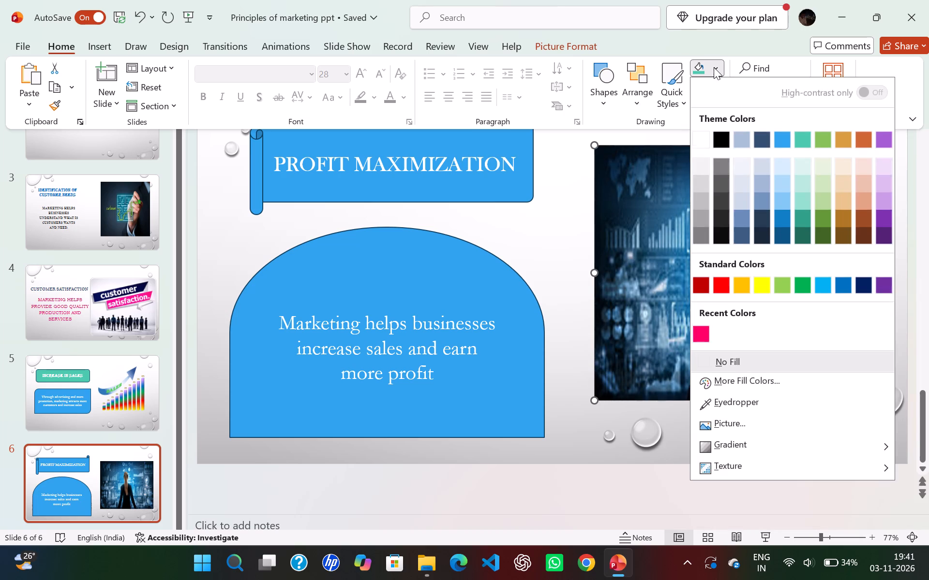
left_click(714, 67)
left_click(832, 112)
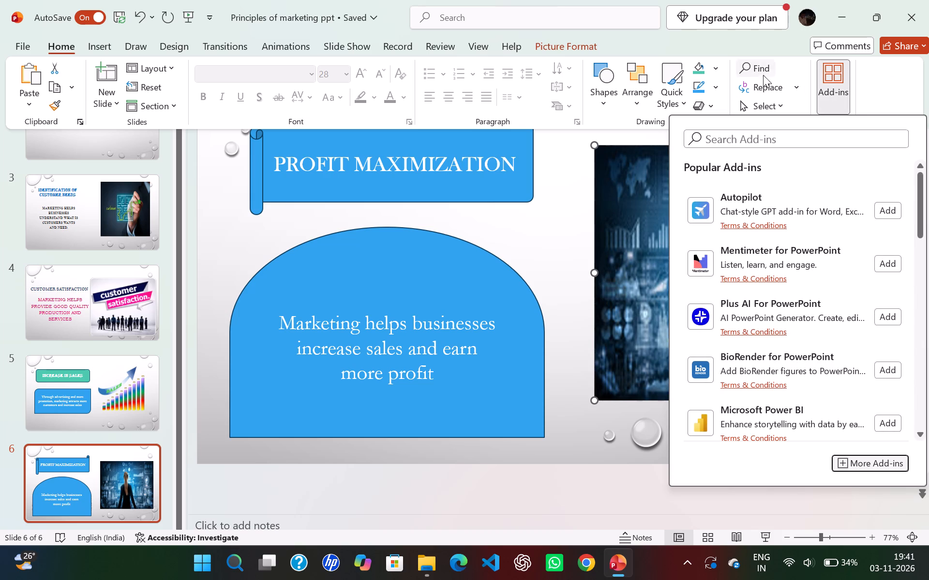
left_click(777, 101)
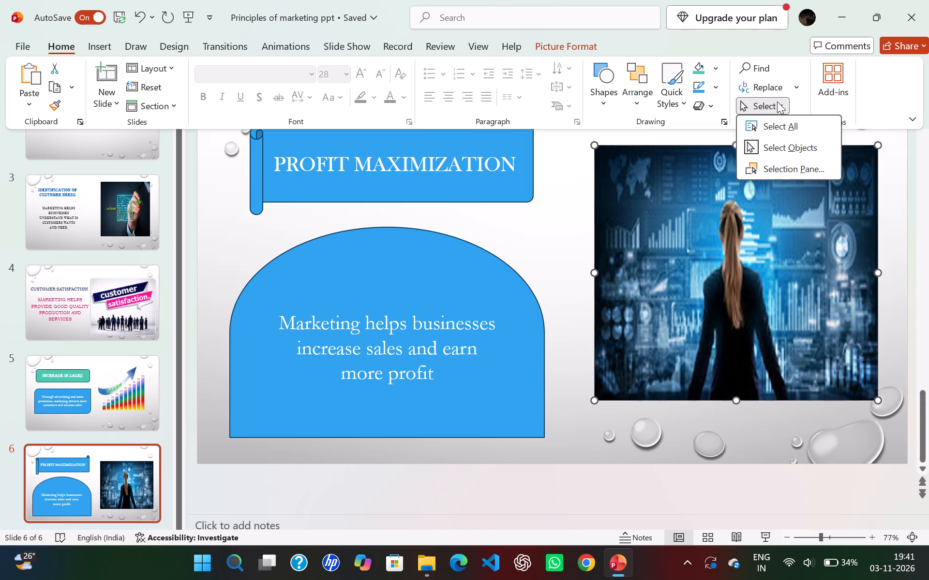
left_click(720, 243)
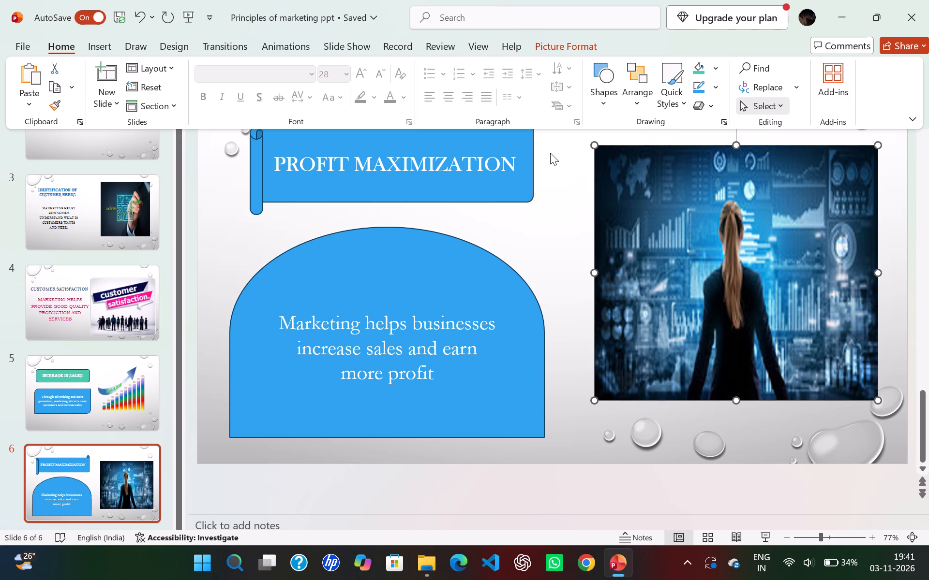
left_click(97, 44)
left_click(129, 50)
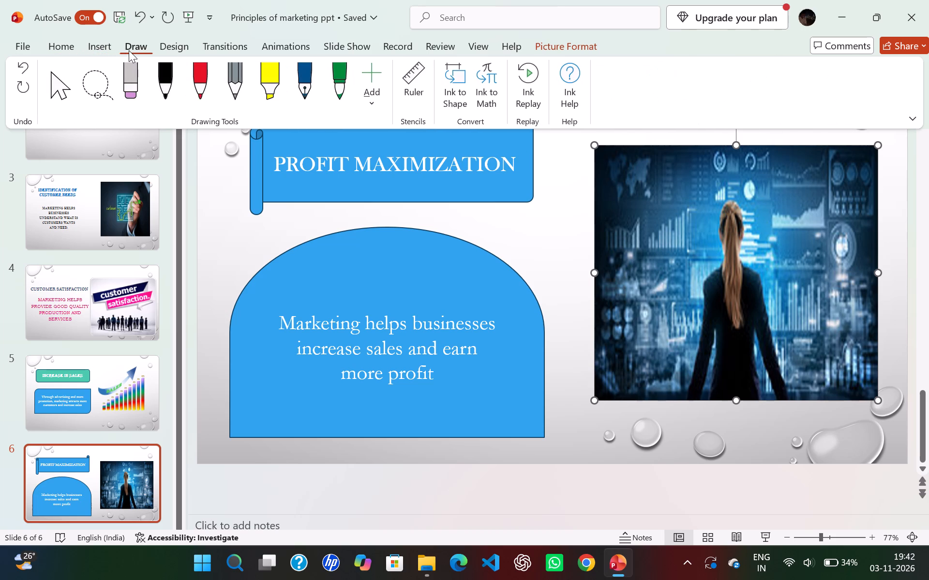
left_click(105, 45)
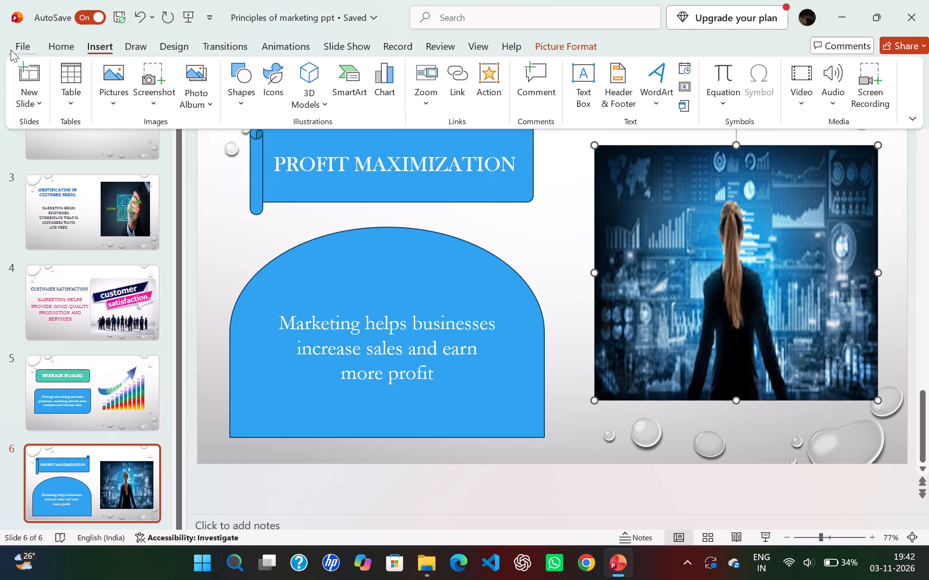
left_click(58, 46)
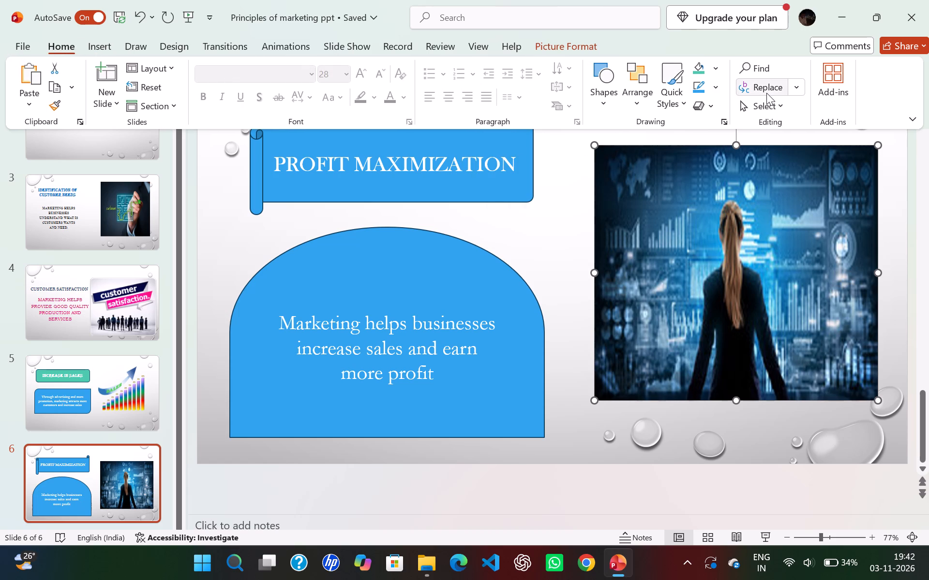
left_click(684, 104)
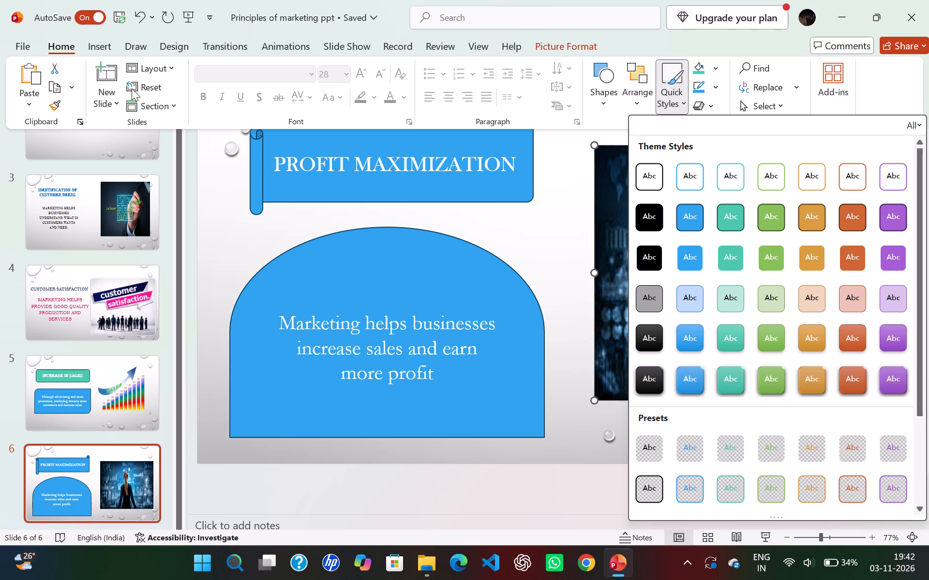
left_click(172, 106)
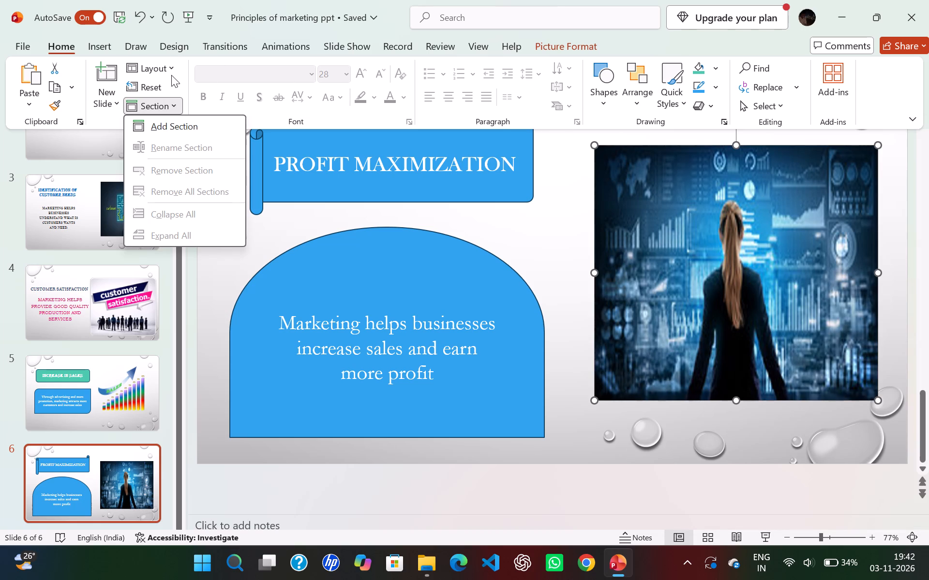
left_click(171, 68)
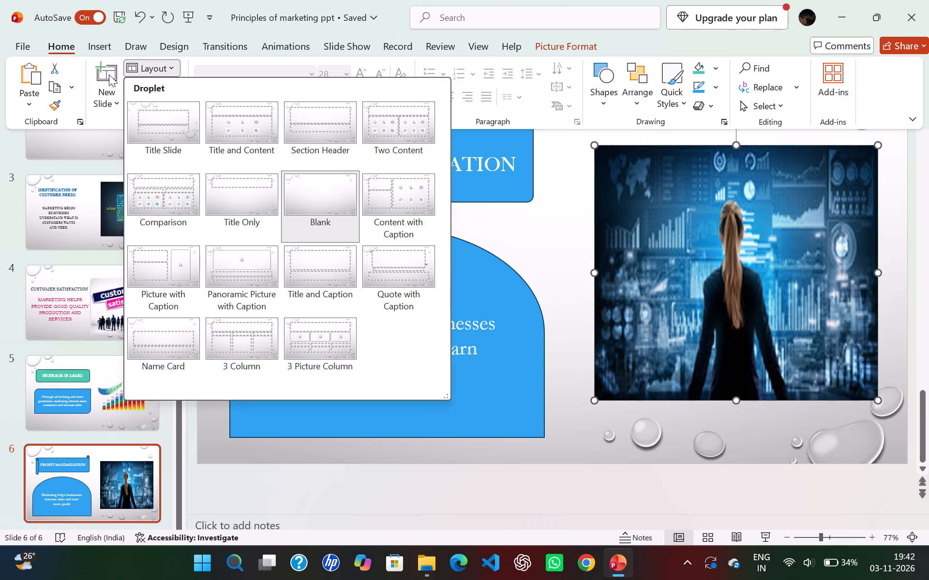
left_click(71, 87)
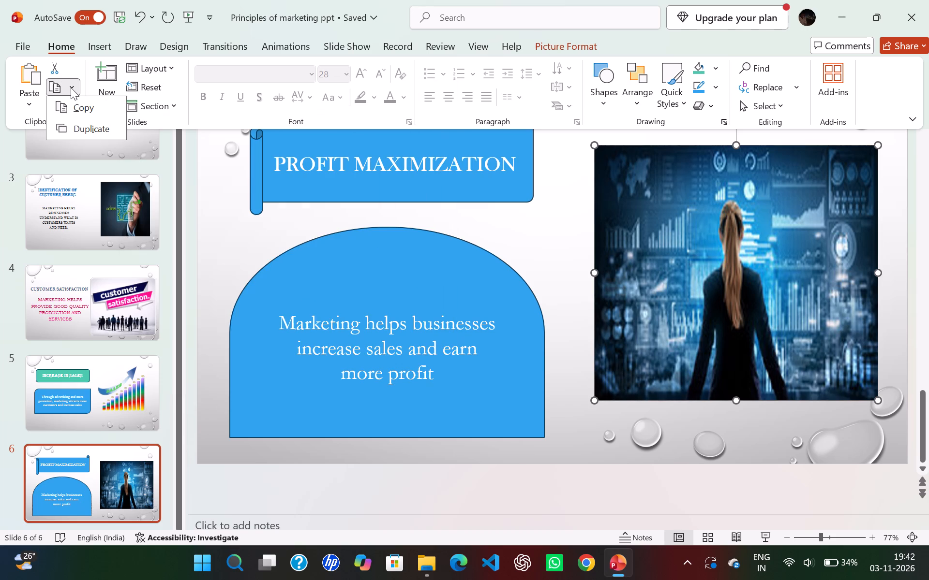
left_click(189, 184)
Examine the border, stacking order, effects and picture layout options for the woman picture, previewing several layouts on the slide.
left_click(560, 45)
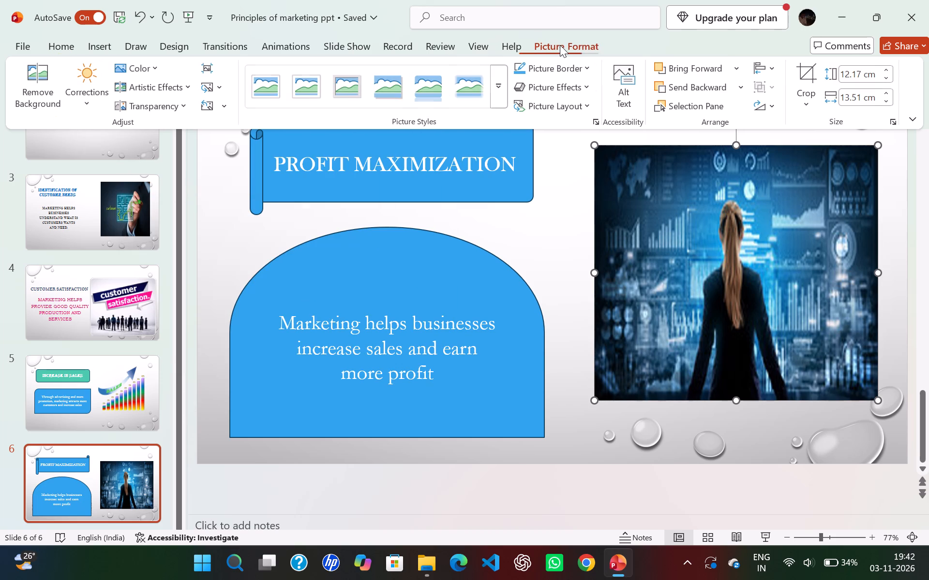
left_click(589, 68)
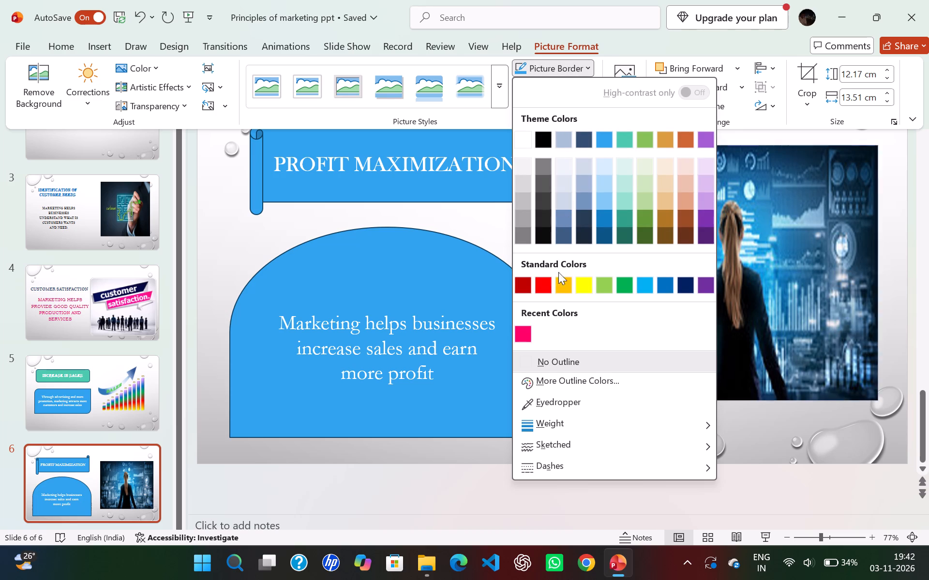
left_click(736, 161)
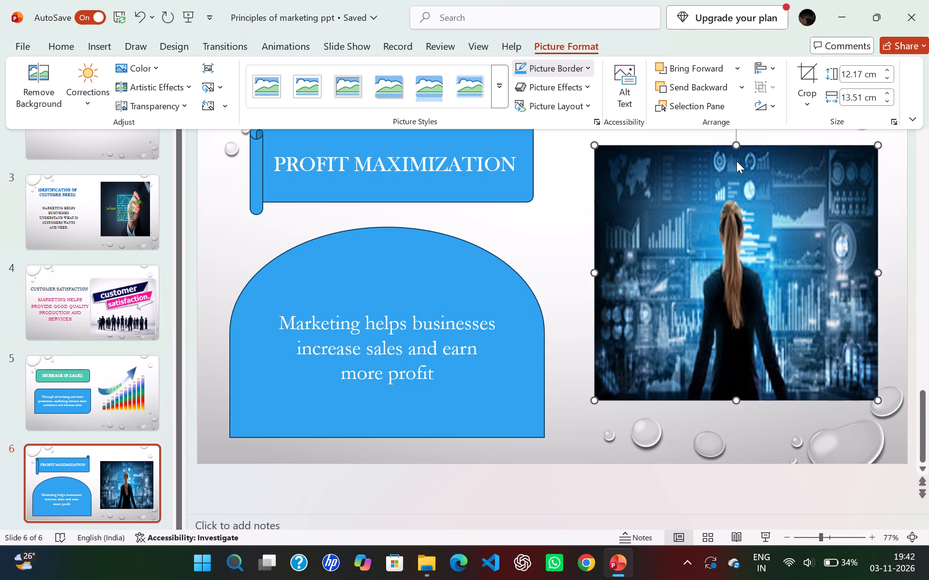
left_click(740, 66)
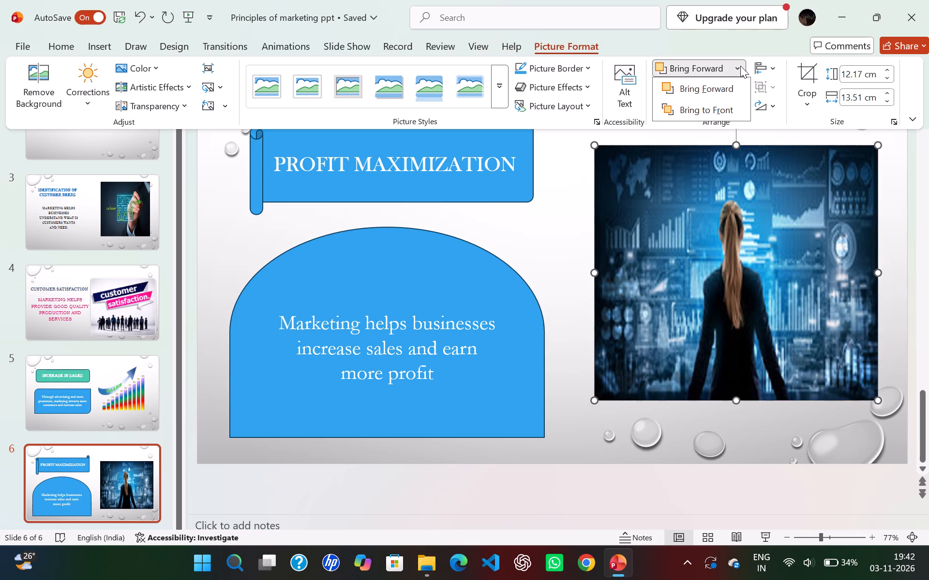
left_click(739, 67)
left_click(735, 82)
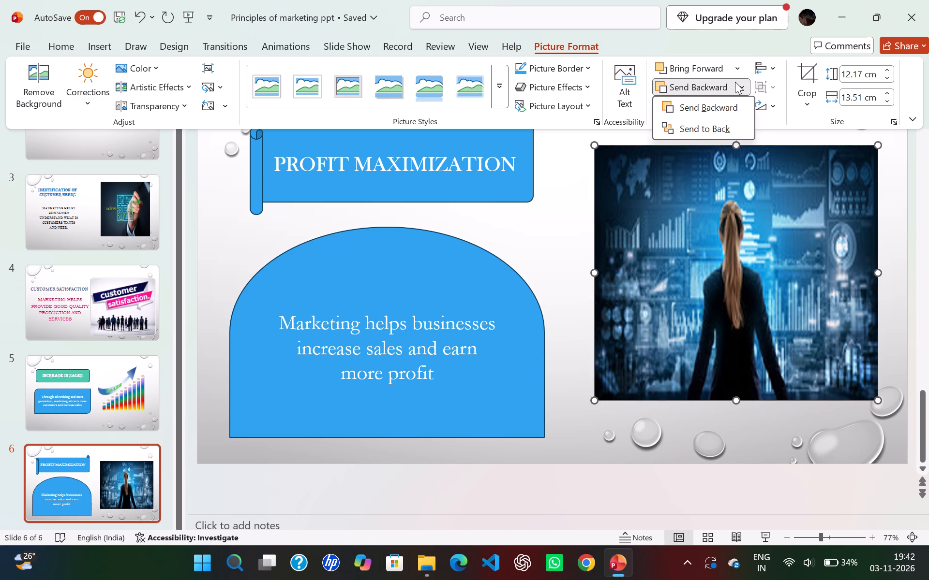
left_click(735, 82)
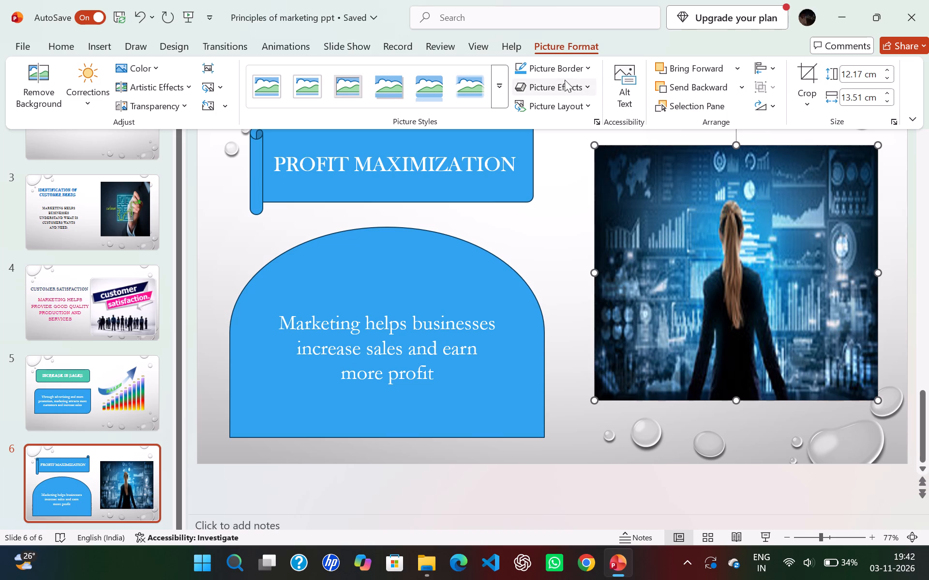
left_click(590, 88)
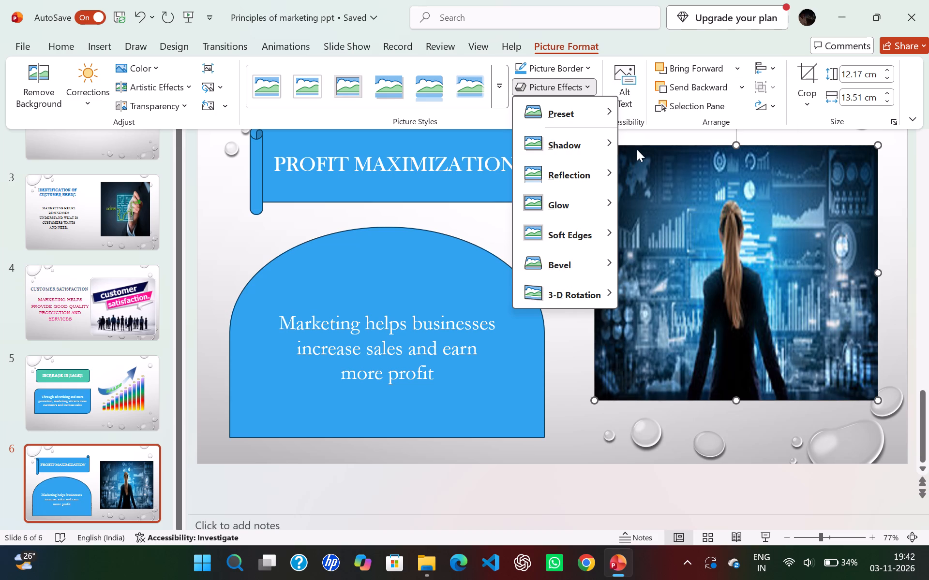
left_click_drag(637, 149, 591, 106)
left_click(591, 106)
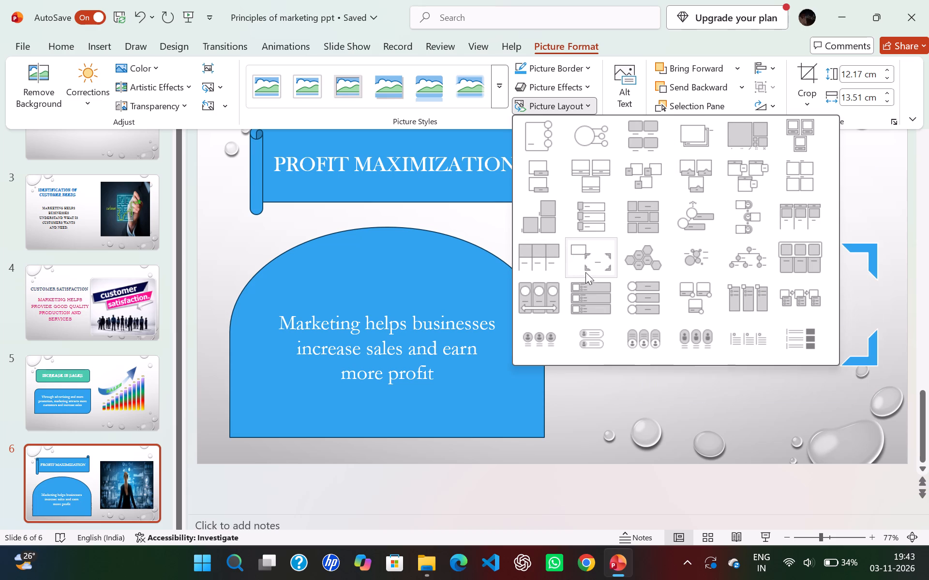
scroll(638, 302, "down", 2)
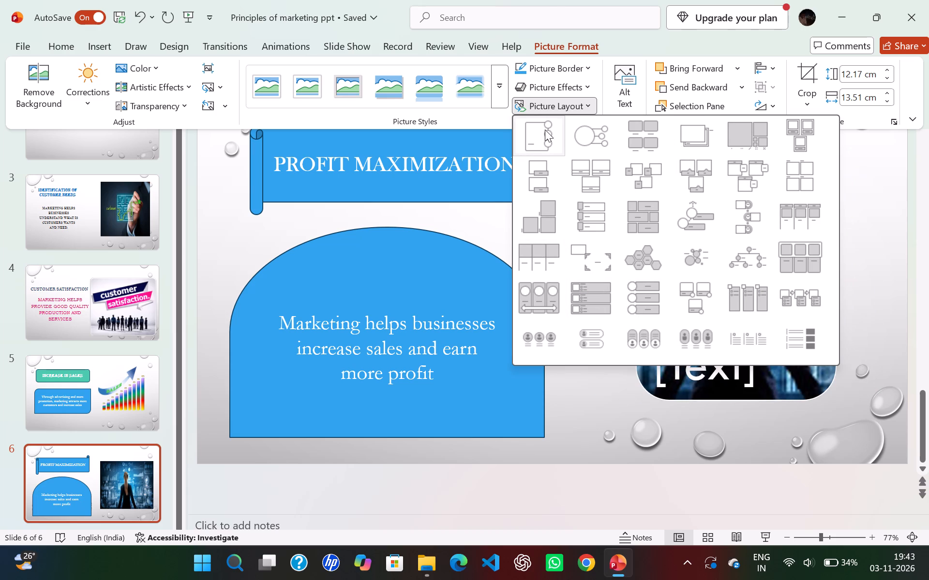
left_click(594, 432)
left_click(710, 353)
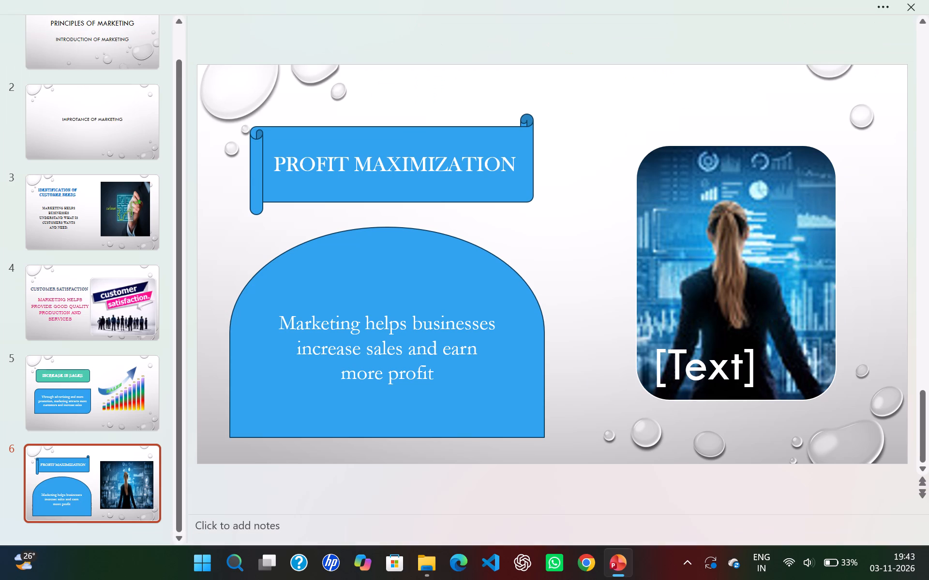
left_click(571, 328)
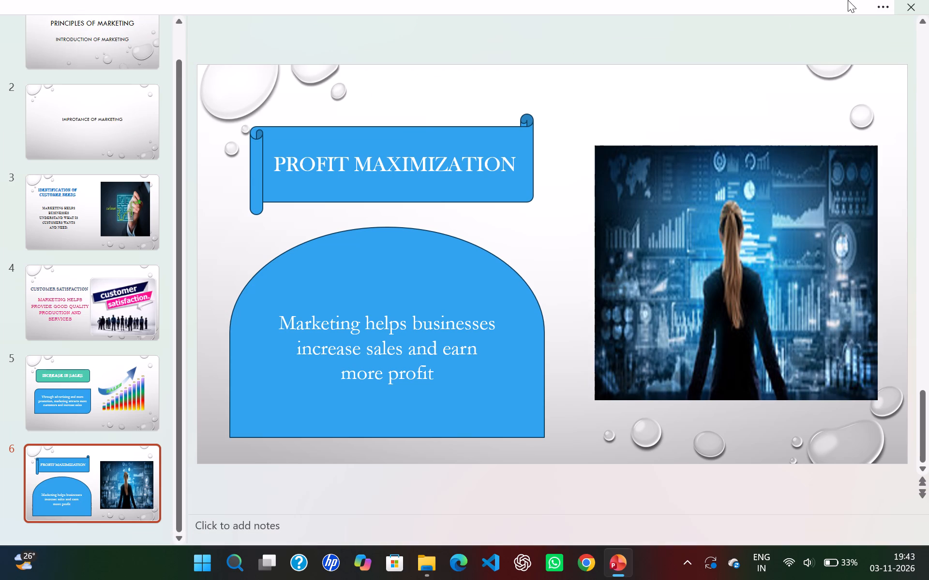
left_click(884, 0)
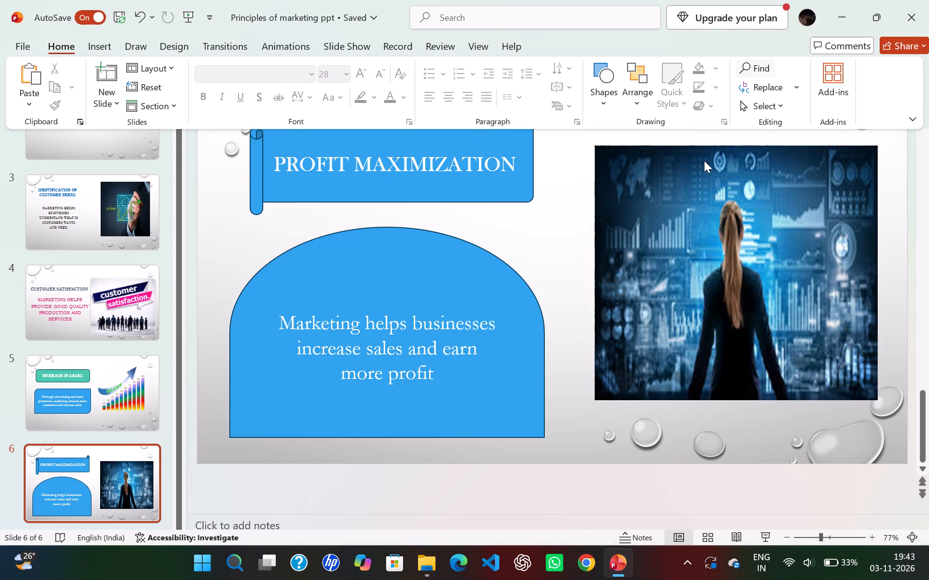
Examine the cropping and alt text options for the woman picture on slide 6.
left_click(678, 258)
left_click(678, 258)
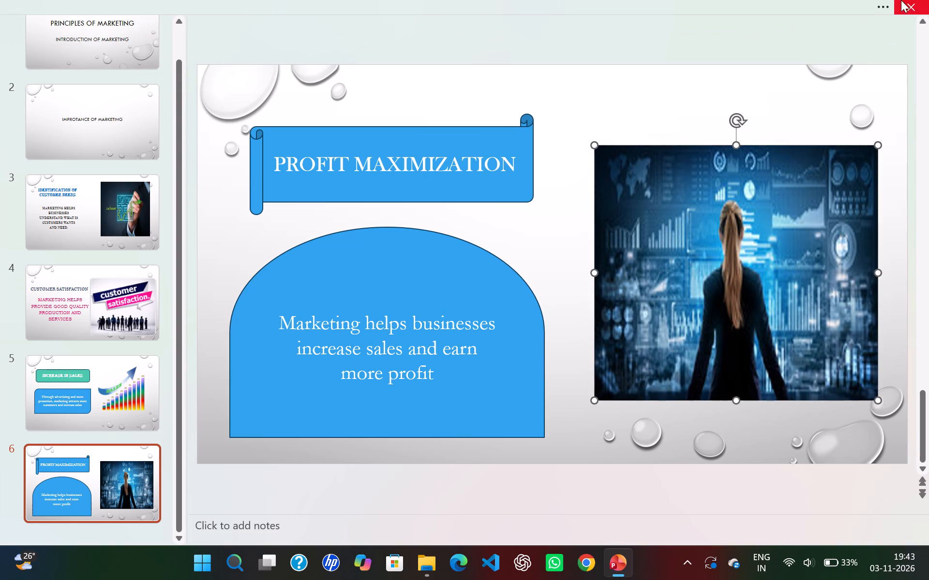
left_click(884, 2)
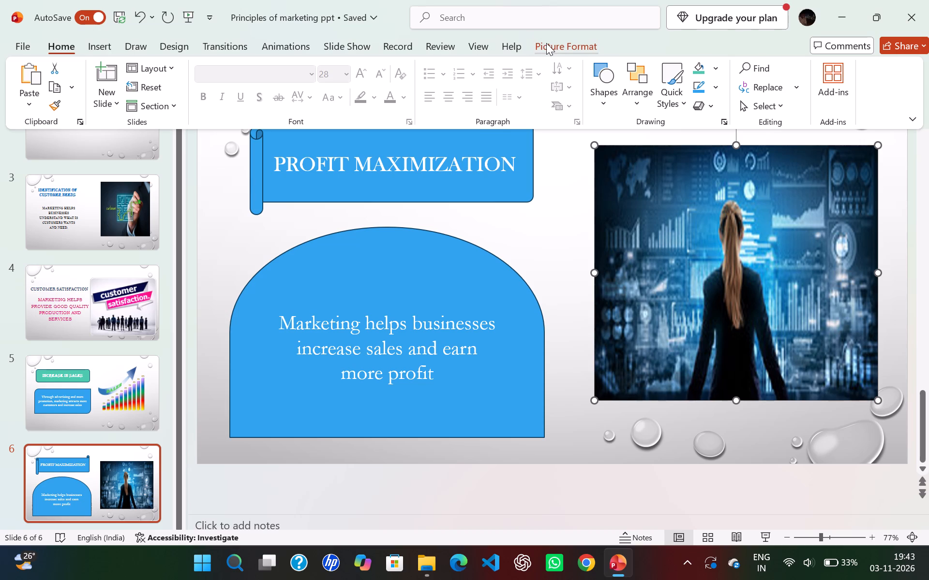
left_click(546, 43)
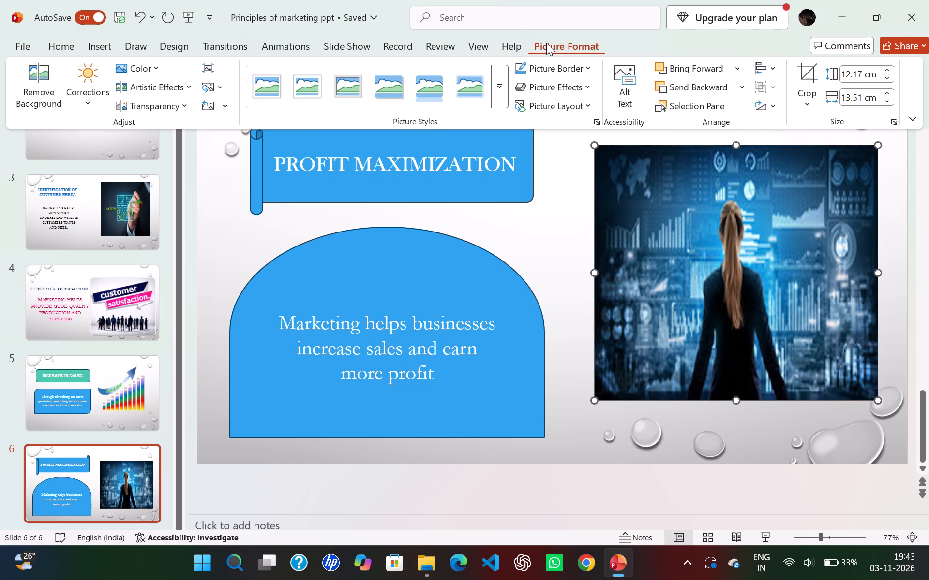
left_click(804, 80)
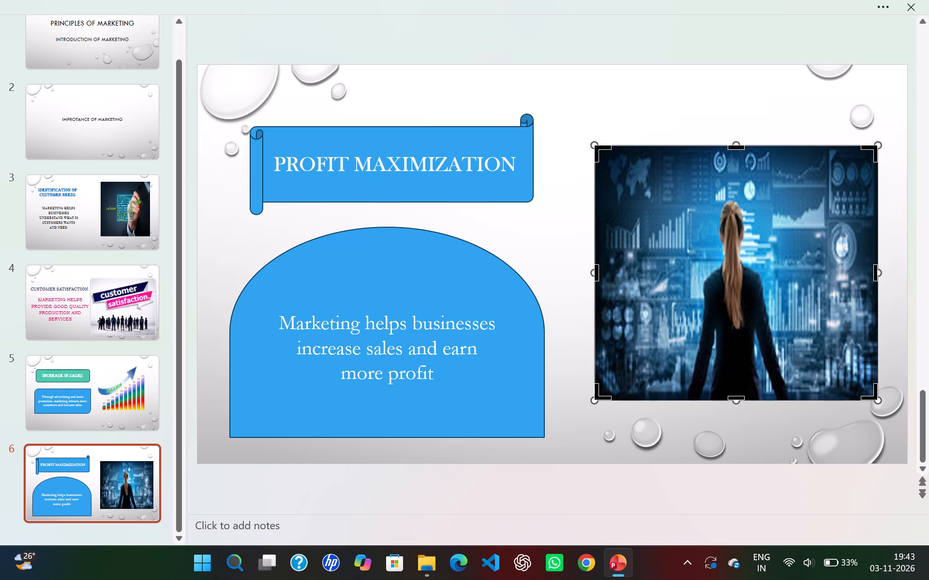
left_click(882, 4)
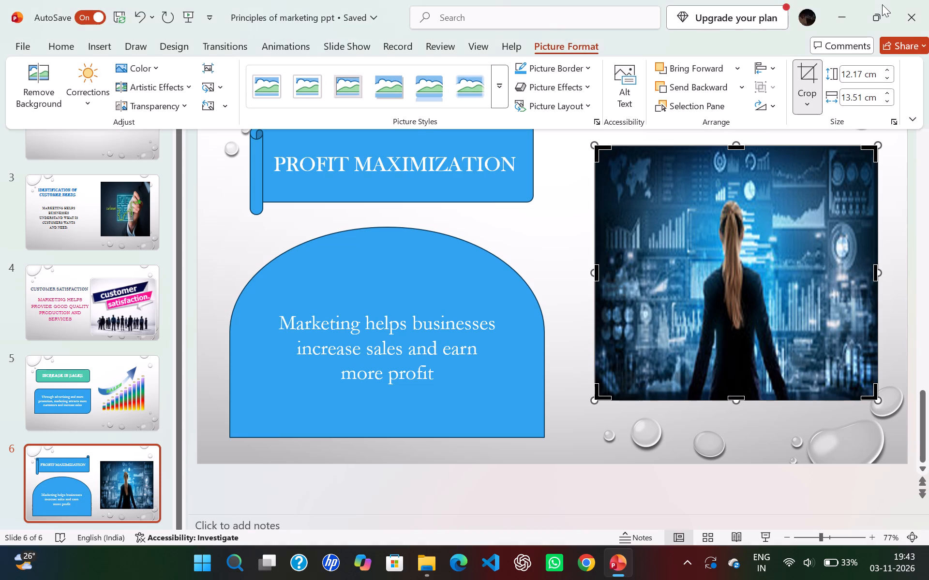
left_click(618, 105)
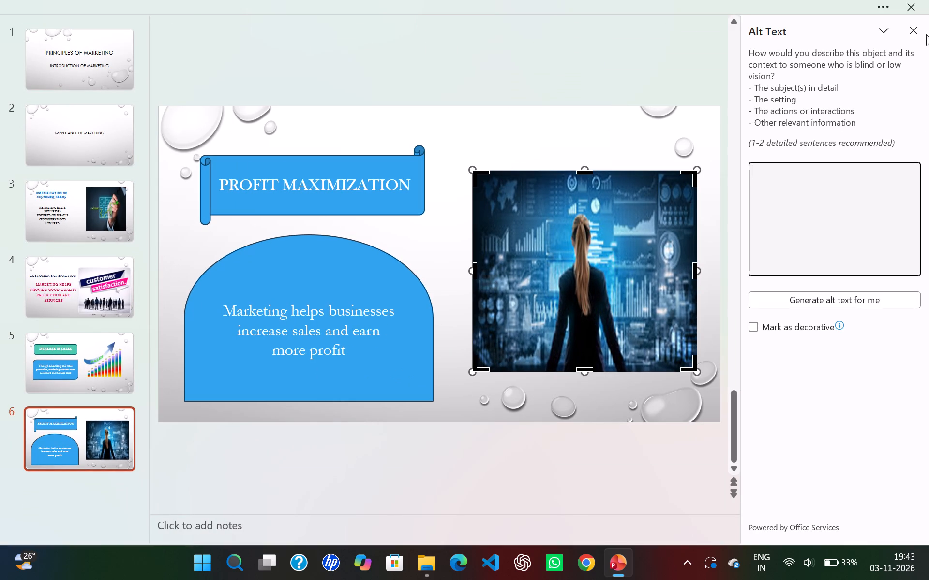
left_click(911, 28)
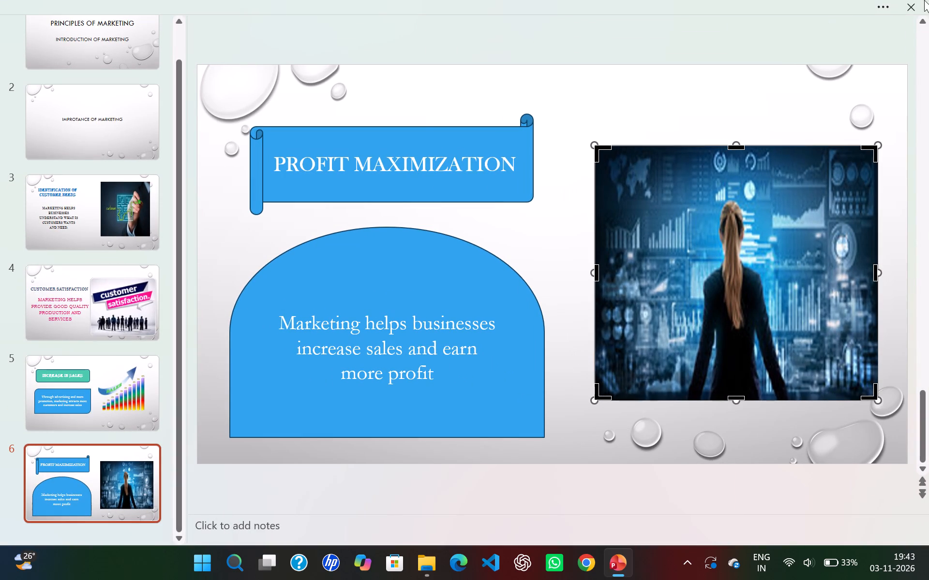
Examine the outline colour, picture replacement, transparency, artistic effects, corrections and recolour options for the woman picture.
left_click(888, 4)
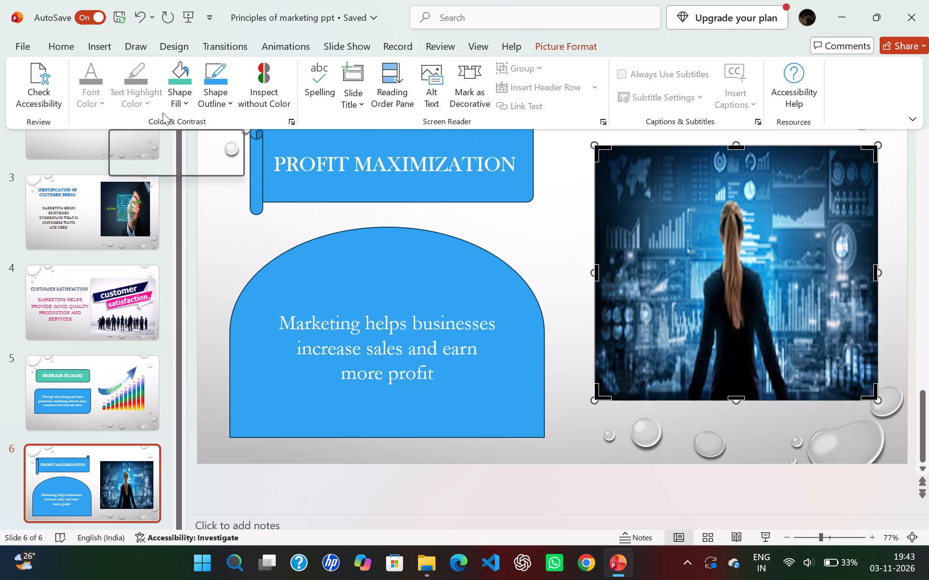
left_click(220, 96)
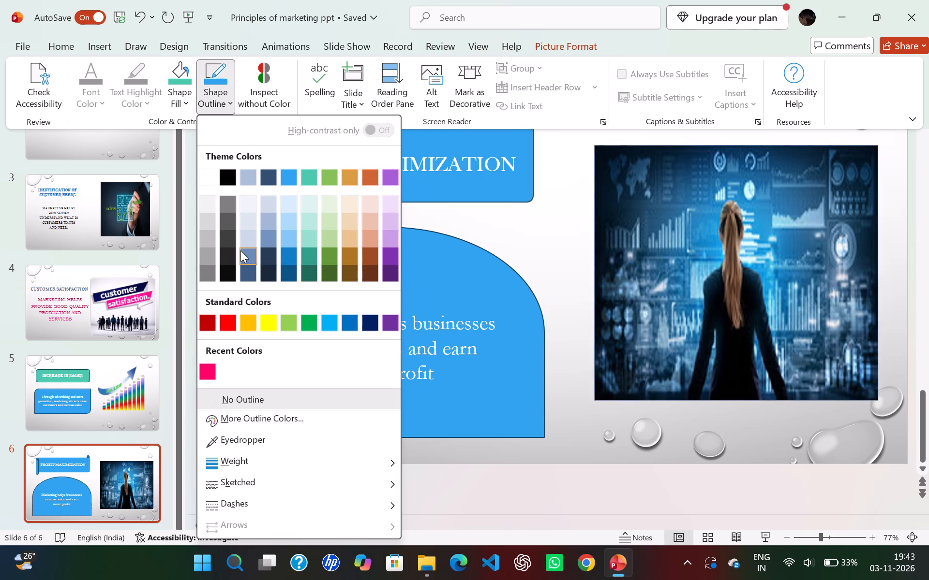
left_click(232, 416)
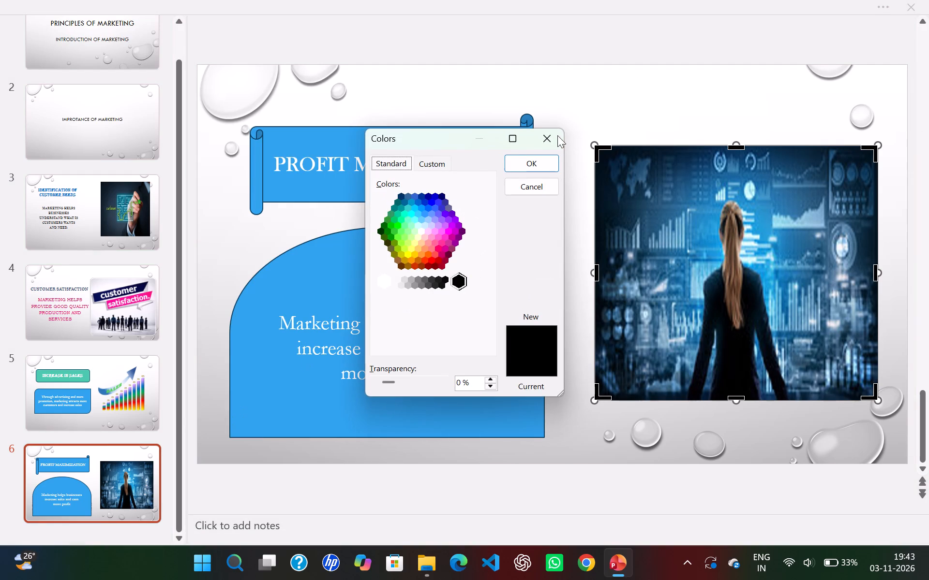
left_click(547, 139)
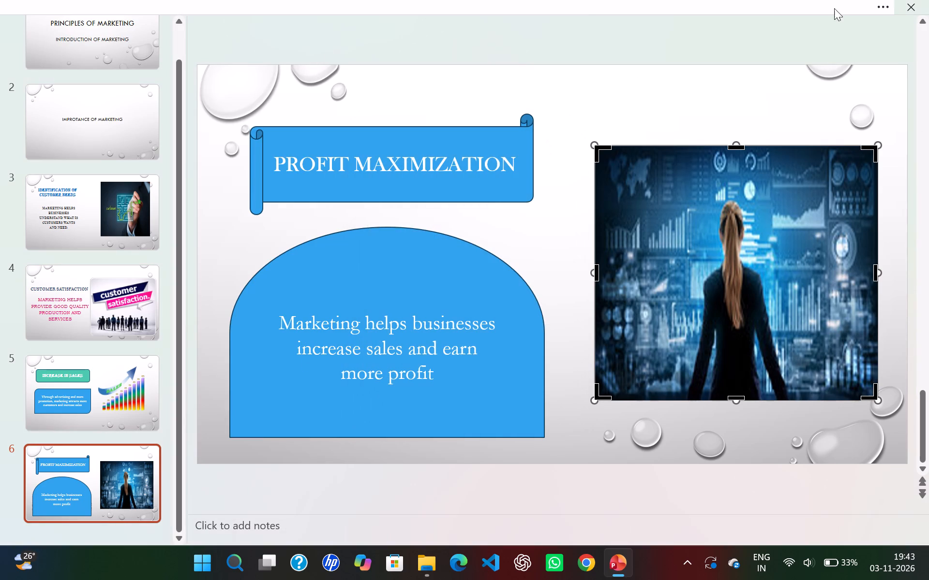
left_click(880, 4)
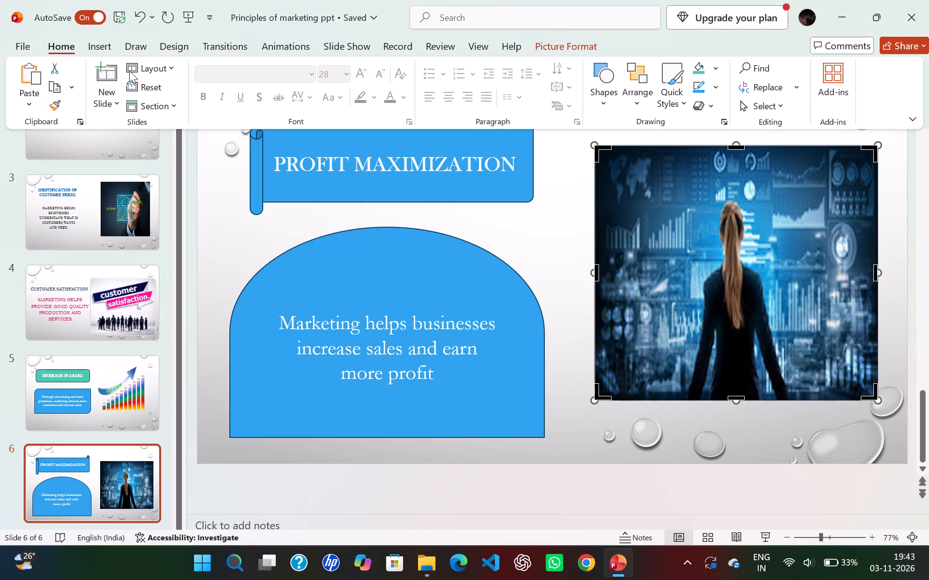
left_click(580, 43)
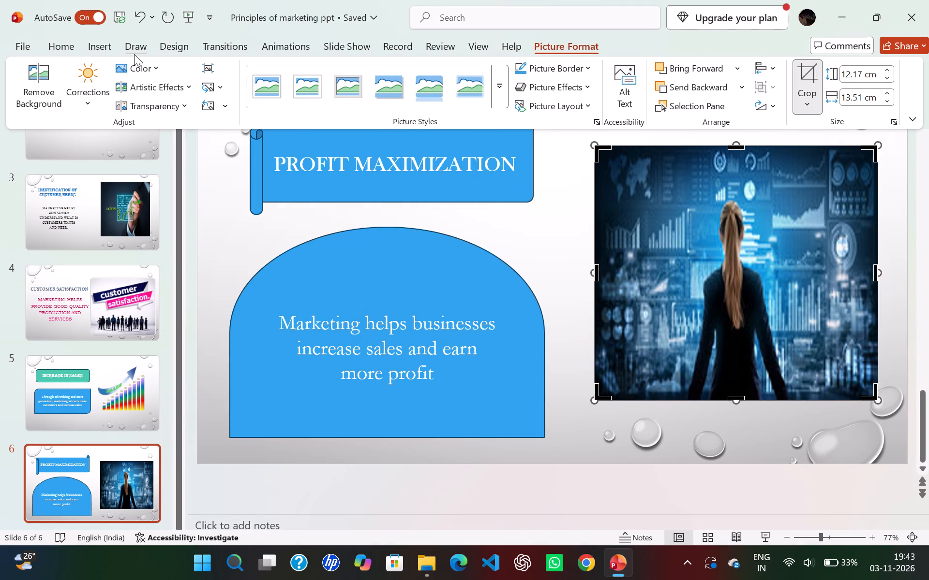
left_click(223, 87)
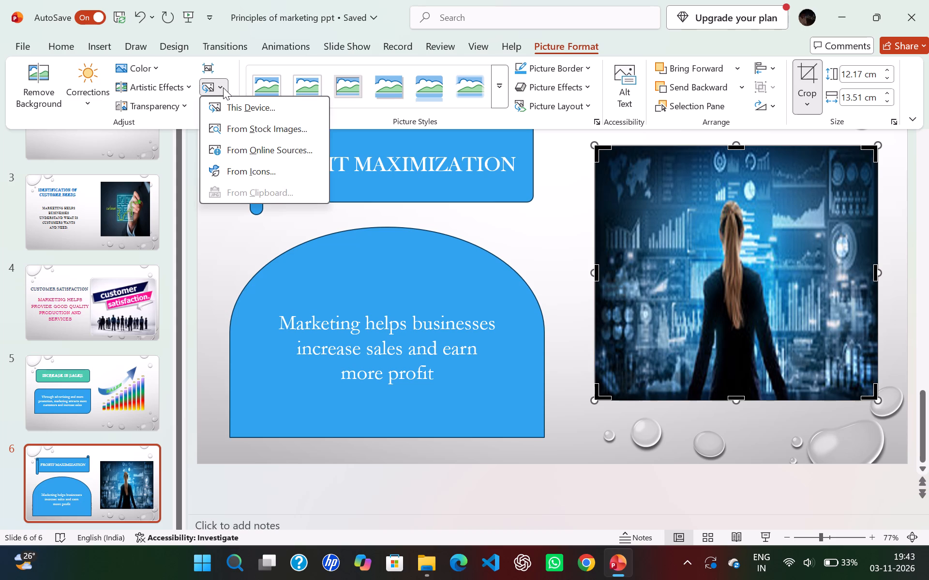
left_click(157, 114)
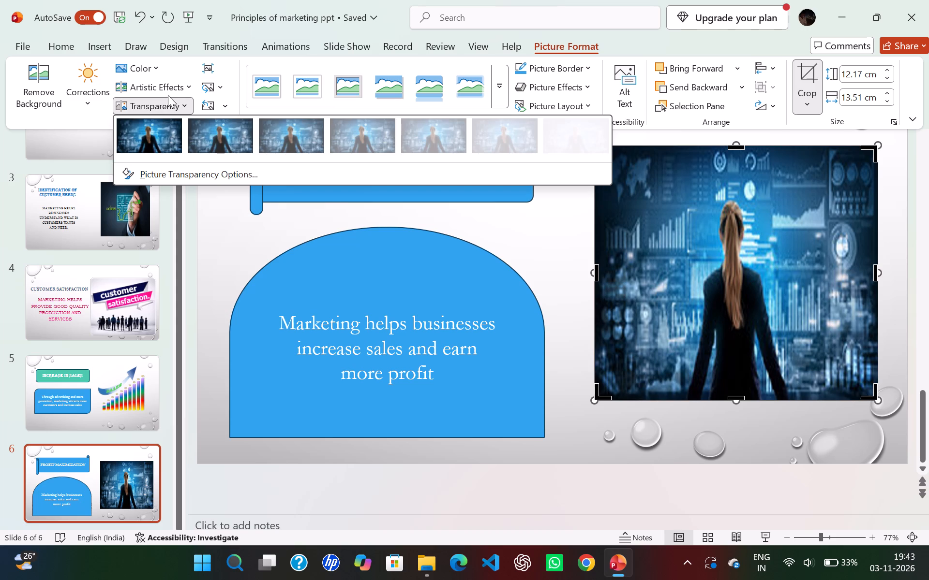
left_click(187, 85)
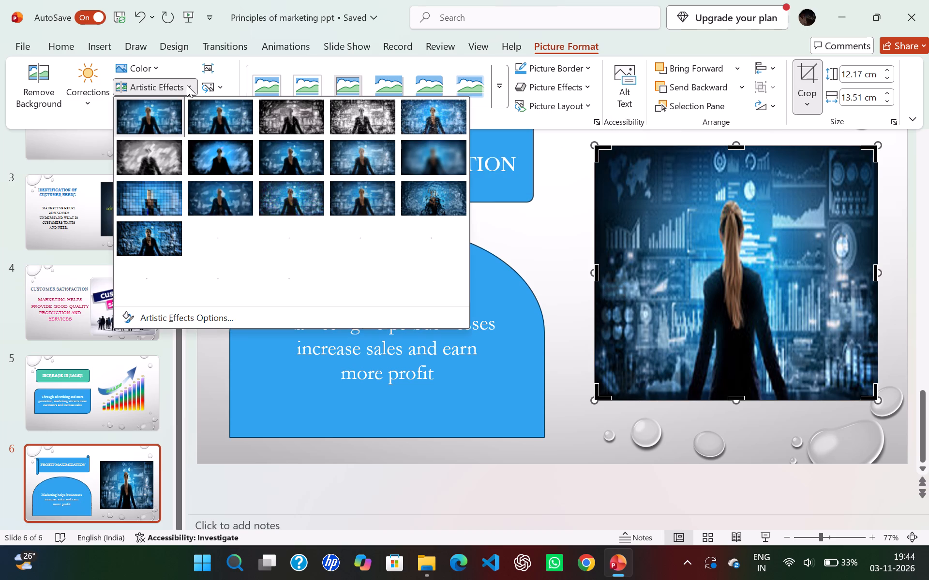
left_click(84, 105)
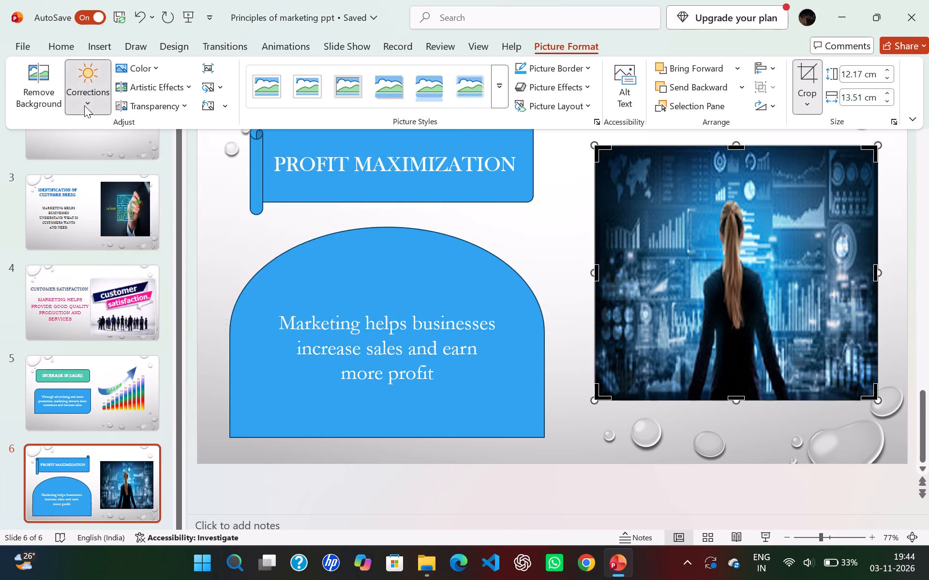
left_click(156, 65)
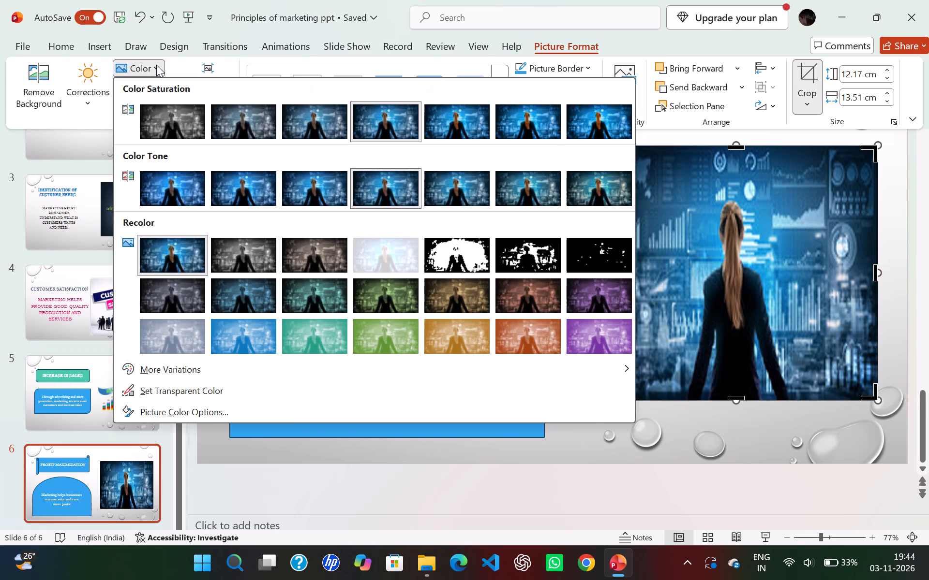
left_click(156, 65)
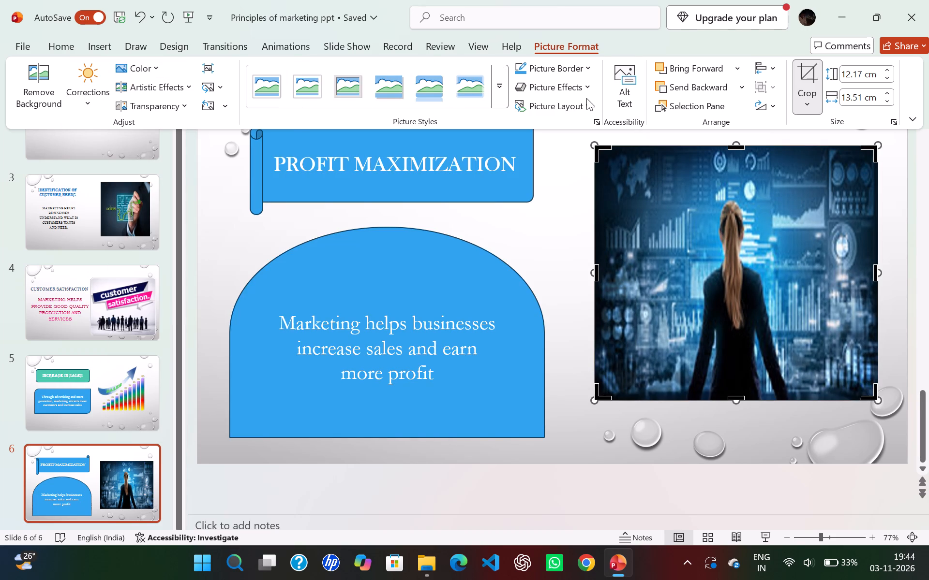
Apply the picture style with rounded corners and a reflection below to the woman picture on slide 6.
left_click(500, 92)
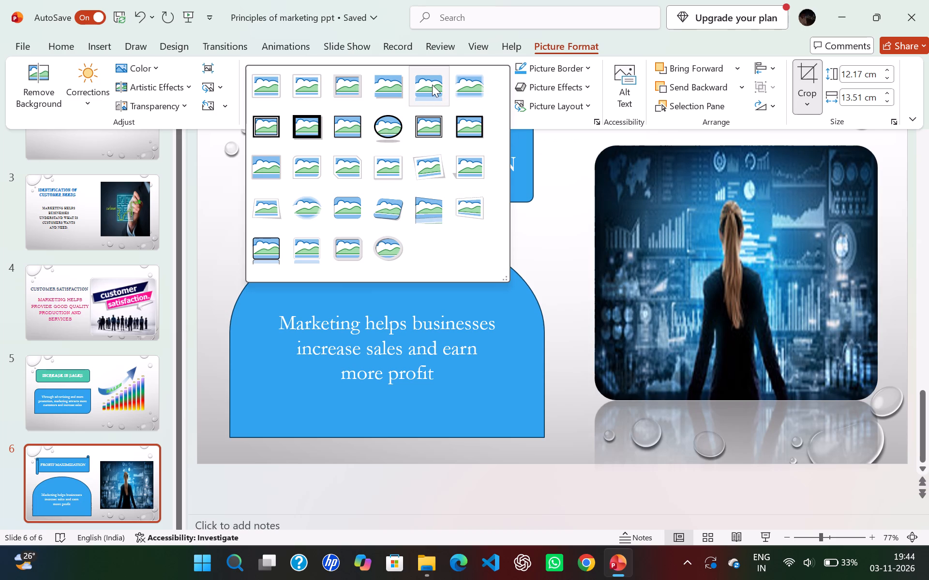
left_click(430, 85)
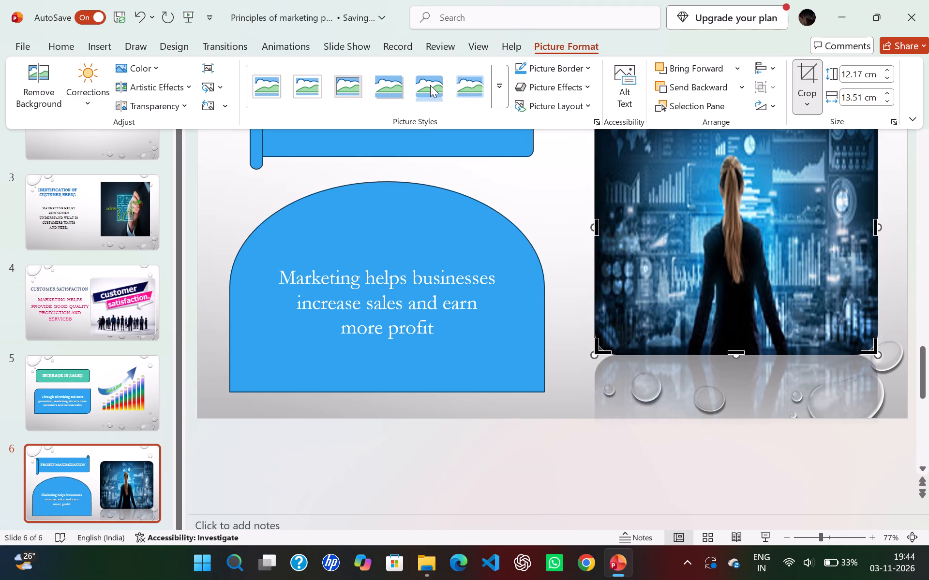
left_click(567, 264)
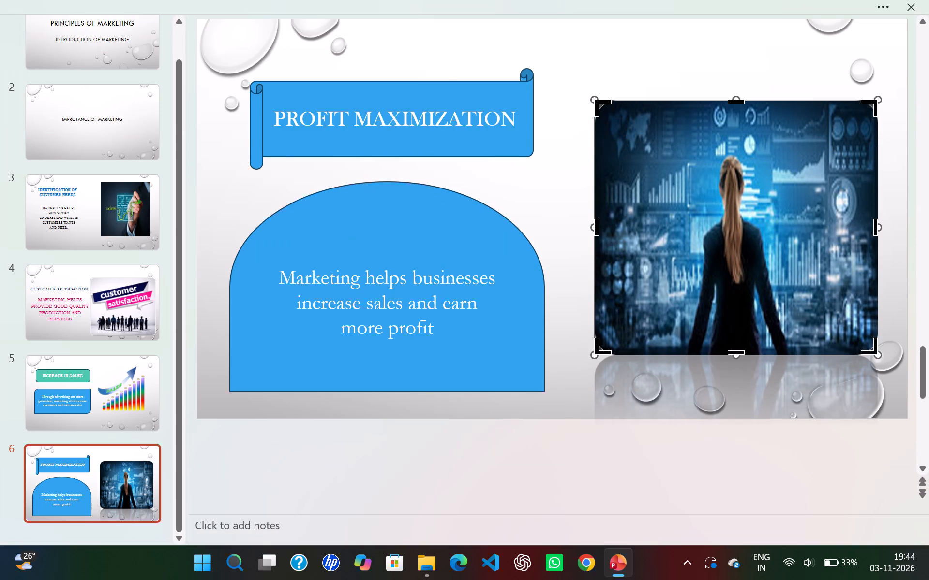
left_click(571, 265)
Set the woman picture's shadow effect to No Shadow.
left_click(674, 372)
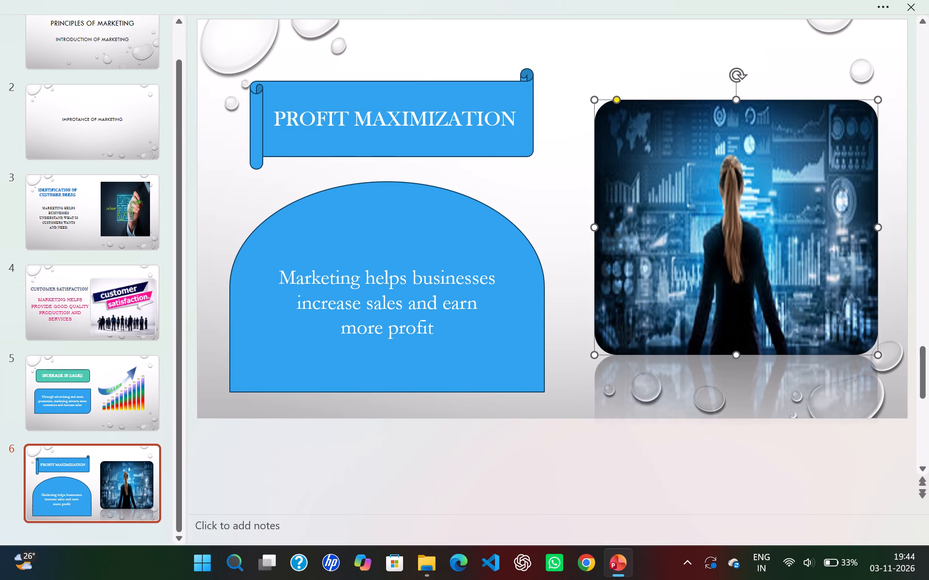
left_click(876, 0)
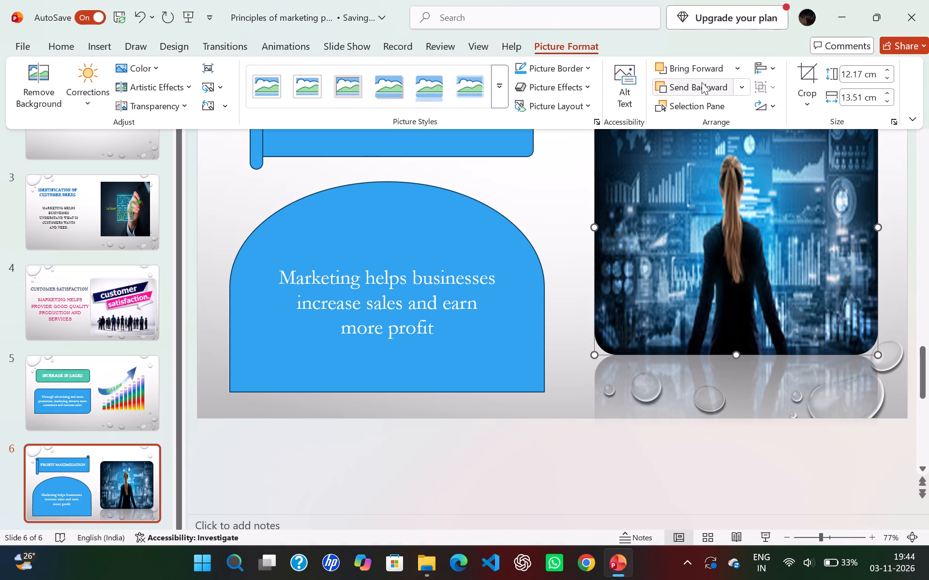
left_click(743, 86)
left_click(740, 68)
left_click(740, 68)
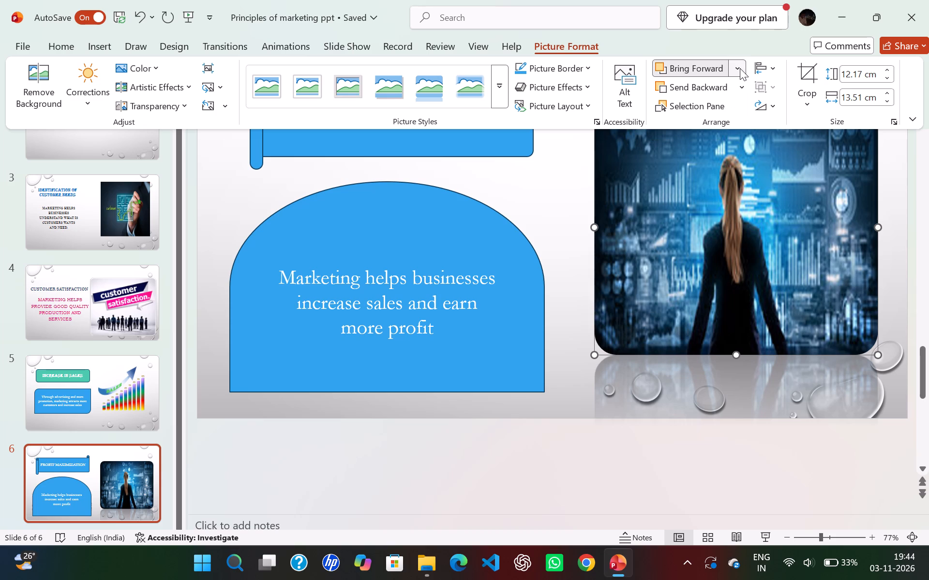
left_click(589, 86)
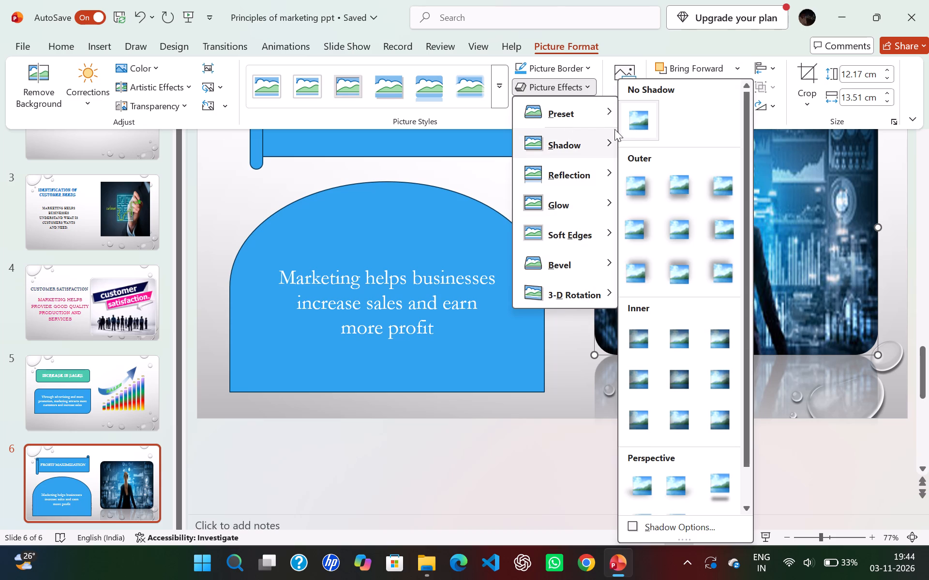
left_click(634, 130)
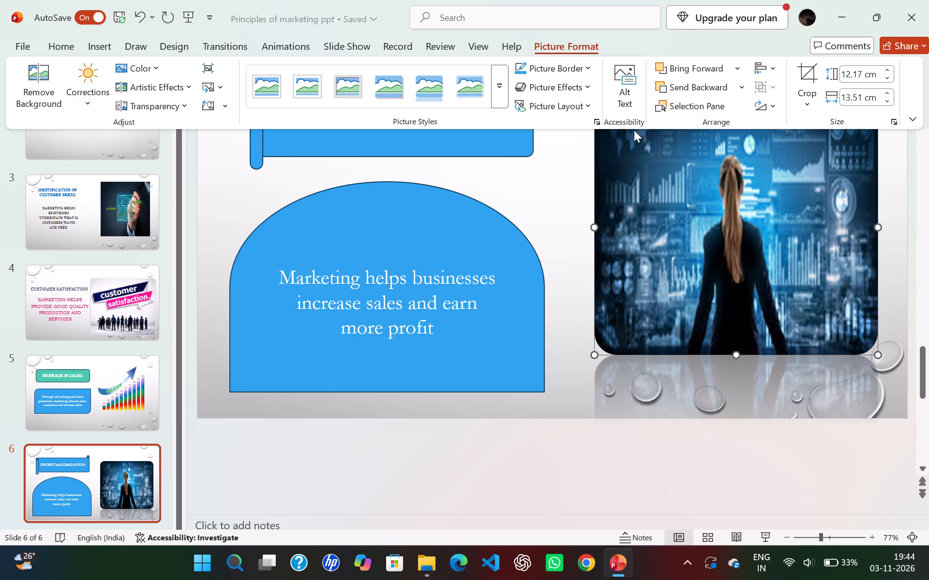
Examine the picture layout and picture effects options, including Shadow, for the woman picture.
left_click(590, 108)
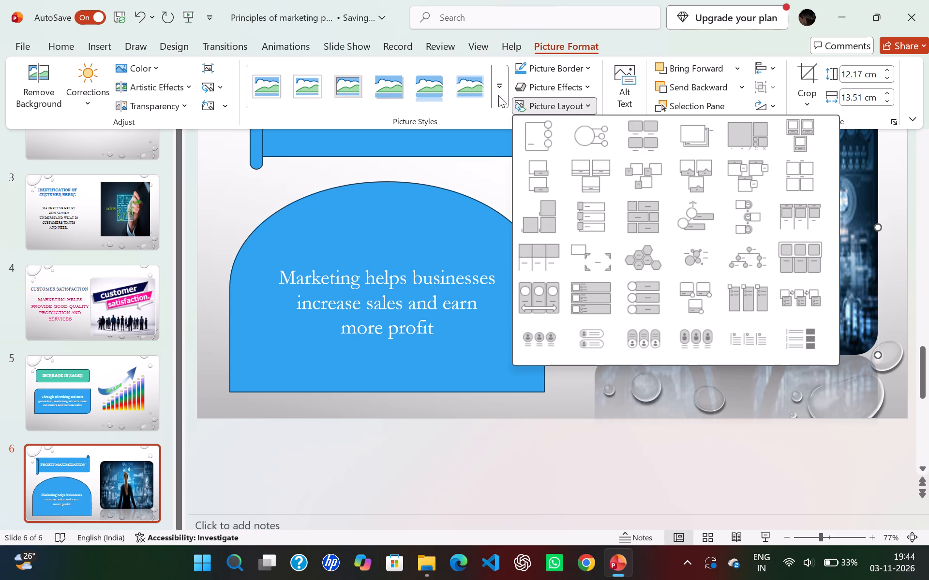
left_click(586, 85)
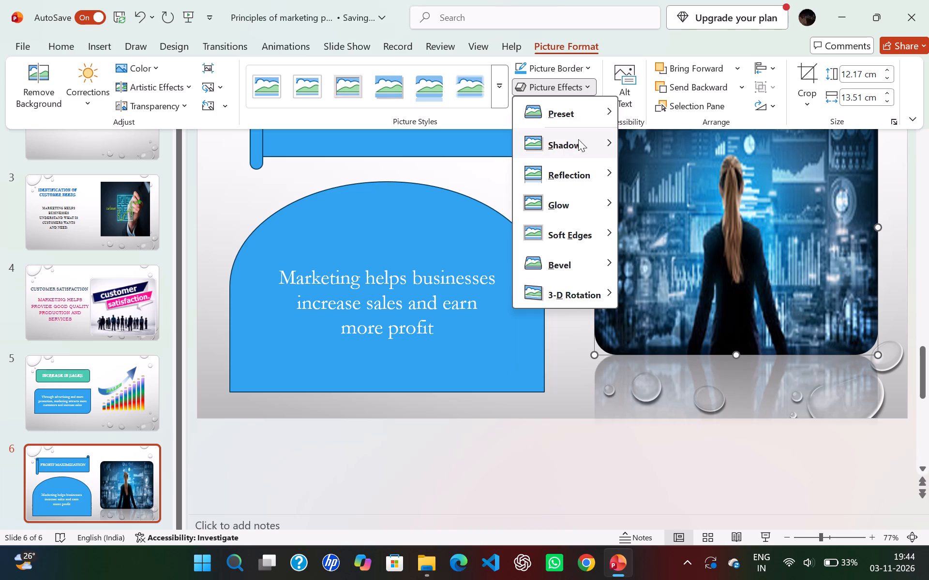
left_click(571, 154)
left_click(629, 118)
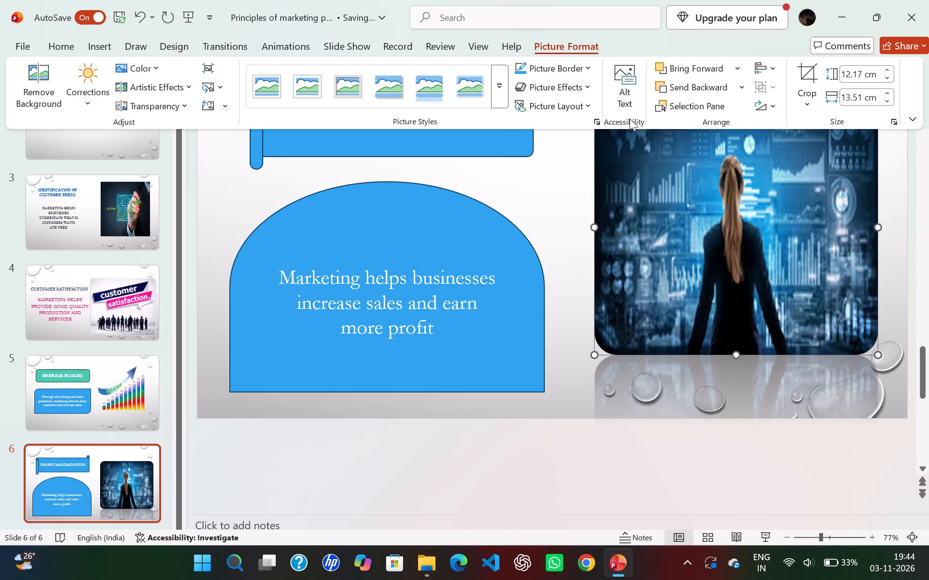
left_click(587, 84)
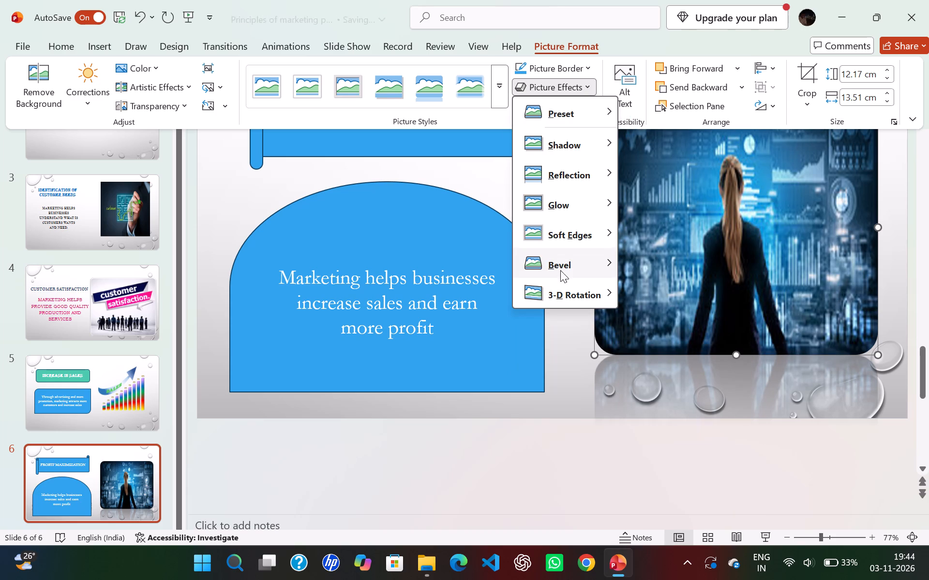
left_click(638, 121)
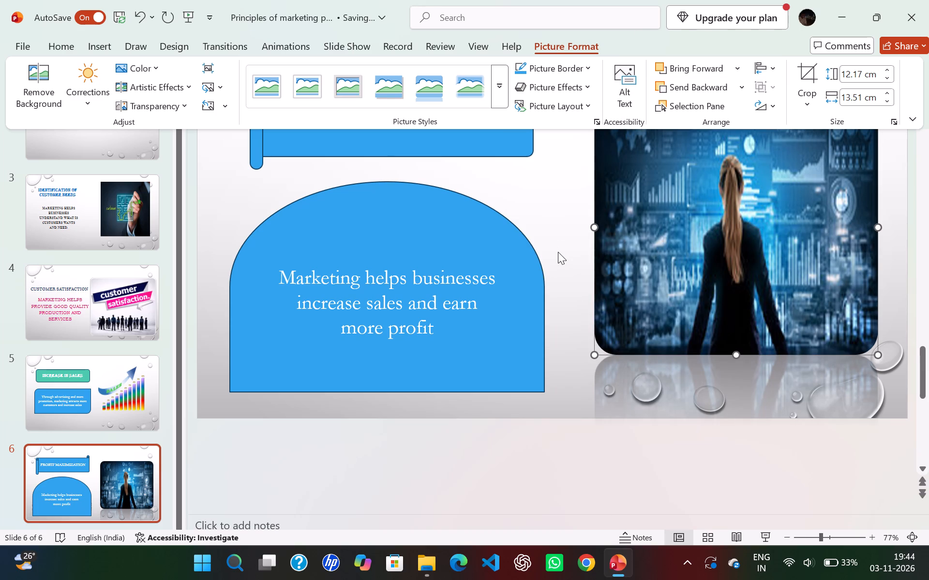
left_click(558, 252)
left_click(558, 252)
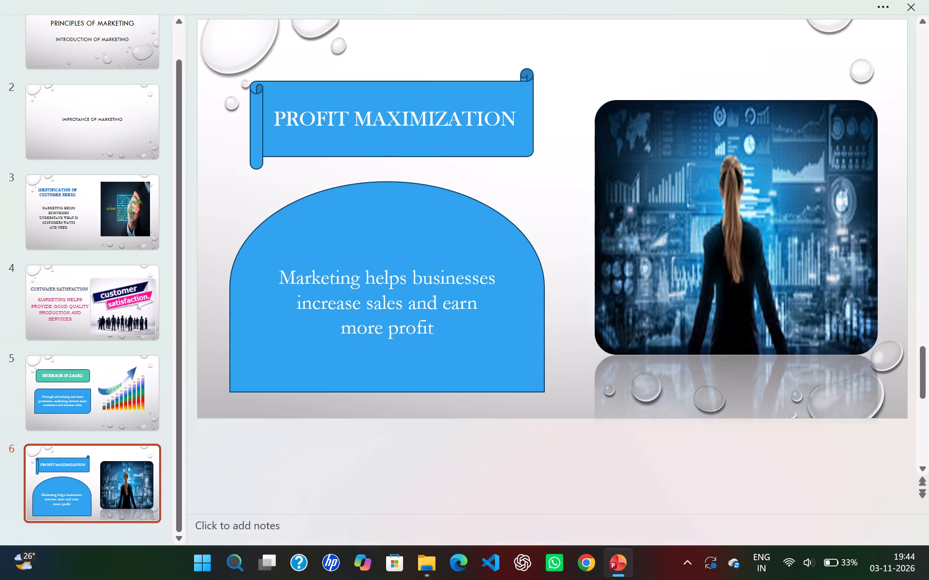
Apply the black-framed bevel picture style with rounded corners and a reflection to the woman picture on slide 6.
left_click(689, 379)
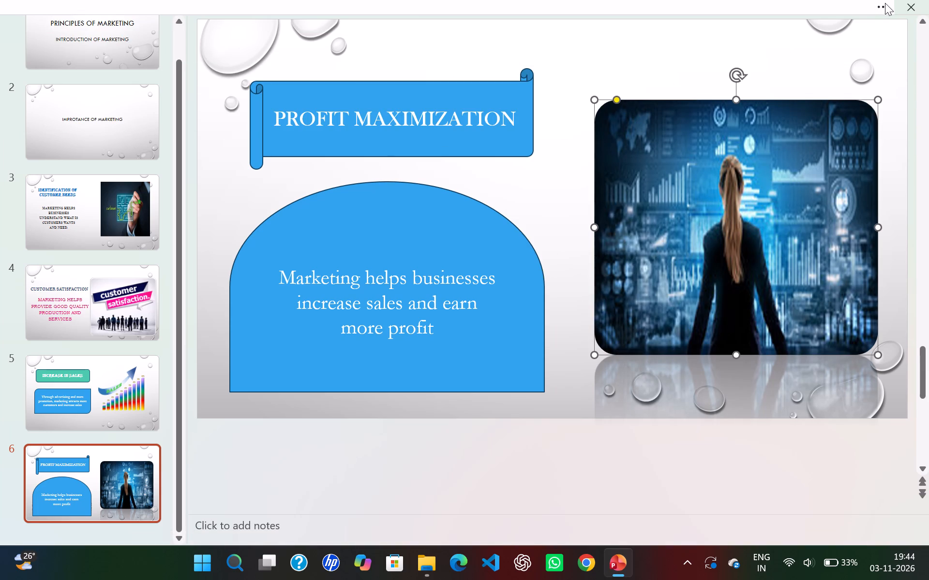
left_click(885, 5)
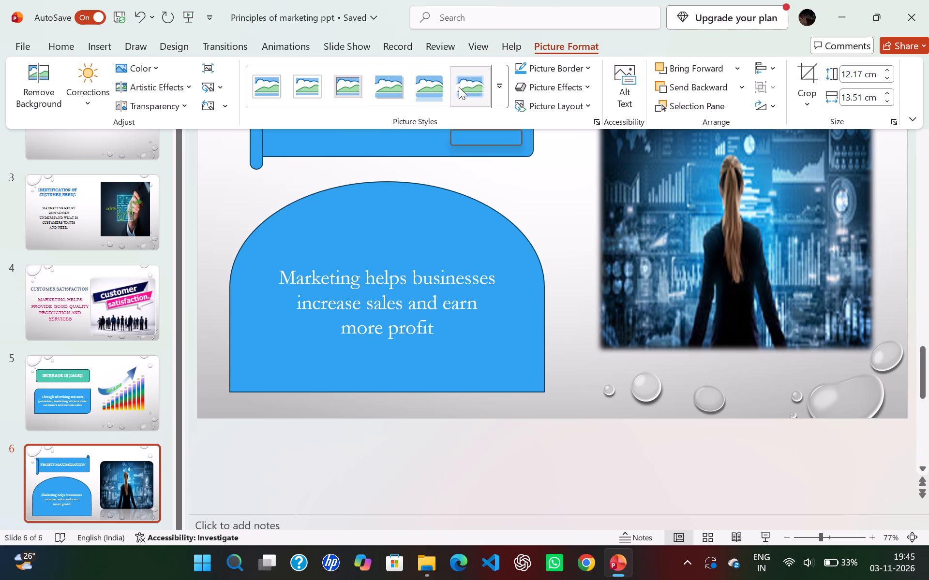
left_click(503, 86)
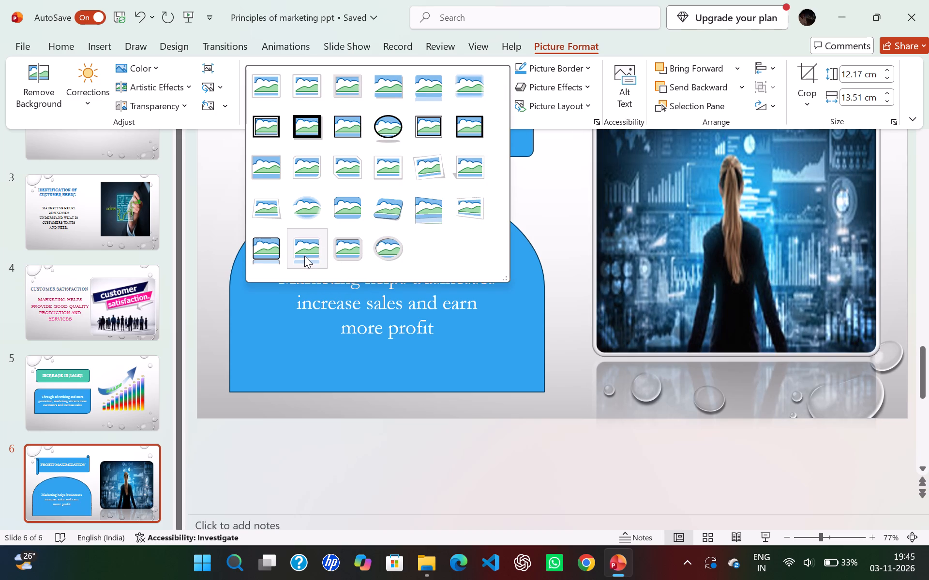
left_click(272, 250)
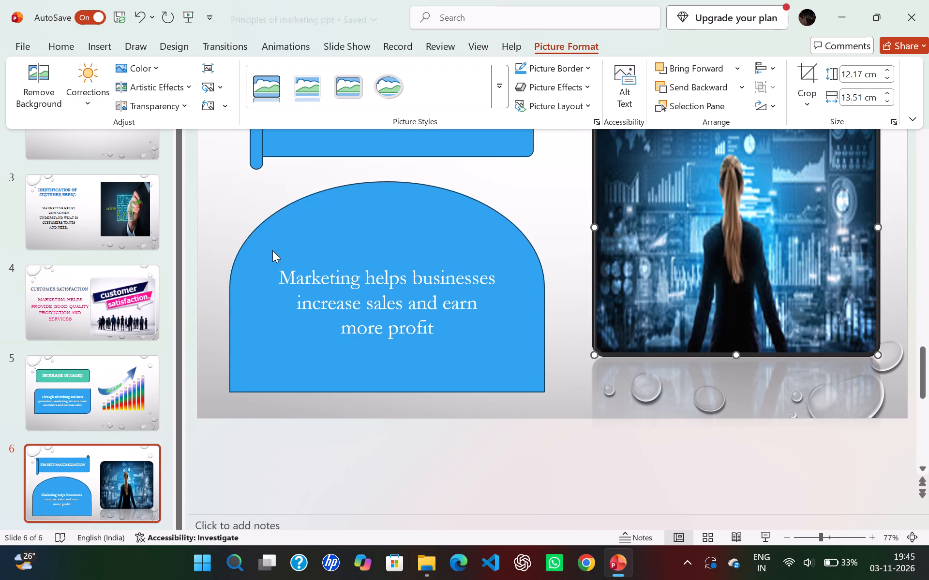
left_click(499, 92)
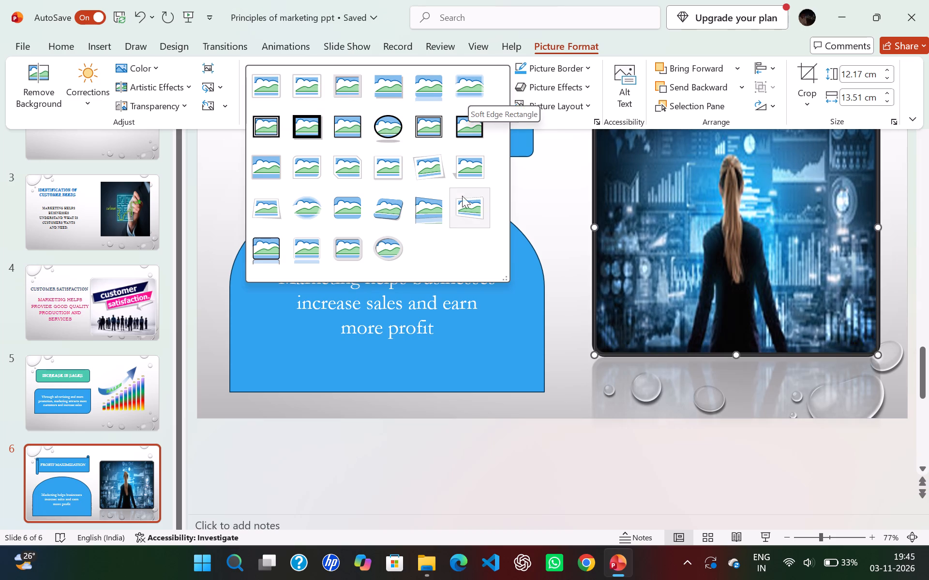
left_click(315, 253)
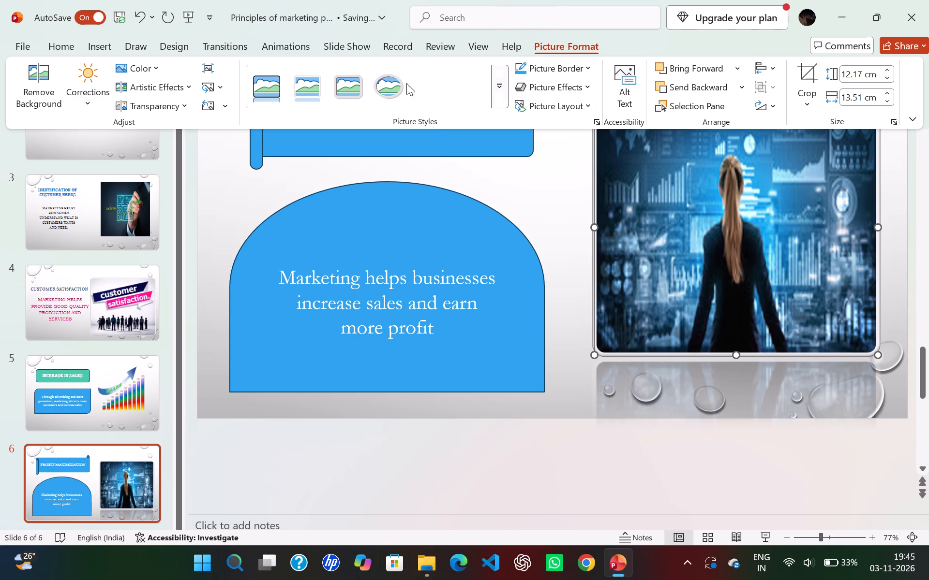
left_click(261, 79)
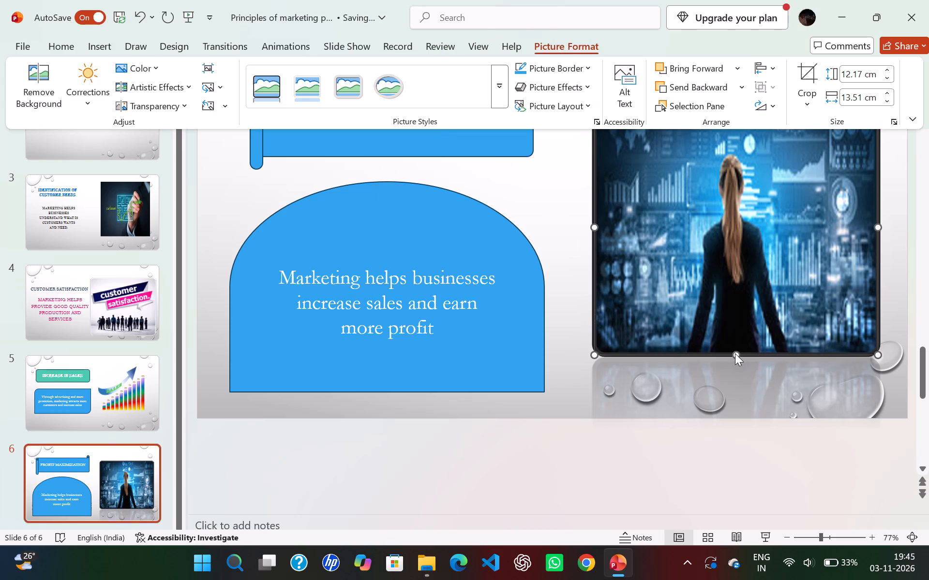
Reposition the woman picture slightly higher and closer to the slide's right edge, beside the blue shapes.
left_click_drag(735, 353, 740, 346)
left_click_drag(746, 353, 744, 378)
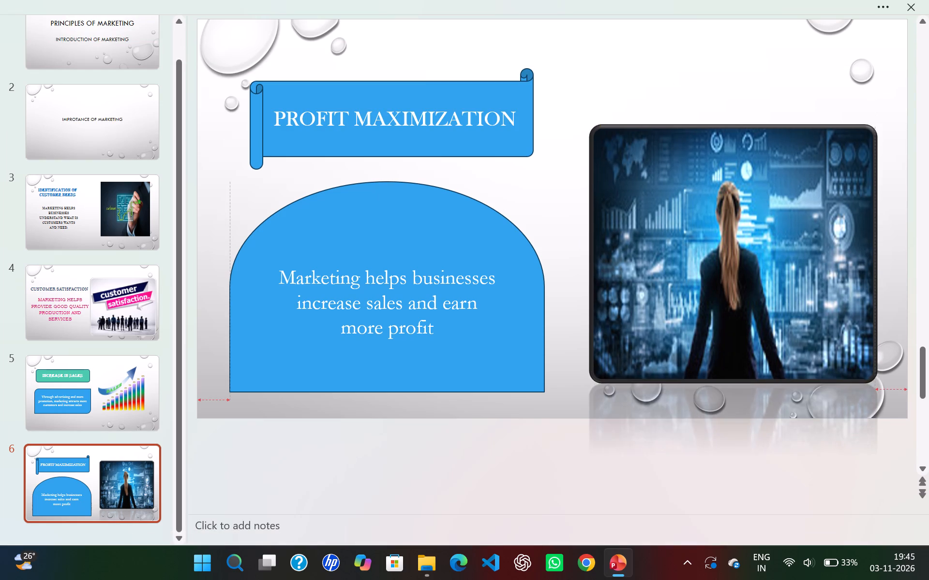
left_click_drag(744, 378, 746, 415)
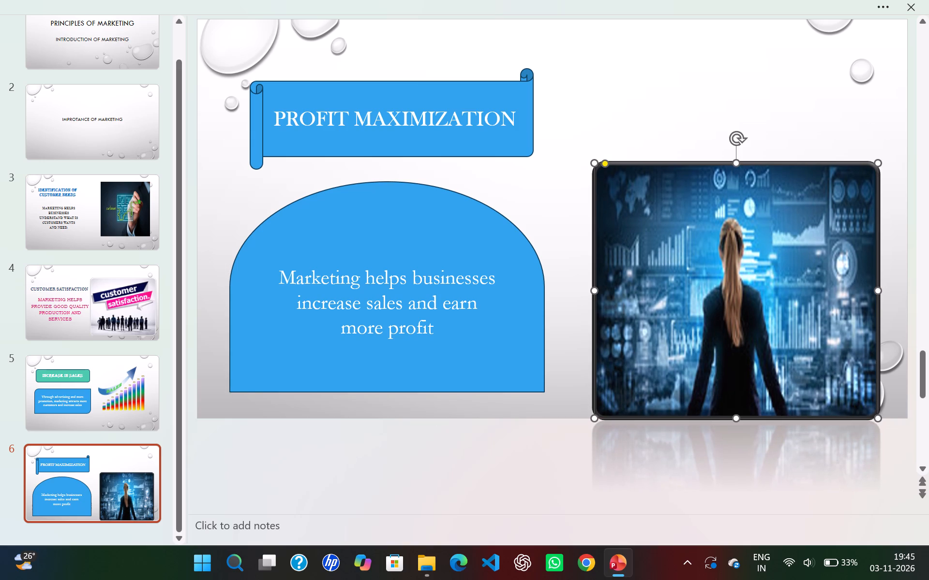
left_click_drag(760, 337, 760, 239)
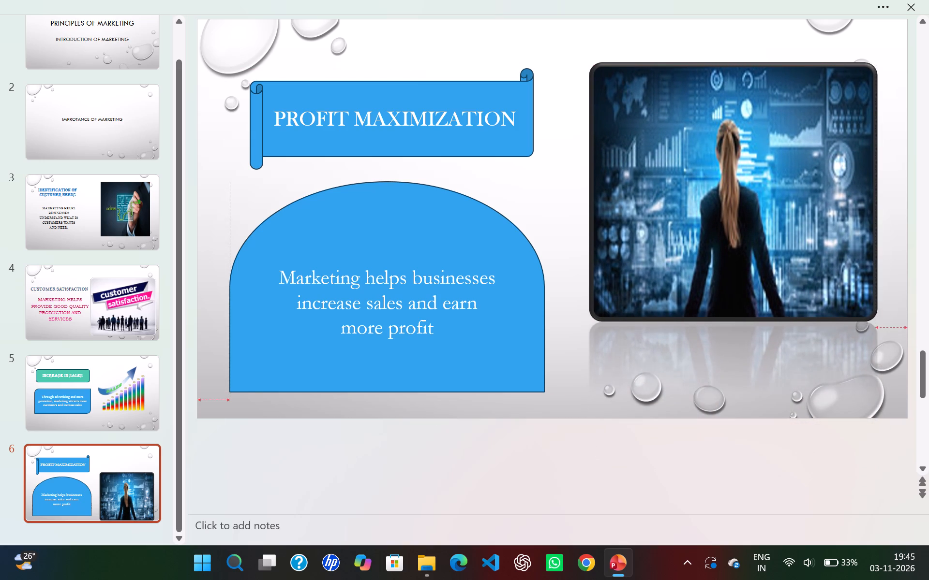
left_click_drag(760, 239, 771, 263)
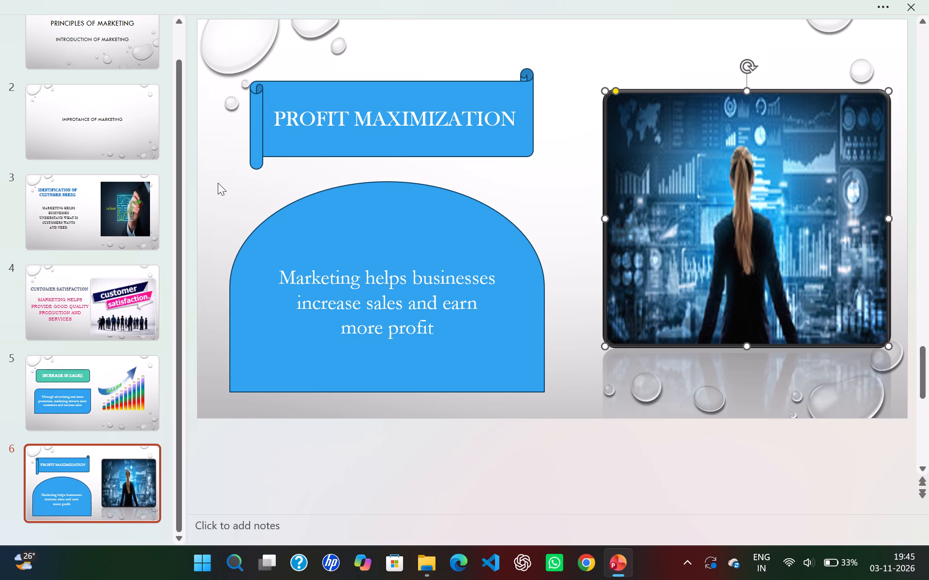
Add a new slide with the Title Only layout after slide 6.
left_click(883, 6)
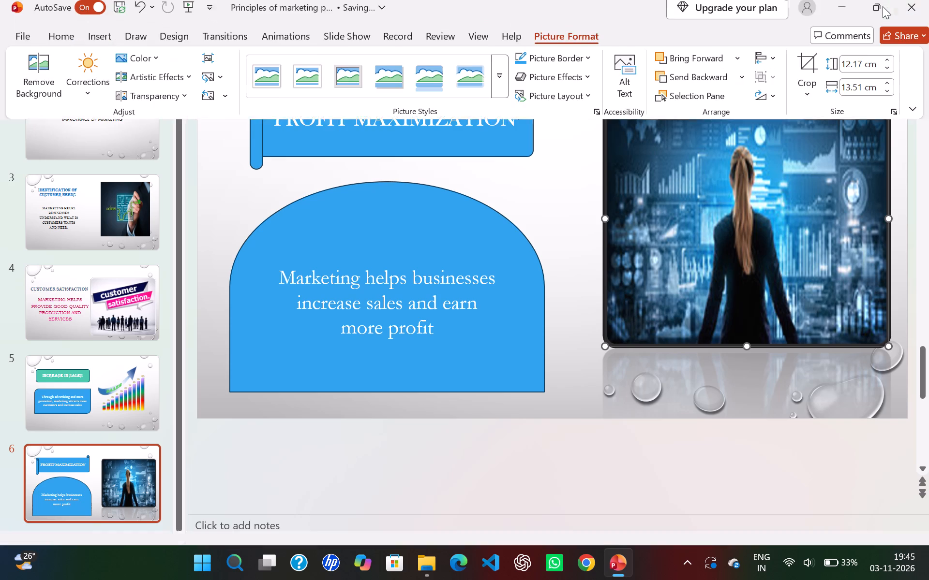
left_click(58, 44)
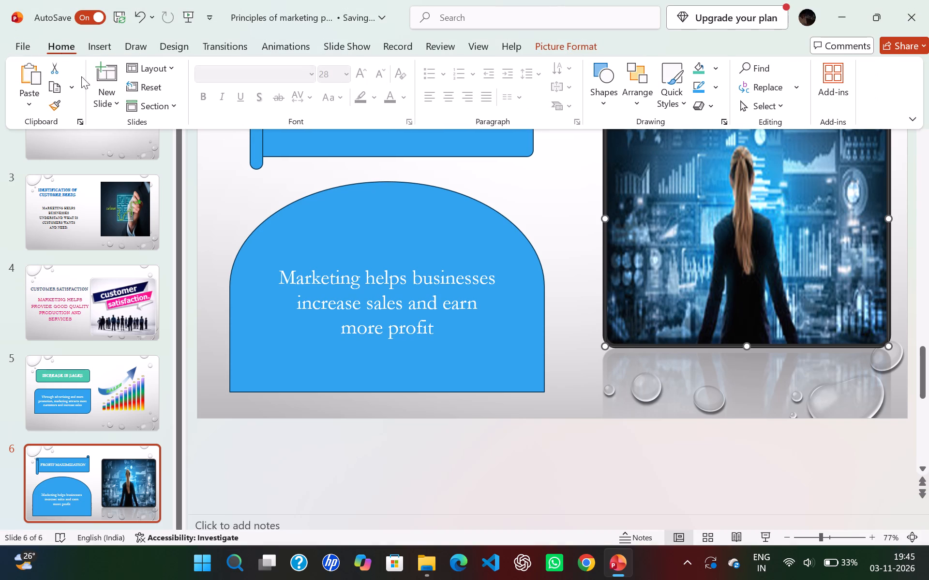
left_click(108, 102)
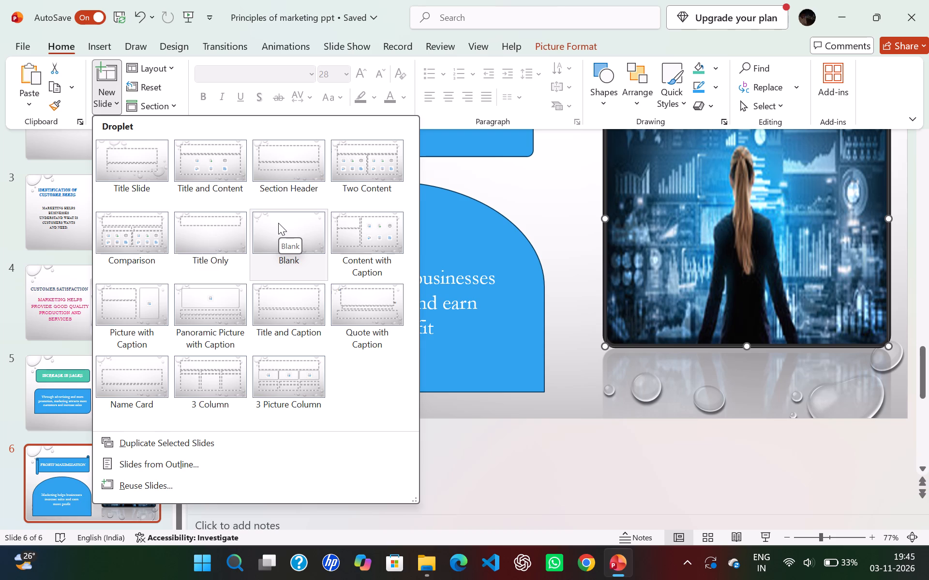
left_click(187, 238)
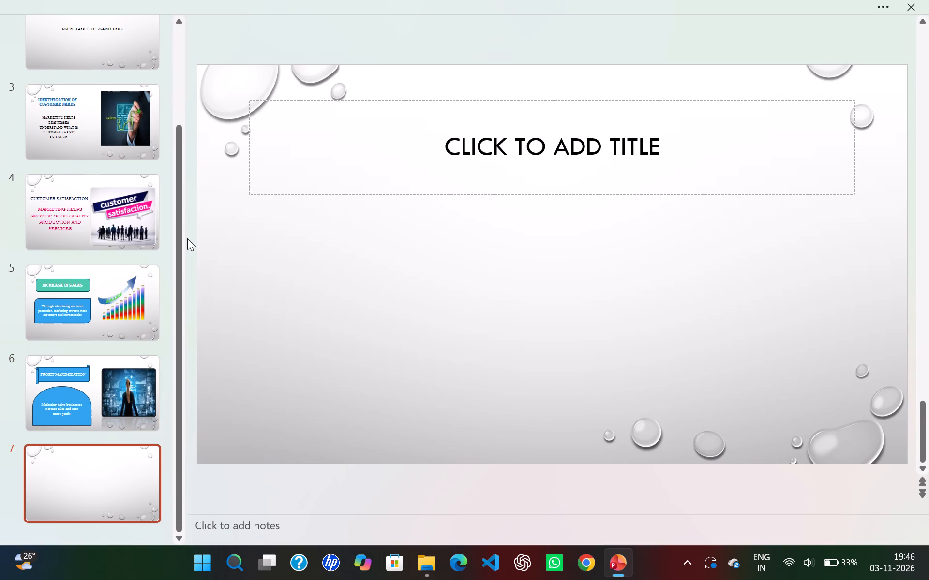
Enter BRAND AWARENESS as the title of slide 7.
left_click(570, 157)
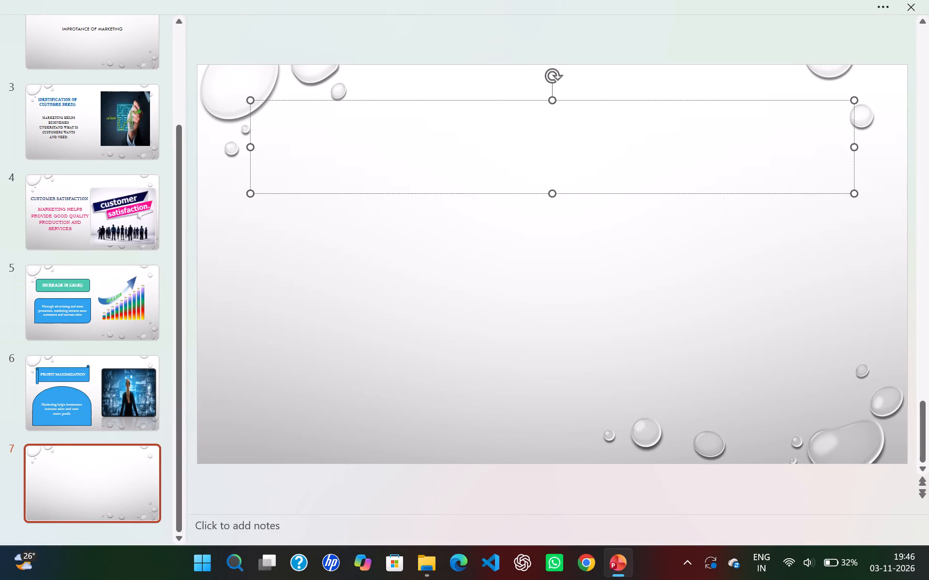
type("BRAB")
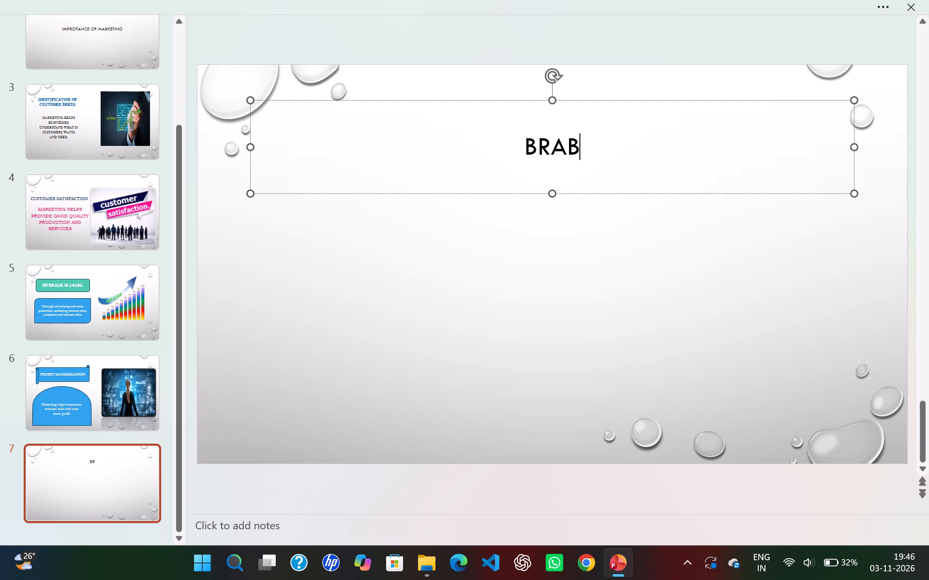
key("shift+BackSpace")
type("NF")
key("shift+BackSpace")
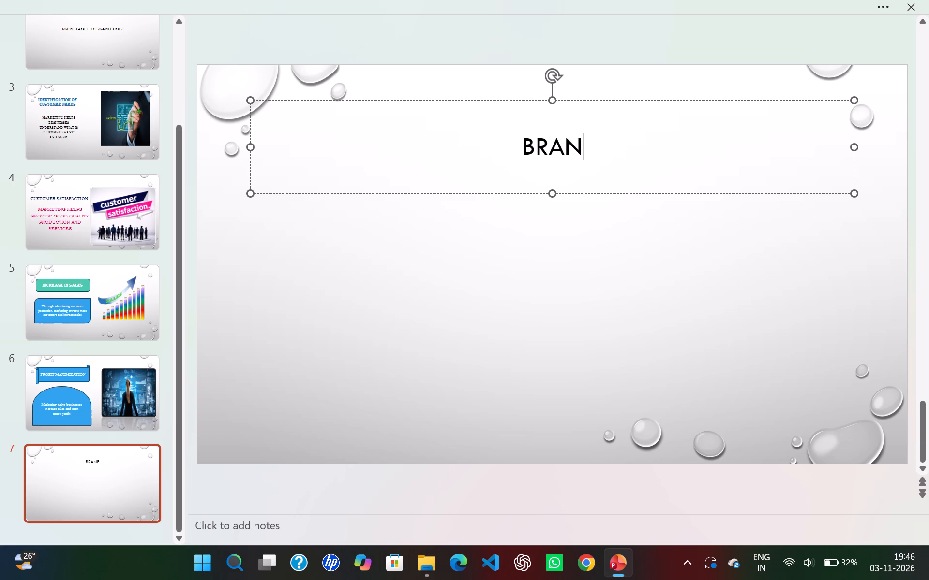
type("D AWARE")
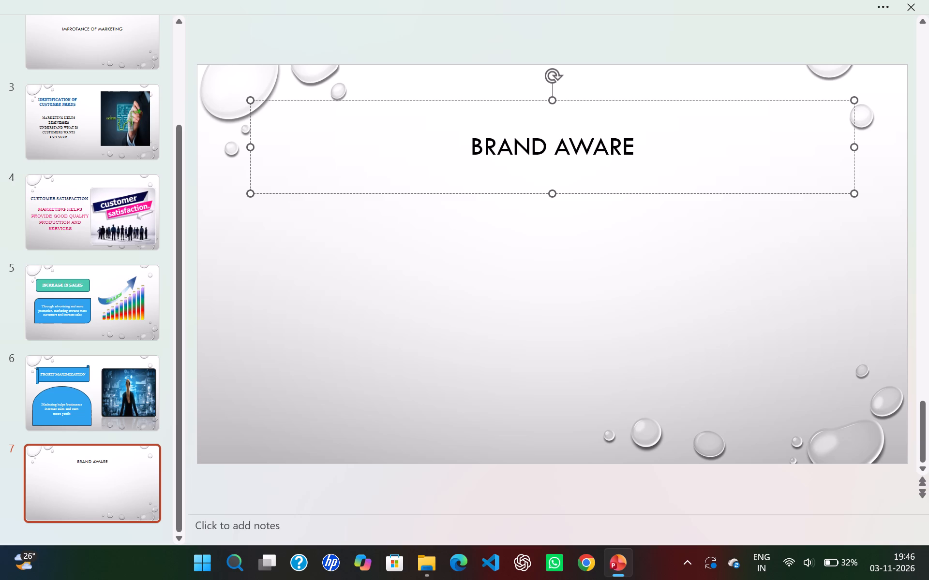
type("NESS")
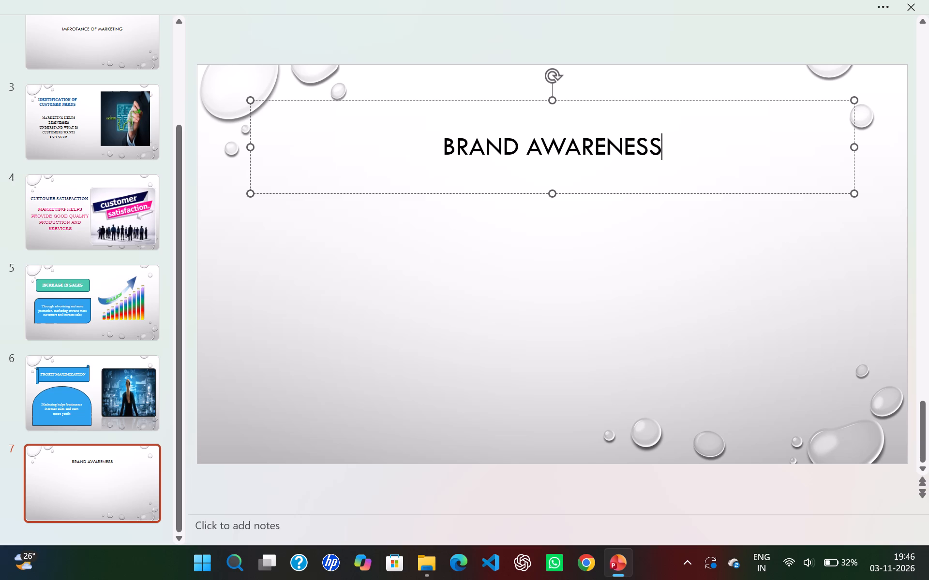
Set the font of the BRAND AWARENESS title on slide 7 to Bodoni MT.
left_click_drag(658, 148, 418, 170)
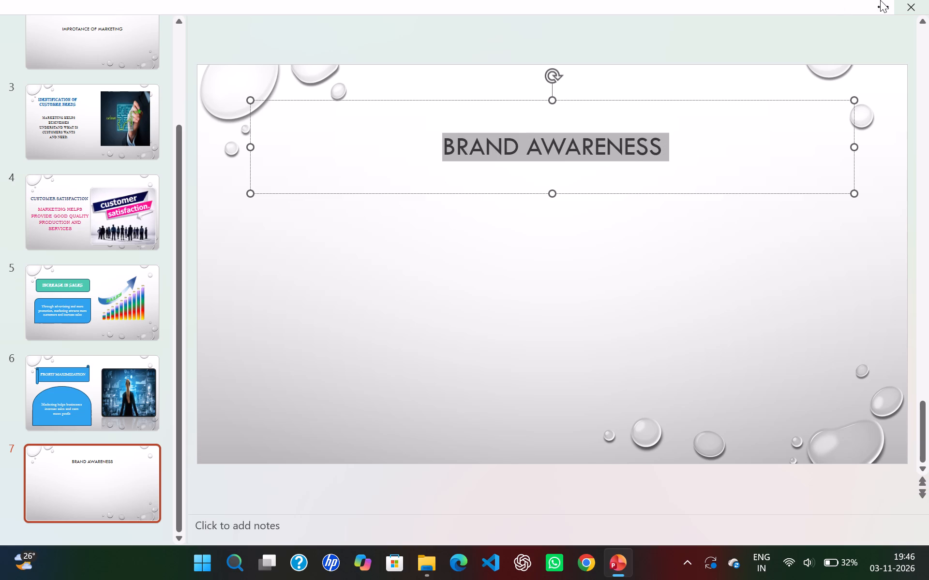
left_click(880, 0)
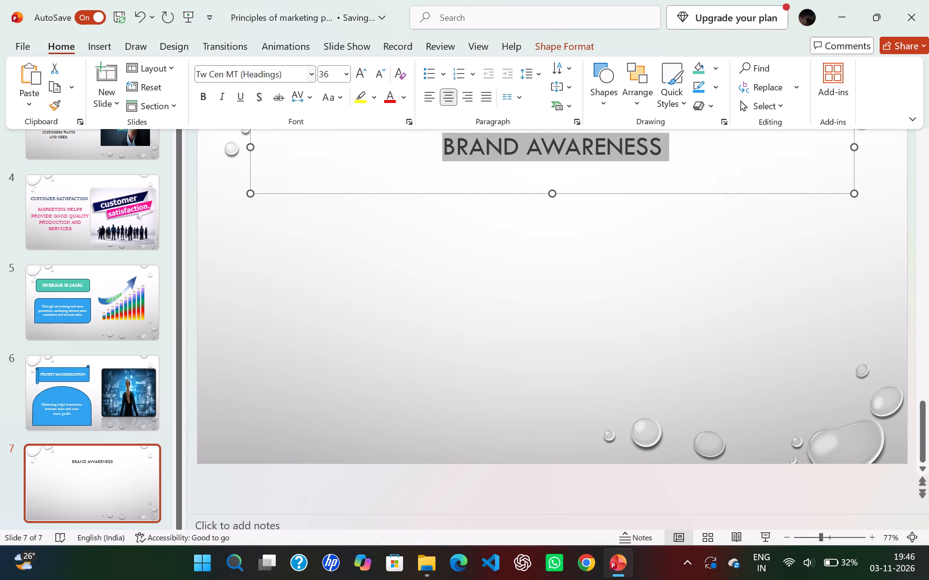
left_click(312, 77)
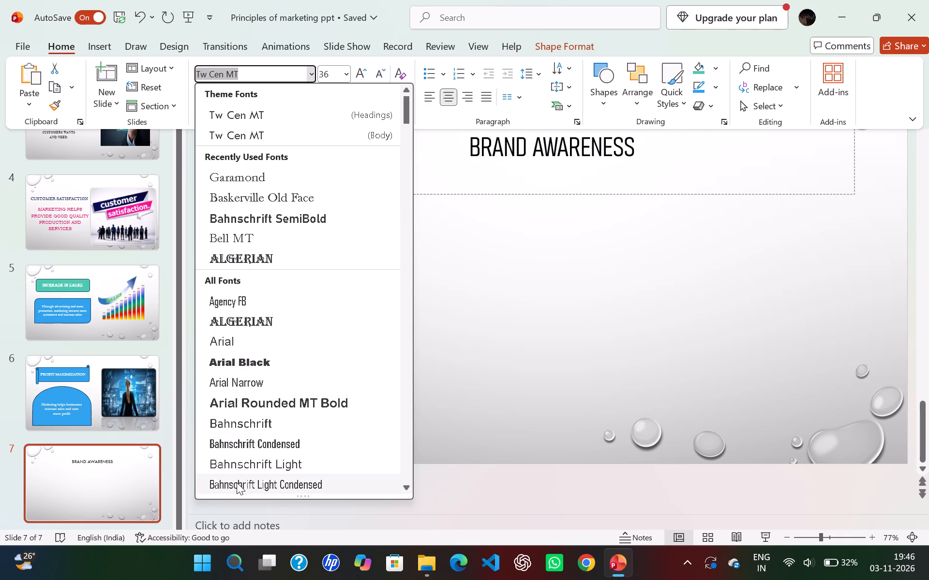
scroll(237, 487, "down", 1)
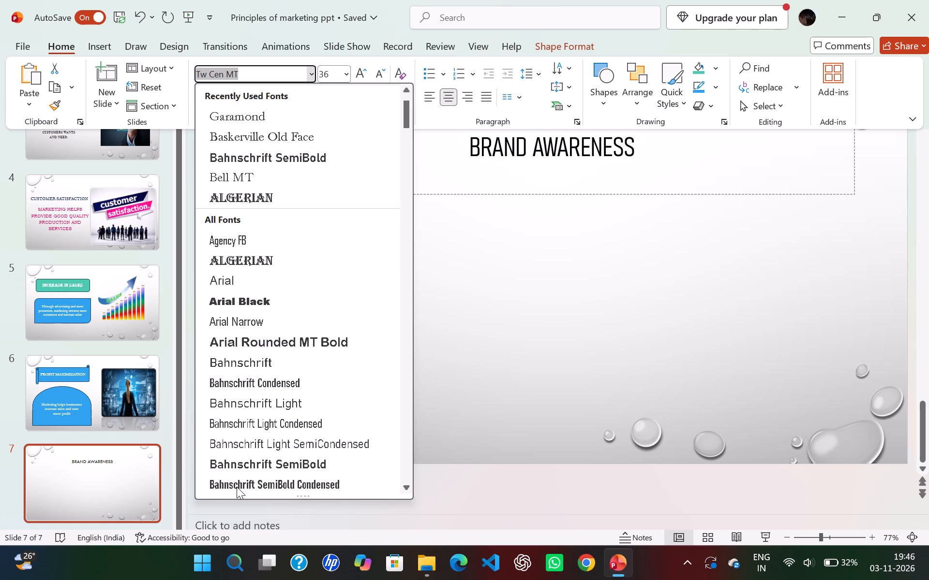
scroll(241, 476, "down", 2)
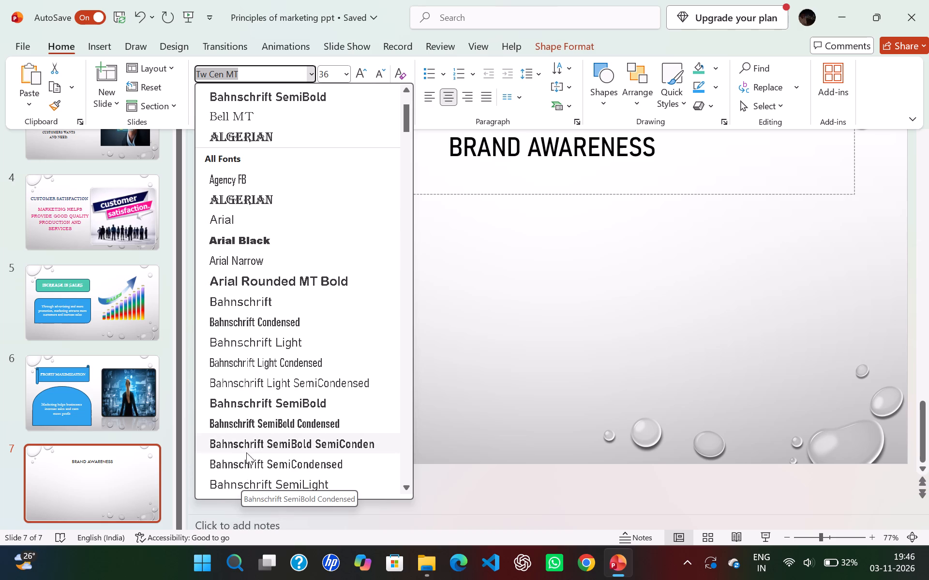
scroll(241, 491, "down", 5)
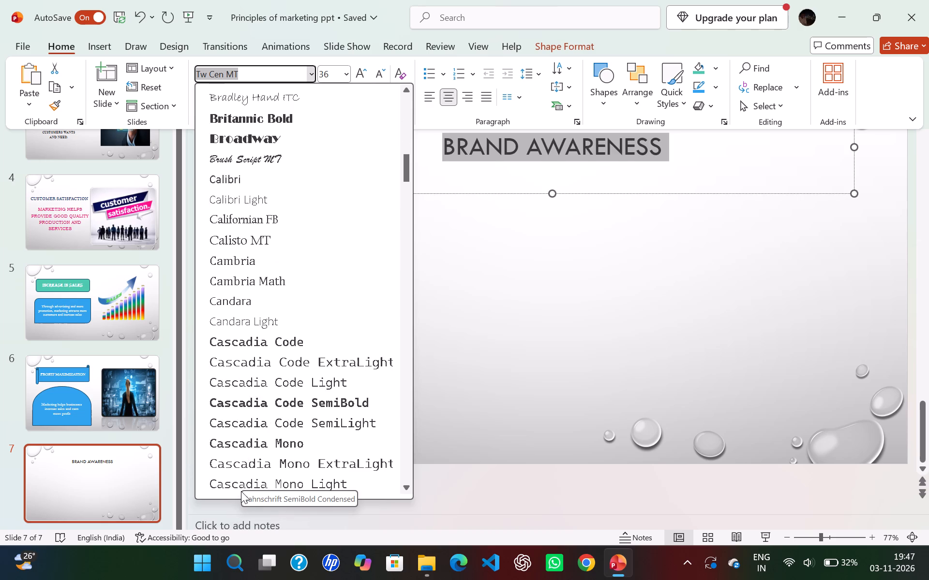
scroll(241, 491, "down", 16)
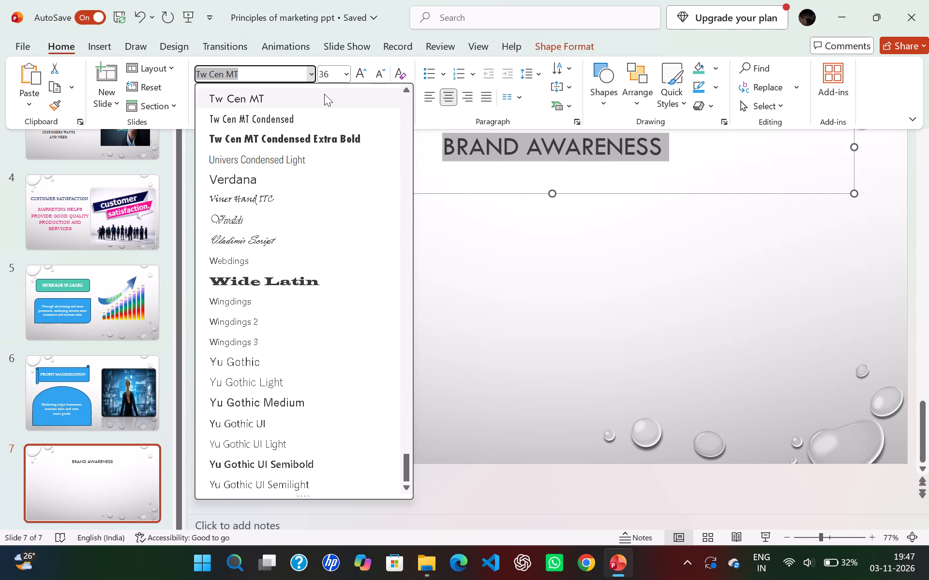
scroll(331, 128, "up", 1)
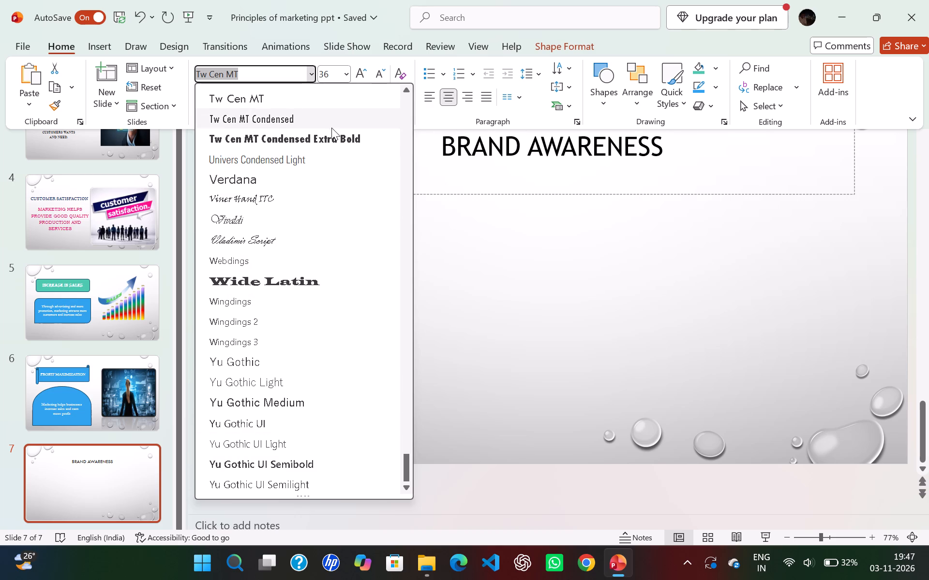
right_click_drag(332, 99, 329, 111)
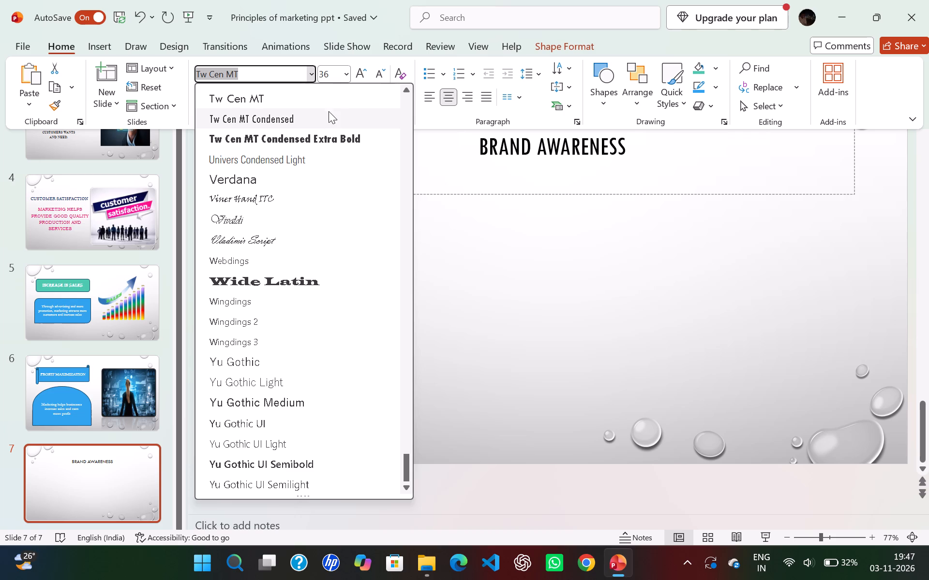
right_click_drag(329, 111, 325, 102)
left_click(316, 82)
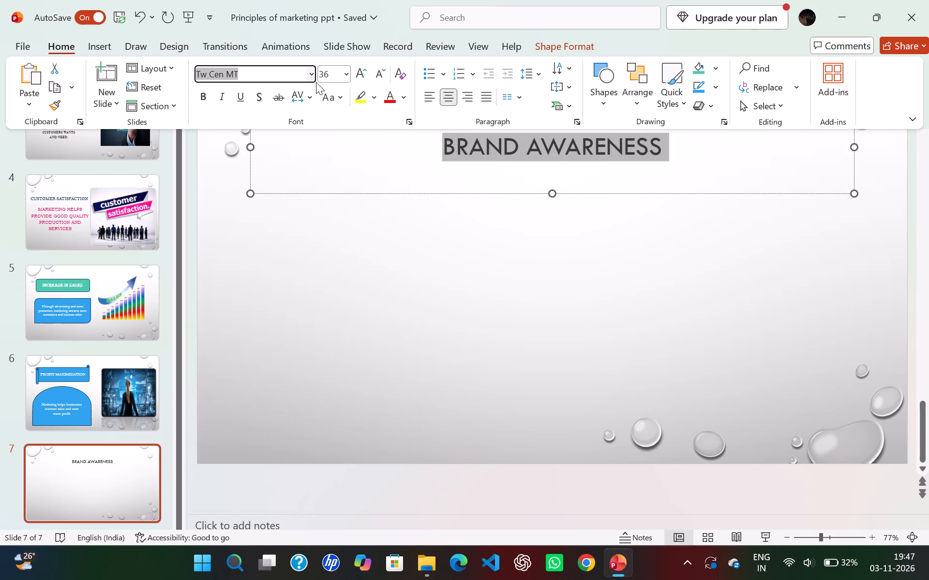
left_click(307, 75)
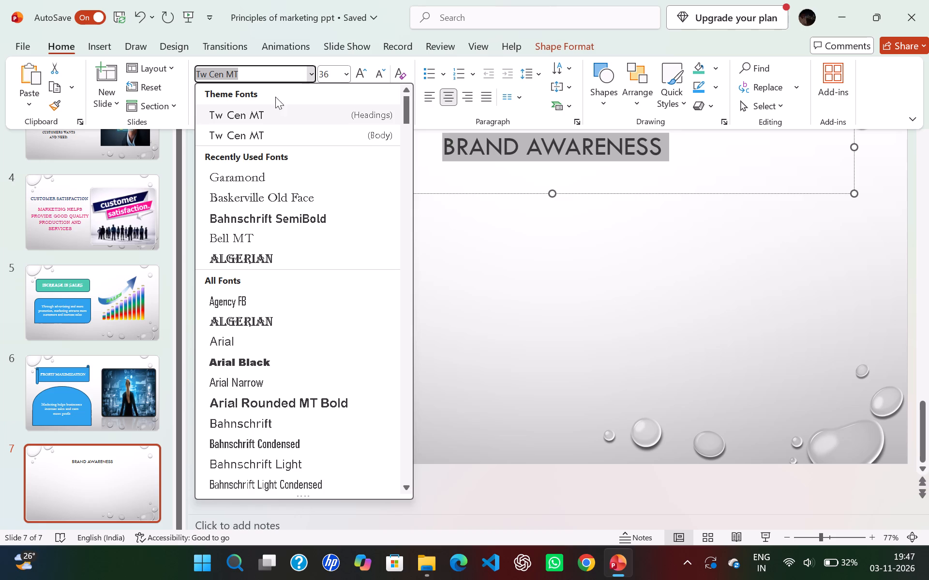
scroll(244, 480, "down", 1)
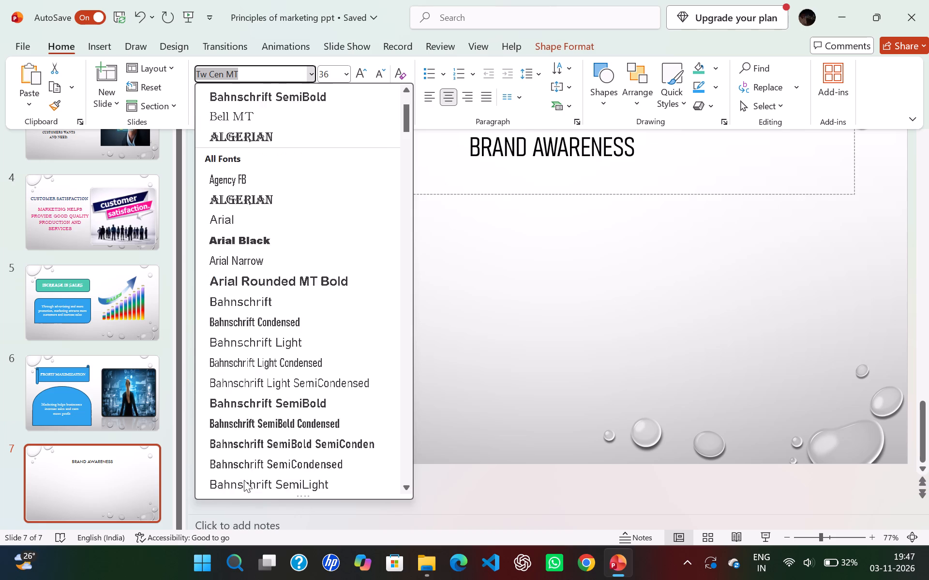
scroll(244, 480, "down", 2)
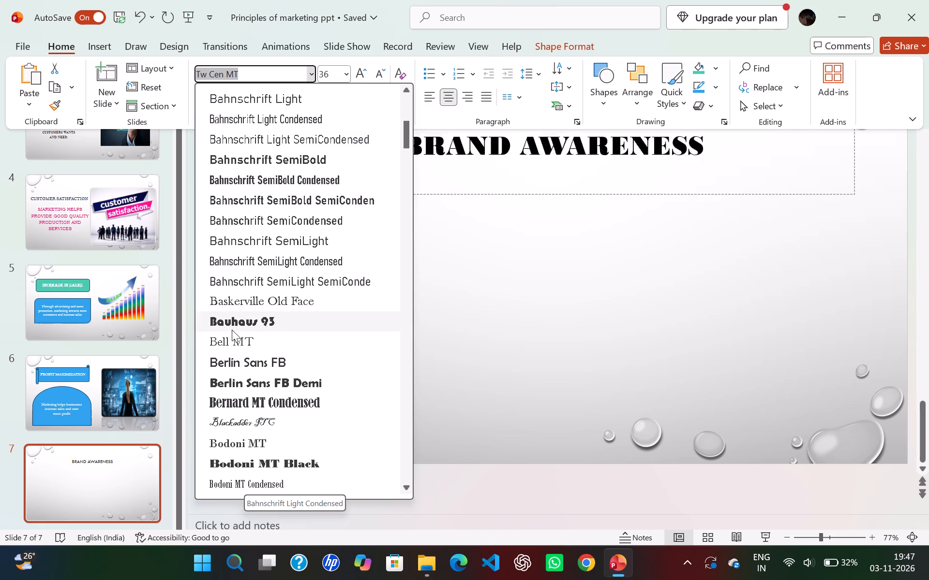
left_click(242, 440)
scroll(242, 440, "down", 1)
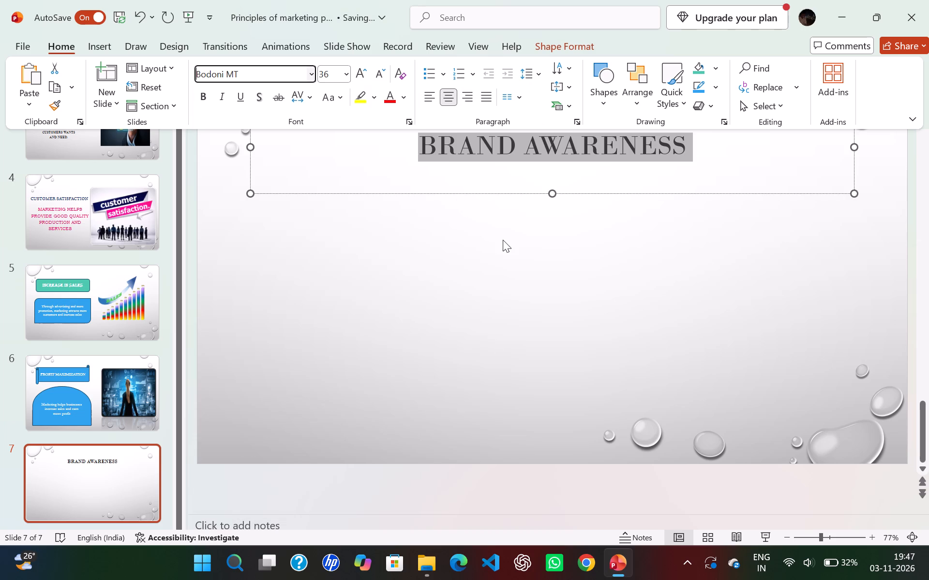
Draw a Flowchart Card shape about 7.67 cm high and 5.89 cm wide below the BRAND AWARENESS title on slide 7.
left_click(608, 67)
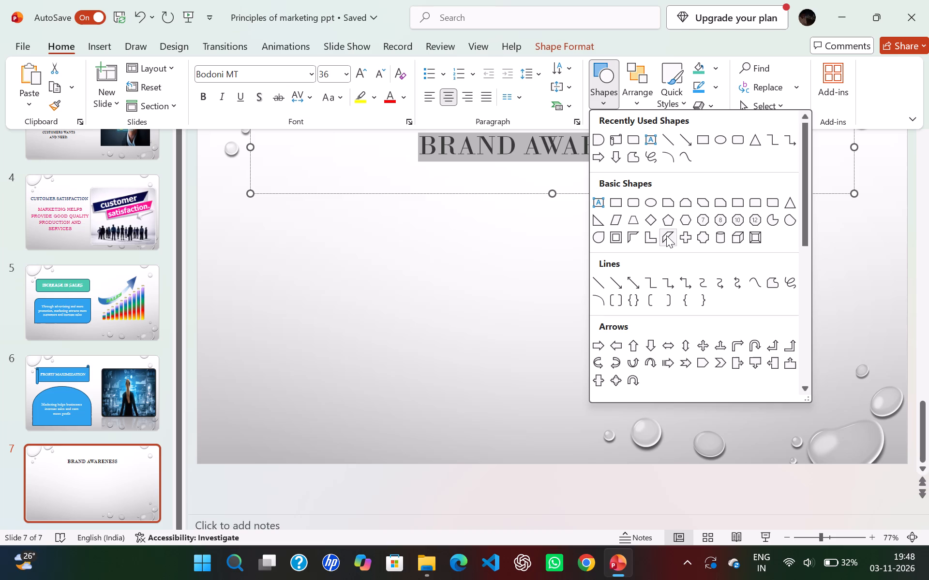
scroll(666, 235, "down", 9)
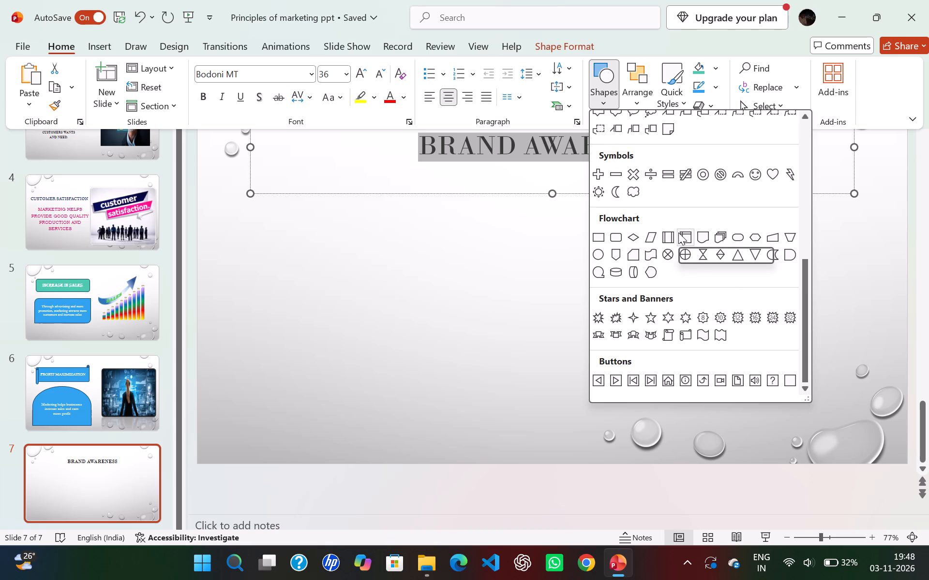
left_click(626, 255)
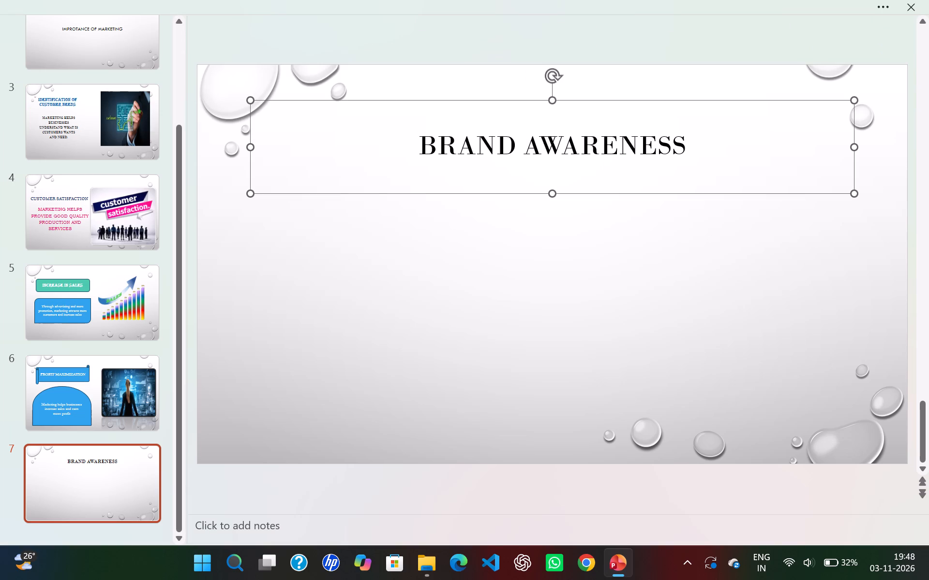
left_click_drag(375, 297, 498, 458)
left_click(433, 276)
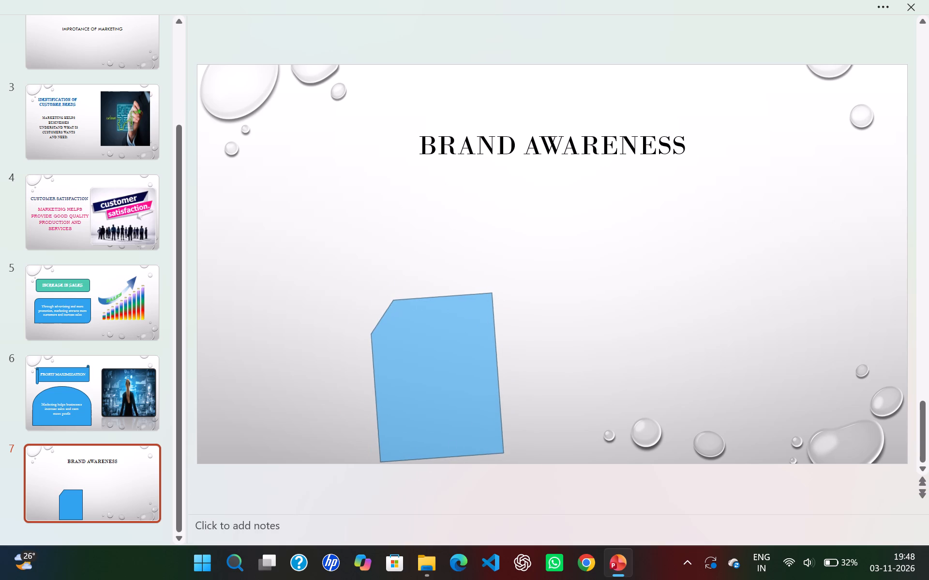
left_click(884, 1)
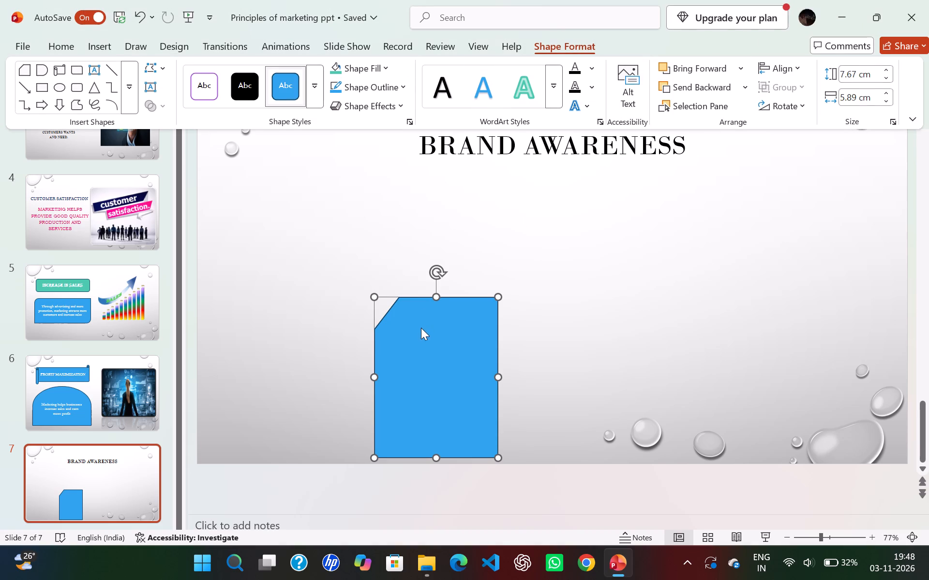
Enlarge the card shape to about 11.32 cm high by 12.49 cm wide and place it in the slide's left half below the title.
left_click_drag(421, 328, 373, 298)
left_click_drag(373, 298, 258, 232)
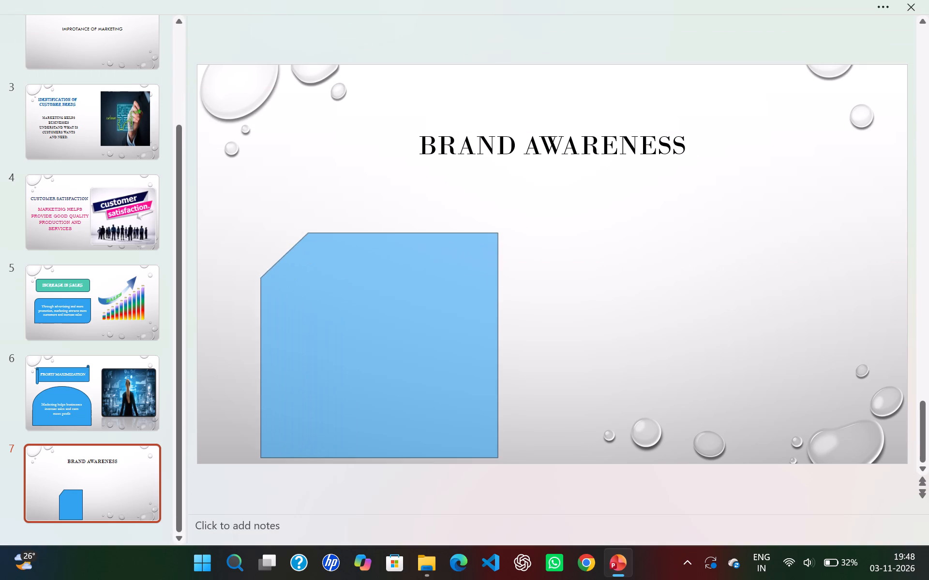
left_click_drag(258, 232, 237, 222)
left_click_drag(435, 302, 432, 275)
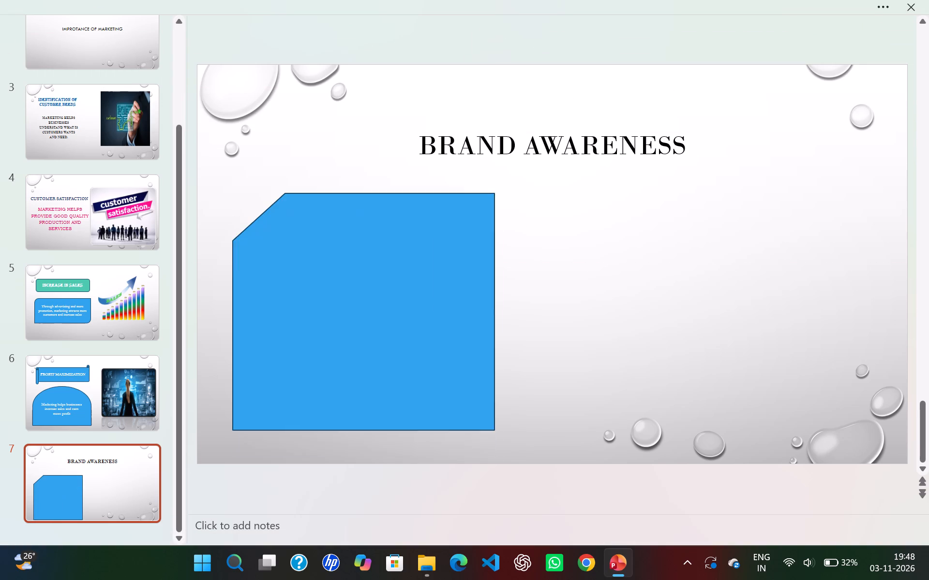
left_click_drag(432, 275, 436, 281)
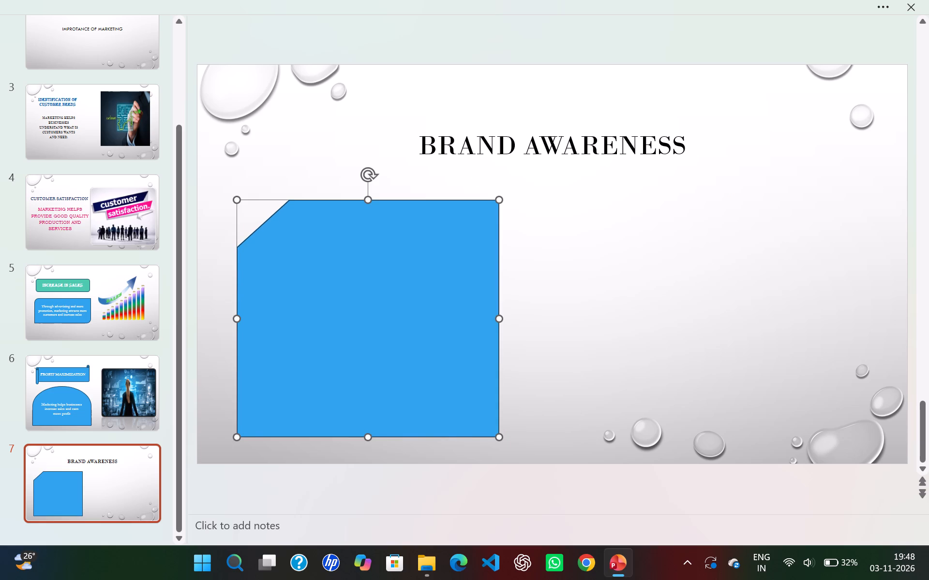
Enter "Marketing makes people aware of a company's name, products and services" in the card shape.
double_click(374, 290)
key("BackSpace")
key("BackSpace")
key("BackSpace")
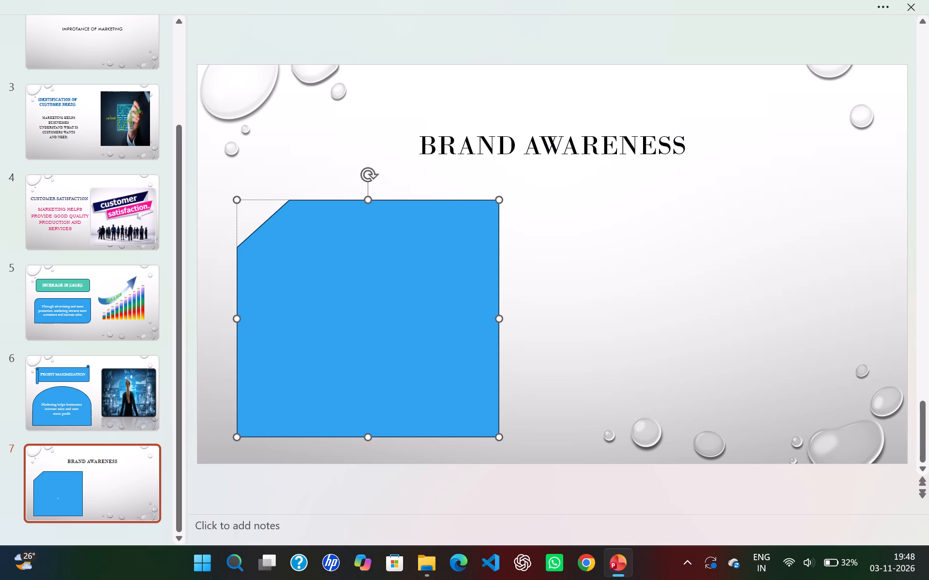
type("Market")
type("ing")
key("space")
type("make")
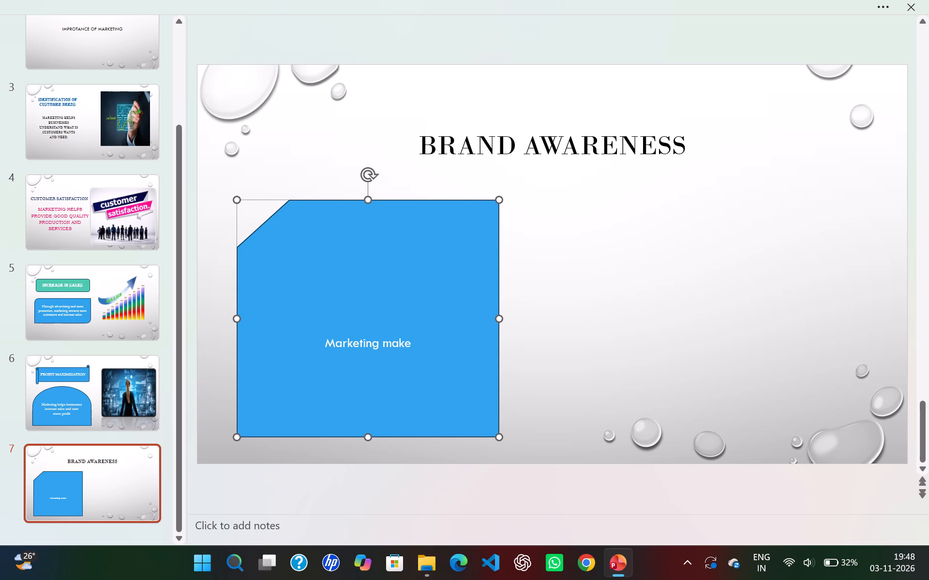
type("s")
key("space")
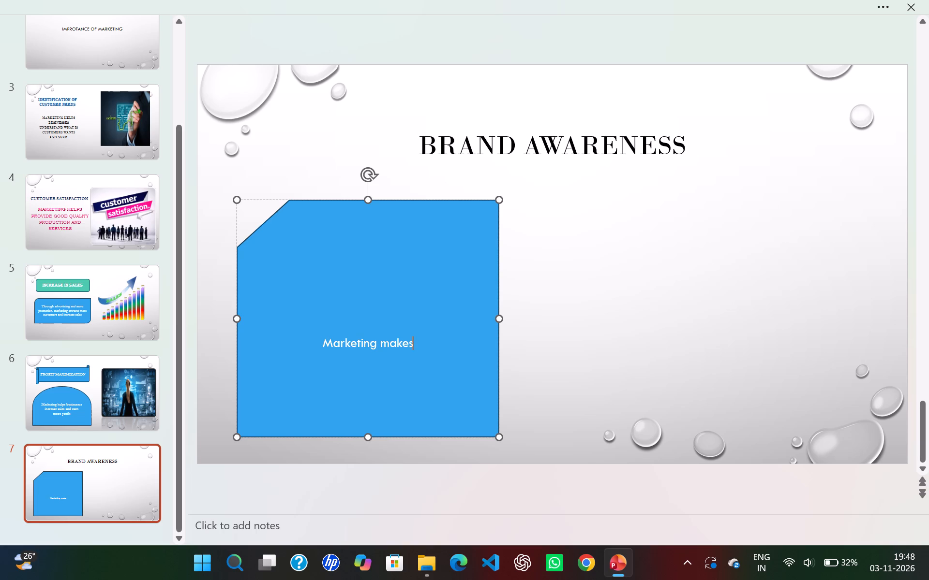
type("pep")
key("BackSpace")
type("ople")
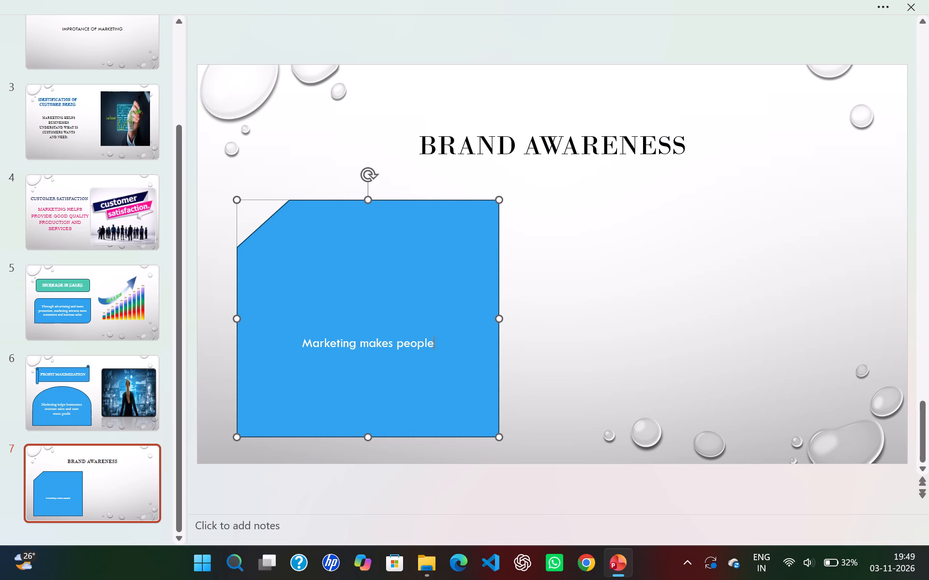
key("s")
key("BackSpace")
key("space")
type("awa")
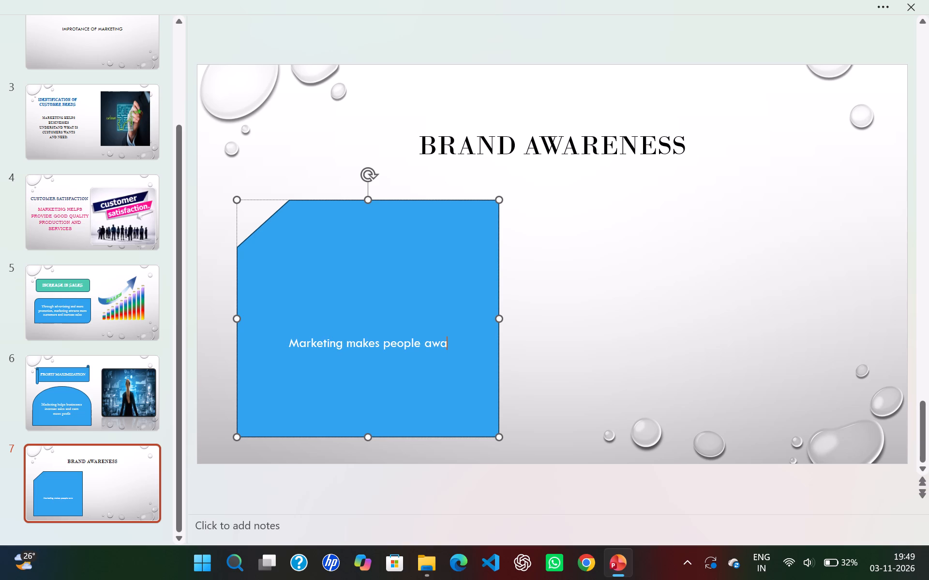
type("re")
key("space")
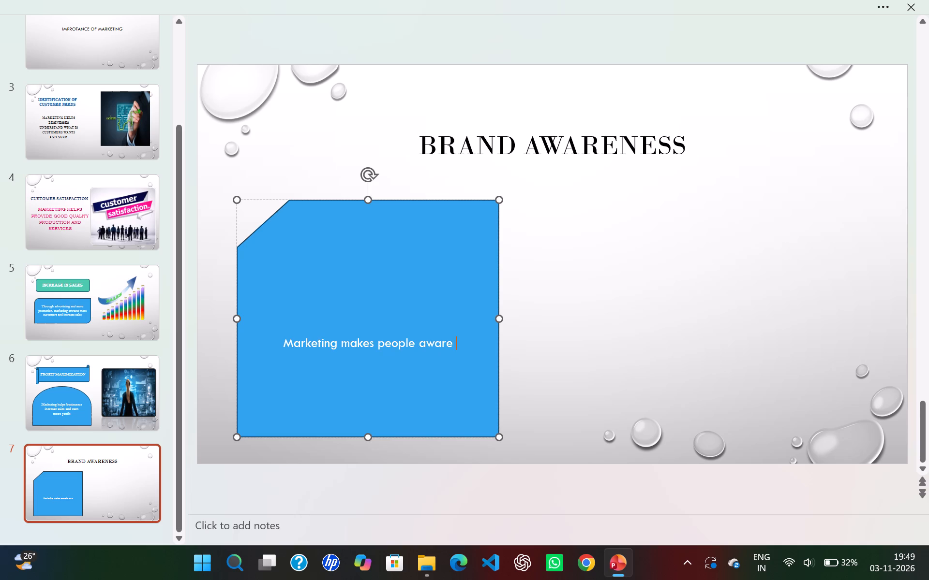
type("of a")
key("space")
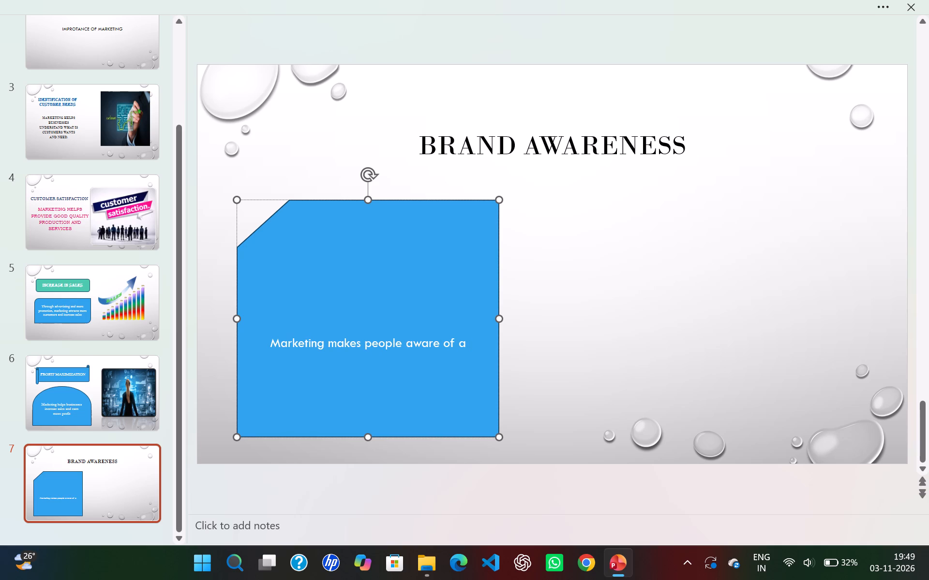
type("companu")
key("BackSpace")
type("y")
key("space")
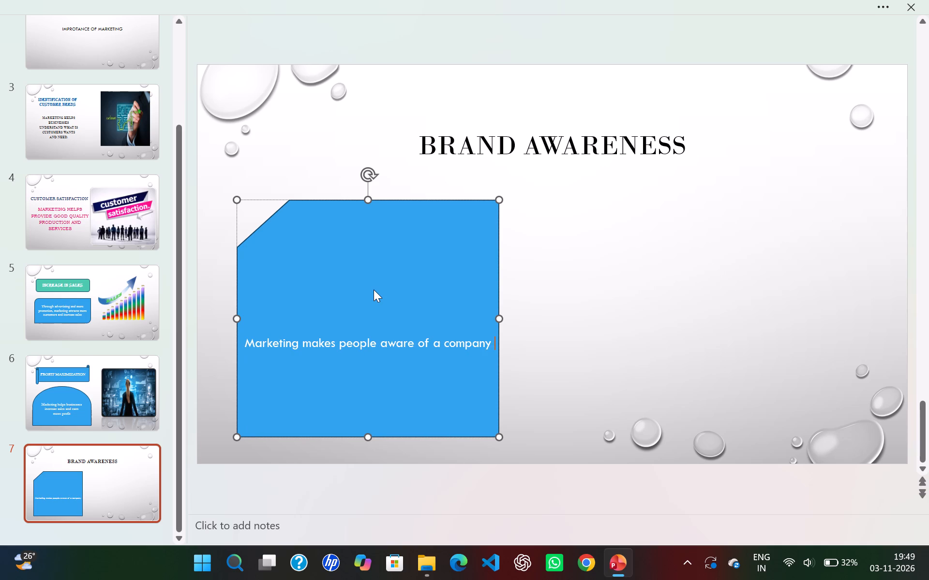
key("BackSpace")
key("apostrophe")
type("s")
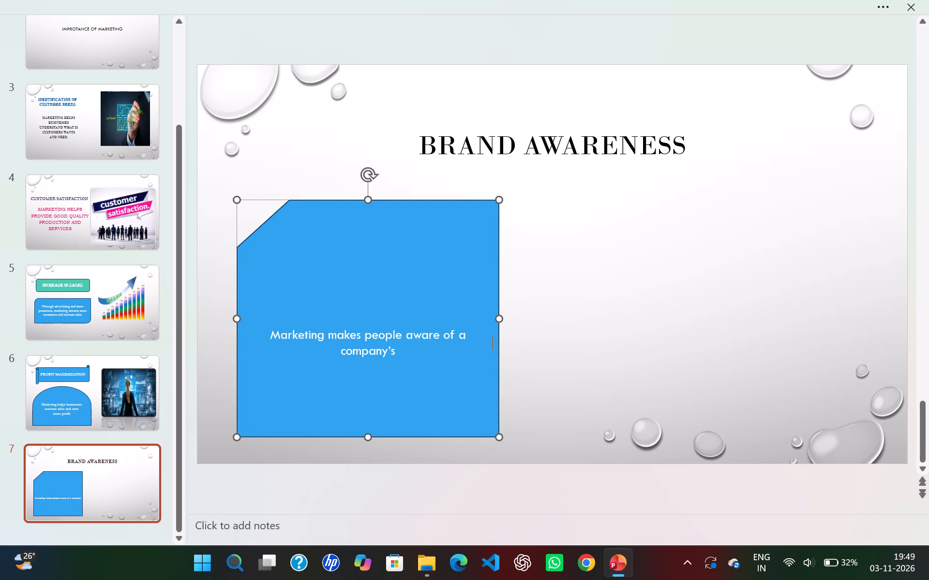
key("space")
type("name")
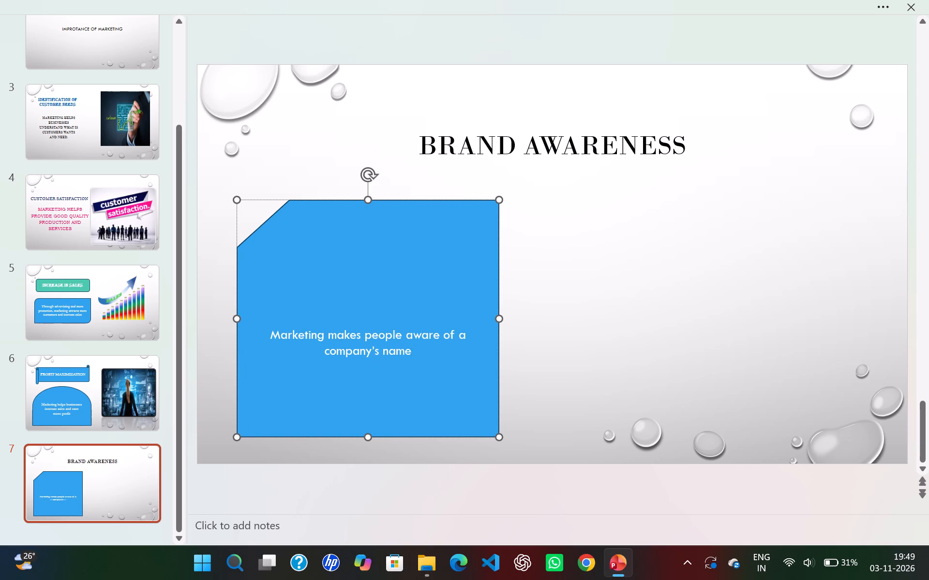
key("space")
key("BackSpace")
type(",")
key("space")
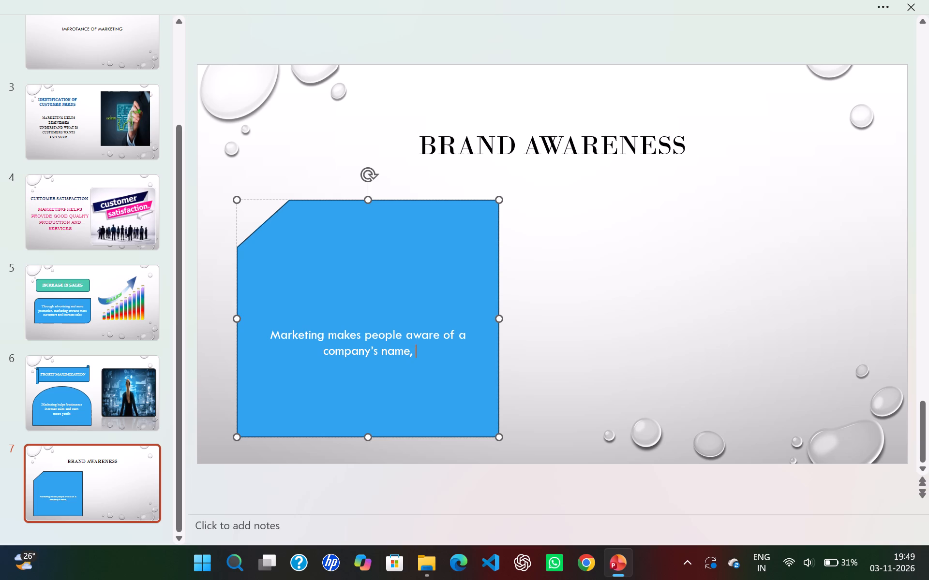
type("product")
key("space")
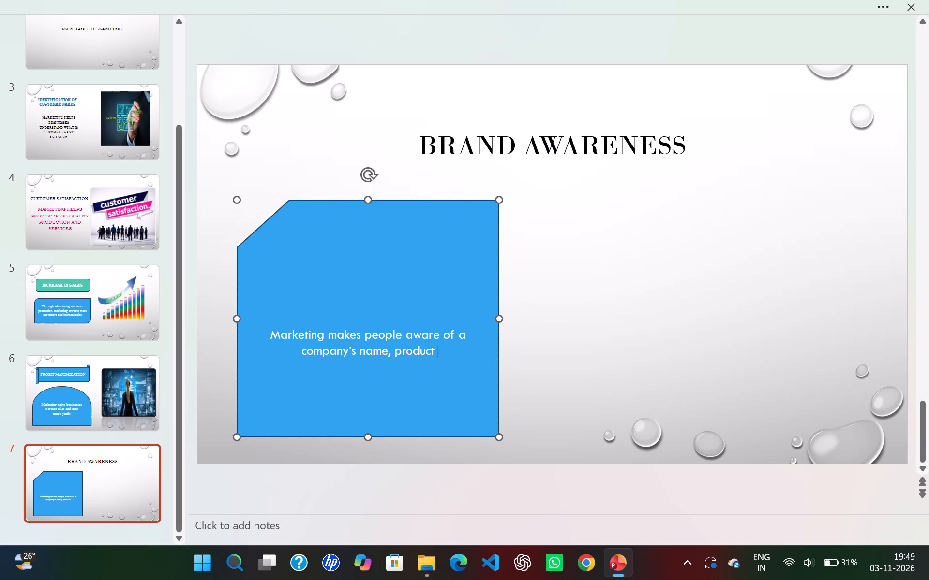
key("BackSpace")
type("s and servi")
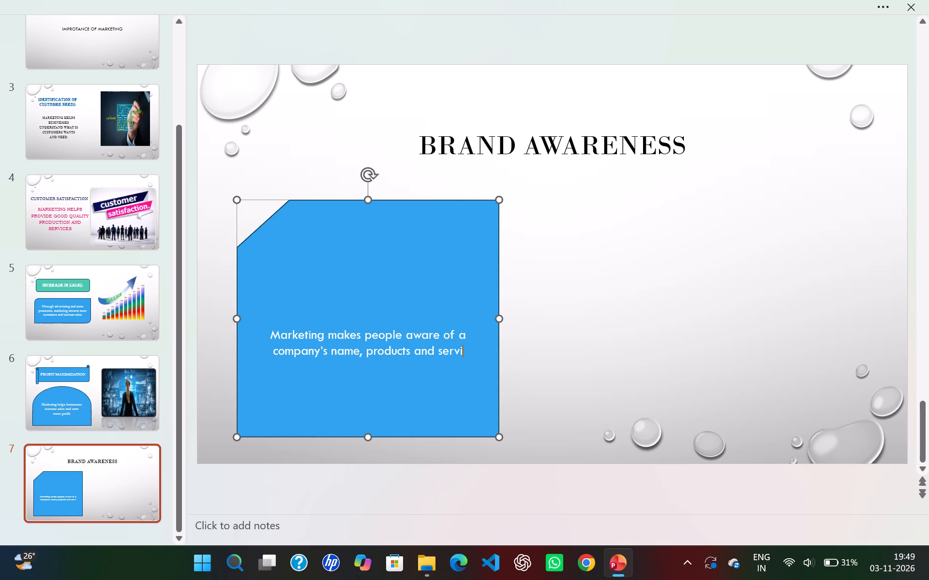
type("ces")
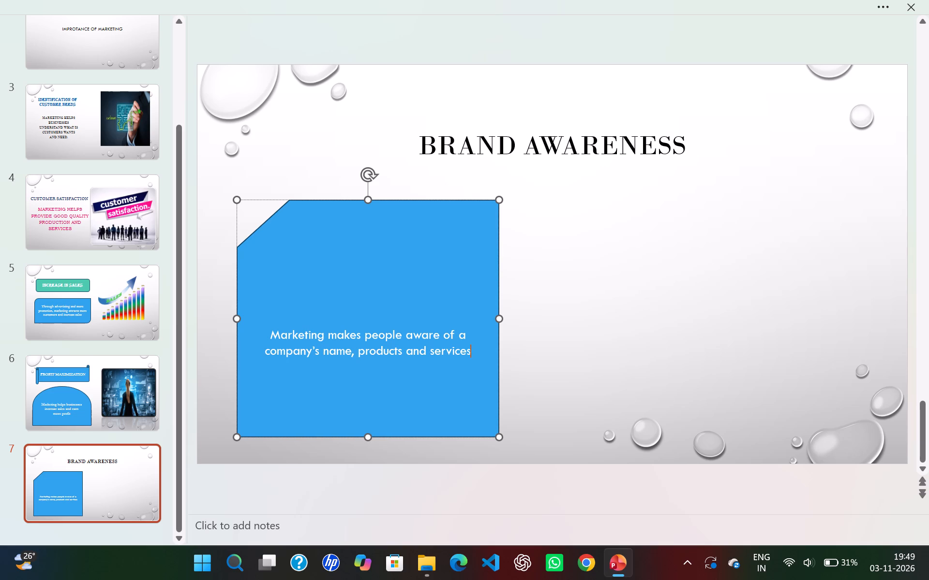
Move the card shape slightly up and to the right, keeping it below the title.
left_click_drag(474, 353, 486, 343)
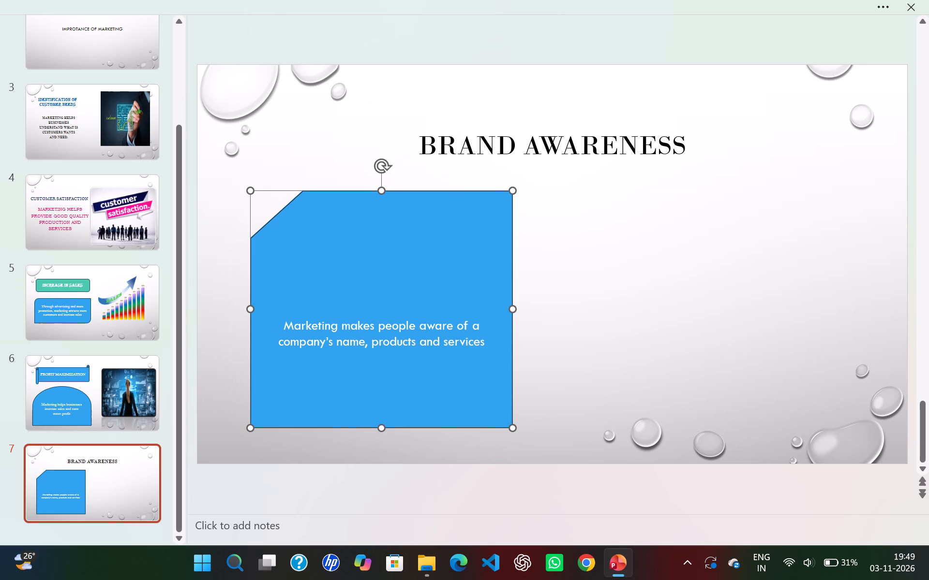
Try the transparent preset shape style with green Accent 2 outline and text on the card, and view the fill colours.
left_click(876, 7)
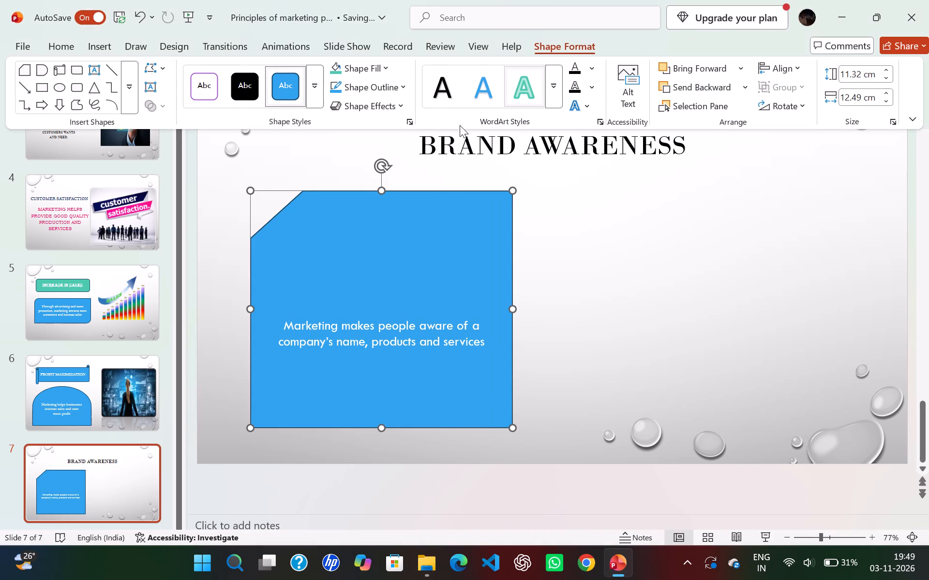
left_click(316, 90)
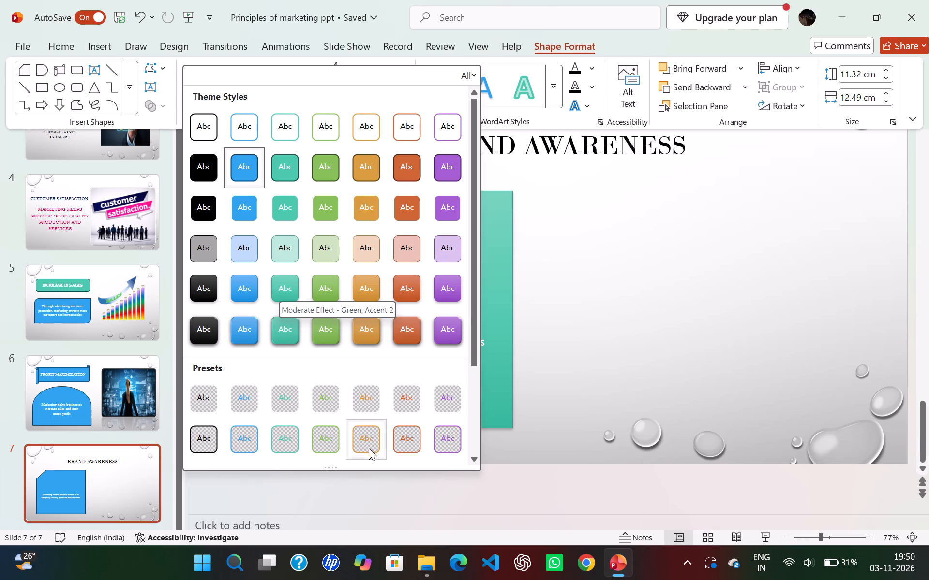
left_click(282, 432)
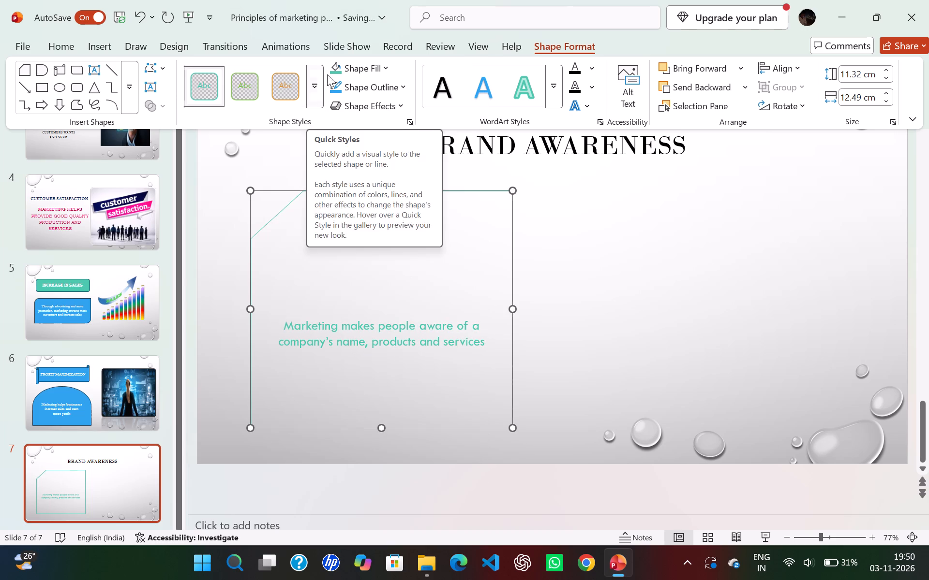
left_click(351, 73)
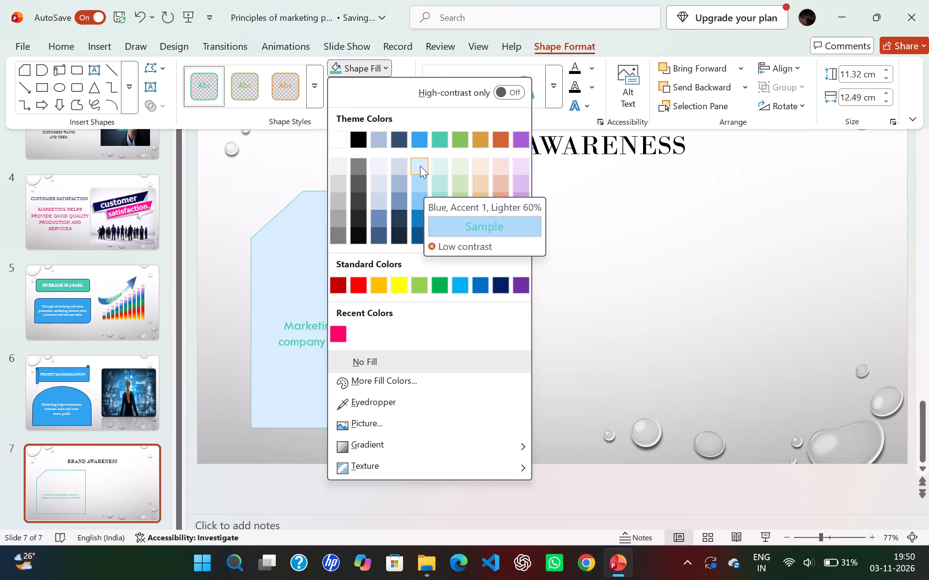
Apply the solid green Accent 2 theme style with a thin light outline and white text to the card shape.
left_click(311, 85)
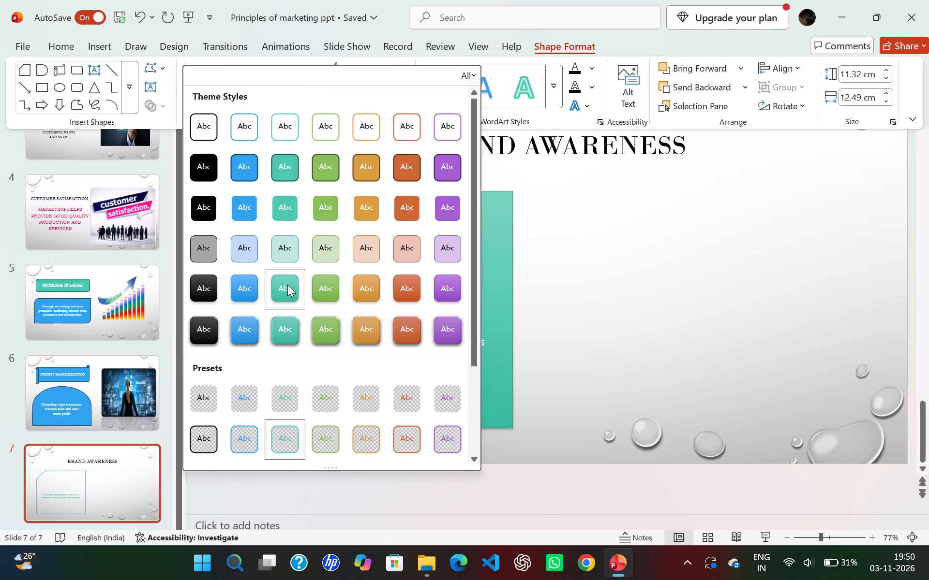
left_click(289, 201)
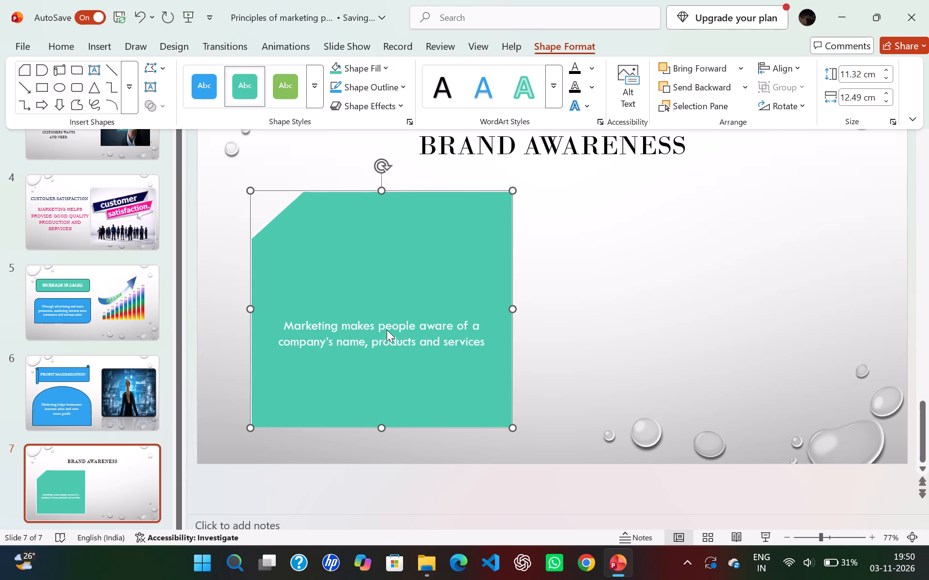
left_click(391, 328)
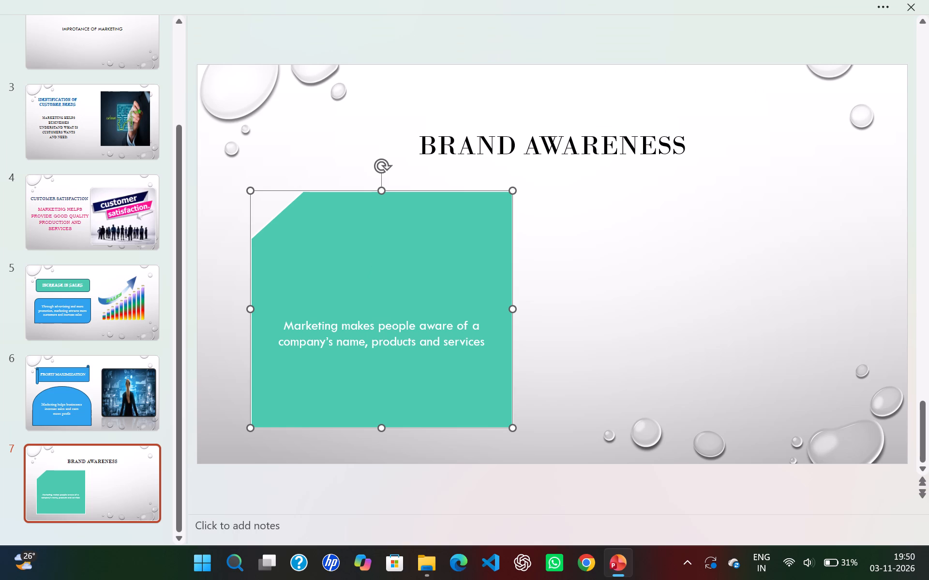
Move the card shape slightly up and to the left, keeping it below the title.
left_click_drag(488, 340, 477, 326)
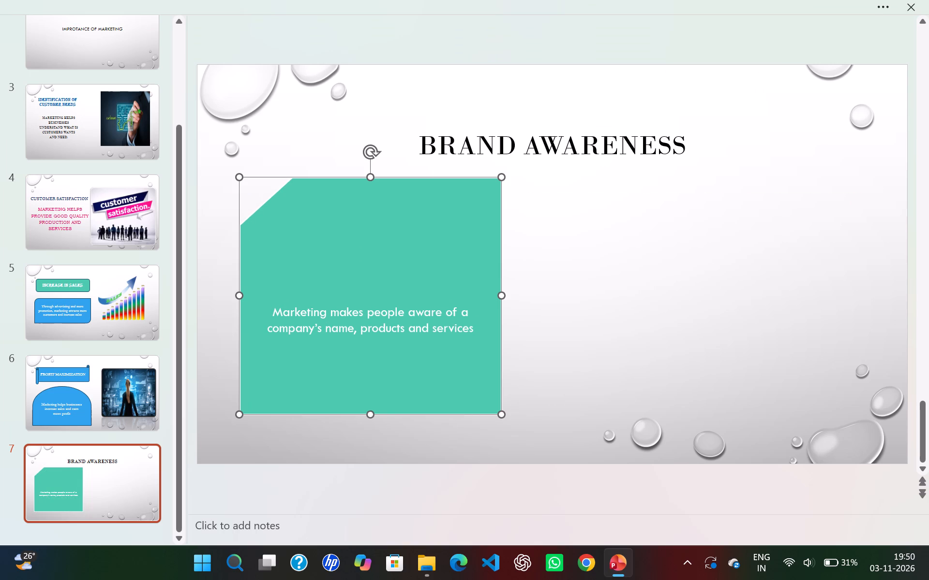
Set all the text in the card shape to 28 pt Garamond.
left_click(477, 331)
left_click_drag(470, 328, 328, 272)
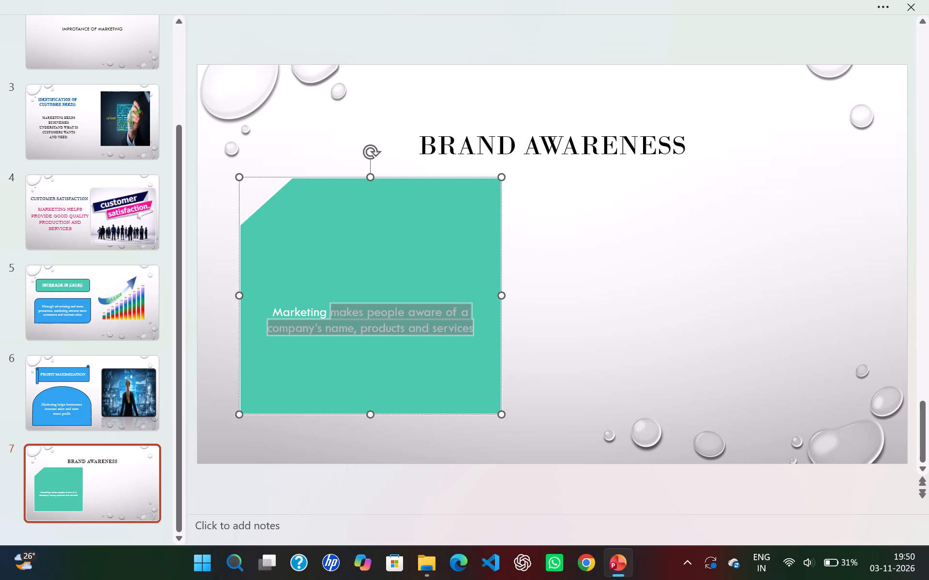
left_click_drag(328, 272, 327, 271)
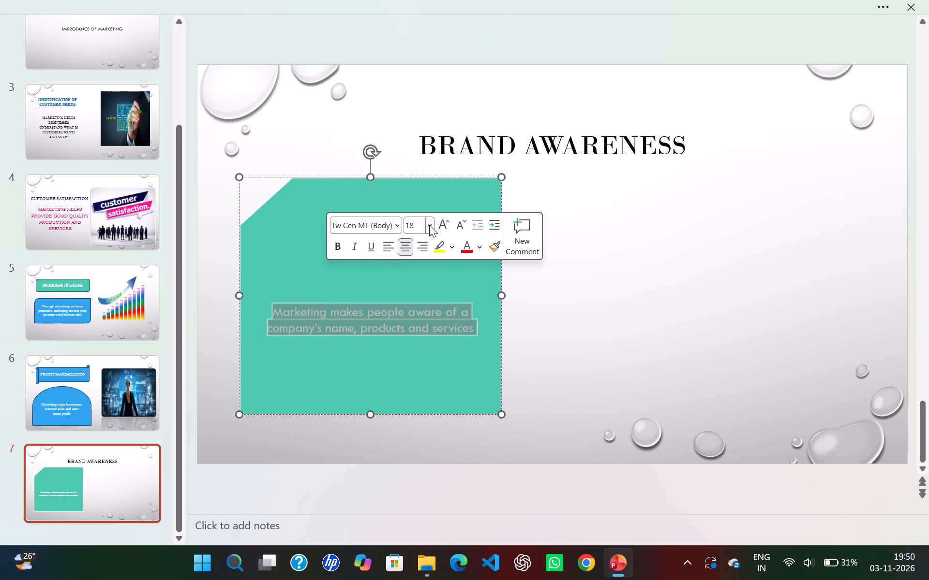
left_click(429, 225)
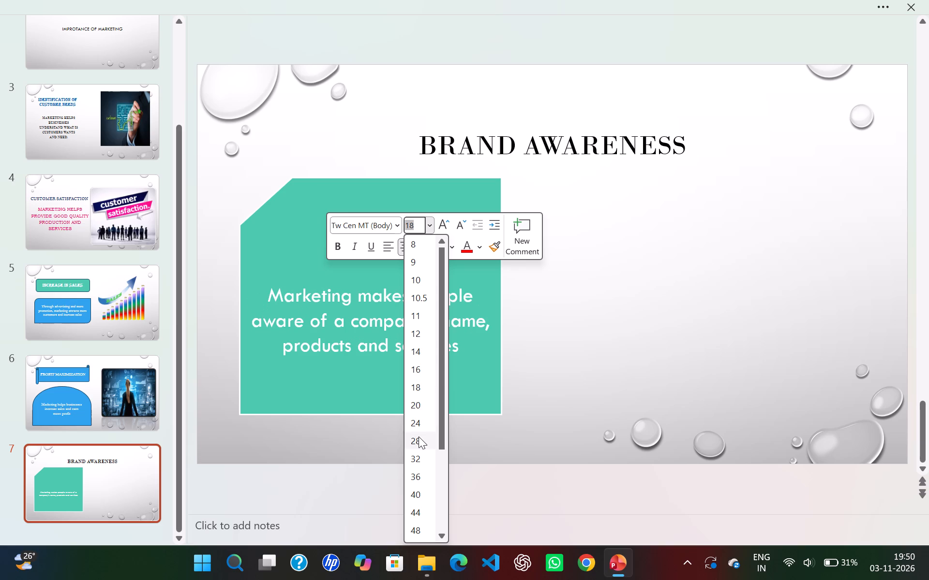
left_click(419, 436)
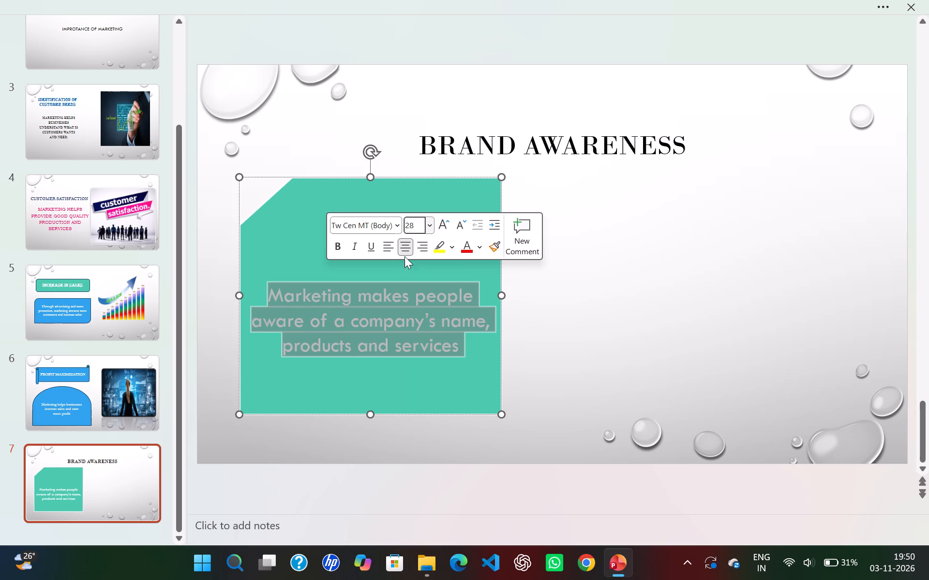
left_click(396, 222)
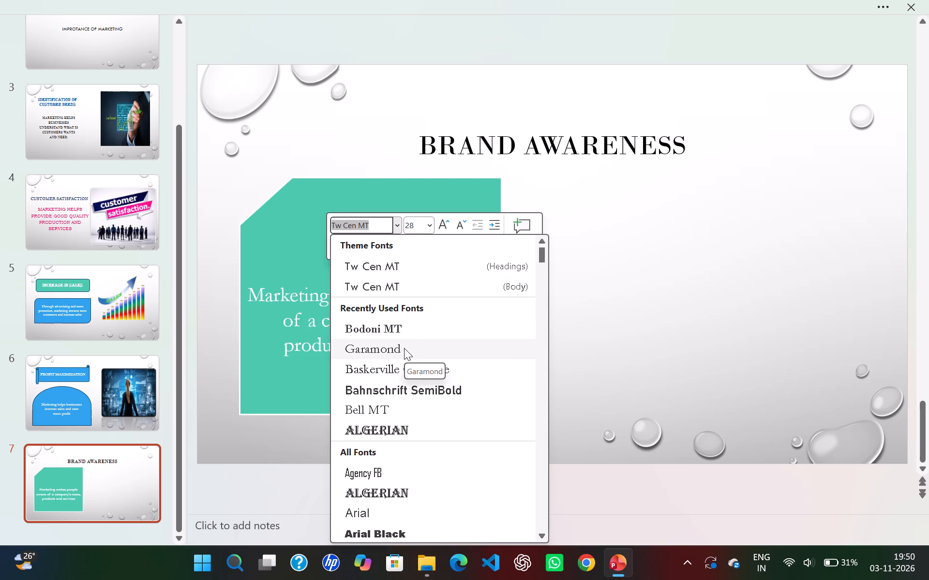
left_click(404, 348)
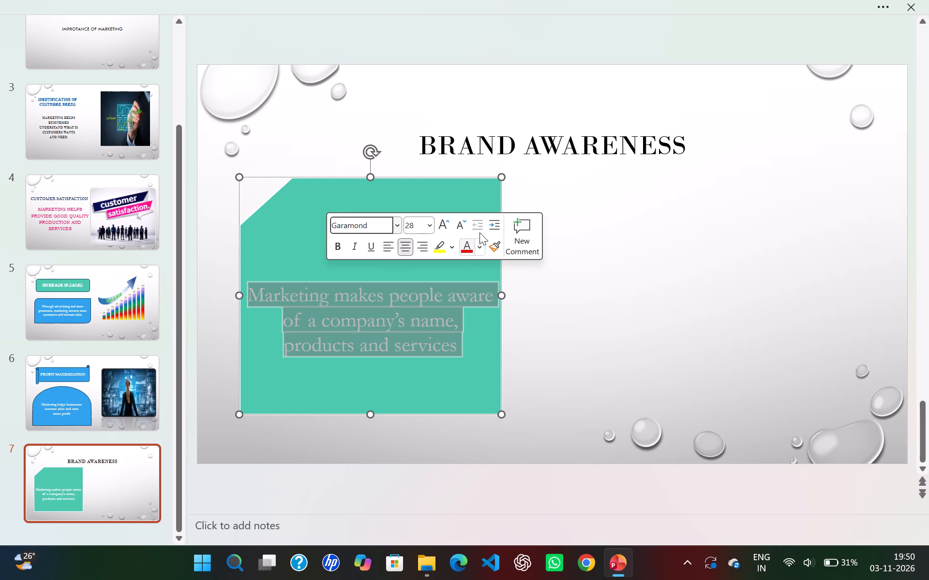
Change the colour of all the text in the card shape to the darkest shade in the black theme colour column.
left_click(878, 10)
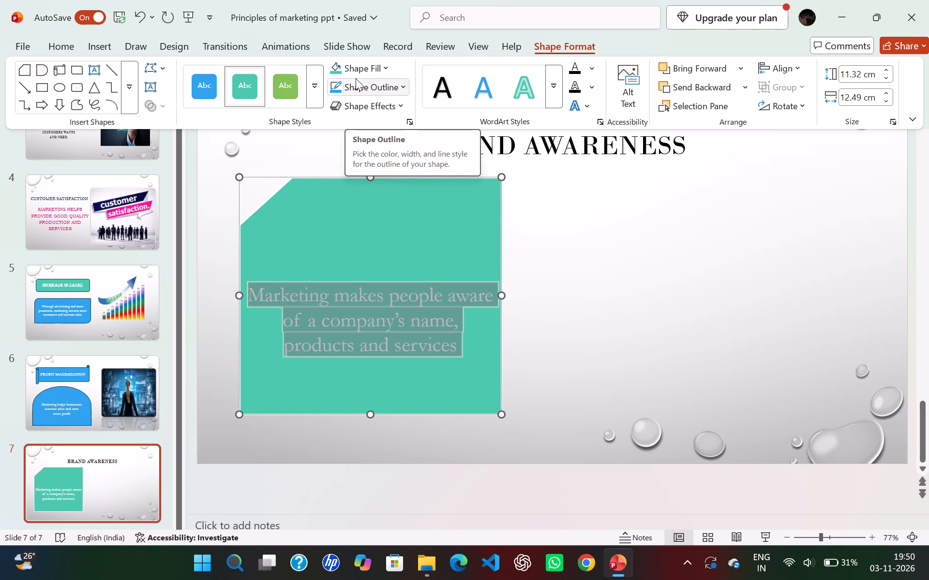
left_click(58, 42)
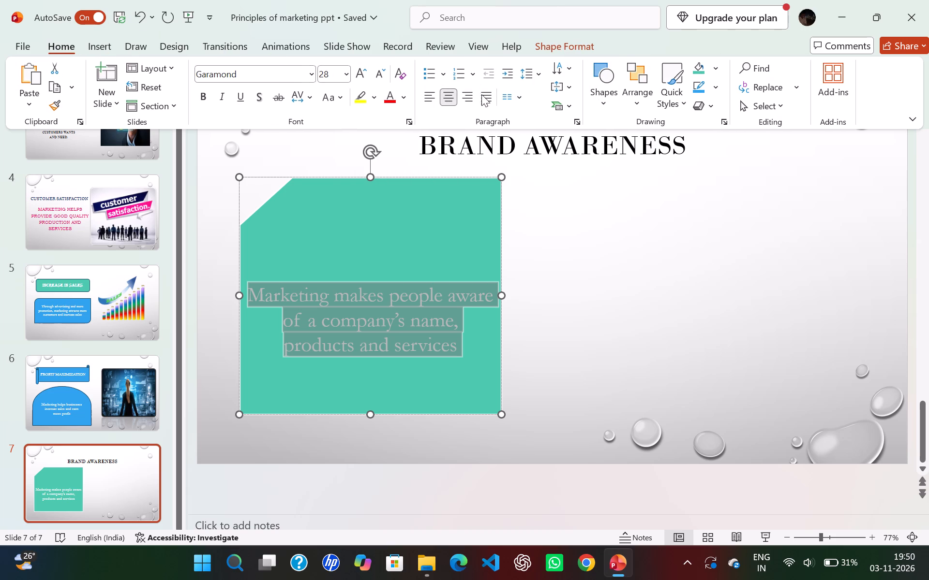
left_click(567, 86)
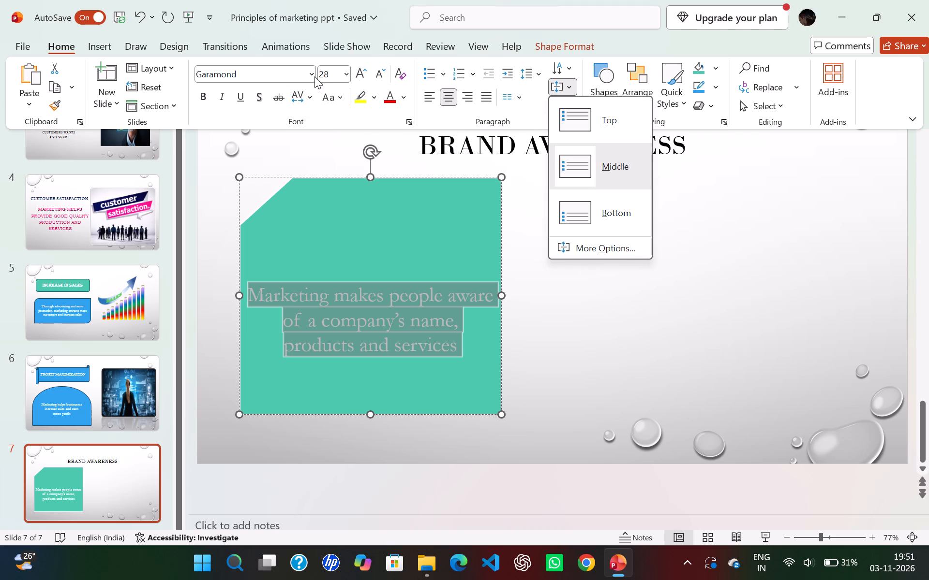
left_click(391, 94)
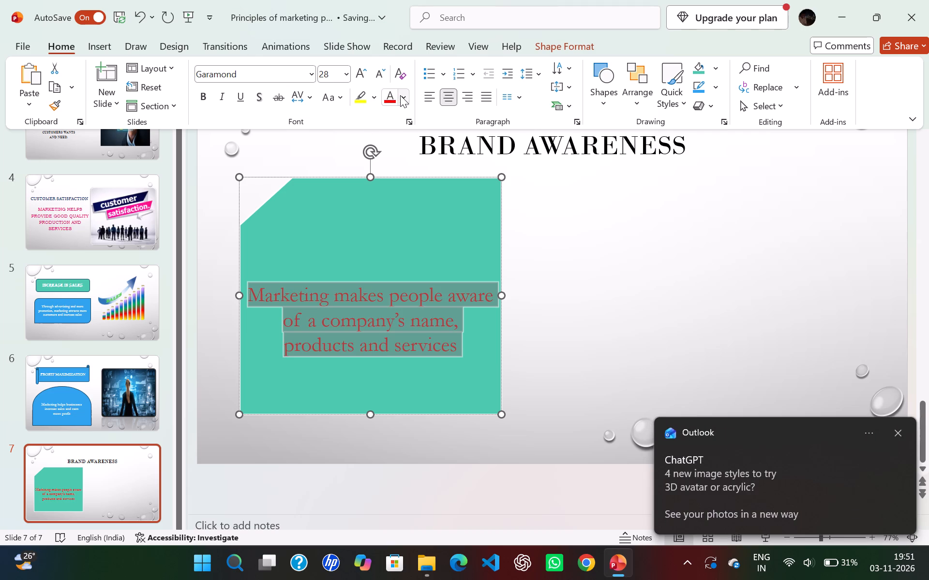
left_click(402, 96)
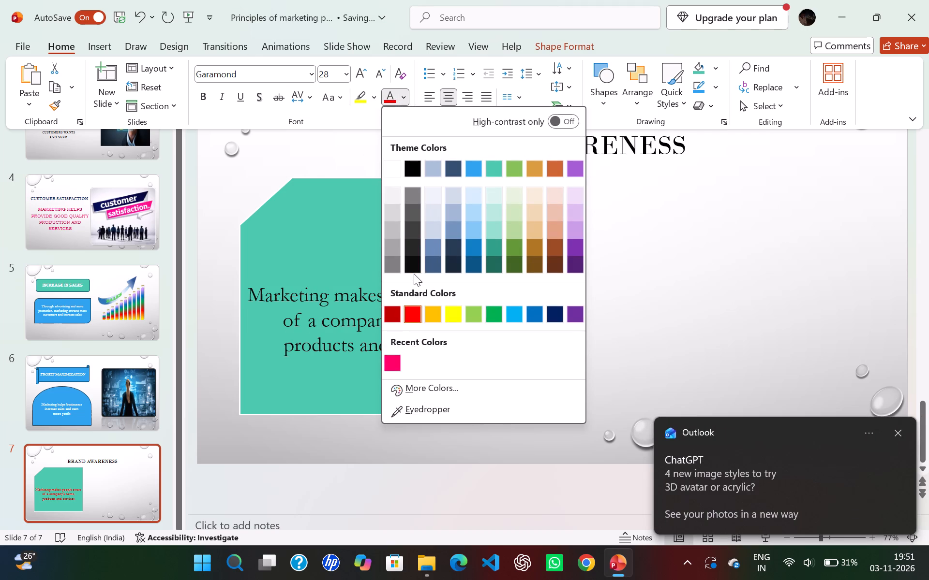
left_click(411, 263)
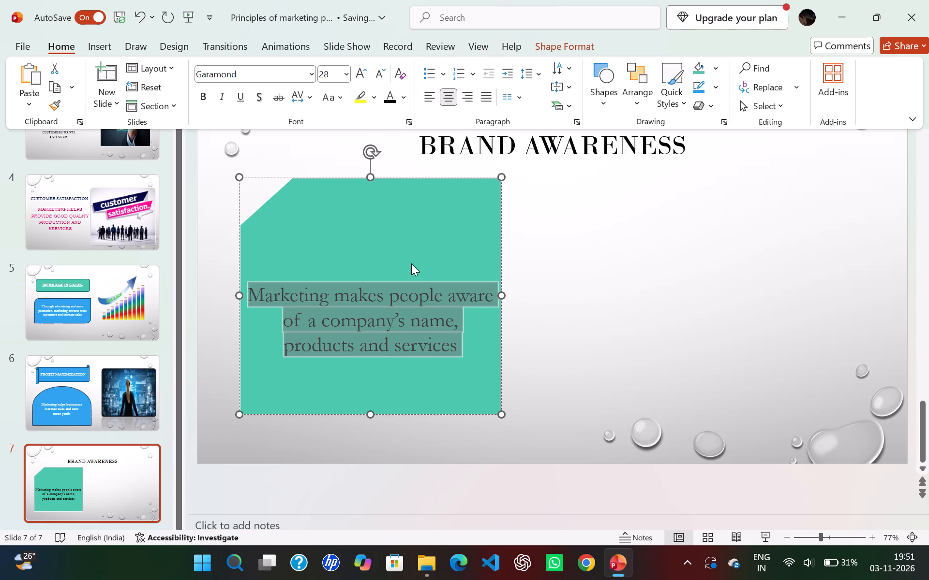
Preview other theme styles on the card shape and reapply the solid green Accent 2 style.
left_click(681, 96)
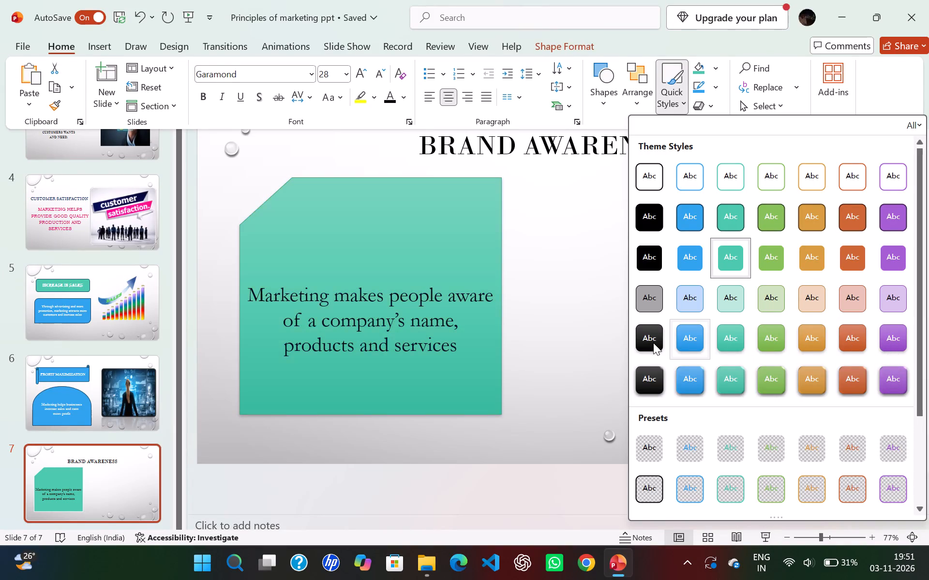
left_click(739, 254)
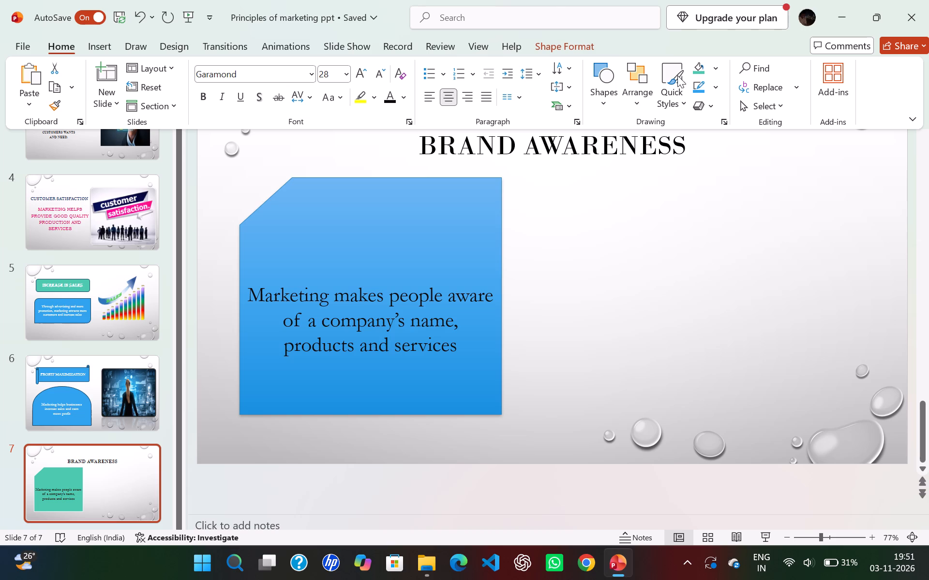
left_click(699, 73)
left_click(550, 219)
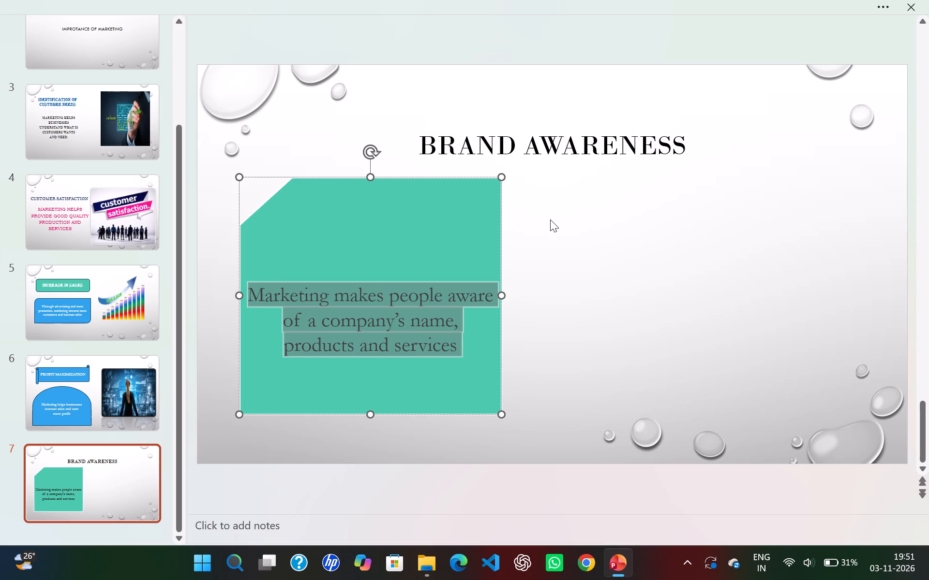
Search online pictures for "Brand awareness" to illustrate slide 7.
left_click(879, 6)
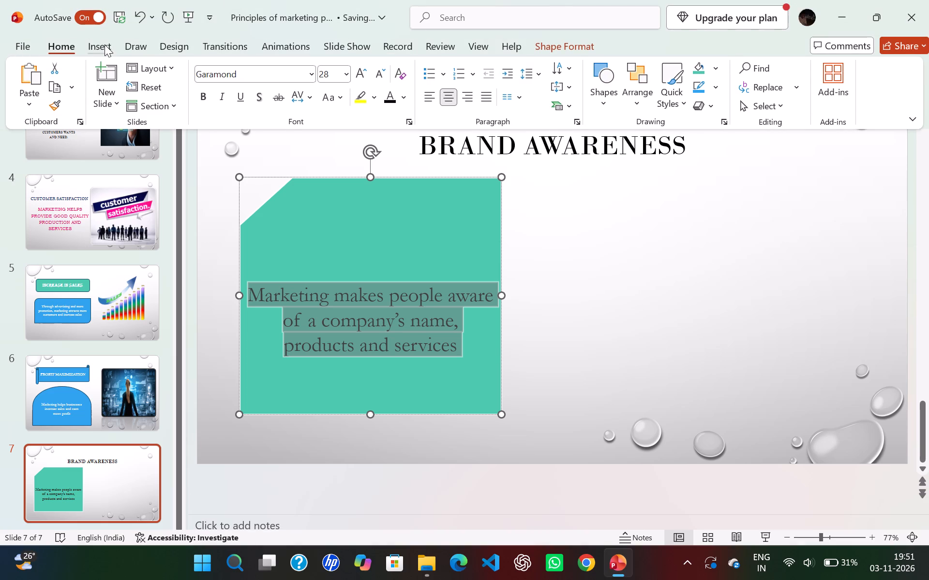
left_click(105, 44)
left_click(119, 69)
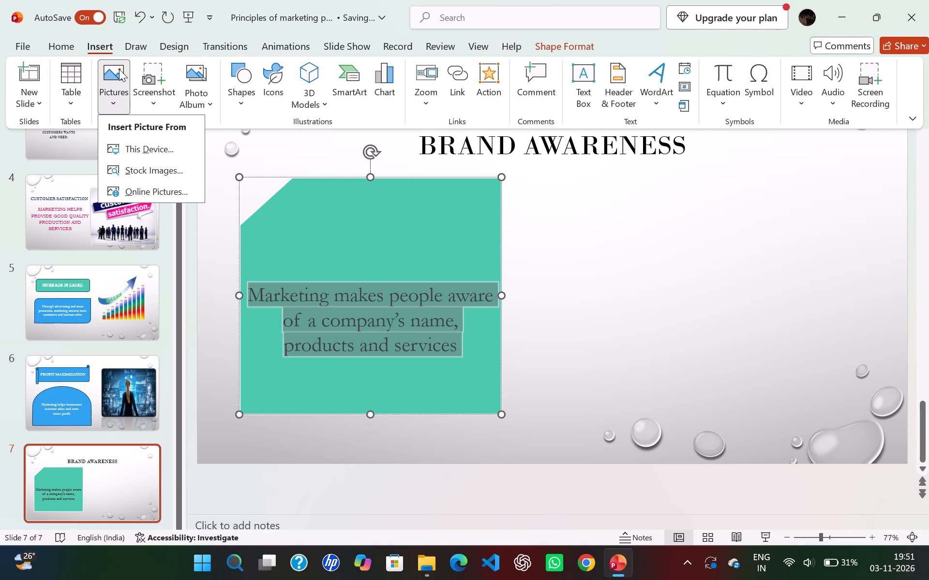
left_click(142, 189)
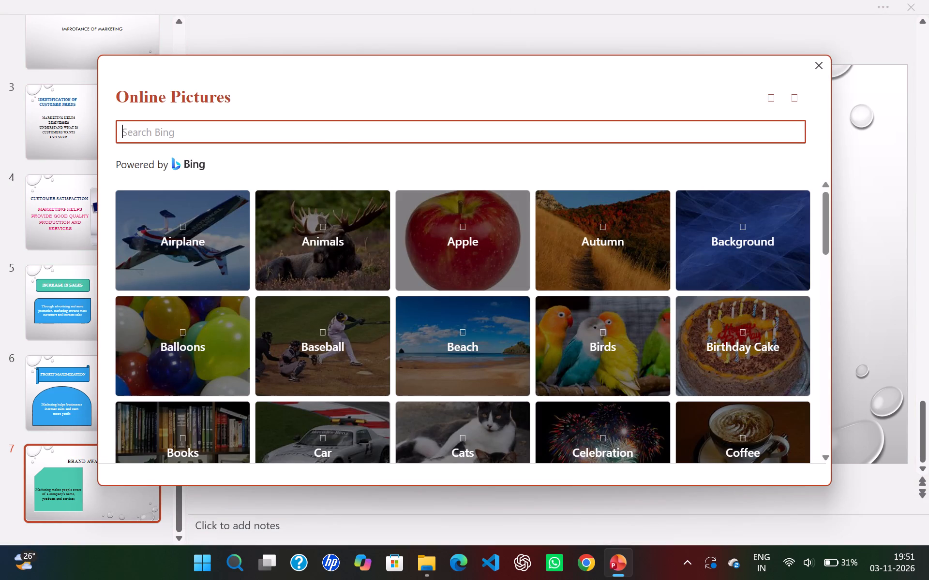
left_click(330, 134)
type("BR")
key("BackSpace")
type("rand a")
type("wareness")
key("Return")
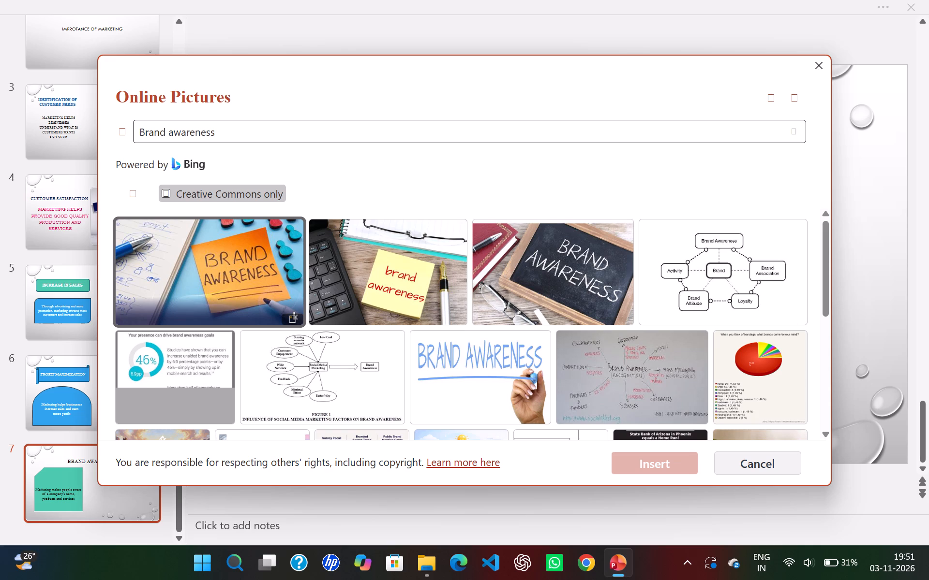
Insert the green diabetes picture and the yellow "brand awareness" sticky-note picture from the results on slide 7.
scroll(405, 276, "down", 5)
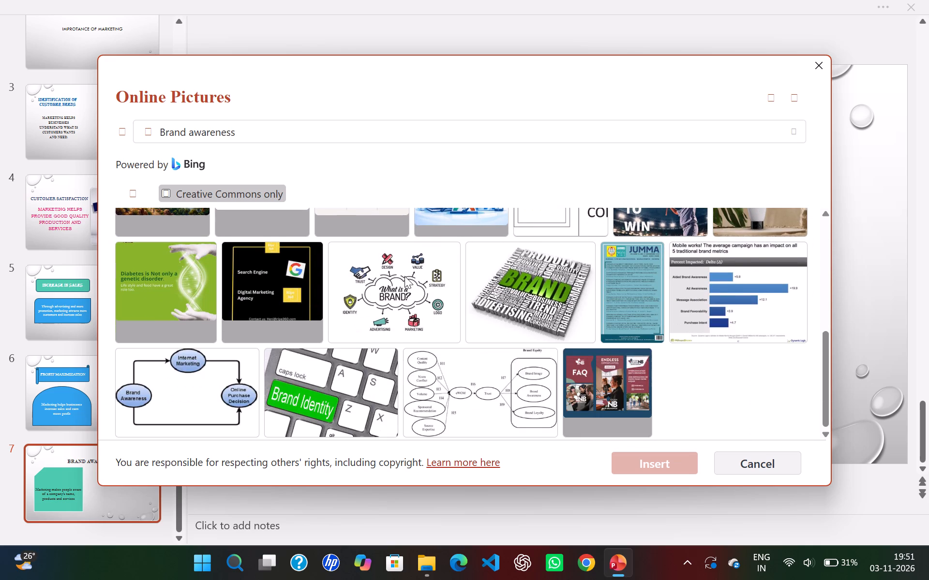
scroll(405, 276, "down", 2)
scroll(405, 276, "up", 1)
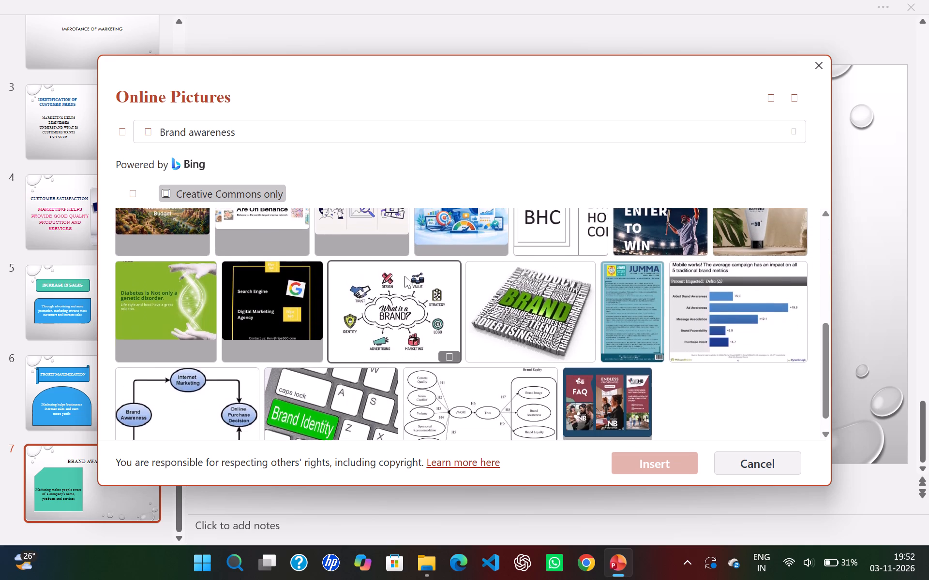
scroll(405, 276, "up", 2)
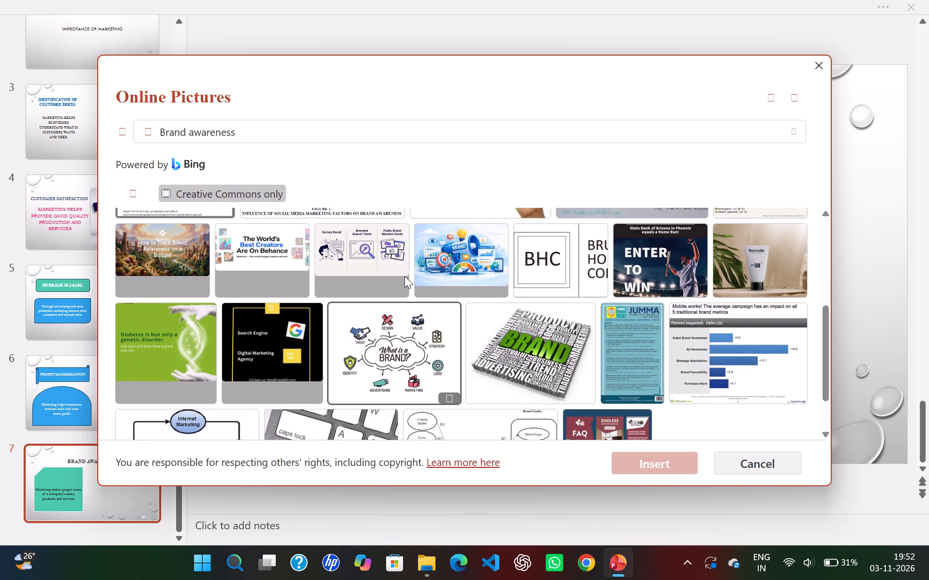
scroll(405, 276, "up", 1)
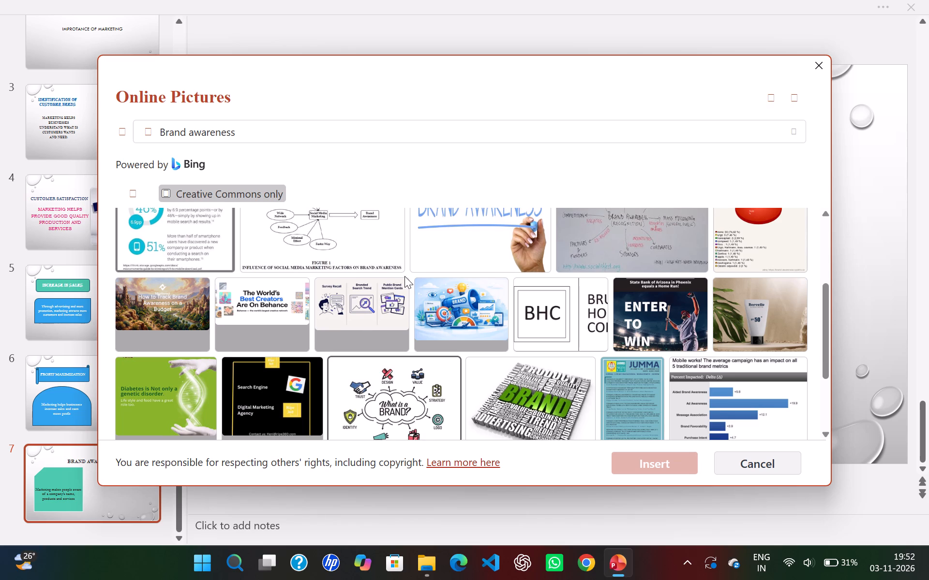
scroll(405, 276, "up", 1)
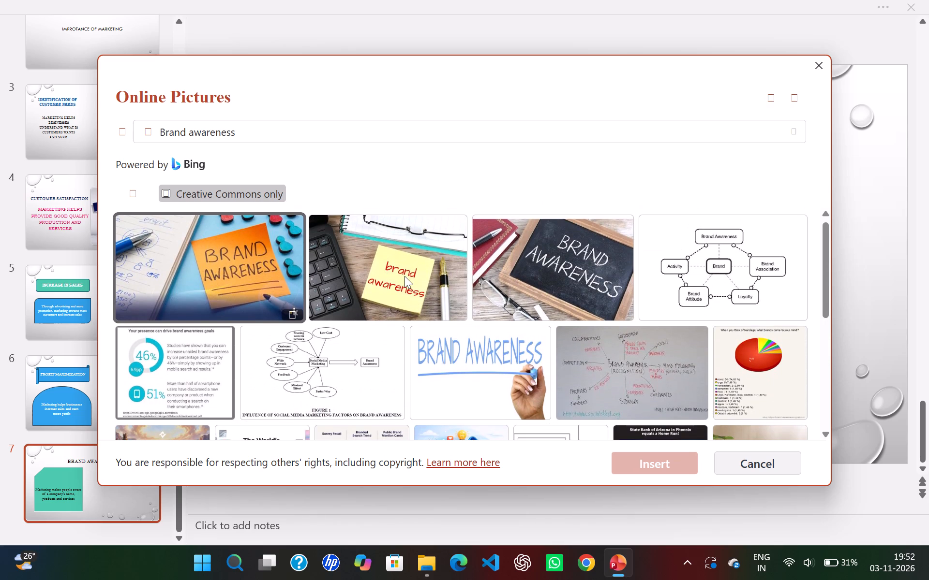
scroll(405, 276, "up", 2)
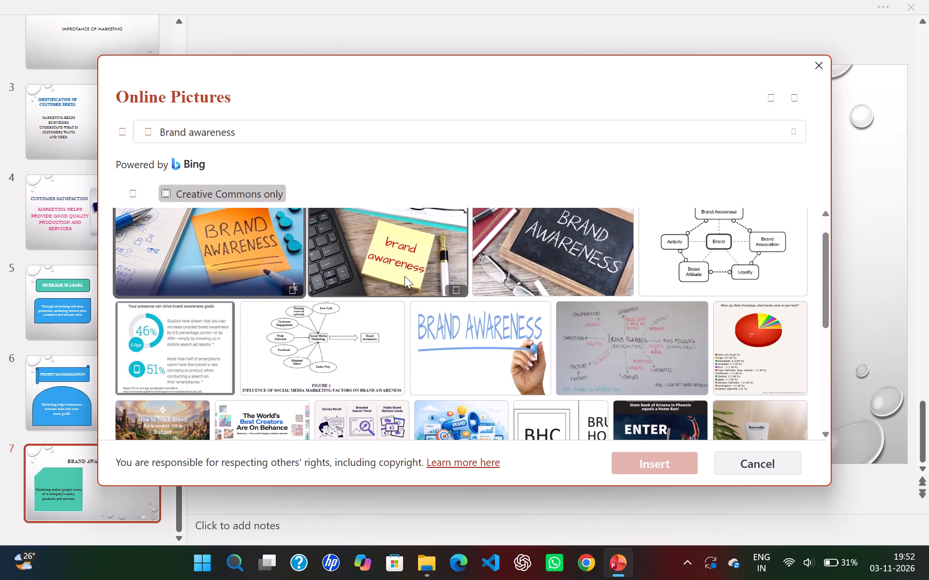
scroll(405, 276, "down", 3)
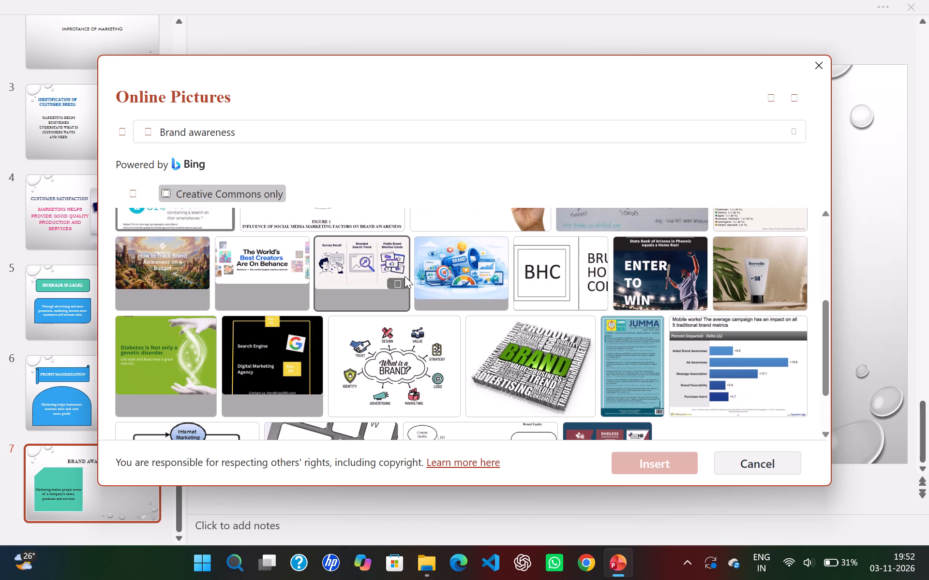
left_click(141, 357)
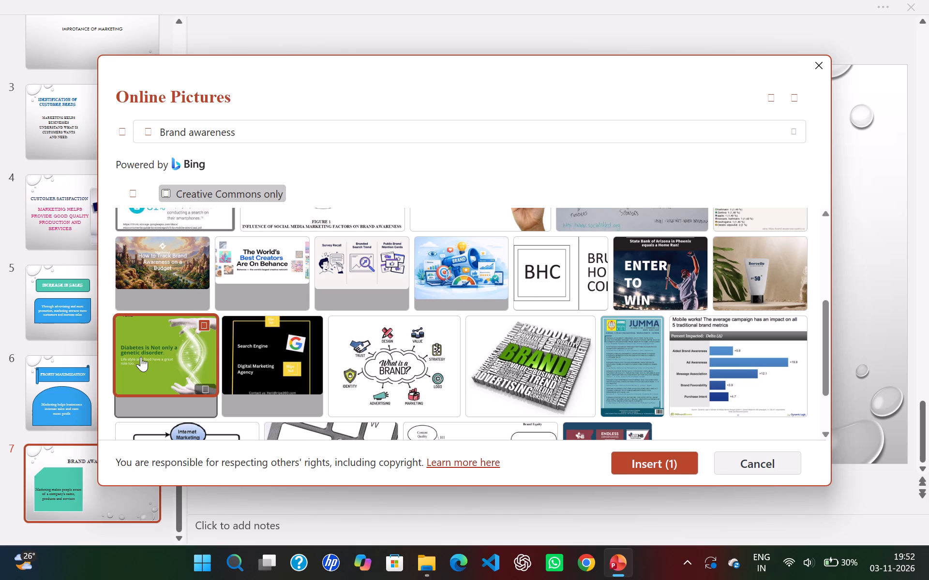
scroll(141, 357, "up", 4)
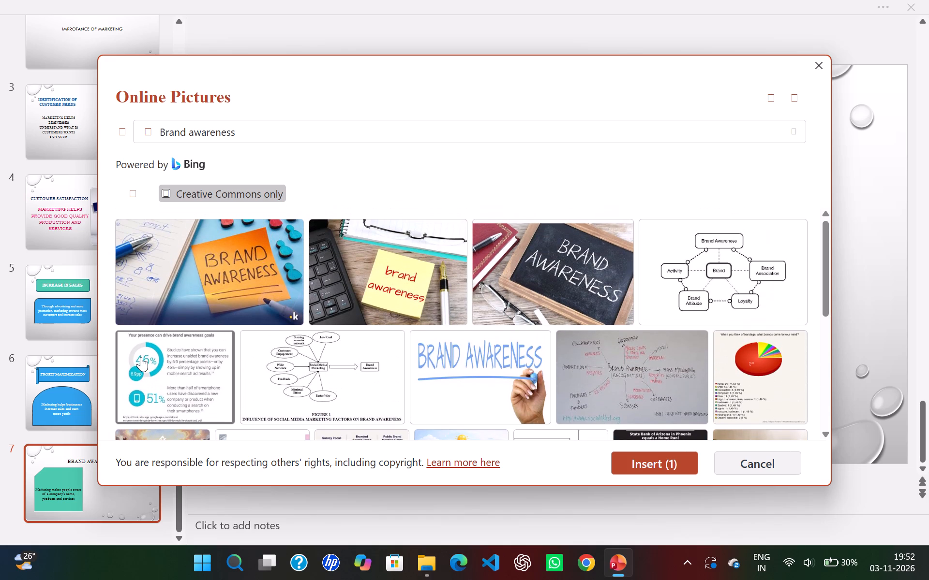
scroll(141, 357, "up", 2)
left_click(365, 283)
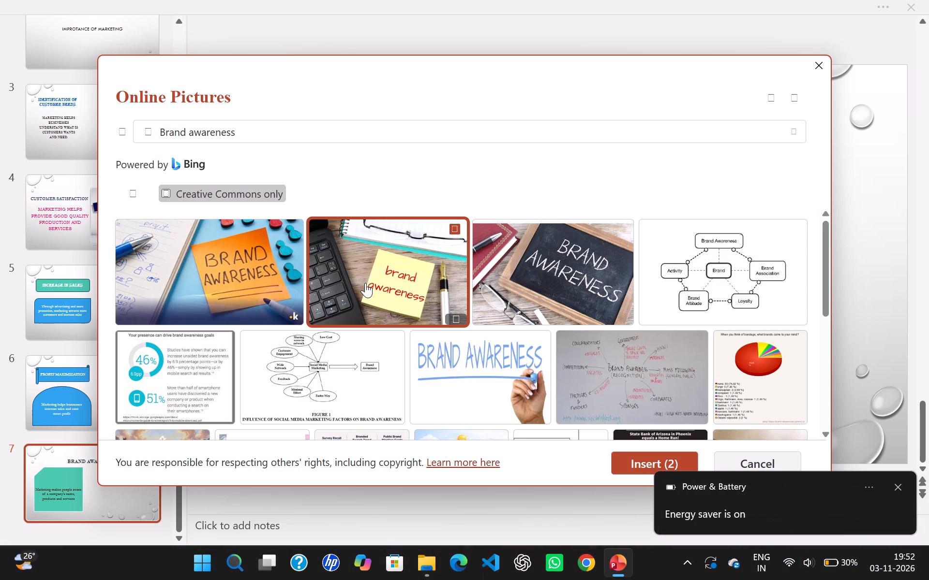
double_click(365, 283)
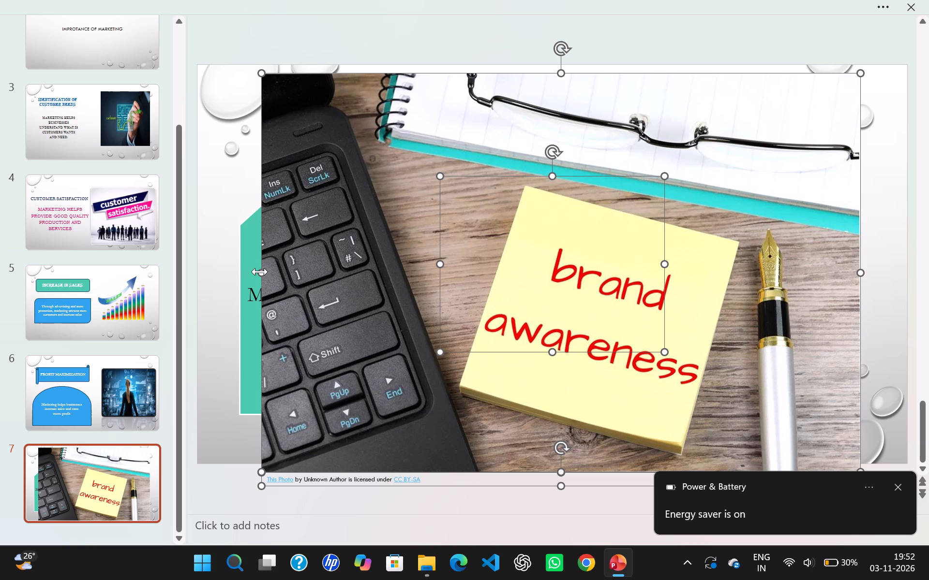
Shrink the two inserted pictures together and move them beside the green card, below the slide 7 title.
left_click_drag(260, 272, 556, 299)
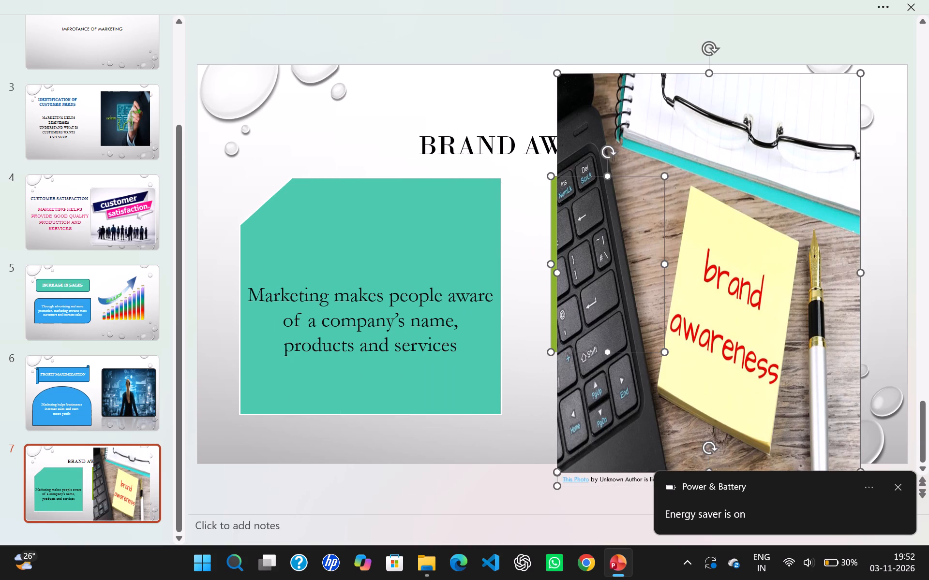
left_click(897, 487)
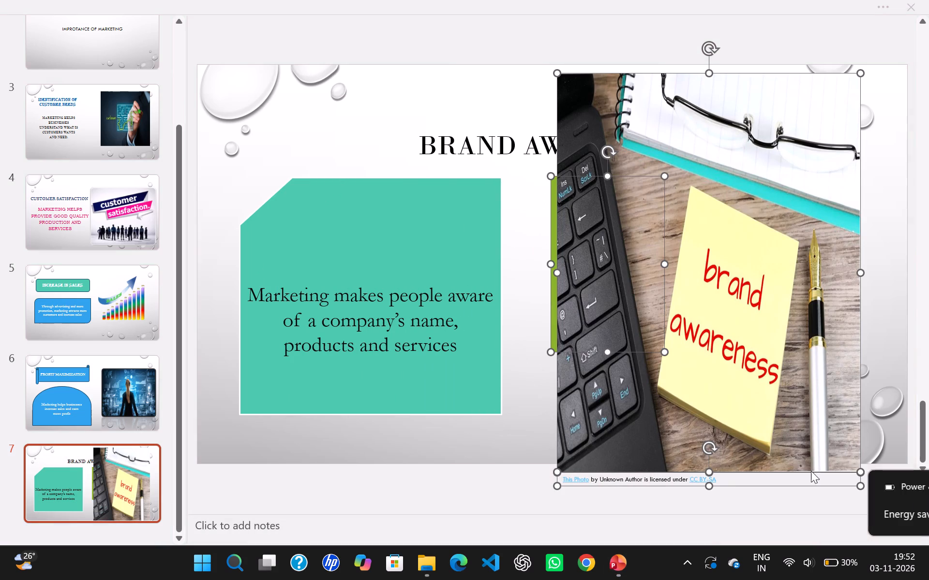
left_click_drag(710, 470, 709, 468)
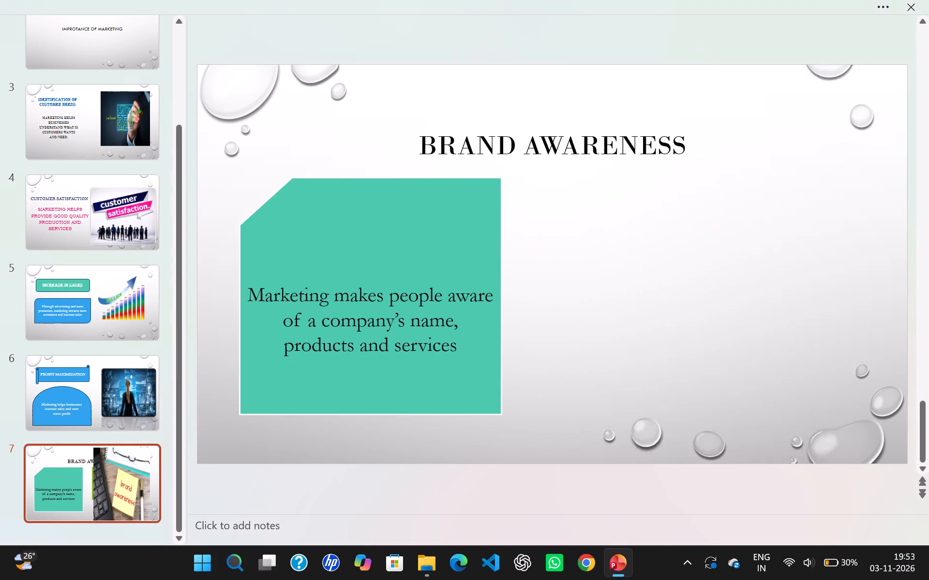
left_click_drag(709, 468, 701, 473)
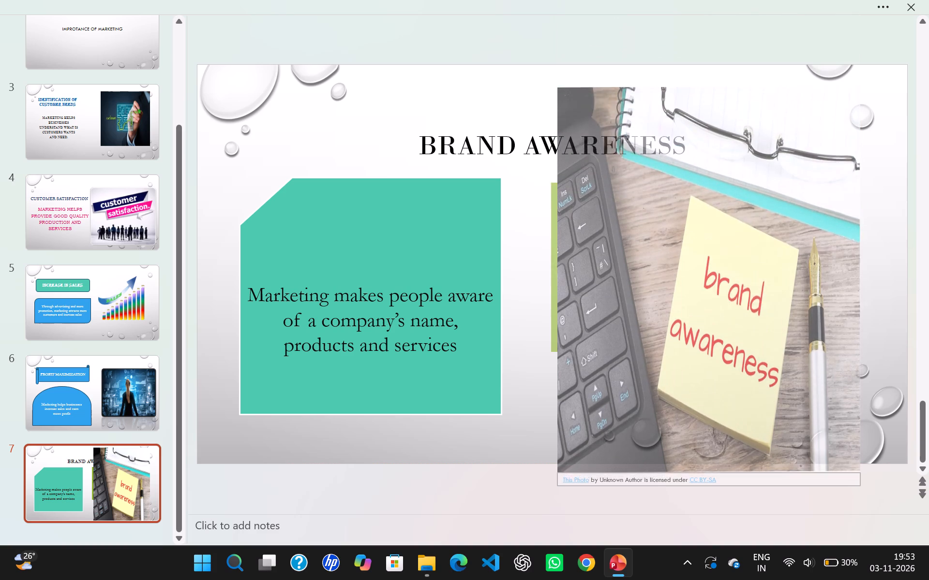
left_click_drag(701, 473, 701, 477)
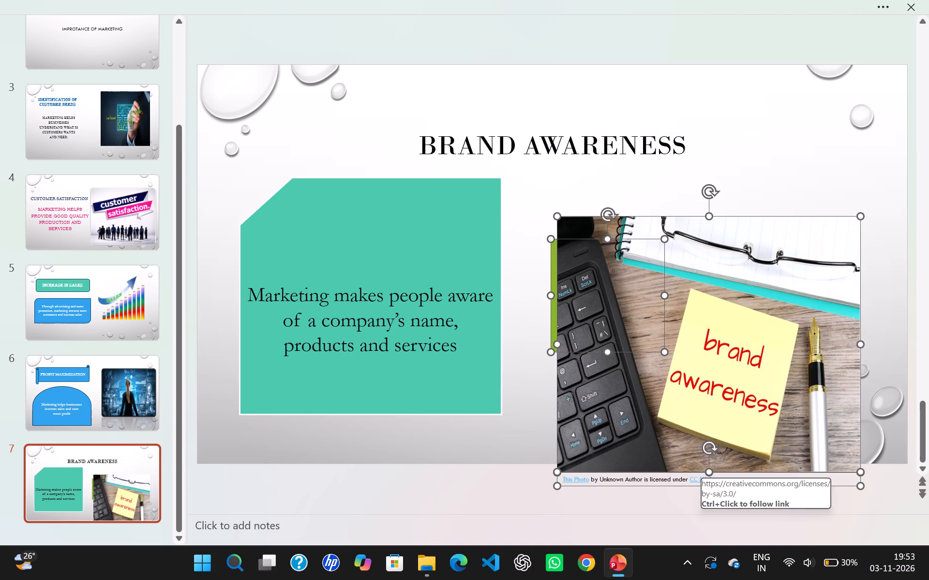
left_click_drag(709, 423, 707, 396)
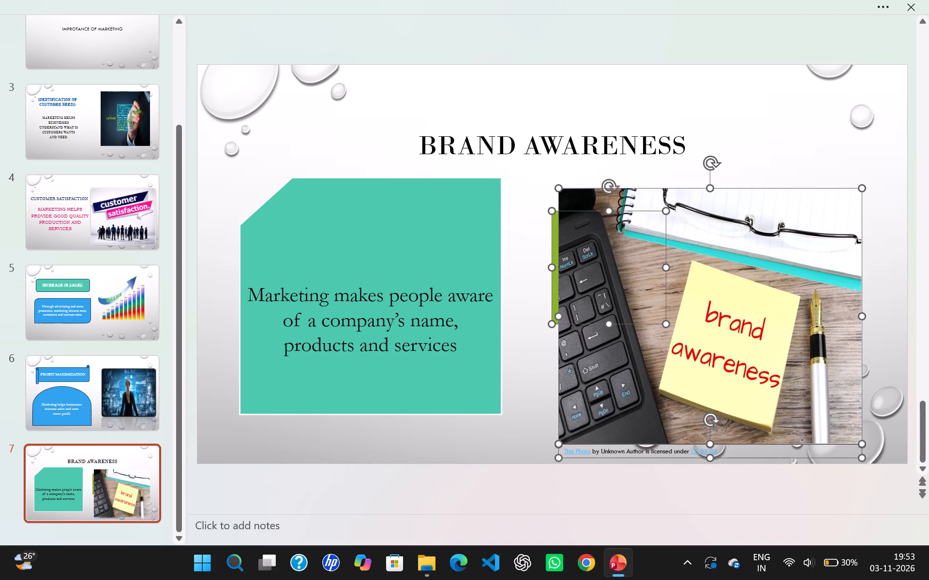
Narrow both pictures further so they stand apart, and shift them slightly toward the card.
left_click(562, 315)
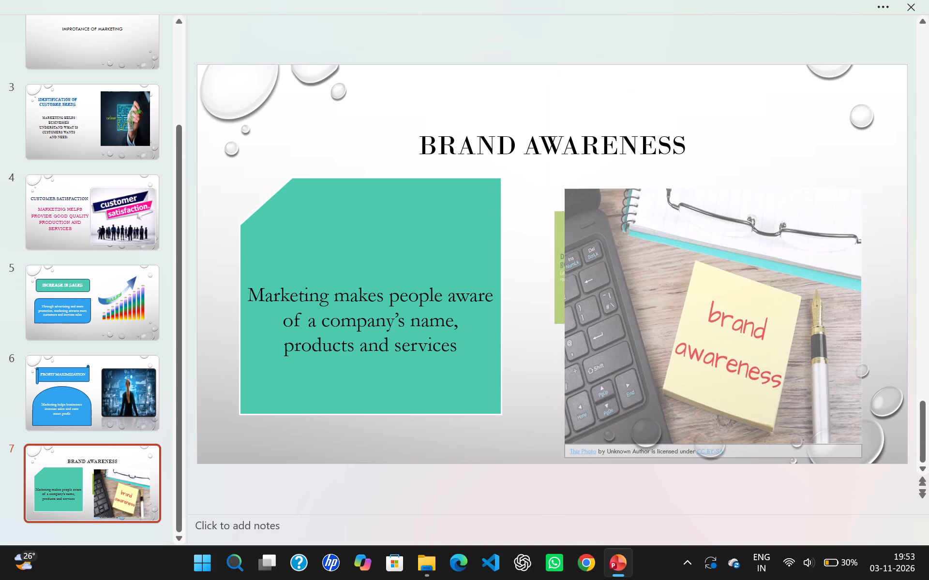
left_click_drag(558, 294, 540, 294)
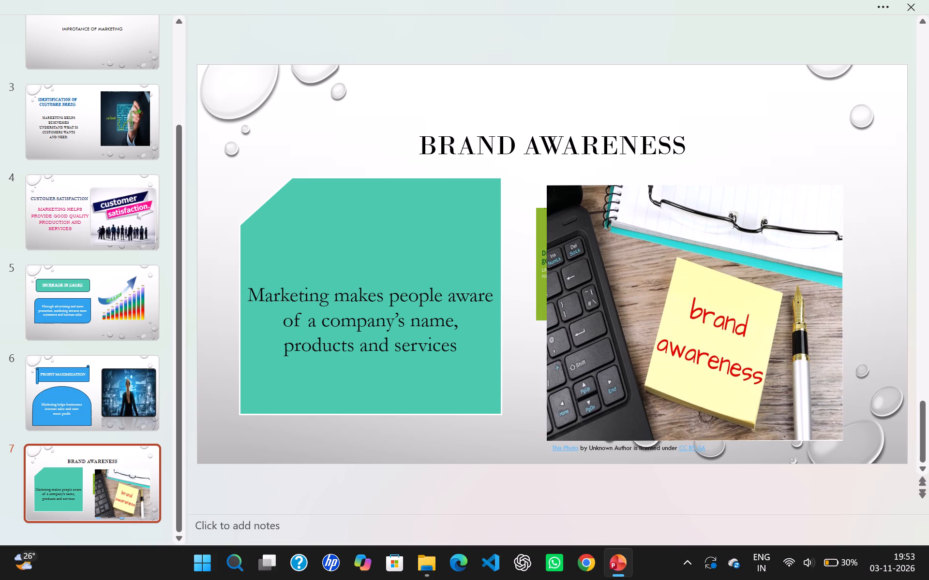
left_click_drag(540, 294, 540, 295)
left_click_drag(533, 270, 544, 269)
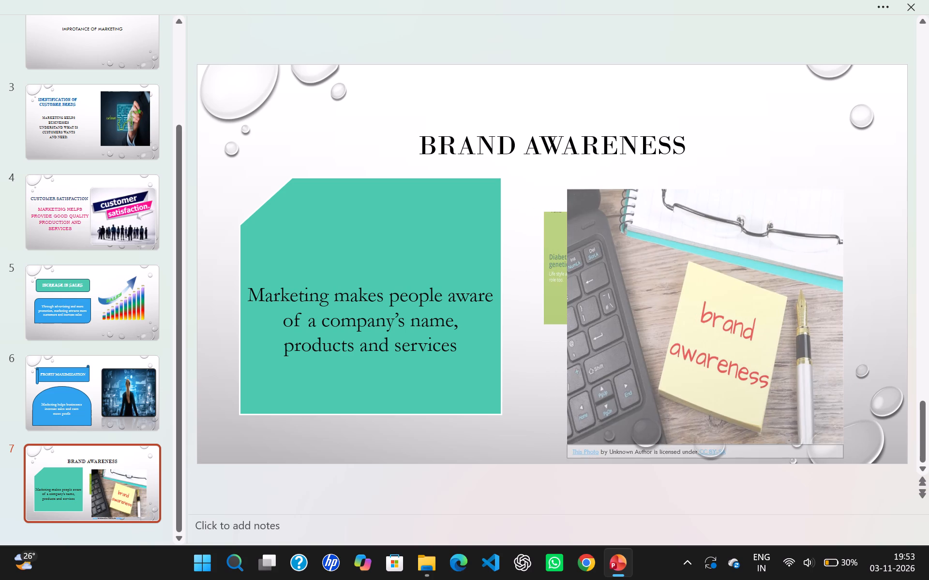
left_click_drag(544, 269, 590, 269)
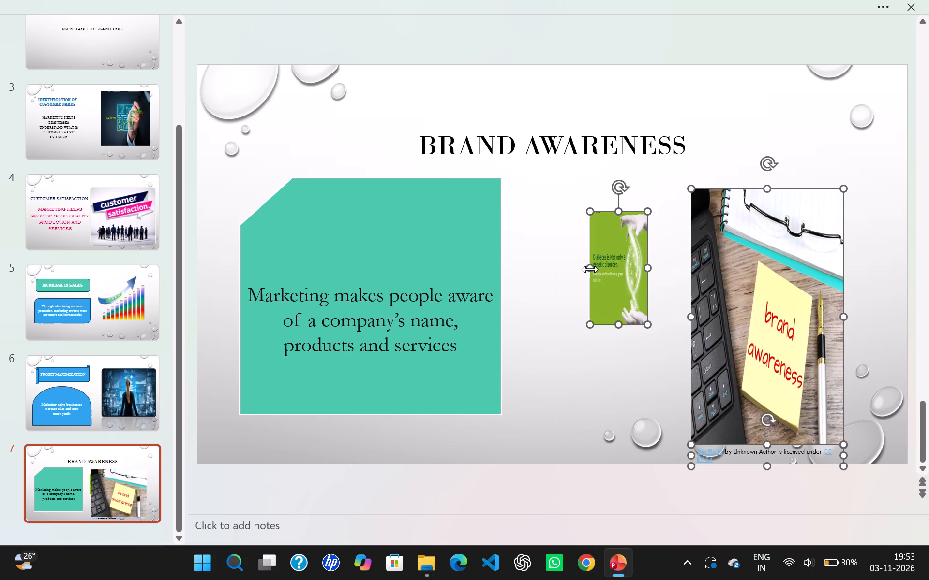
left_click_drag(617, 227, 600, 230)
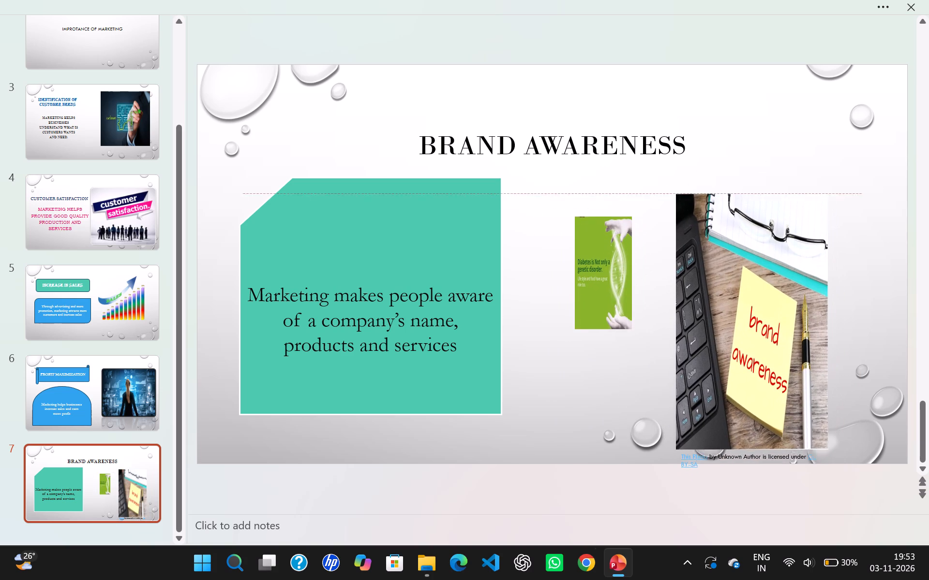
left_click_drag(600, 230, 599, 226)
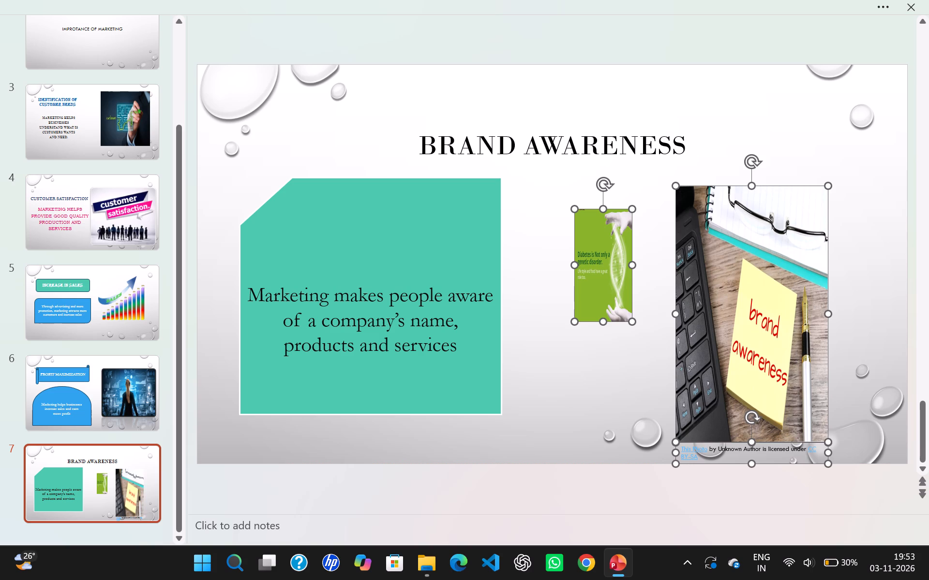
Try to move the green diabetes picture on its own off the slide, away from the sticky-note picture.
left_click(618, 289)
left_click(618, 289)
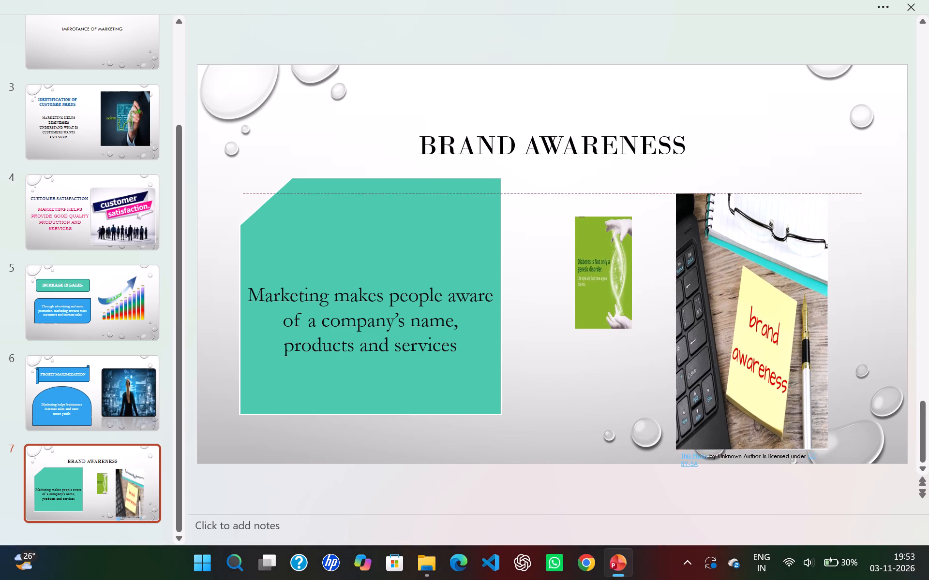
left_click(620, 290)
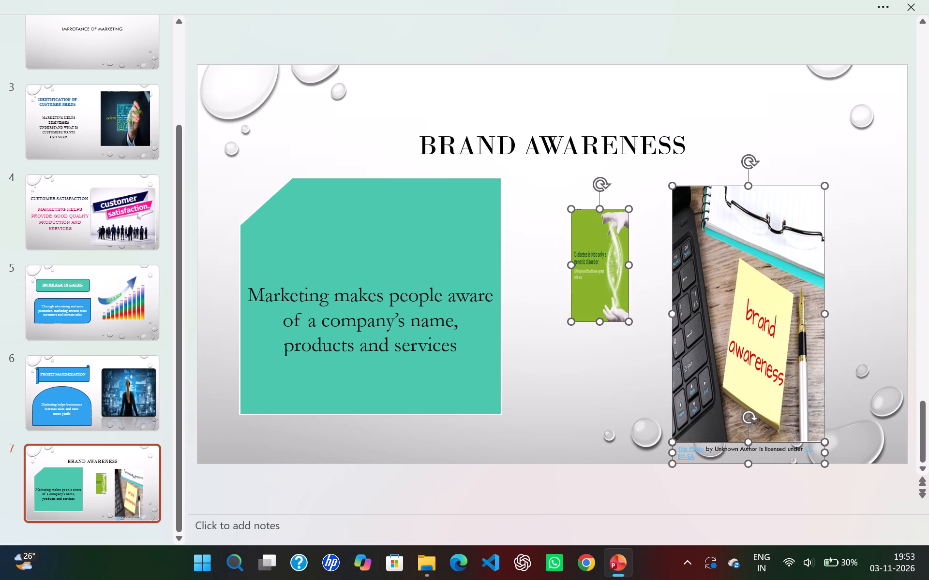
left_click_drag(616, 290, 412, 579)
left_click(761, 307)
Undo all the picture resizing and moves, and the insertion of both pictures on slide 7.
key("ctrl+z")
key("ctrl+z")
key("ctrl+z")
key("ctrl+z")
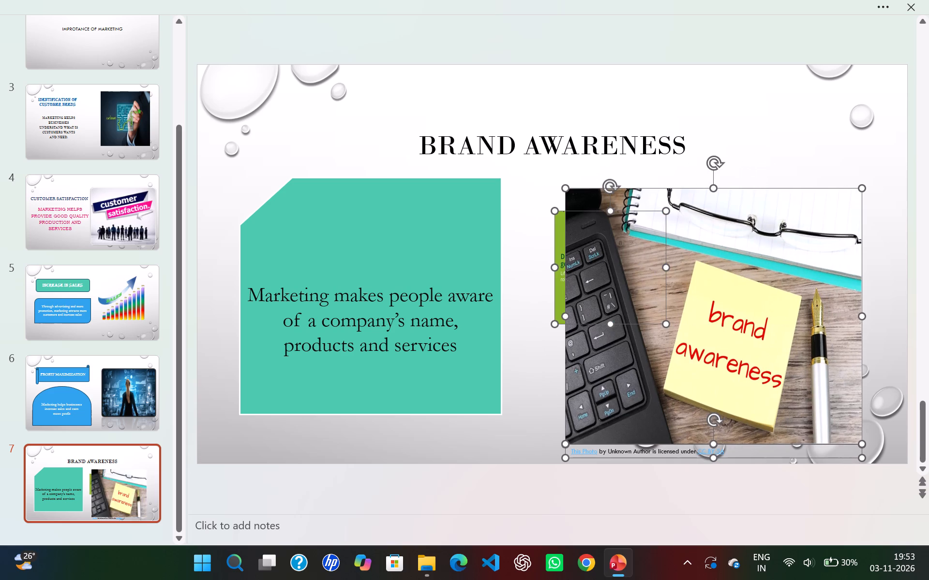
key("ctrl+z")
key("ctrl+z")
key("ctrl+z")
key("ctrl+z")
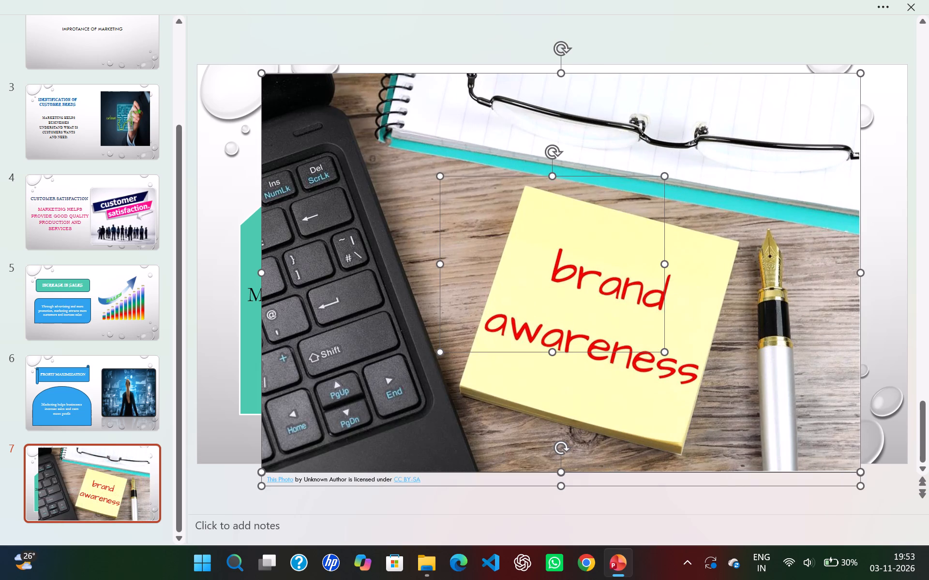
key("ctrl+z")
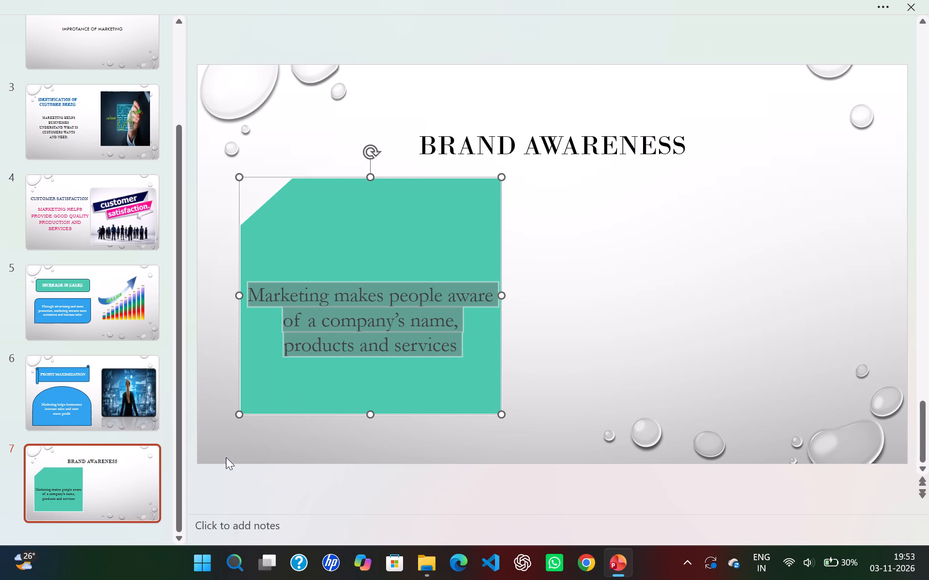
Search online pictures for "brand awarness" and insert only the yellow "brand awareness" sticky-note picture on slide 7.
left_click(888, 5)
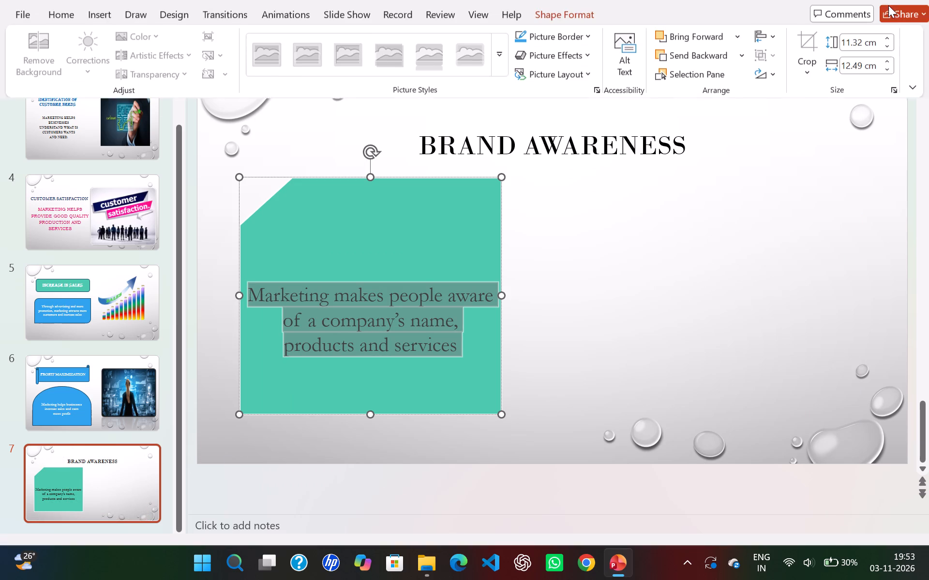
left_click(94, 46)
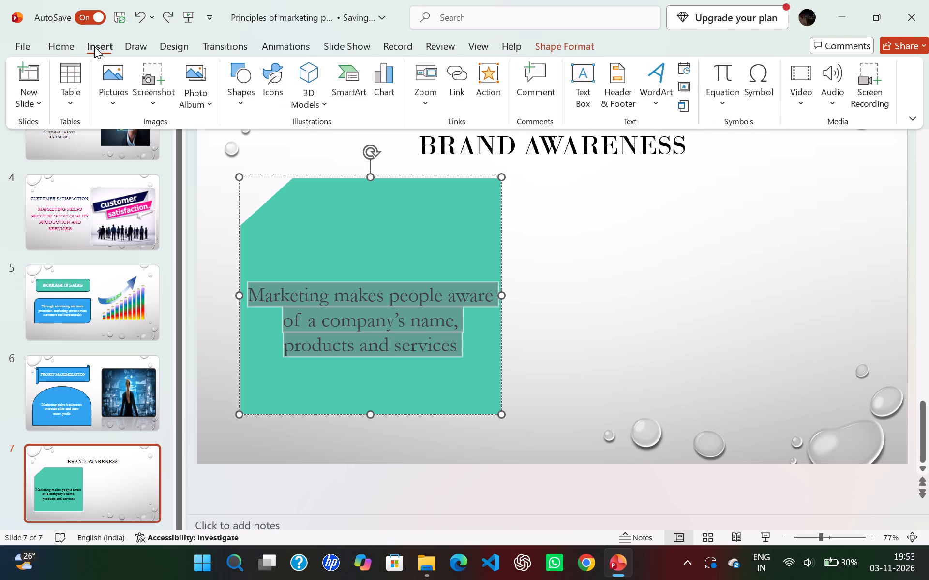
left_click(107, 115)
left_click(112, 104)
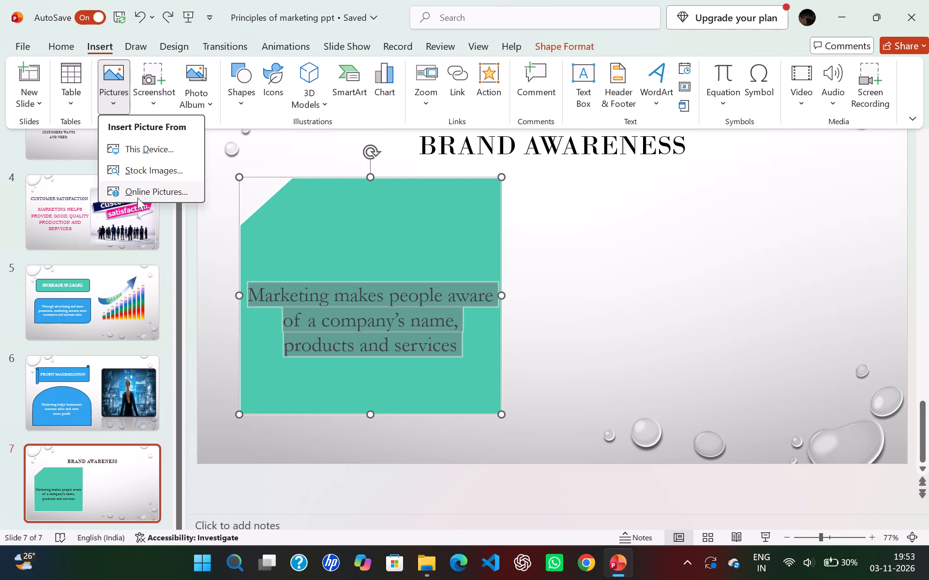
left_click(138, 197)
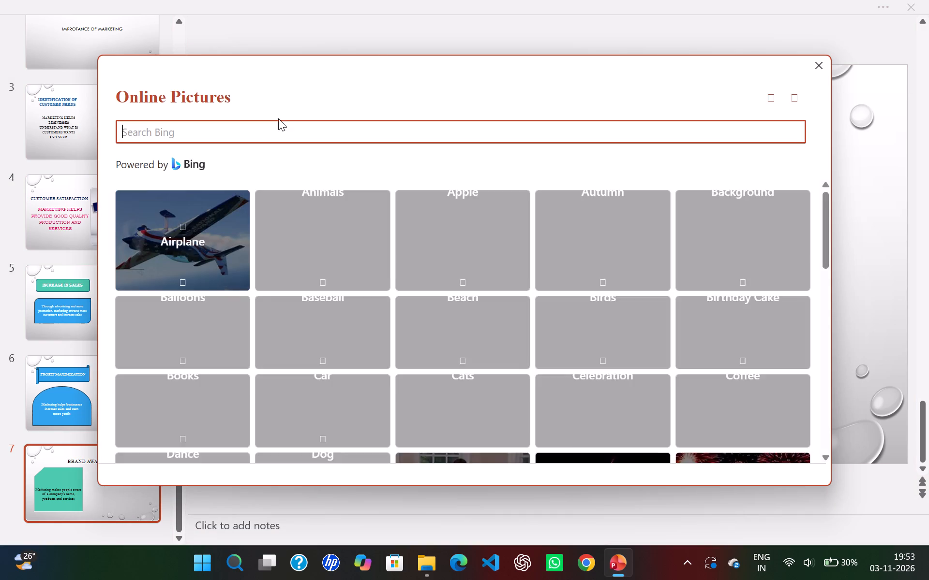
left_click(278, 121)
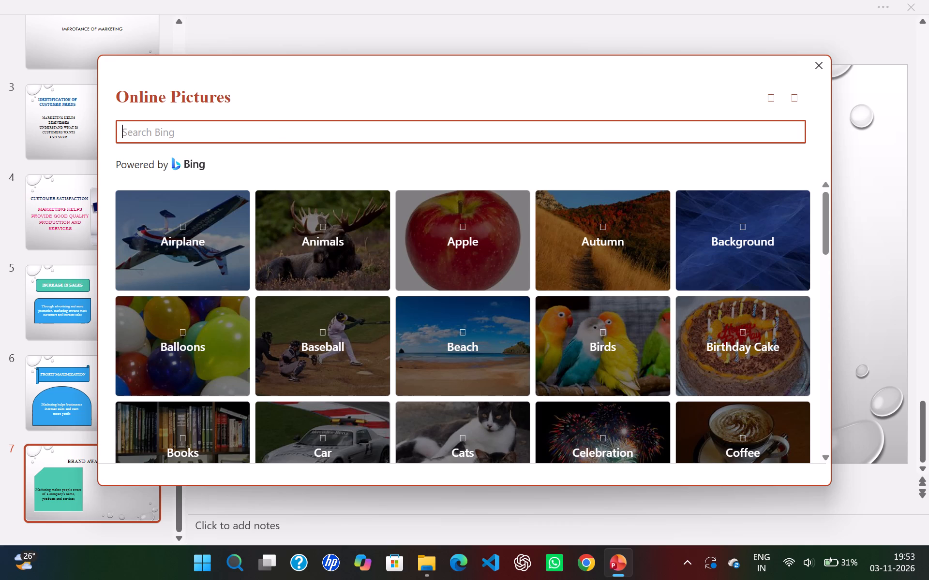
type("brand awa")
key("r")
type("ness")
key("Return")
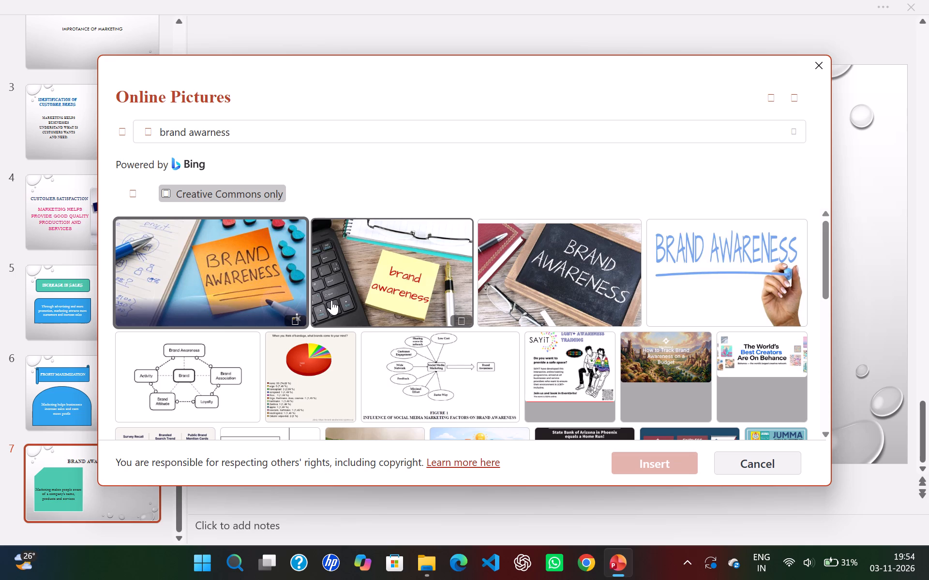
double_click(415, 300)
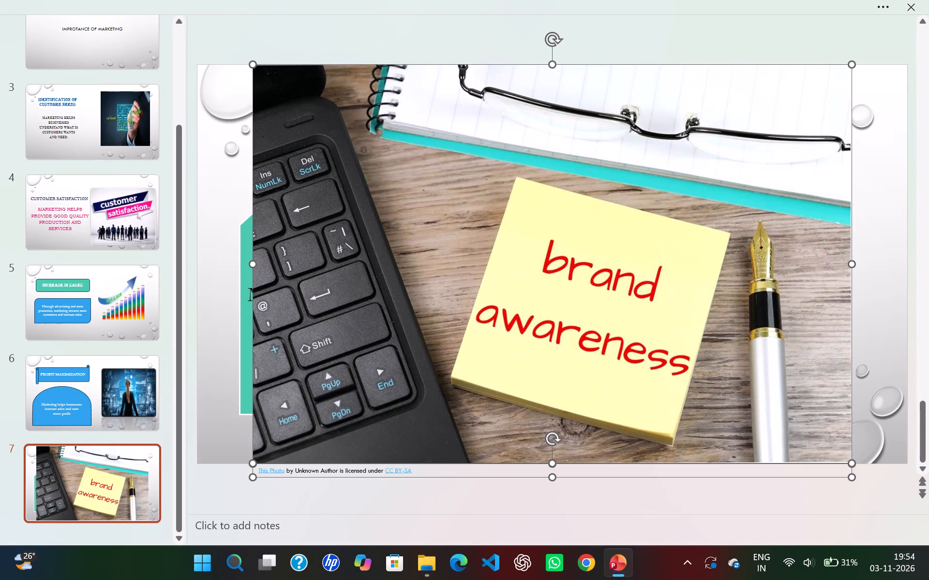
Shrink the sticky-note picture, place it beside the green card below the title, and extend its lower edge over the attribution caption.
left_click_drag(252, 266, 536, 253)
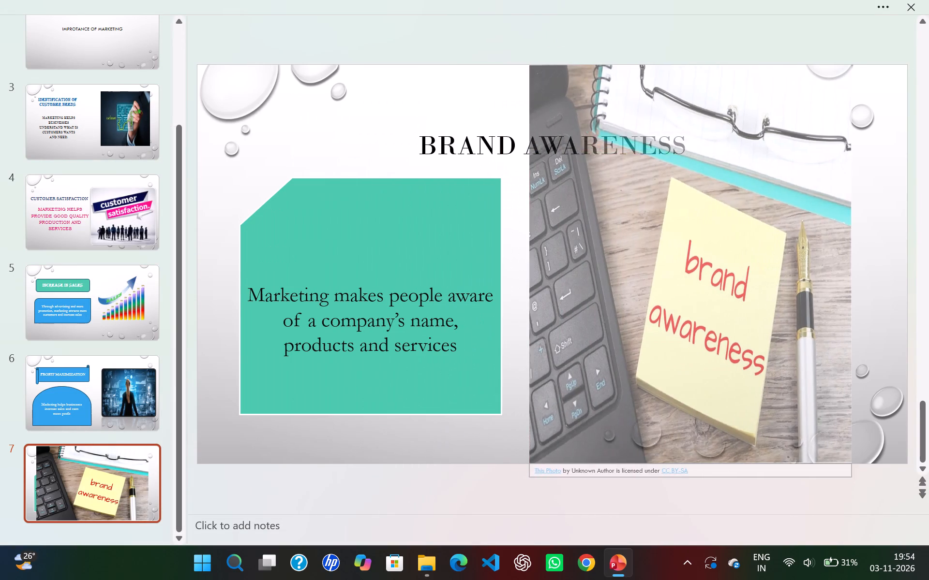
left_click_drag(536, 253, 546, 252)
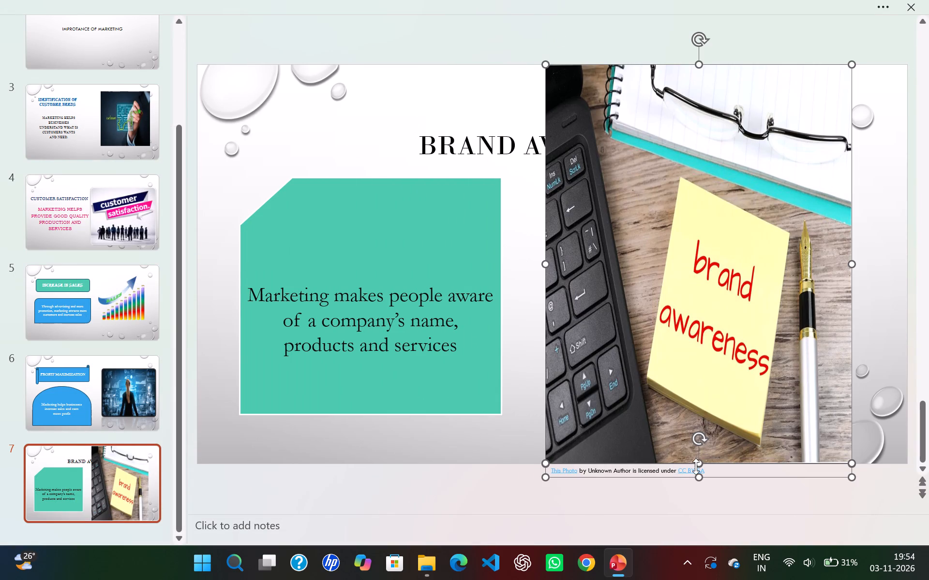
left_click_drag(696, 466, 689, 472)
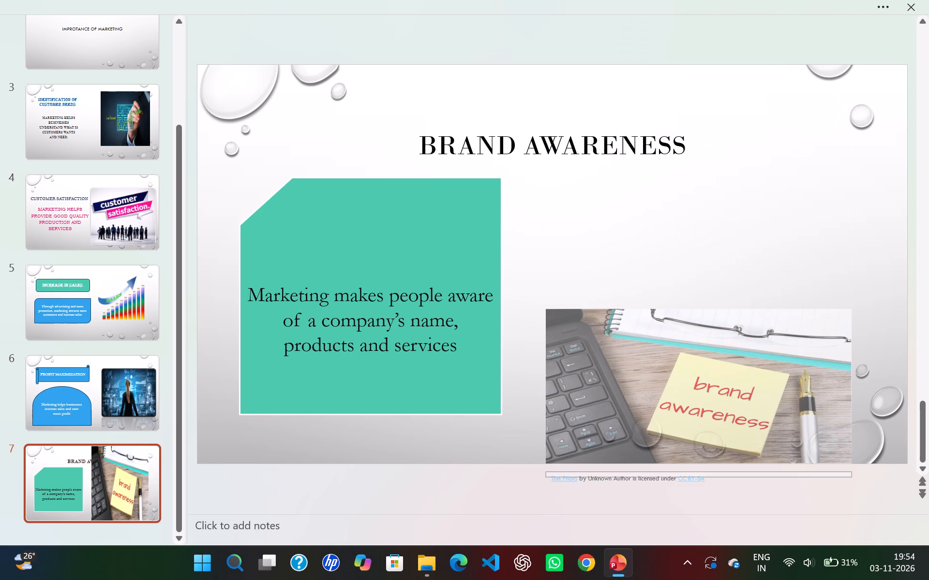
left_click_drag(689, 472, 689, 470)
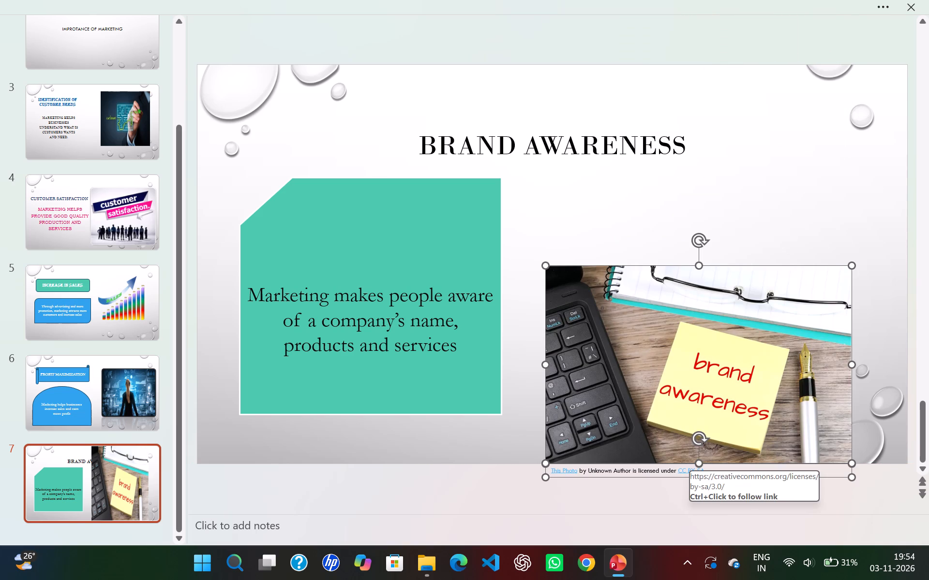
left_click_drag(698, 426, 699, 350)
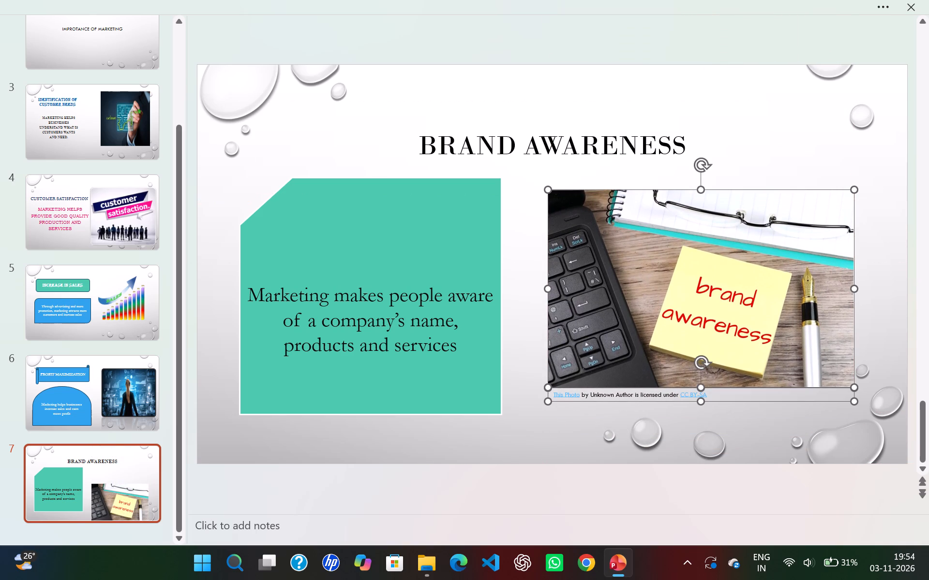
left_click(700, 404)
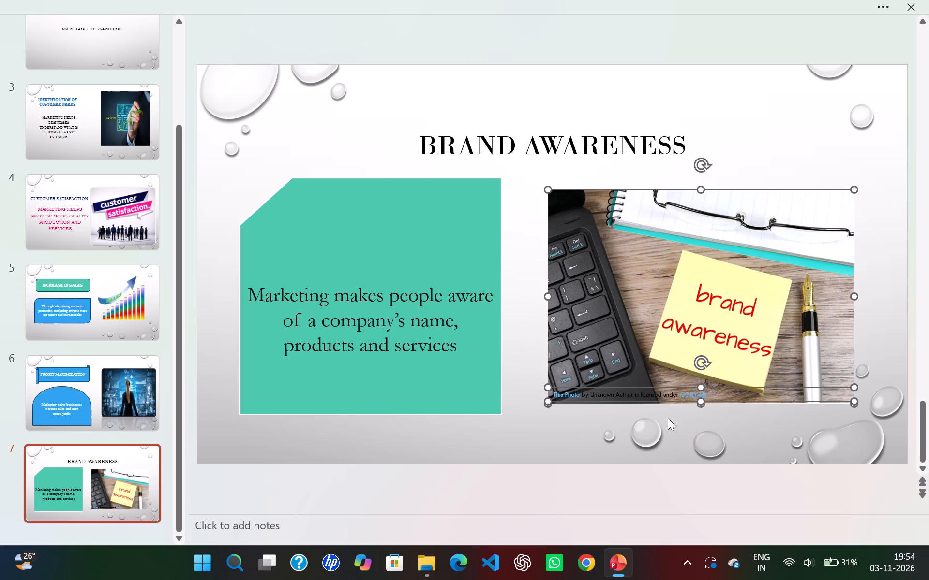
left_click(636, 427)
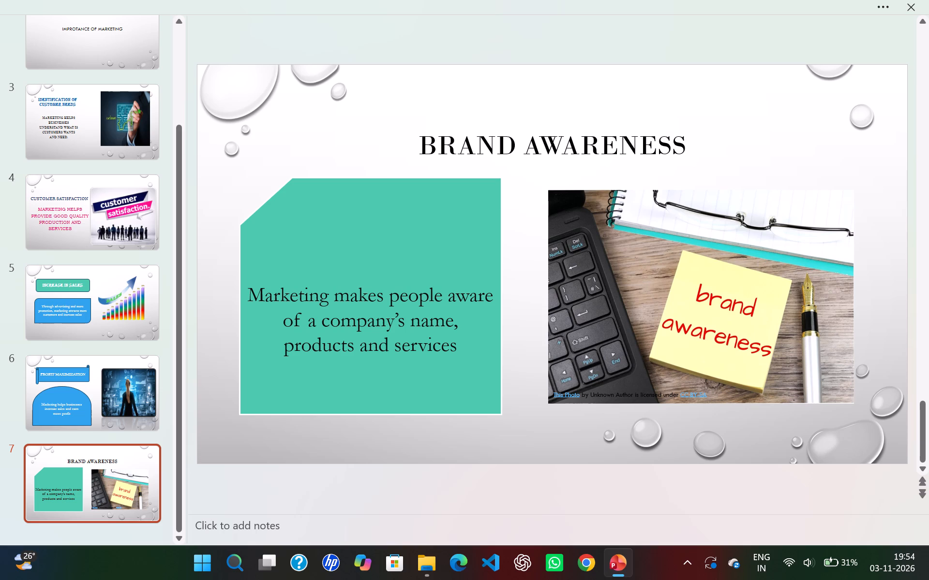
Delete the attribution caption text over the lower edge of the sticky-note picture on slide 7.
left_click(635, 395)
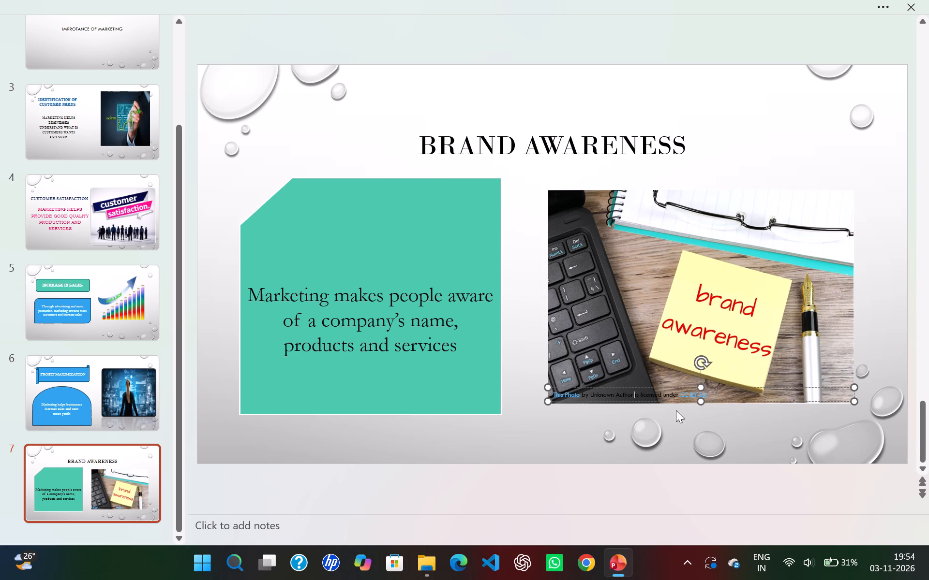
key("End")
key("BackSpace")
key("BackSpace")
key("BackSpace")
key("BackSpace")
key("BackSpace")
key("BackSpace")
key("BackSpace")
key("BackSpace")
key("BackSpace")
key("BackSpace")
key("BackSpace")
key("BackSpace")
key("BackSpace")
key("BackSpace")
key("BackSpace")
key("BackSpace")
key("BackSpace")
key("BackSpace")
key("BackSpace")
key("BackSpace")
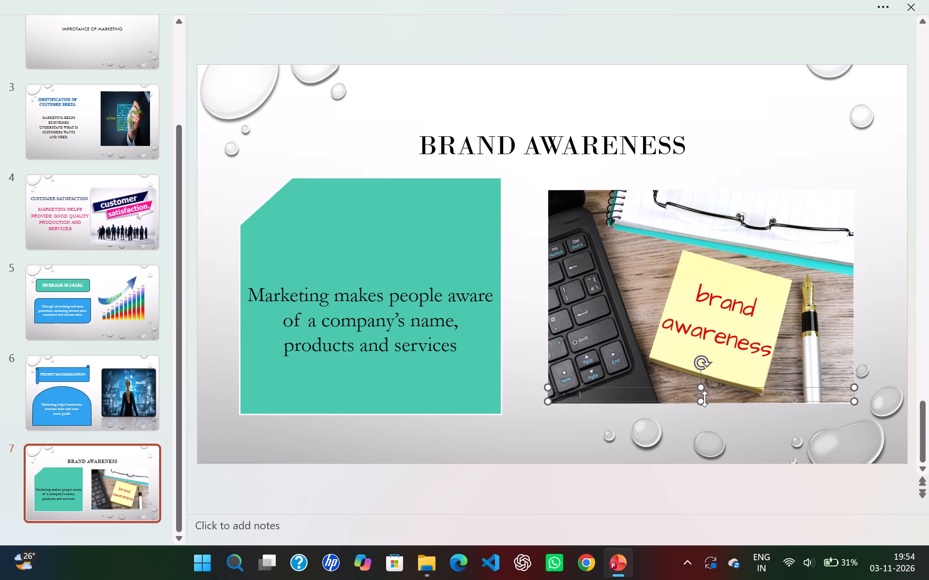
left_click(620, 440)
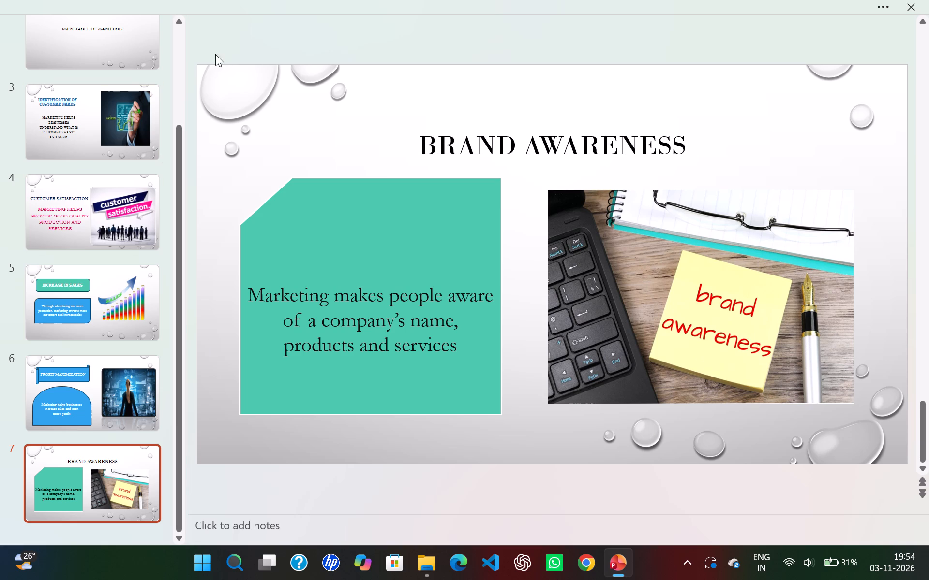
Add a new slide with the Blank layout after slide 7.
left_click(881, 4)
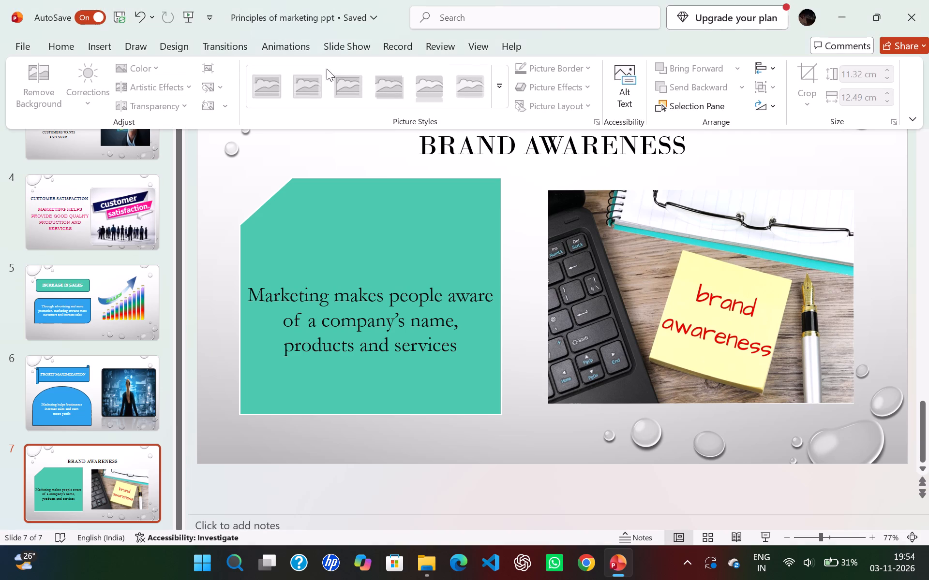
left_click(60, 48)
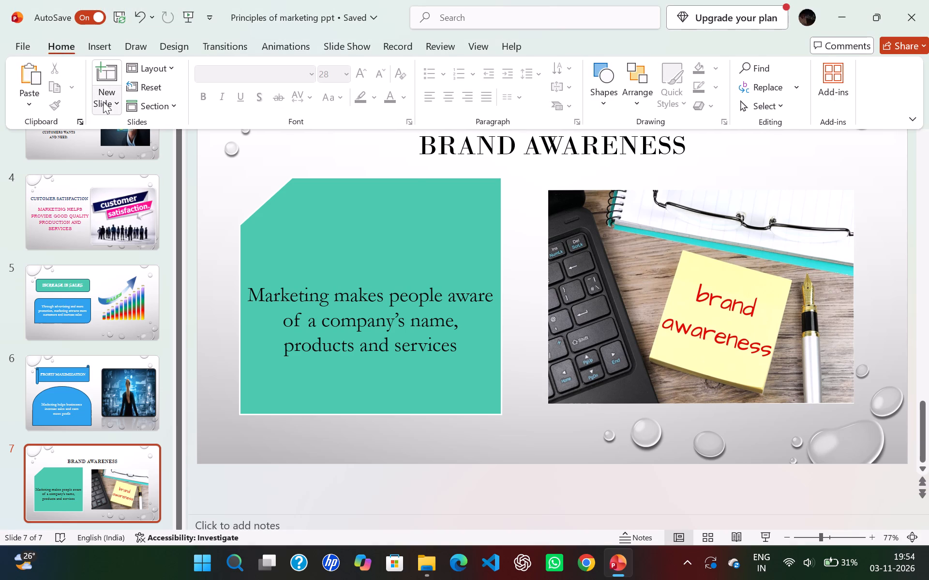
left_click(103, 101)
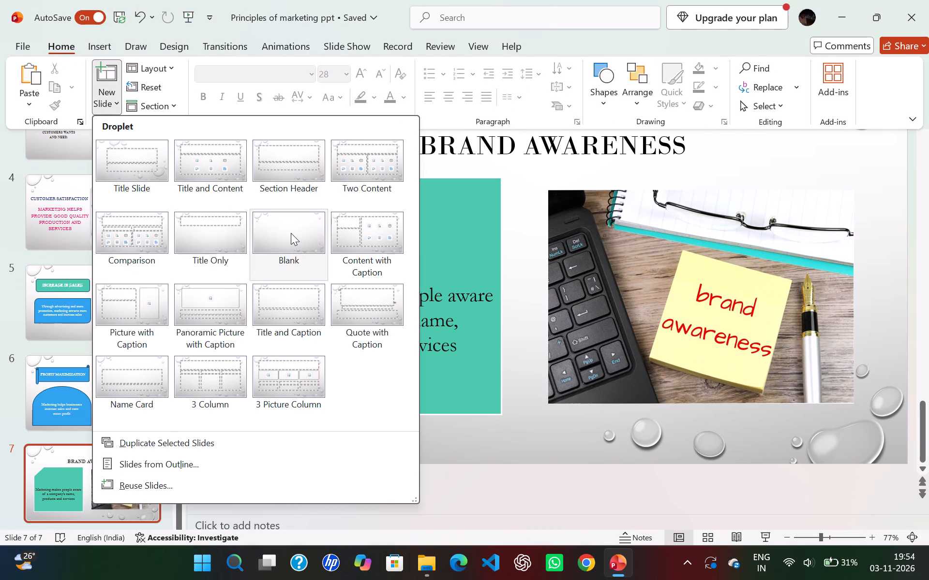
left_click(291, 233)
left_click(494, 250)
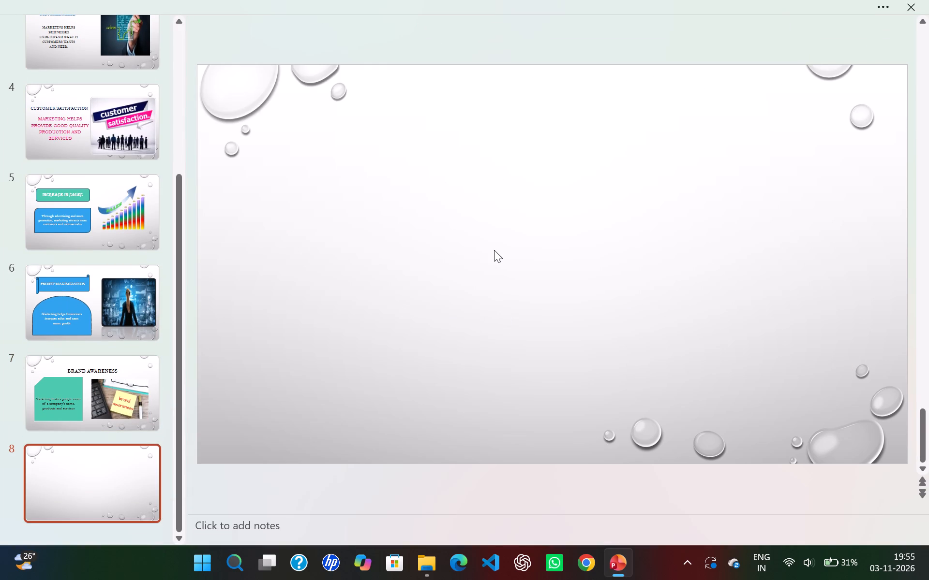
Draw a flowchart Document shape with a wavy lower edge on slide 8, shift it upward, and enlarge it to about half the slide's width.
left_click(883, 2)
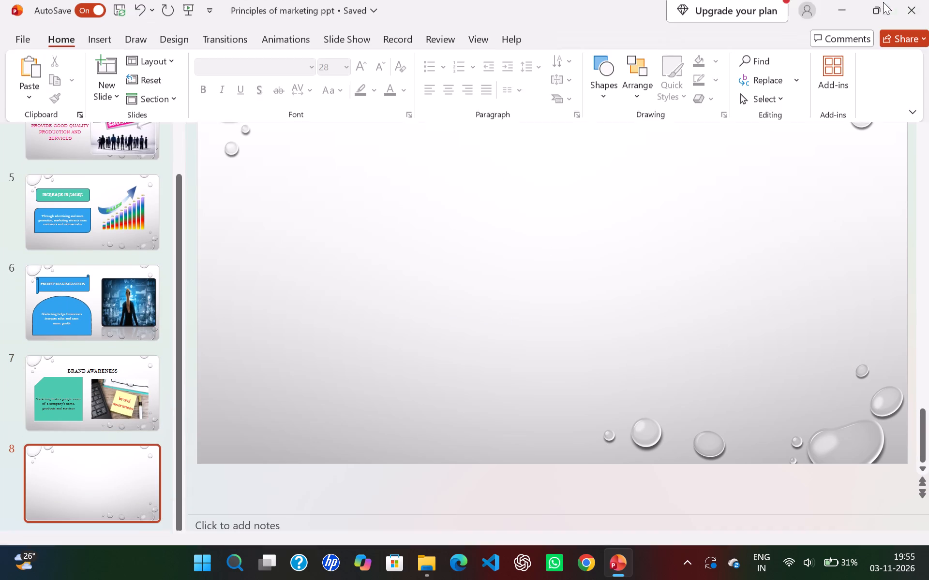
left_click(605, 85)
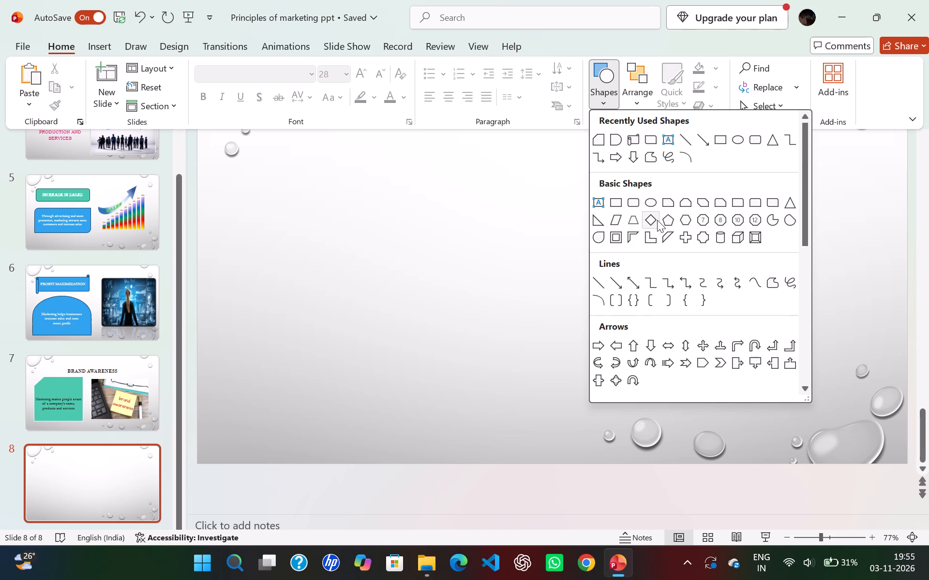
scroll(659, 220, "down", 6)
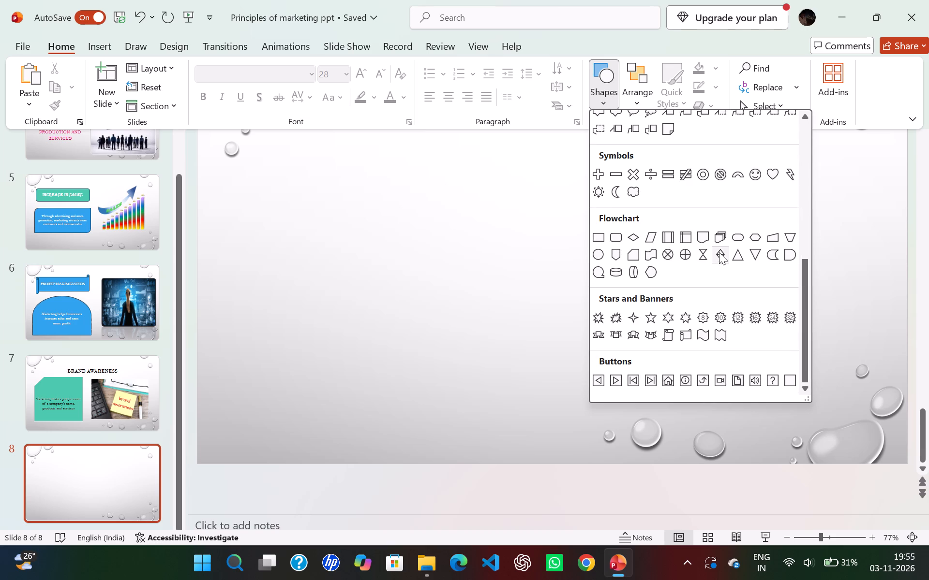
left_click(699, 234)
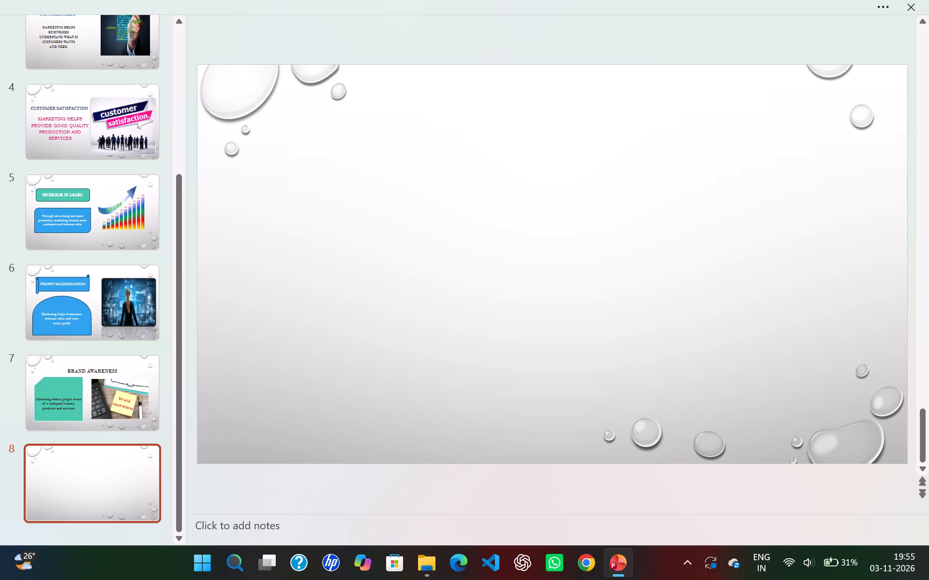
left_click_drag(445, 221, 695, 420)
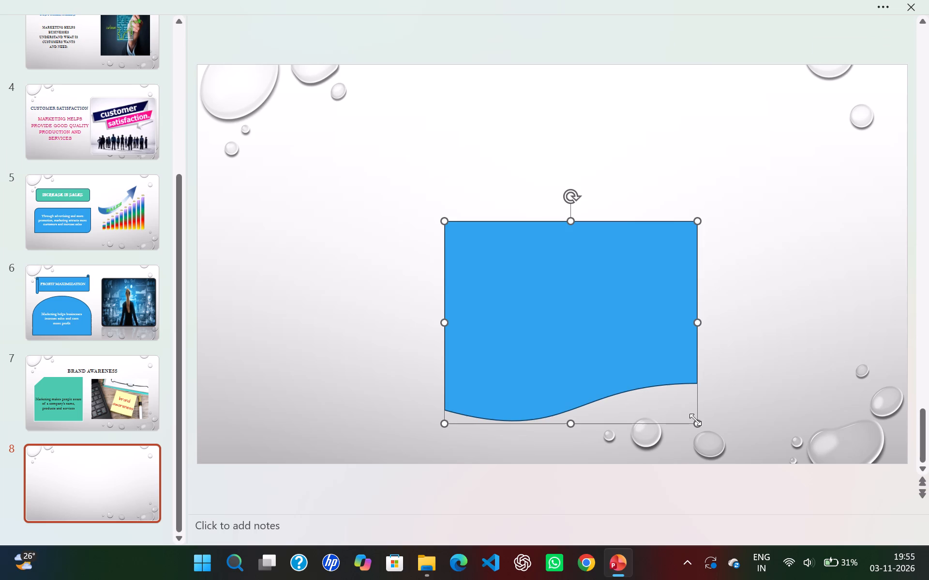
left_click_drag(554, 326, 507, 263)
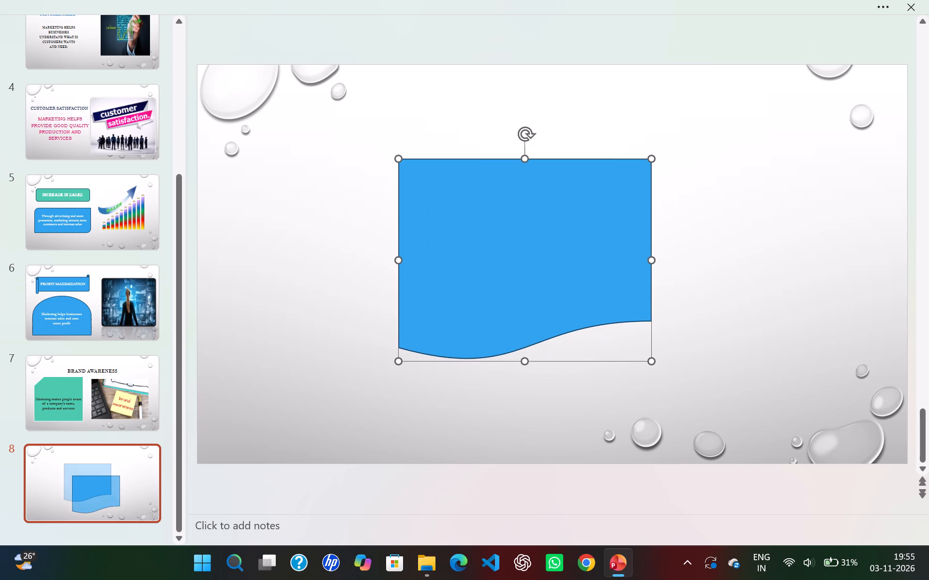
left_click_drag(652, 262, 722, 352)
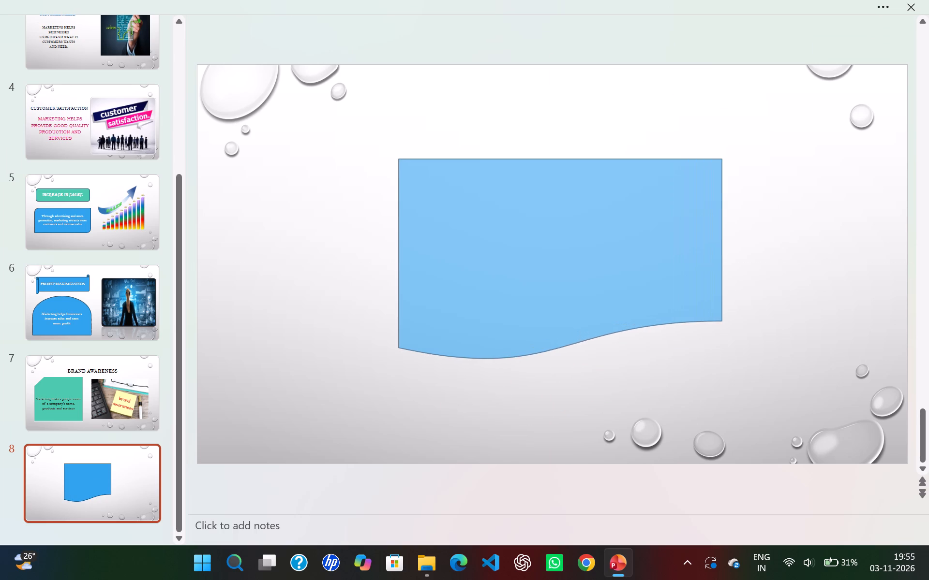
left_click_drag(559, 360, 557, 369)
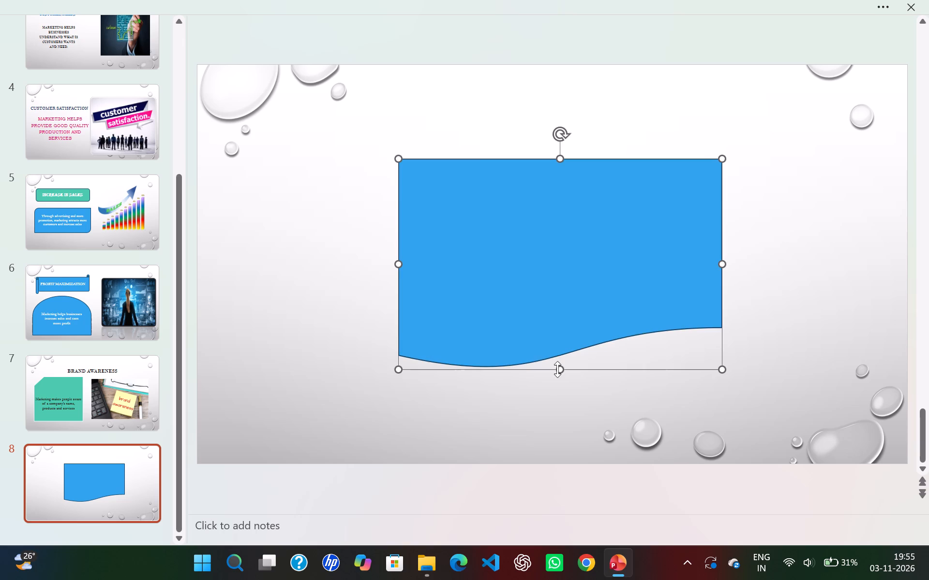
left_click_drag(397, 264, 362, 260)
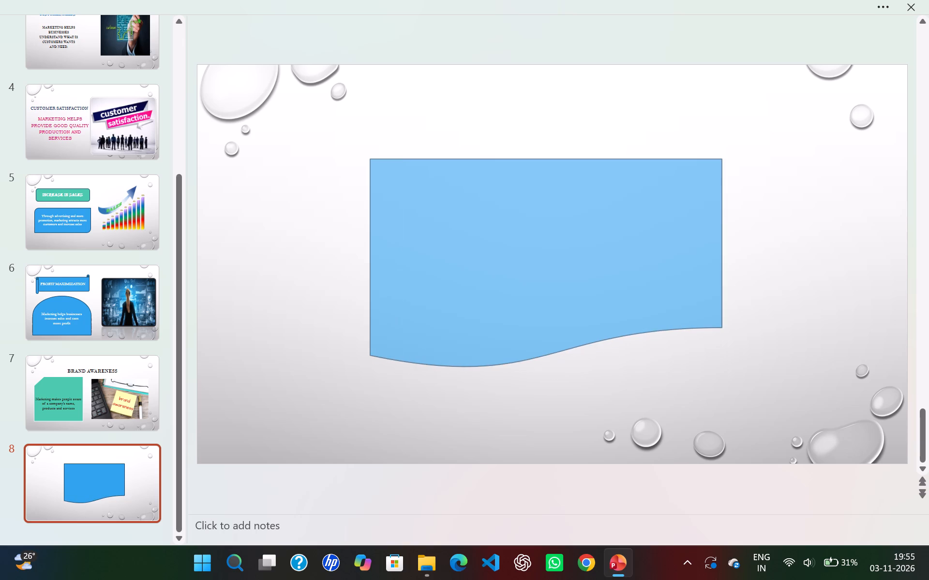
left_click_drag(362, 260, 330, 261)
Enter the text "Thank You" inside the blue shape and nudge the shape slightly sideways.
left_click(466, 253)
double_click(466, 253)
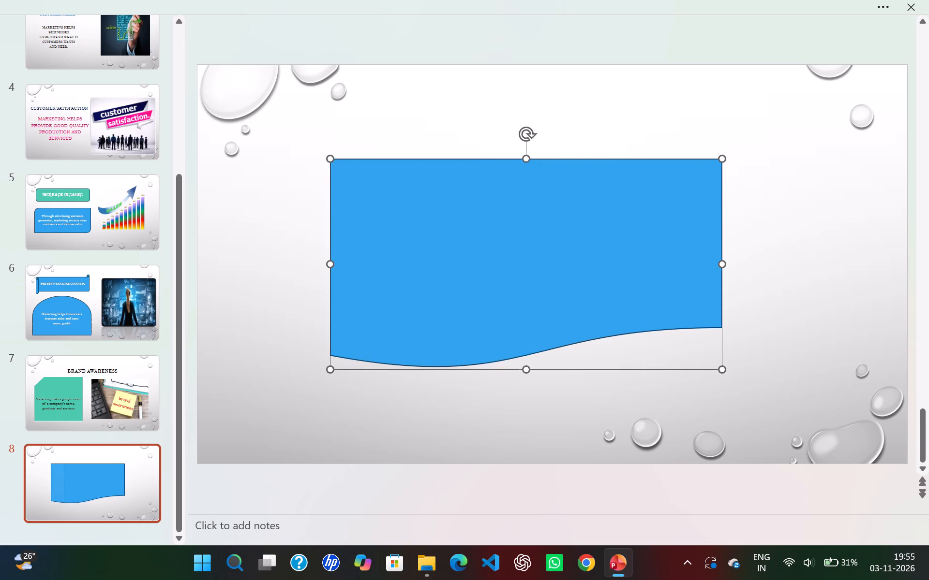
type("TH")
key("BackSpace")
type("hank")
key("space")
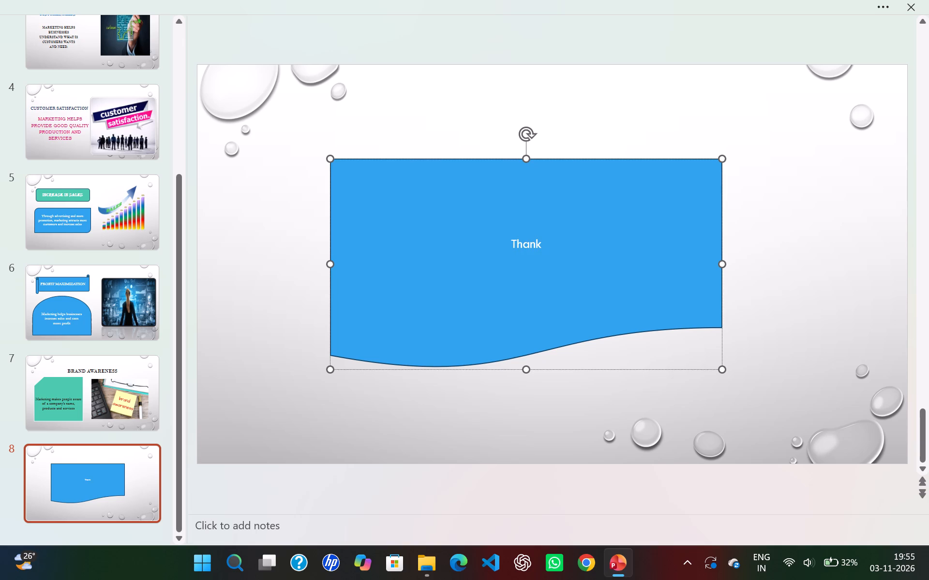
type("You")
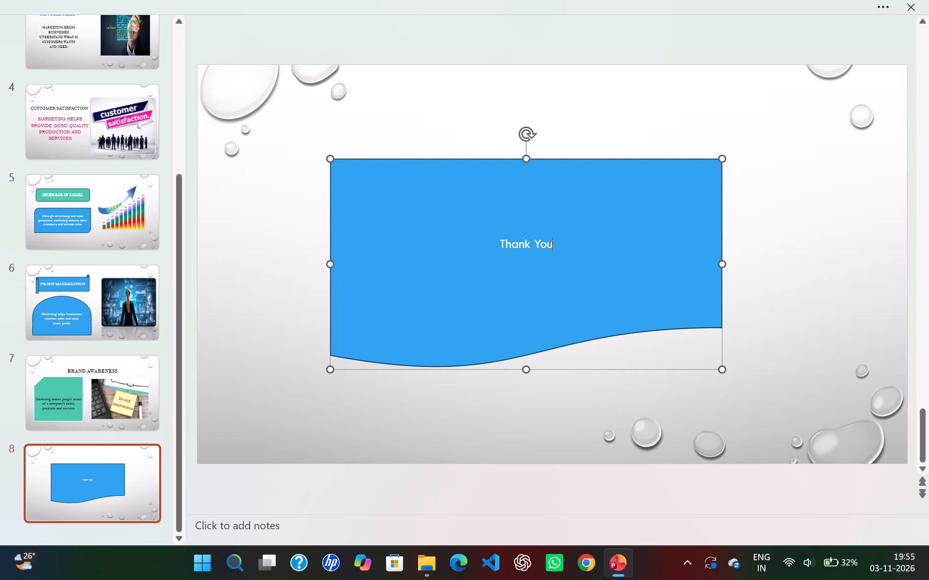
left_click_drag(559, 247, 548, 246)
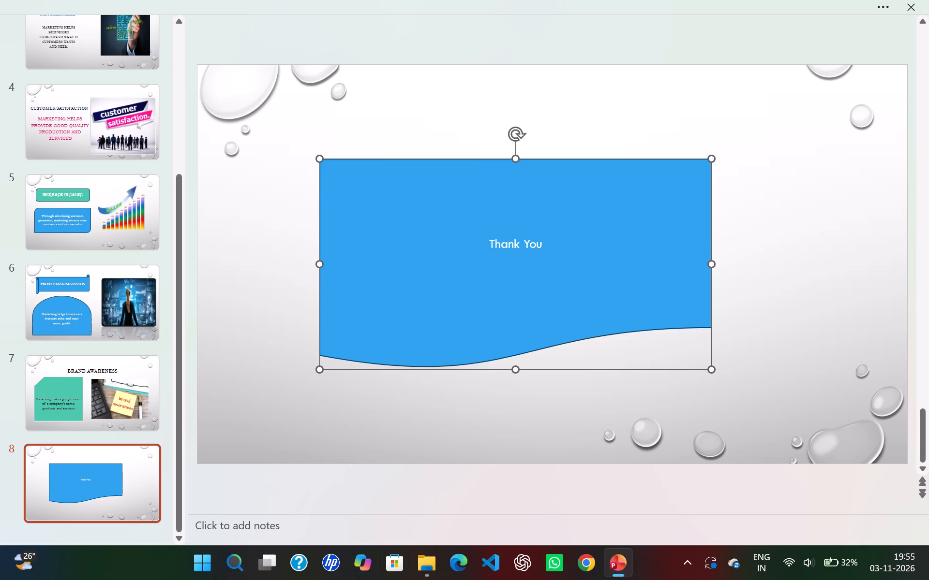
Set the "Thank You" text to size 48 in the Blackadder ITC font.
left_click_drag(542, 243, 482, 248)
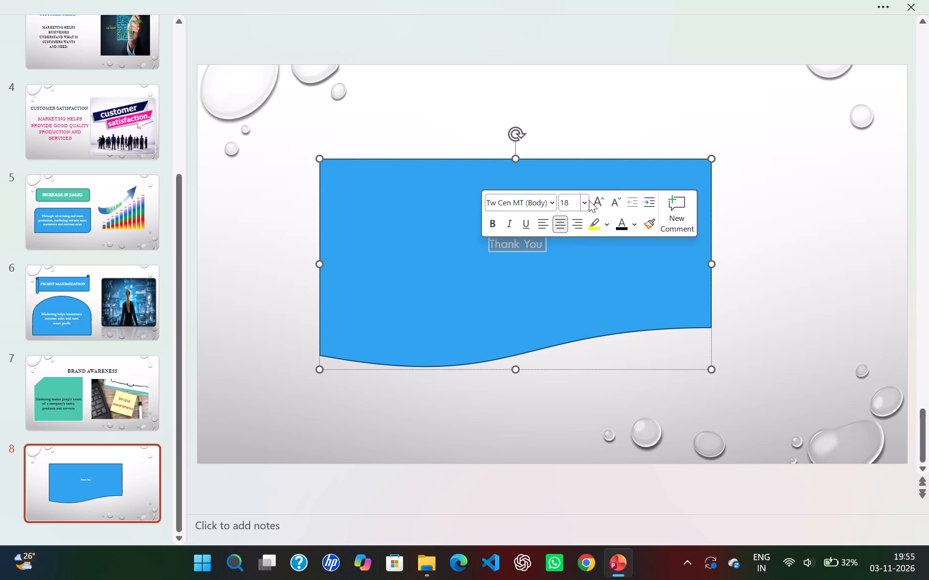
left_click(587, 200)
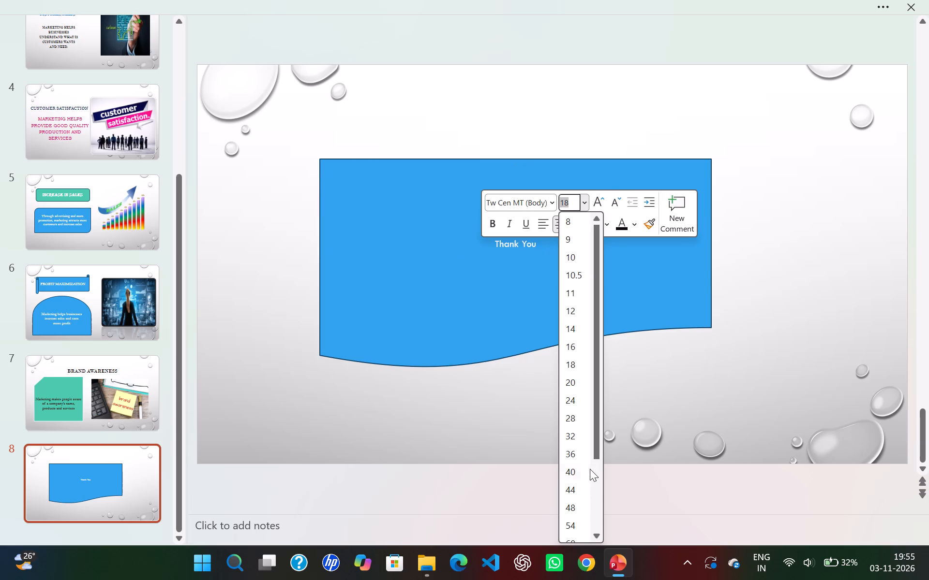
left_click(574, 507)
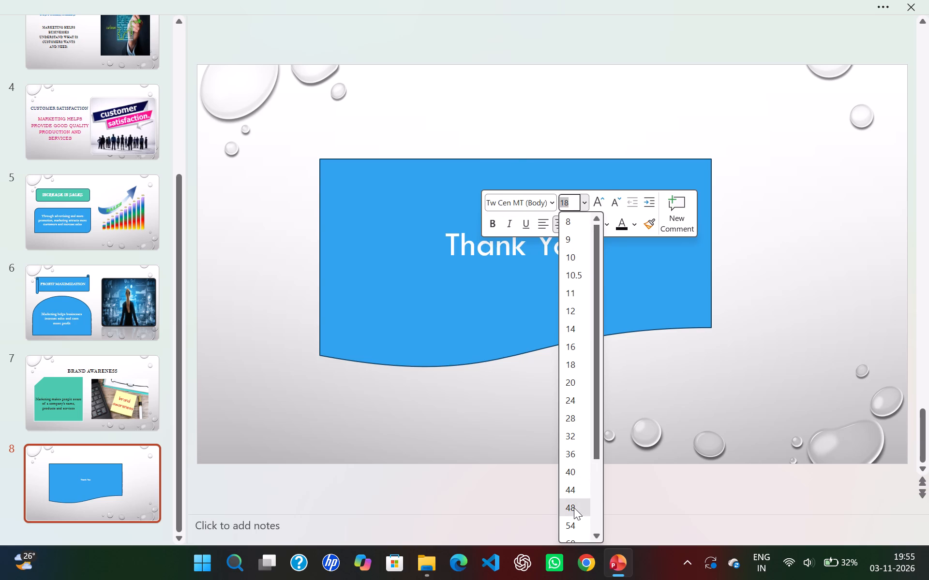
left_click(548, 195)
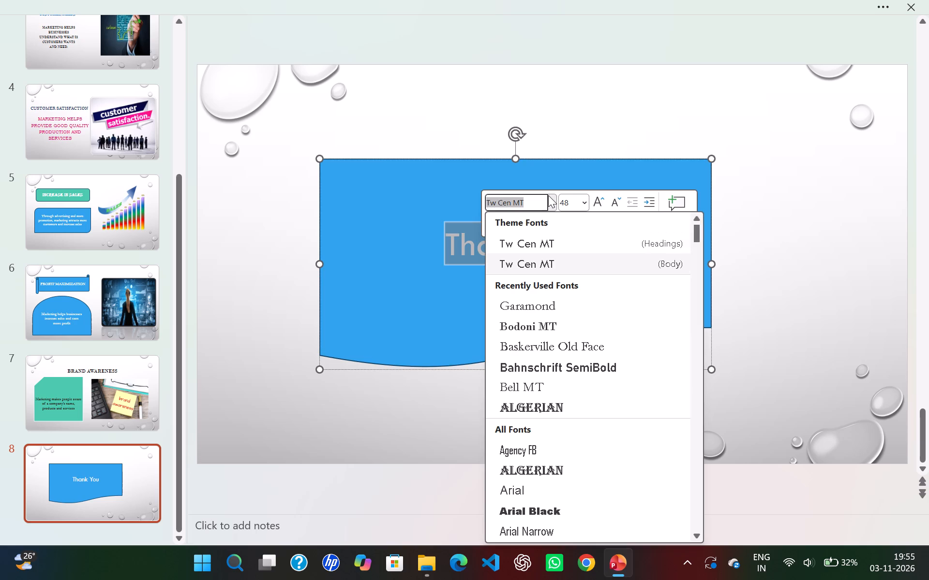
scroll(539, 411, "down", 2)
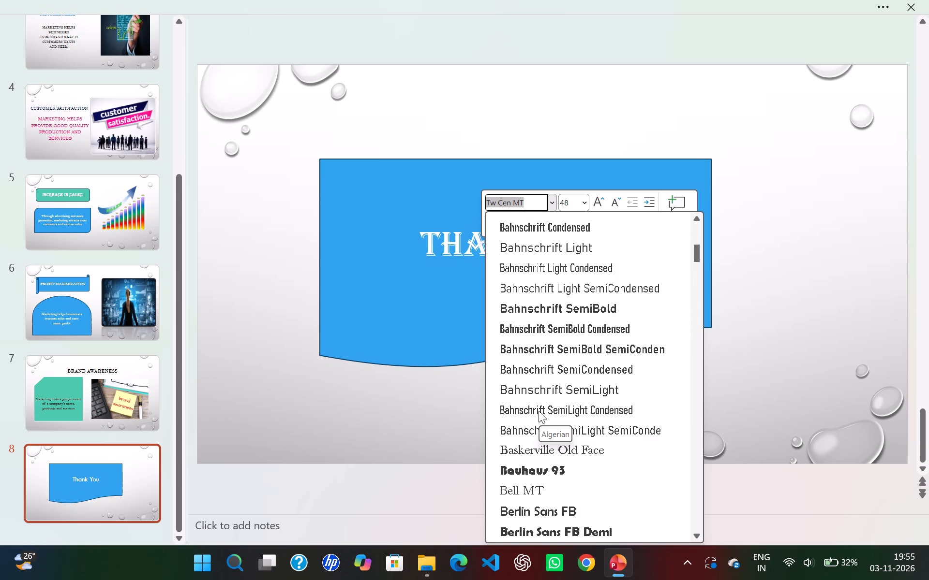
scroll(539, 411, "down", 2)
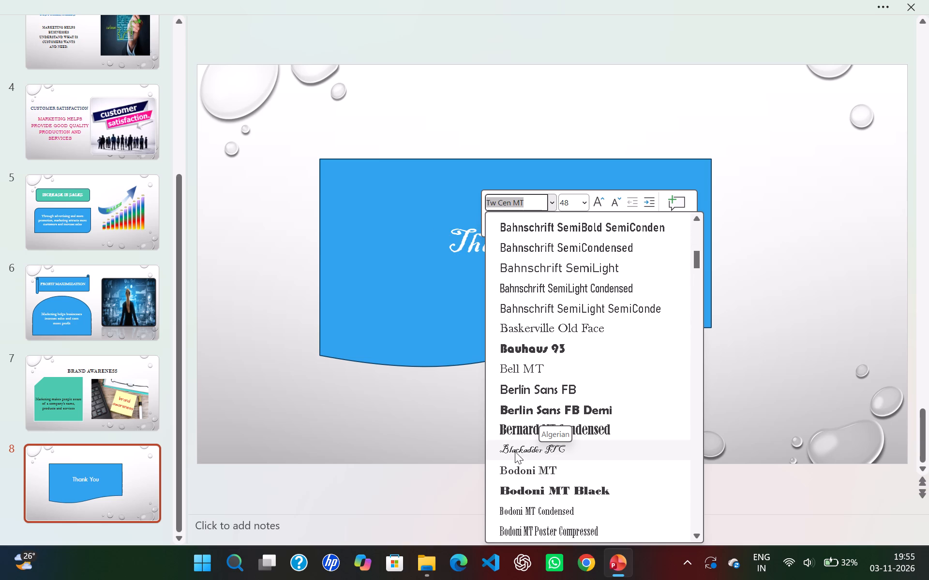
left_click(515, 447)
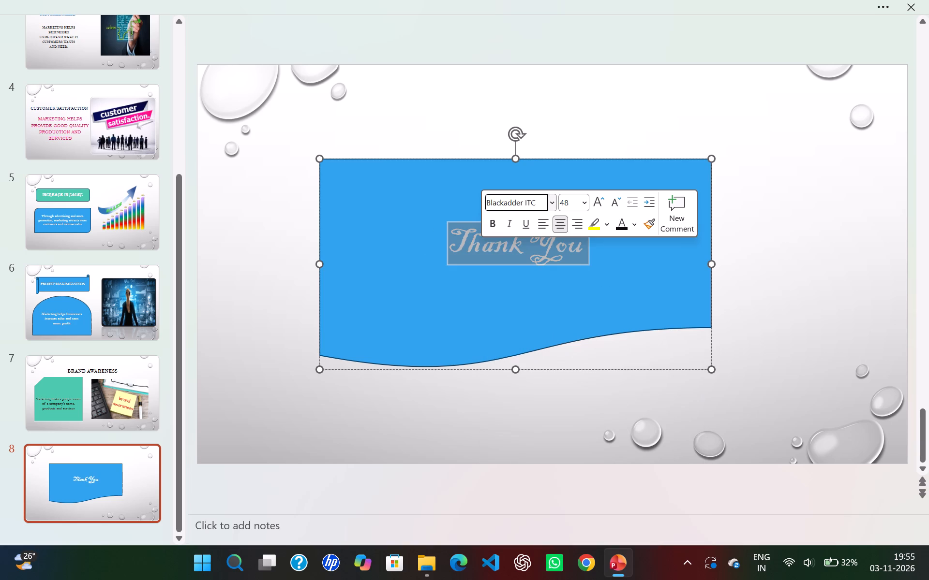
Set the "Thank You" text to the Brush Script MT font at size 54.
left_click(551, 202)
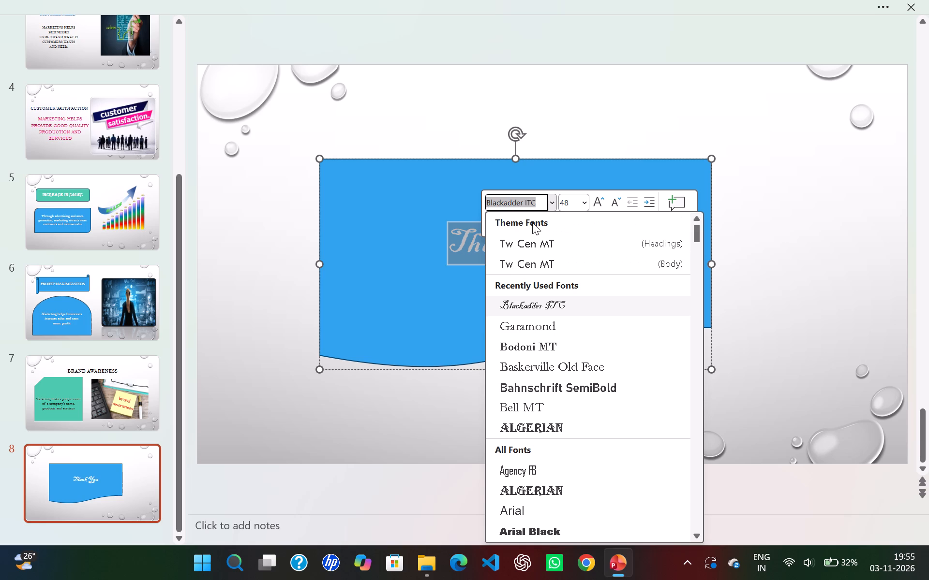
scroll(538, 350, "down", 4)
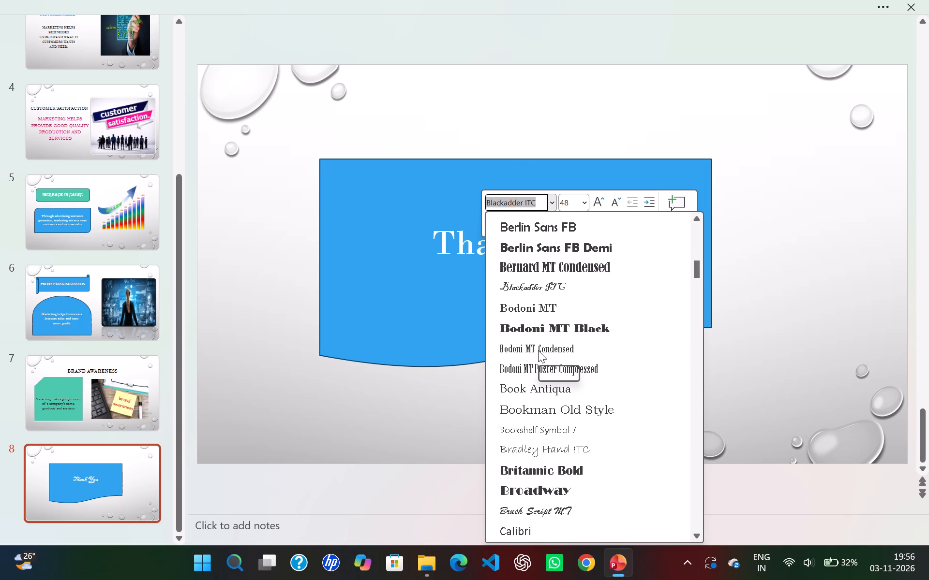
scroll(538, 350, "down", 1)
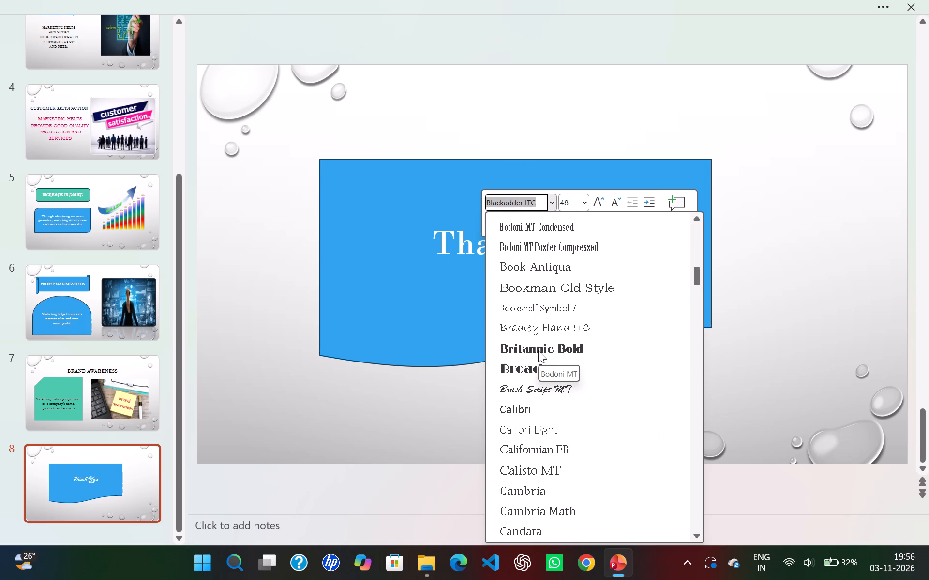
scroll(538, 350, "down", 1)
left_click(539, 321)
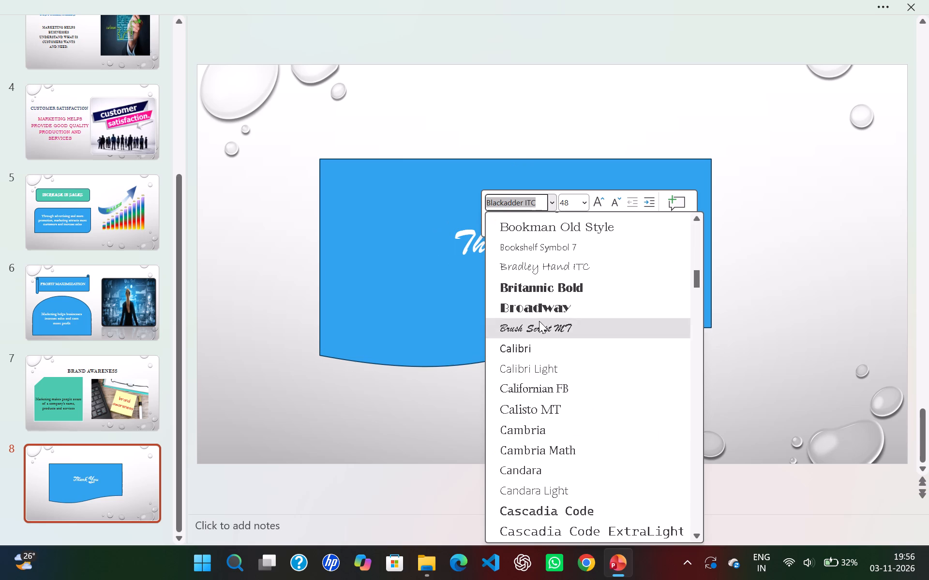
left_click(552, 203)
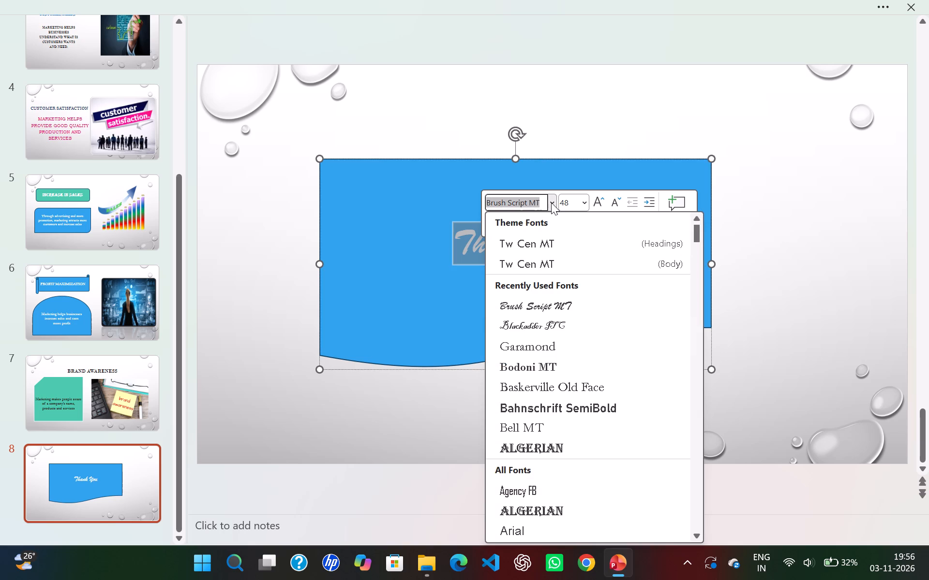
left_click(551, 203)
left_click(585, 208)
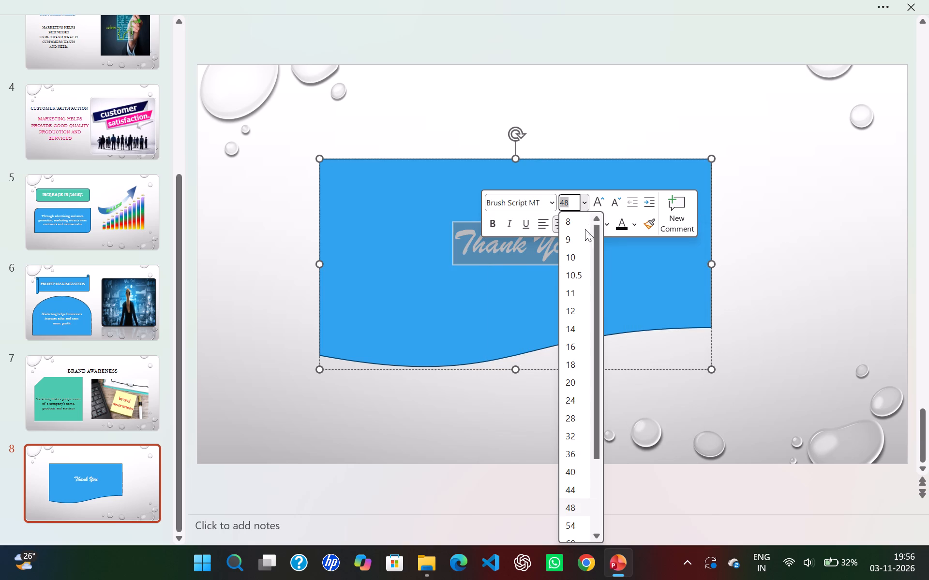
left_click(568, 528)
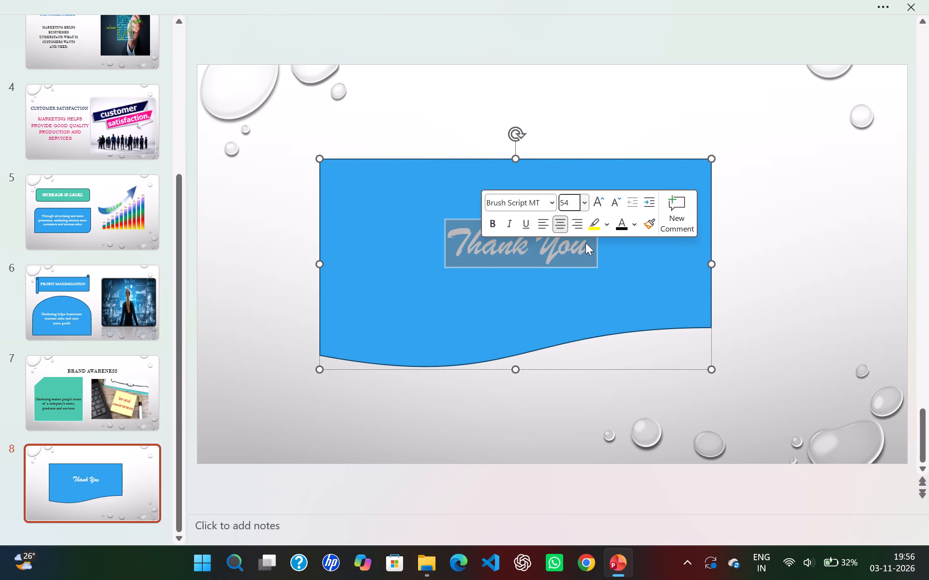
Move the blue "Thank You" shape higher on slide 8, closer to the slide's horizontal centre.
left_click_drag(559, 298, 579, 253)
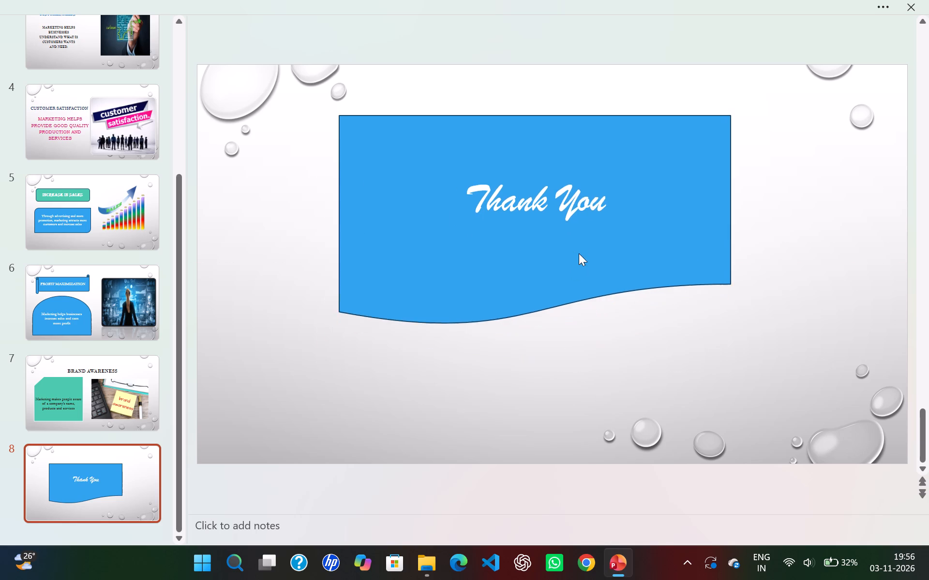
Move the blue "Thank You" shape lower on slide 8 and slightly toward the slide's left side.
left_click_drag(579, 253, 545, 300)
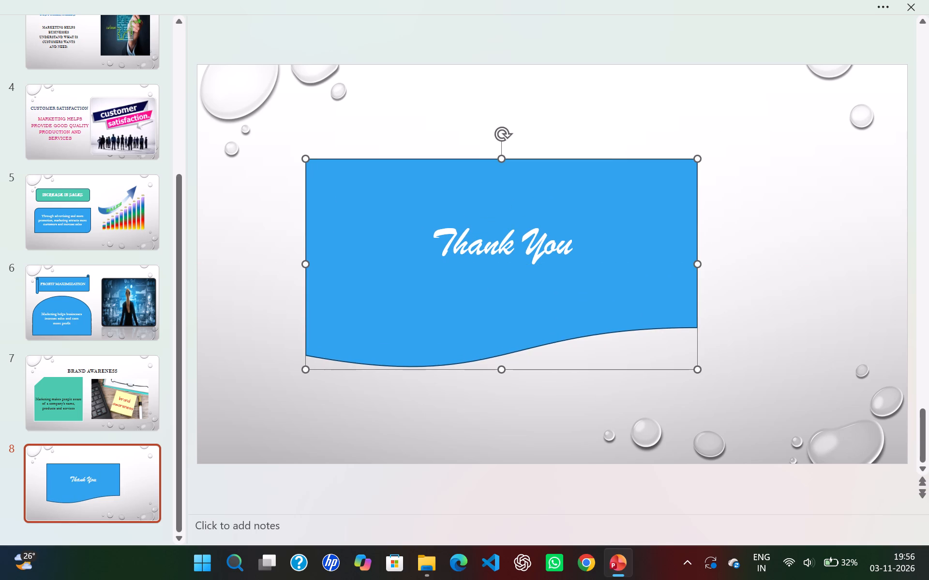
Set the "Thank You" text to font size 60.
left_click_drag(570, 244, 492, 244)
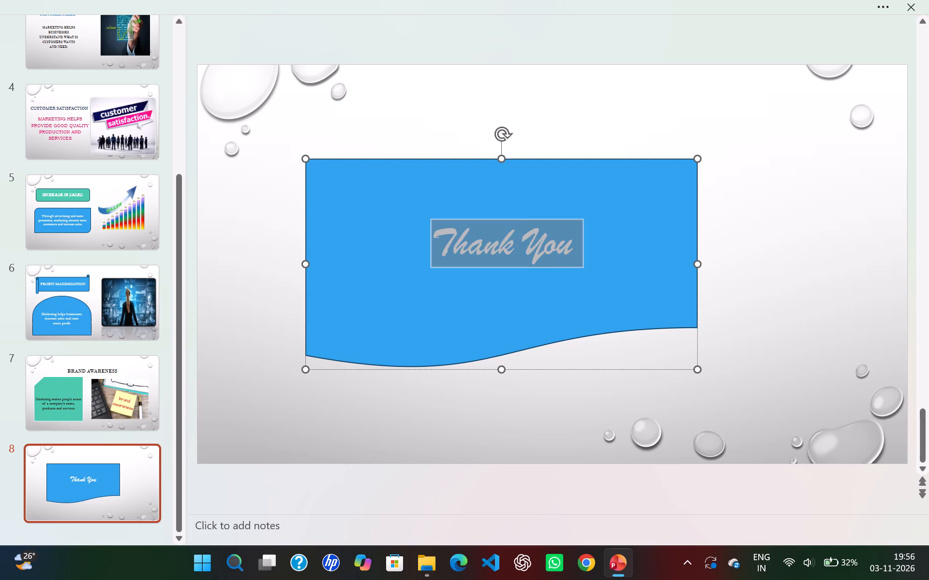
left_click_drag(492, 244, 445, 245)
left_click(544, 196)
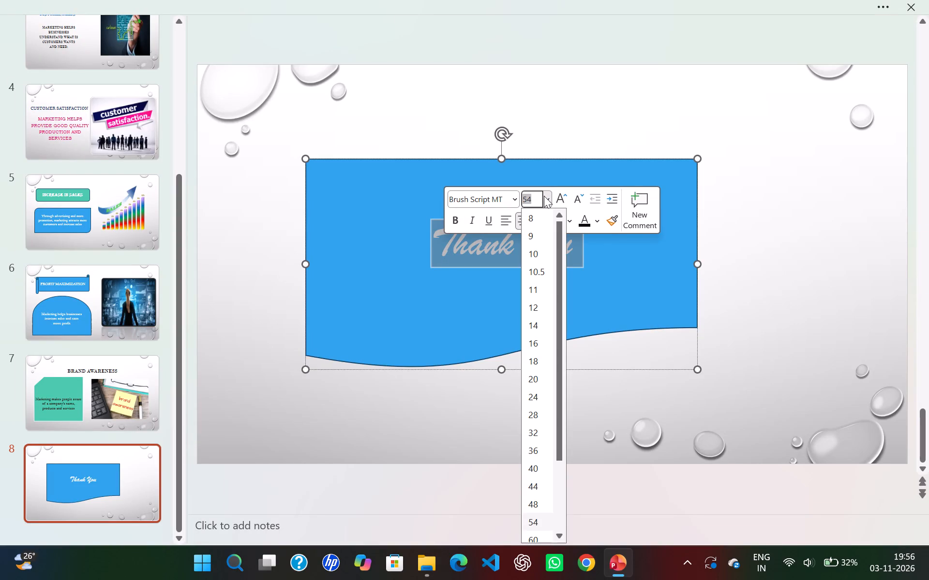
left_click(532, 534)
left_click(603, 299)
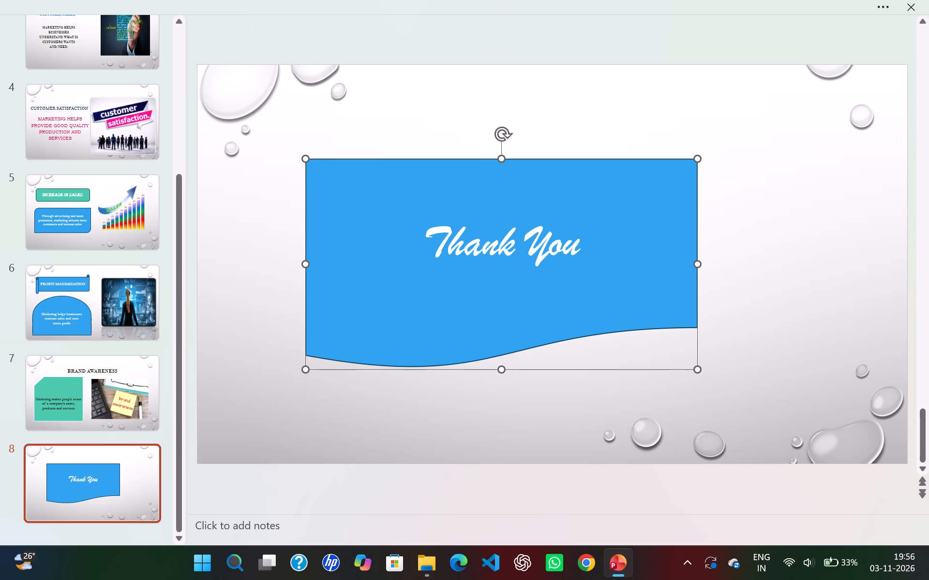
Apply the purple gradient theme style from the fifth row of Theme Styles to the "Thank You" shape.
left_click(603, 299)
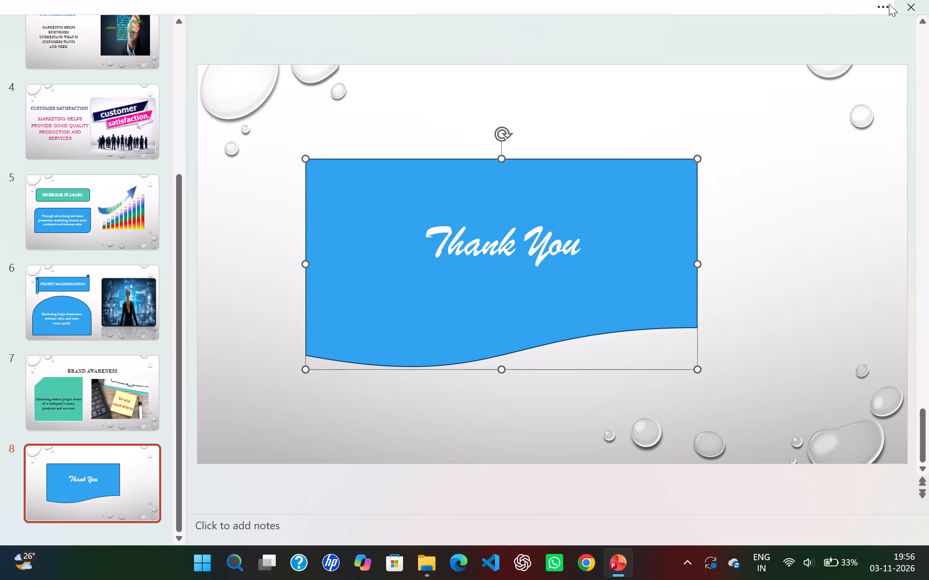
left_click(889, 4)
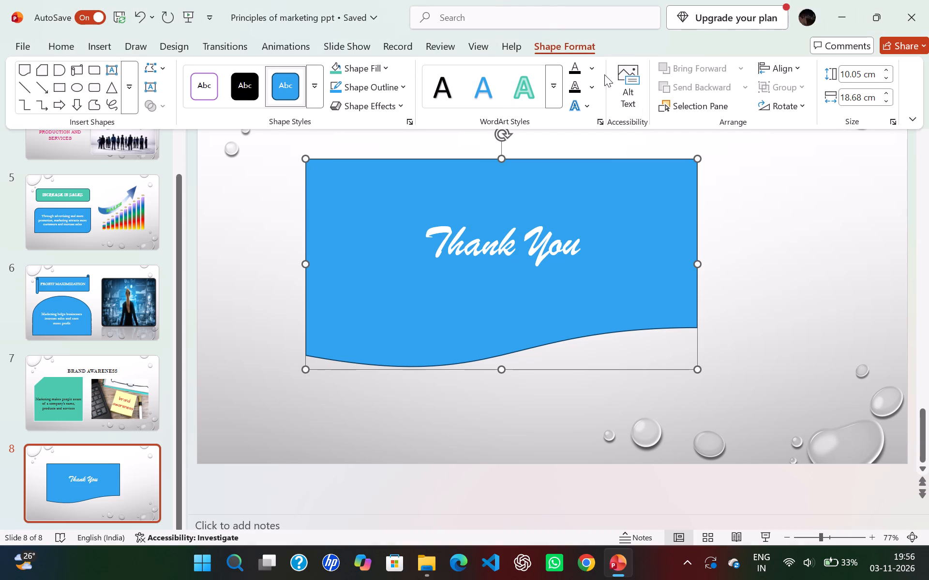
left_click(311, 101)
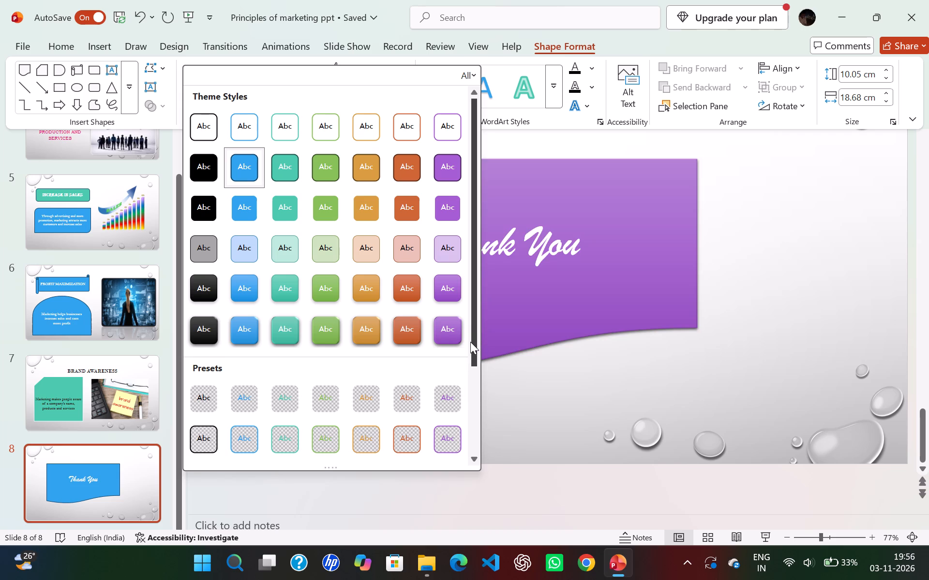
left_click_drag(470, 342, 465, 463)
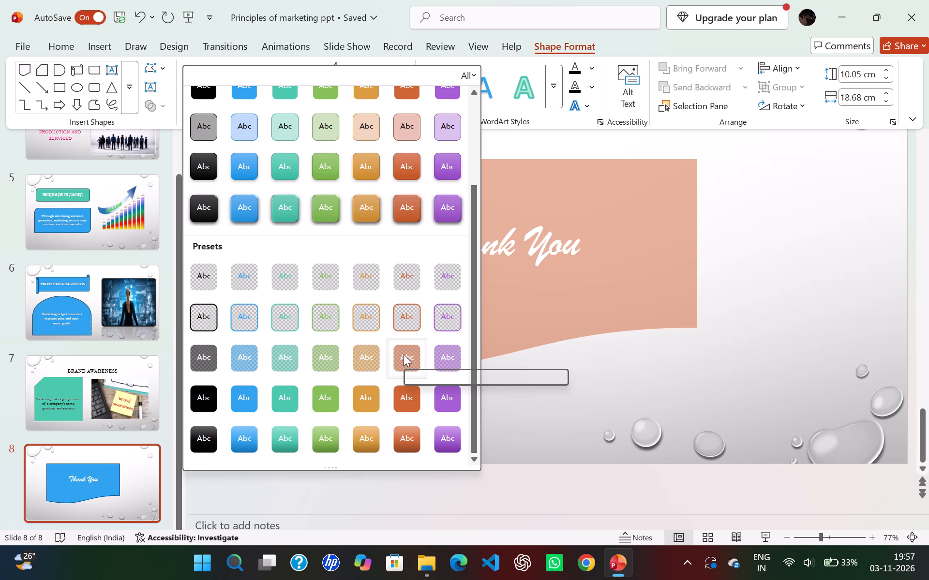
left_click(445, 172)
Shift the purple "Thank You" shape slightly lower on slide 8.
left_click_drag(470, 260, 472, 279)
left_click_drag(473, 304, 473, 319)
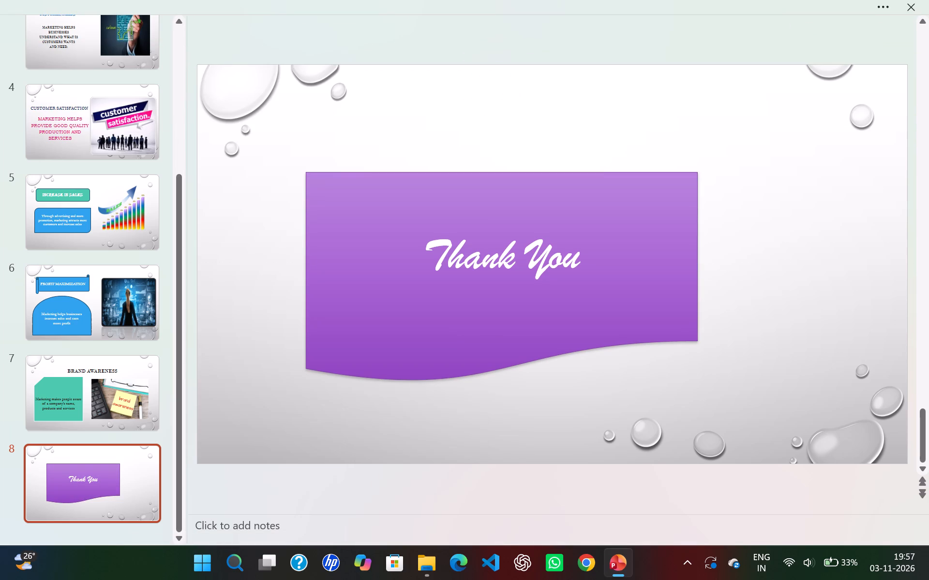
left_click_drag(473, 319, 473, 317)
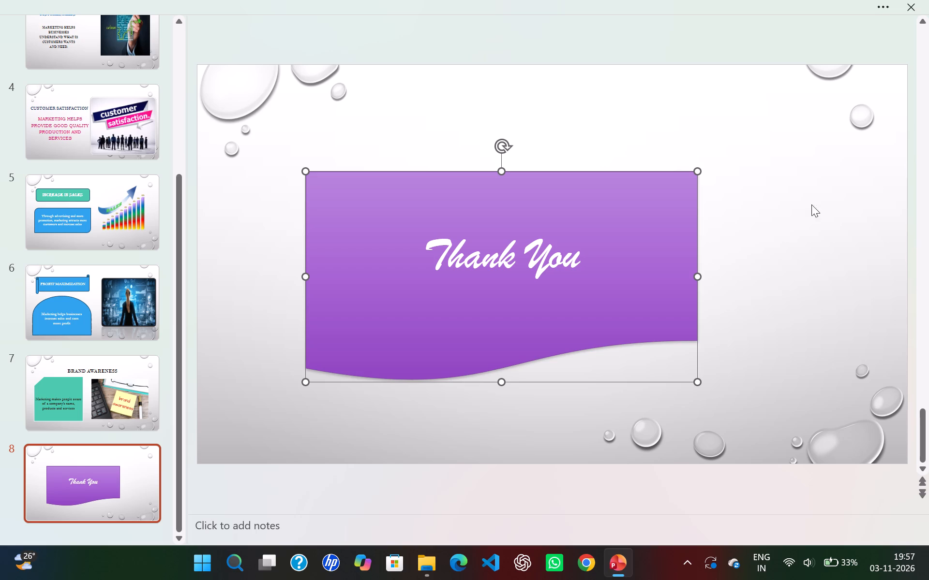
Go back to slide 1, the "Principles of Marketing" title slide.
left_click_drag(177, 208, 183, 167)
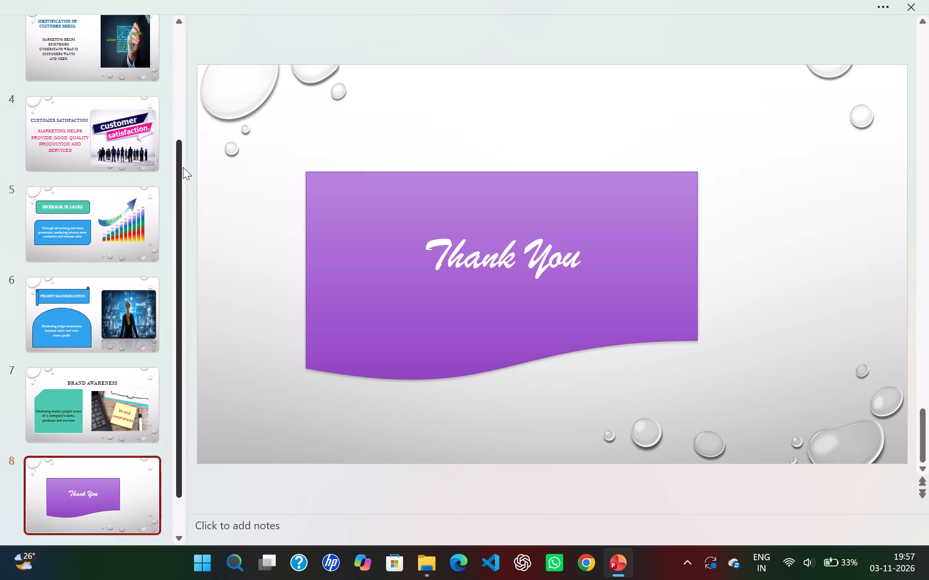
left_click_drag(183, 167, 200, 0)
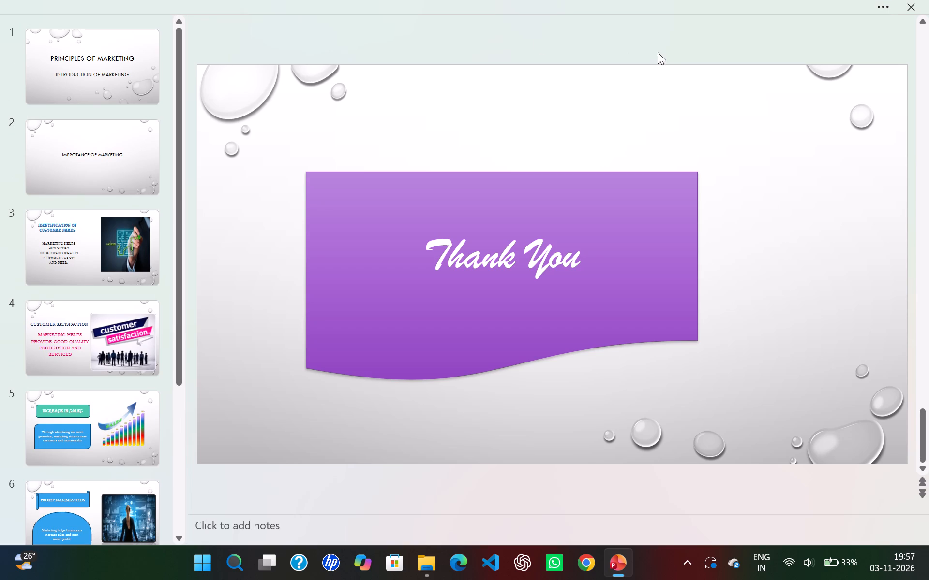
left_click(54, 73)
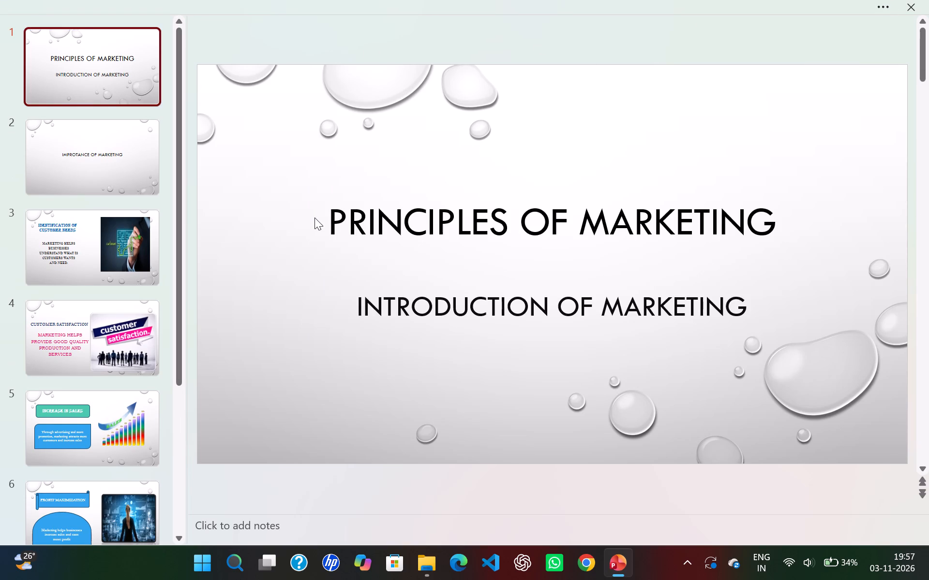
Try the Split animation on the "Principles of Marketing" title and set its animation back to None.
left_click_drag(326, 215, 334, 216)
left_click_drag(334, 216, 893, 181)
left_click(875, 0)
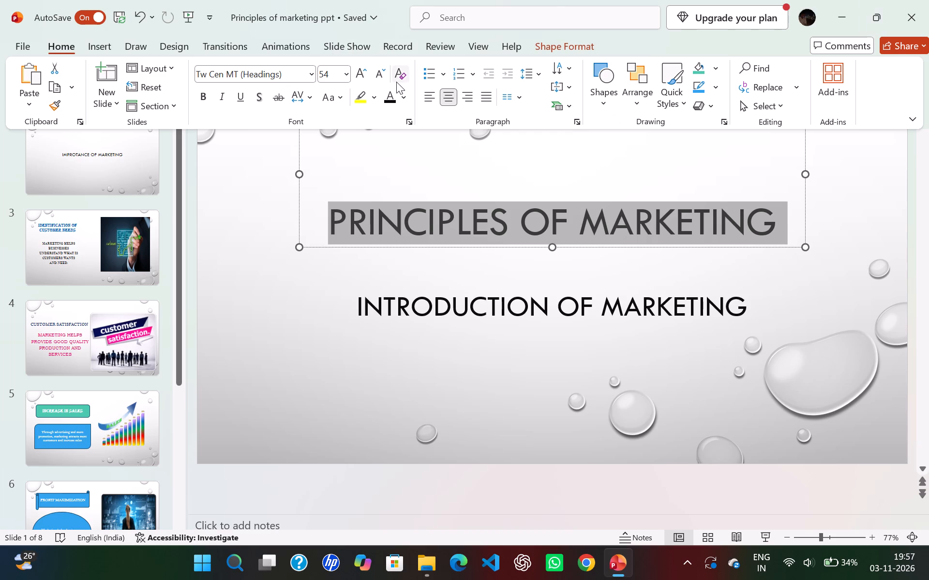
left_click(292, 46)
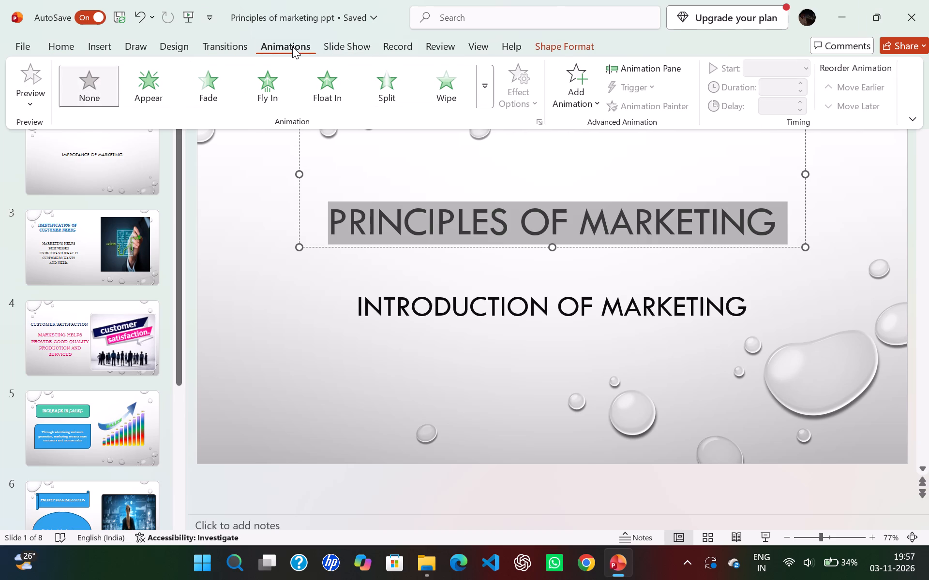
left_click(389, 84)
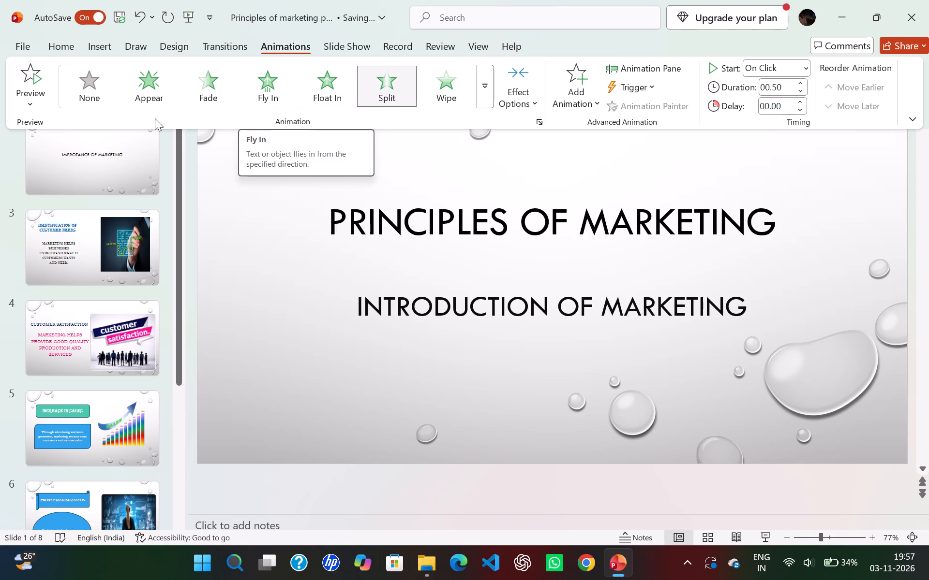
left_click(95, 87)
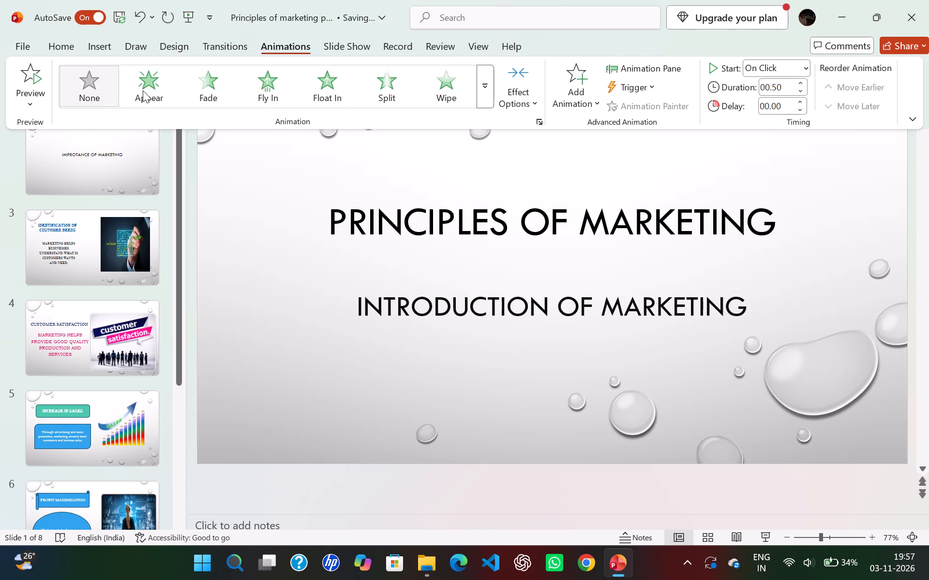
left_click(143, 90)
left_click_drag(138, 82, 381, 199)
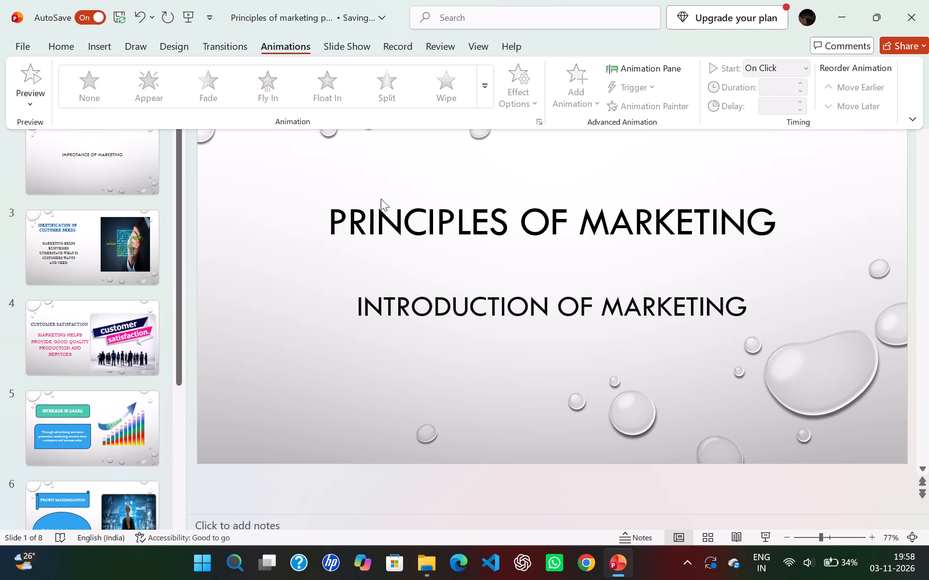
Apply the Appear entrance animation to the "Principles of Marketing" title on slide 1.
left_click_drag(381, 199, 378, 195)
left_click_drag(378, 195, 333, 217)
left_click(333, 217)
left_click_drag(333, 217, 779, 217)
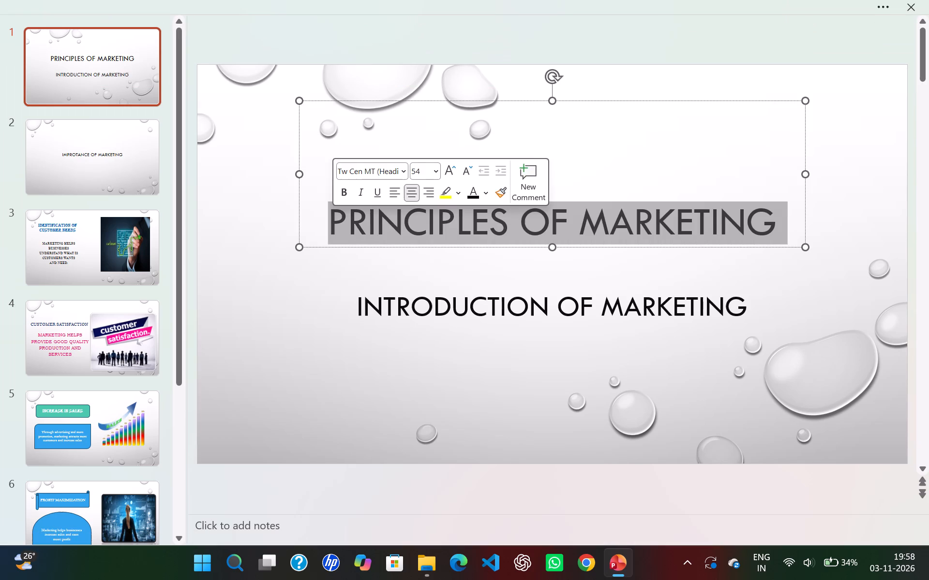
left_click_drag(779, 217, 809, 221)
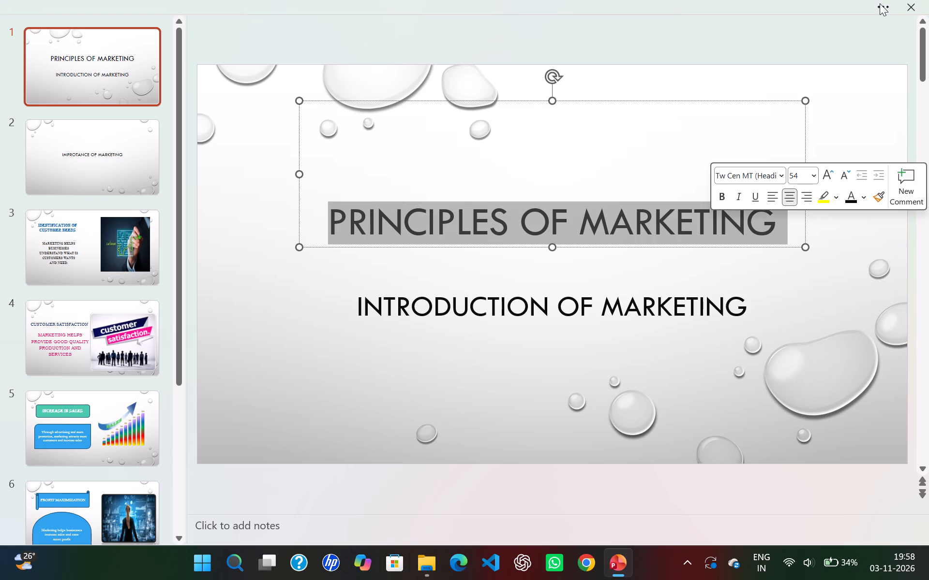
left_click(879, 4)
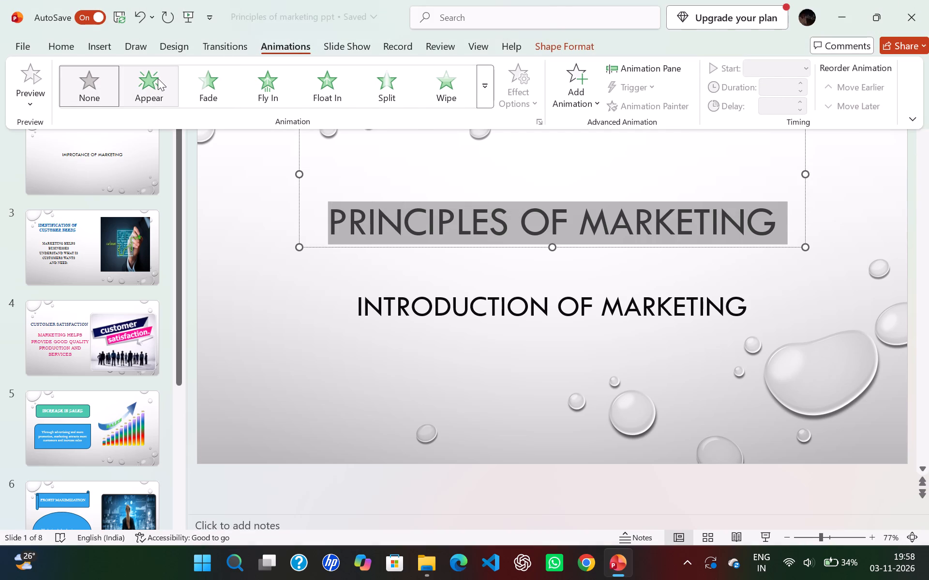
left_click(158, 78)
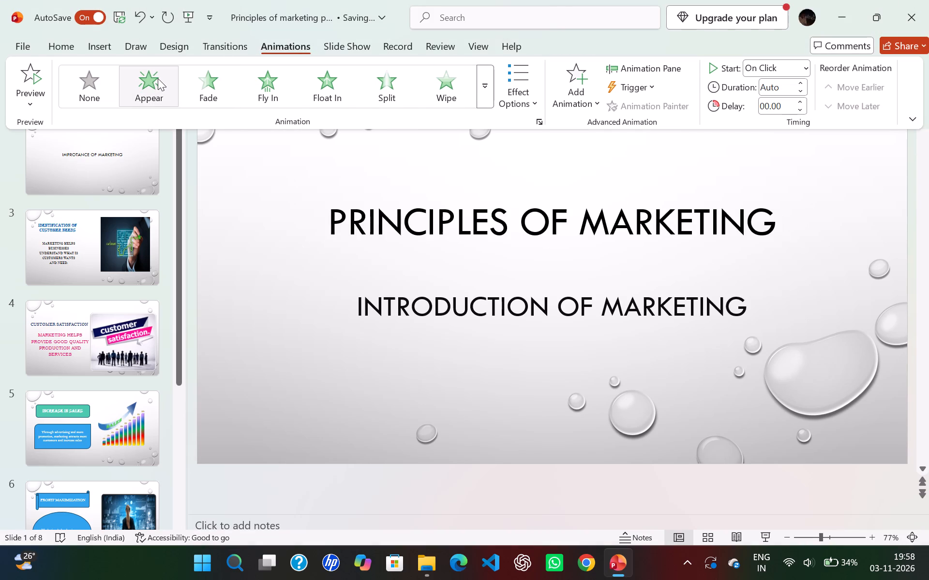
left_click(158, 78)
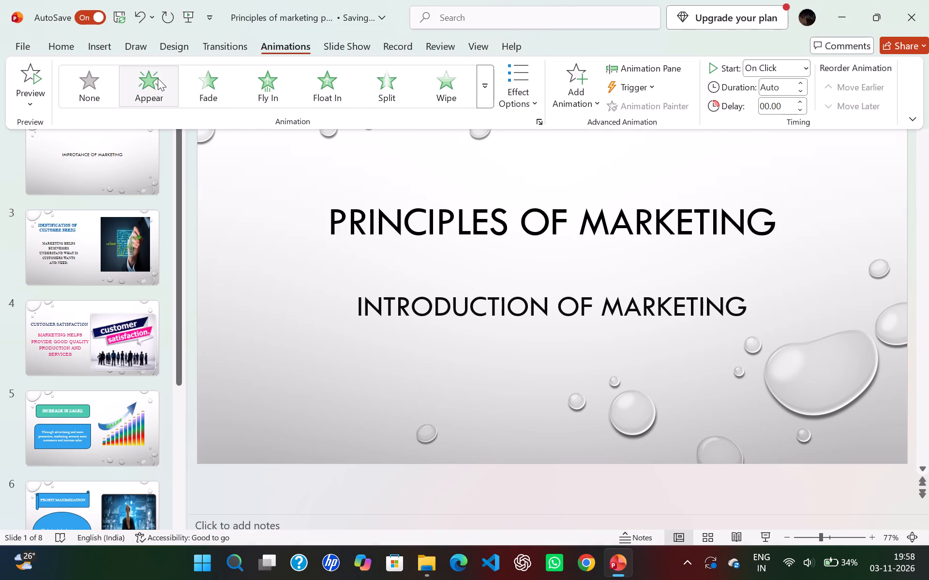
left_click(158, 78)
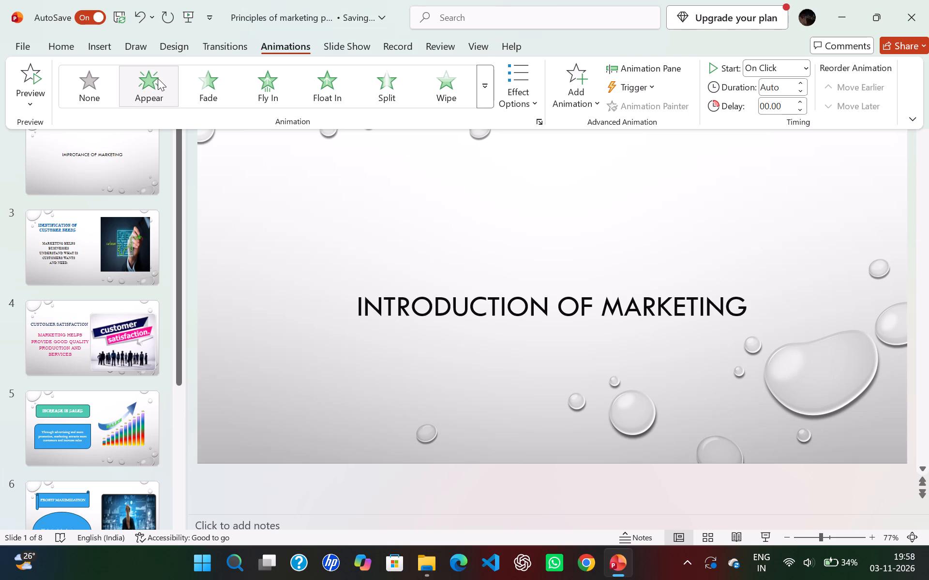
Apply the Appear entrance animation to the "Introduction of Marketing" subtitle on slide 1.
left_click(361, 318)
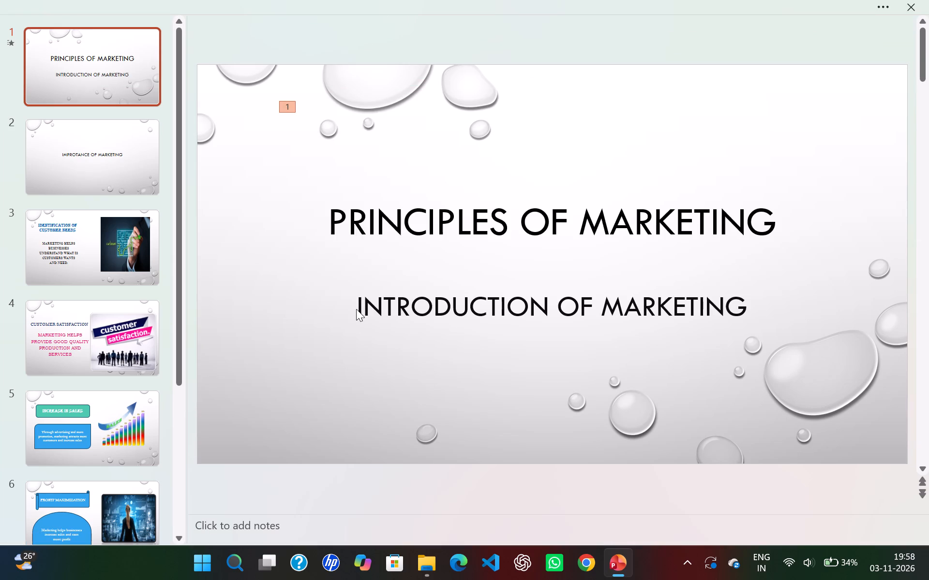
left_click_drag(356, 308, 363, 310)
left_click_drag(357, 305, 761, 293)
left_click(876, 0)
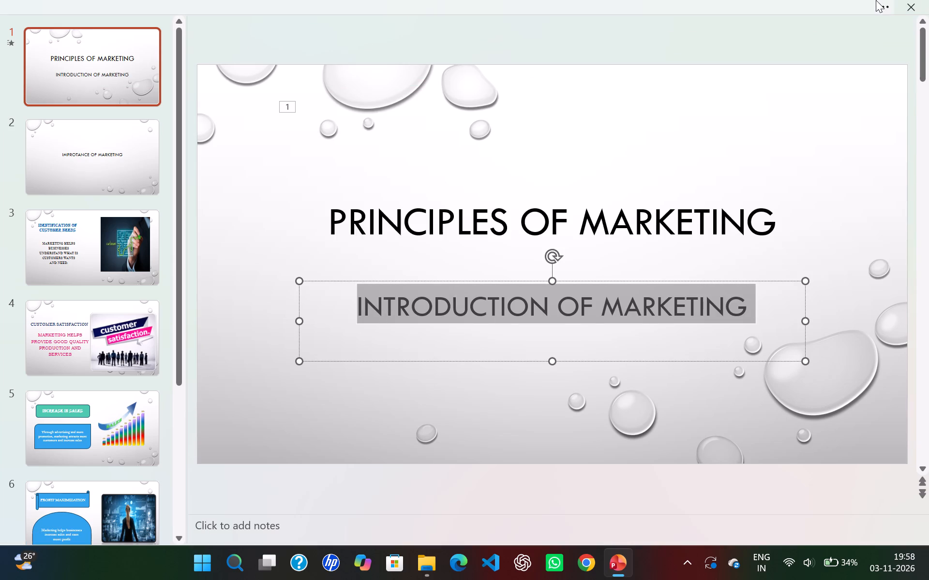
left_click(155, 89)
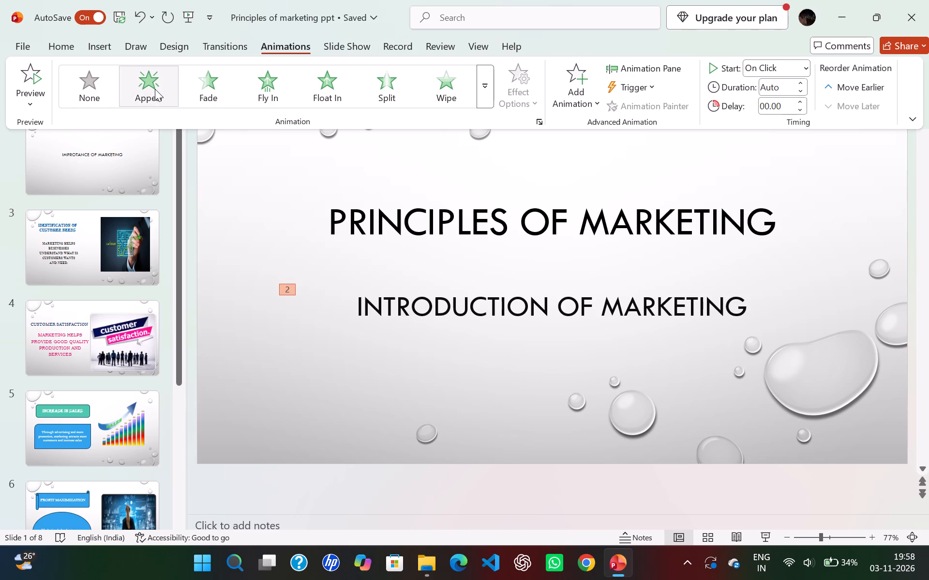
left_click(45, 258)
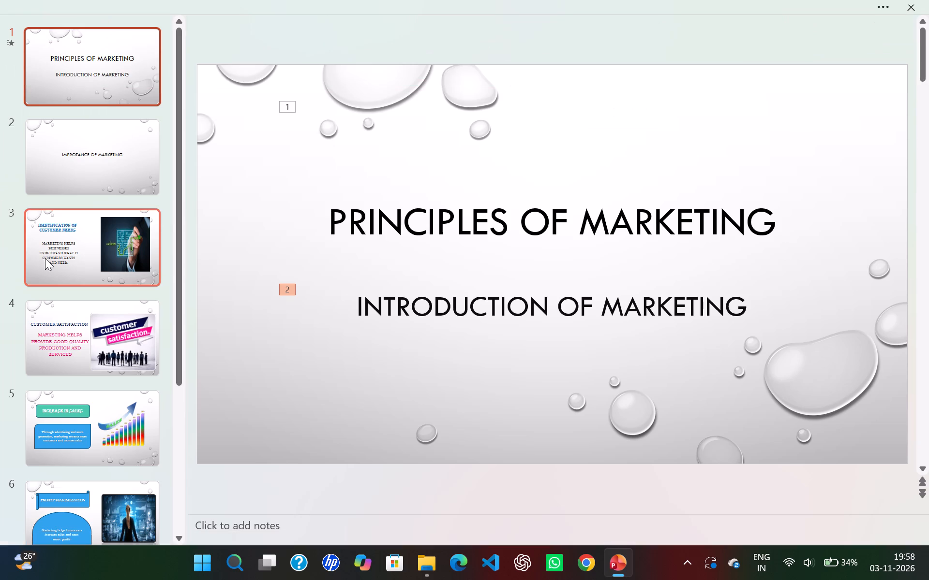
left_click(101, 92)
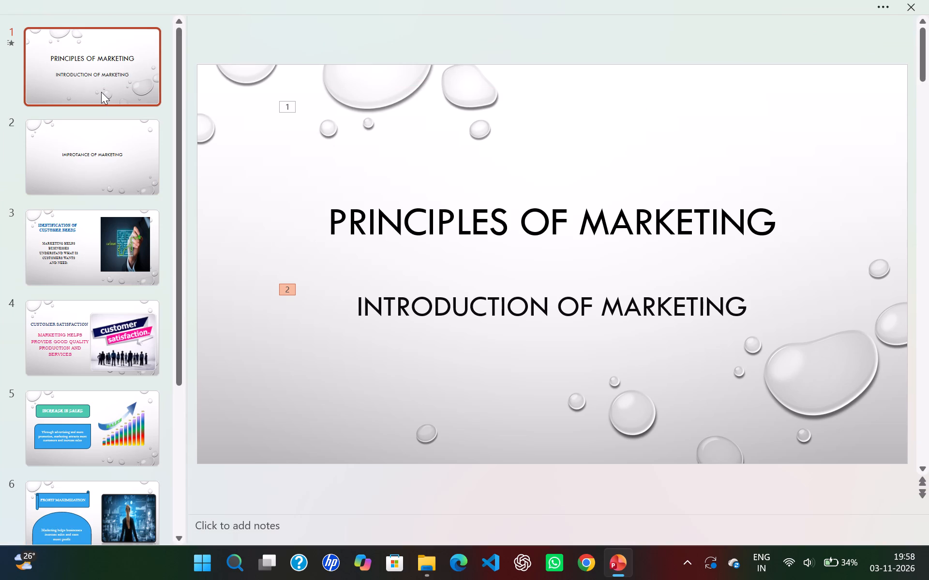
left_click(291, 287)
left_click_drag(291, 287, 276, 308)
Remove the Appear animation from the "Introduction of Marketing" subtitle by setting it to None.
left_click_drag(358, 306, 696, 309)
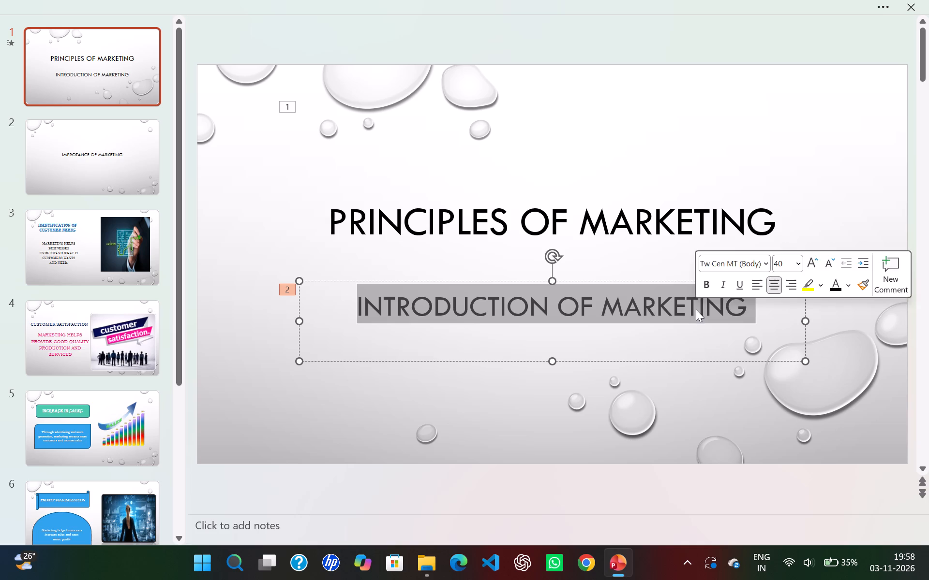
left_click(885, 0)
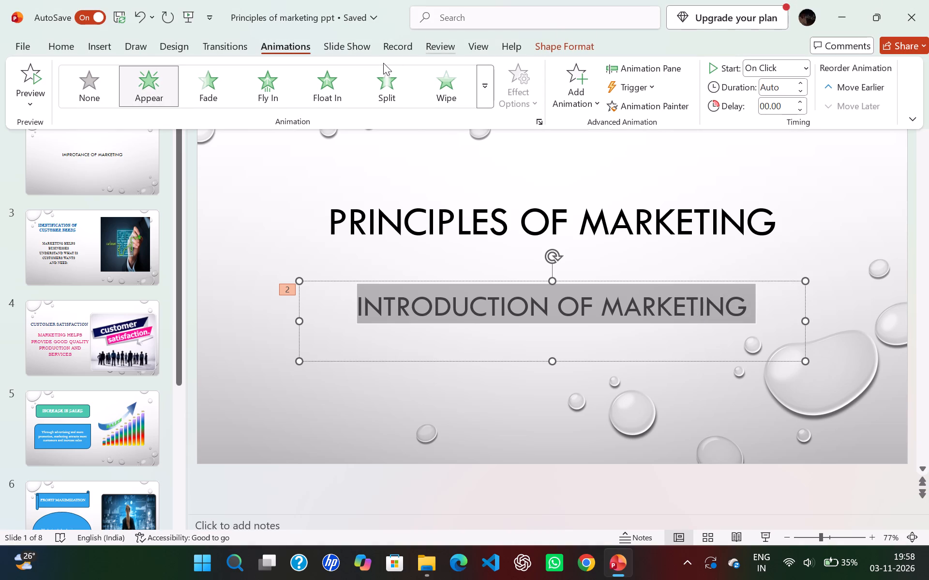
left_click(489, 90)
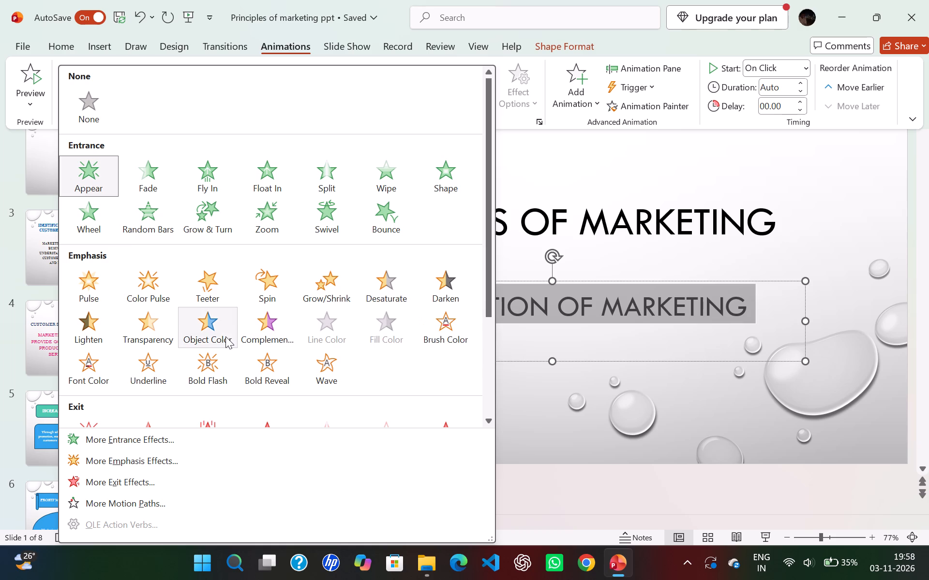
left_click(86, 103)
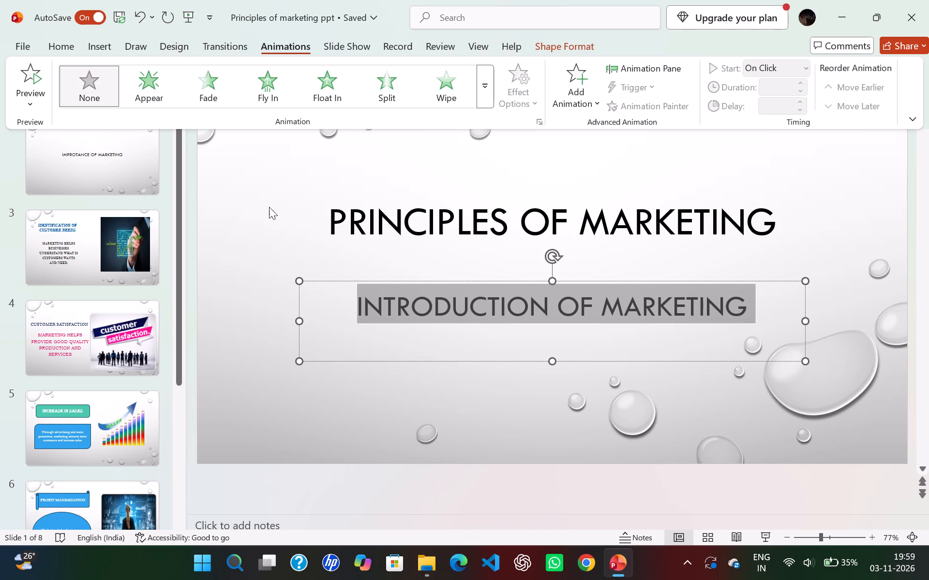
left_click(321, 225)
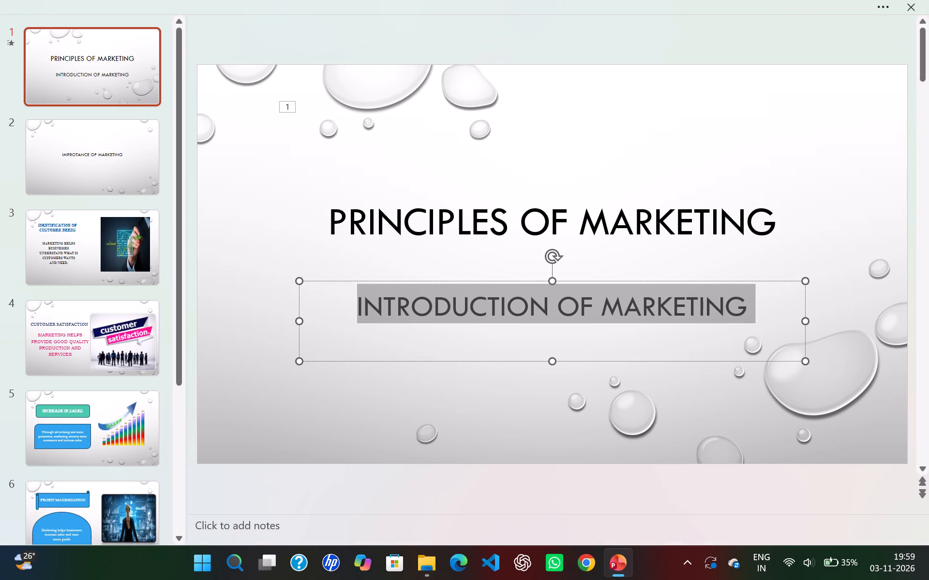
Remove the Appear animation from the "Principles of Marketing" title on slide 1 by setting it to None.
left_click_drag(331, 221, 695, 215)
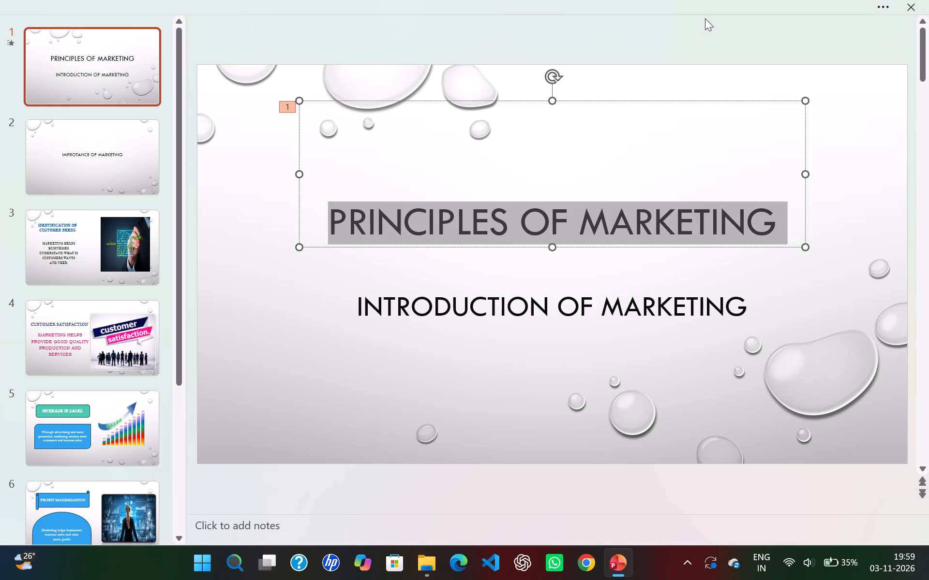
left_click(884, 7)
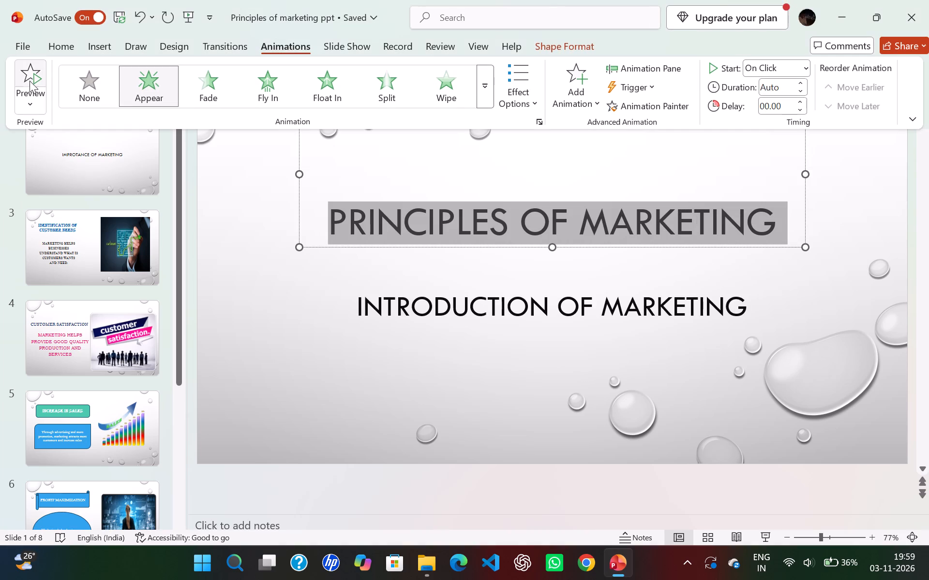
left_click(89, 85)
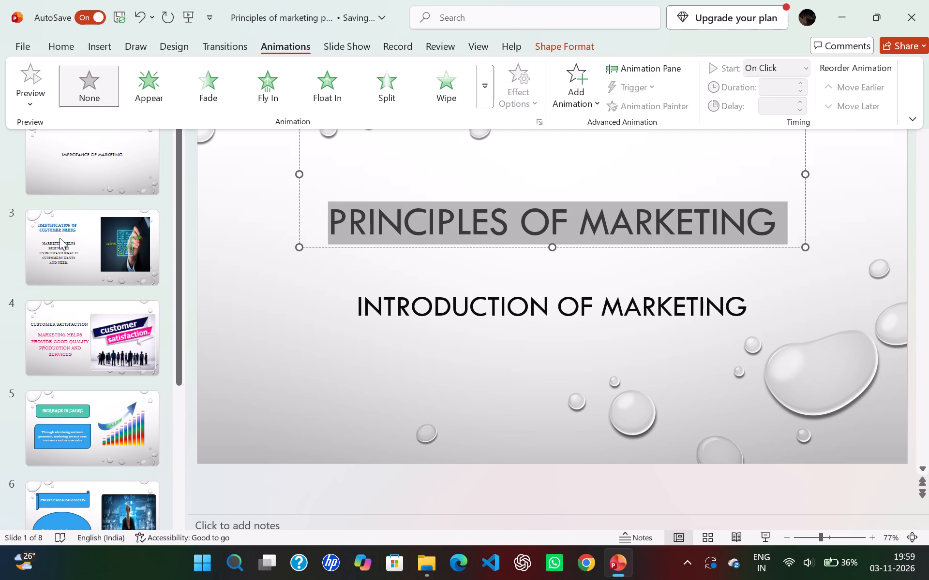
Apply the Fade entrance animation to the "Improtance of Marketing" title on slide 2.
left_click(60, 238)
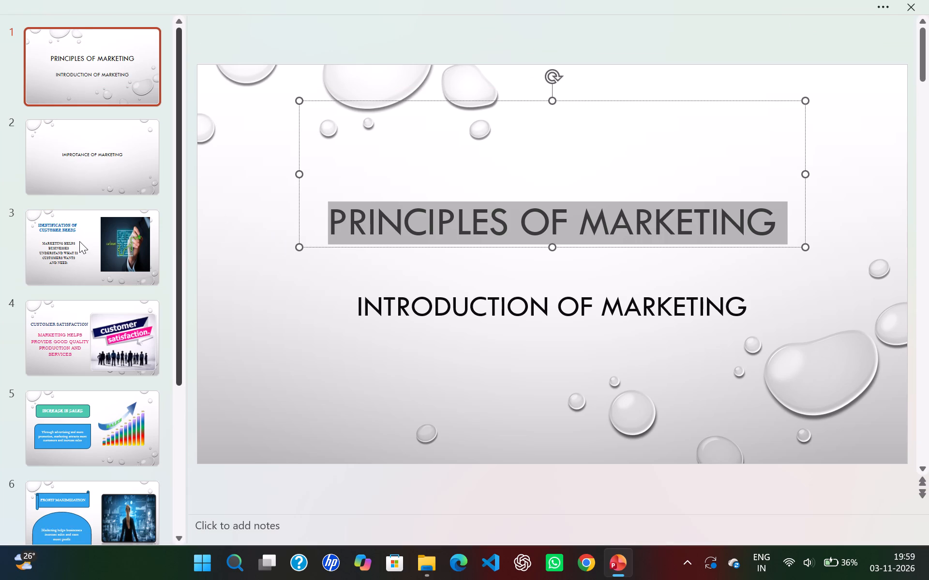
left_click(79, 241)
left_click(97, 188)
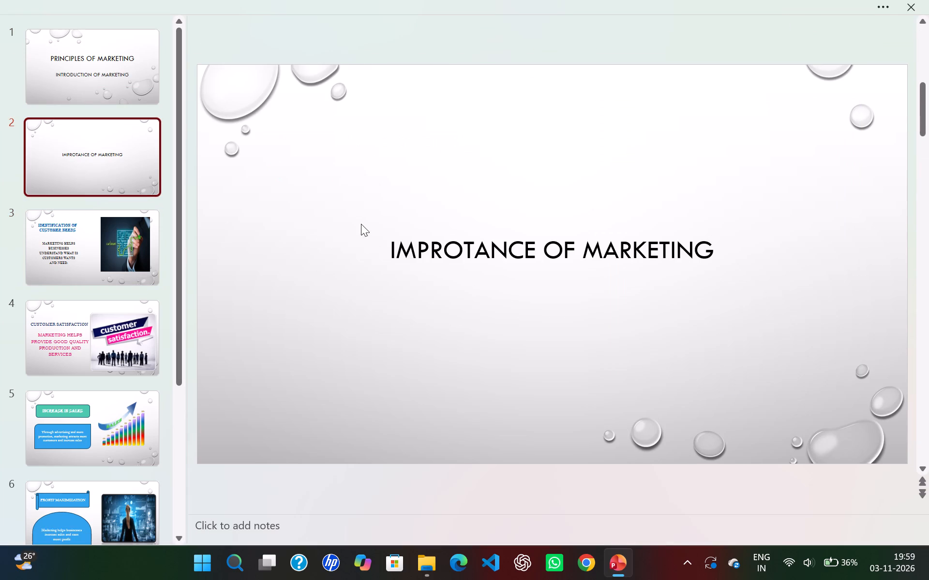
left_click(384, 248)
left_click(402, 248)
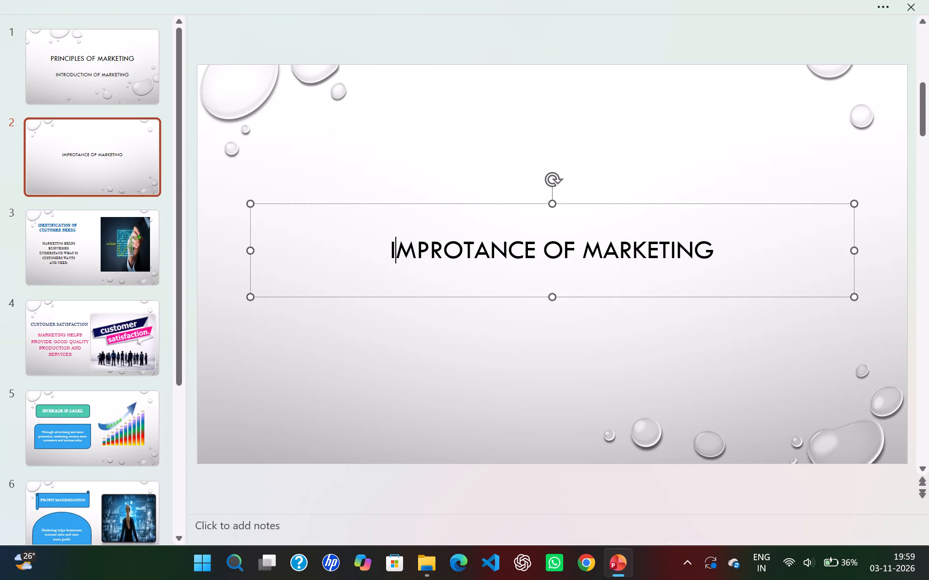
left_click_drag(388, 248, 737, 237)
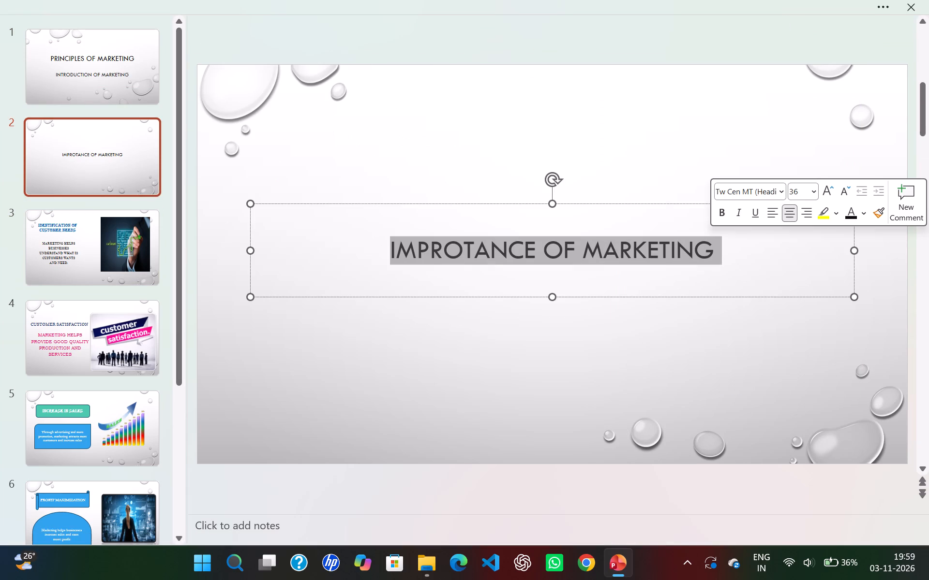
left_click(887, 2)
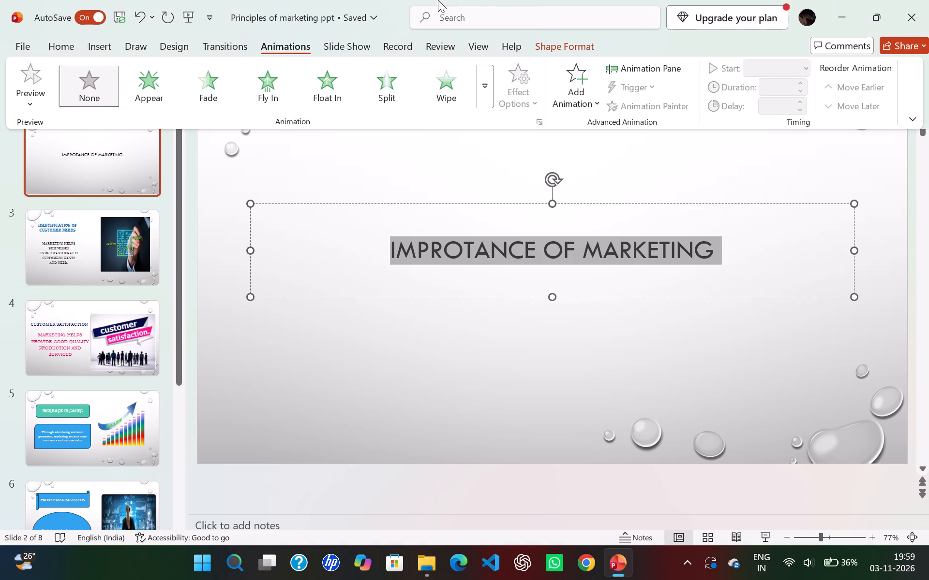
left_click(211, 95)
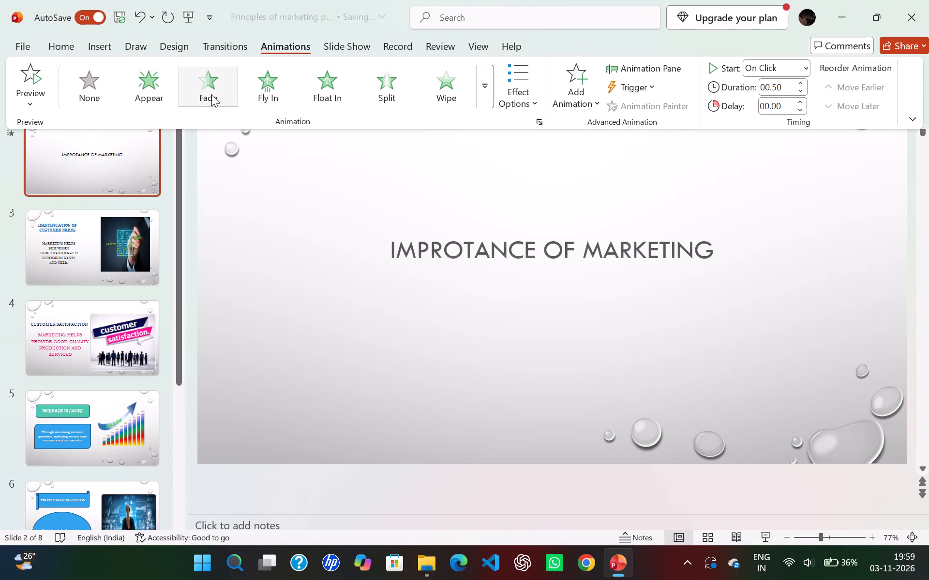
Apply the Float In entrance animation to the "Customer Satisfaction" heading on slide 4.
left_click(81, 354)
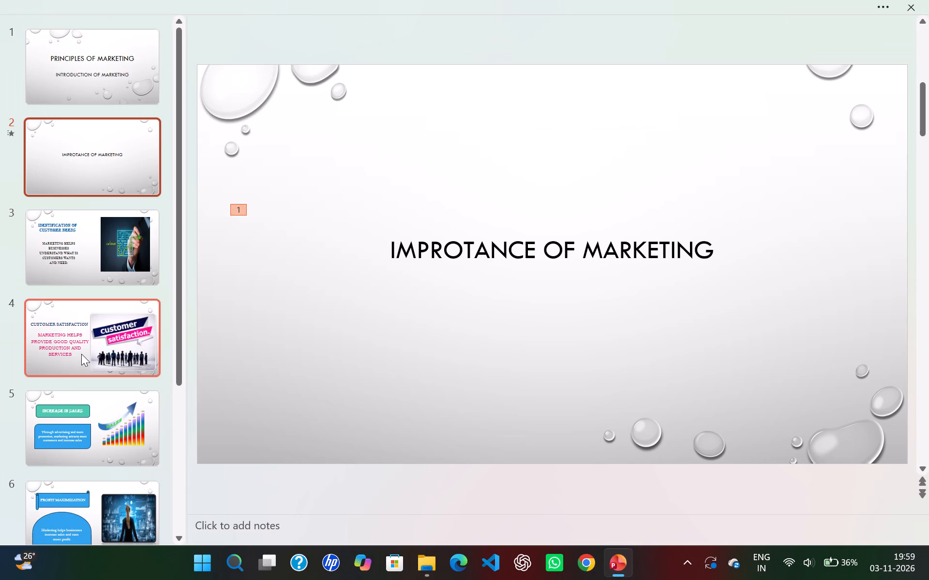
left_click(72, 334)
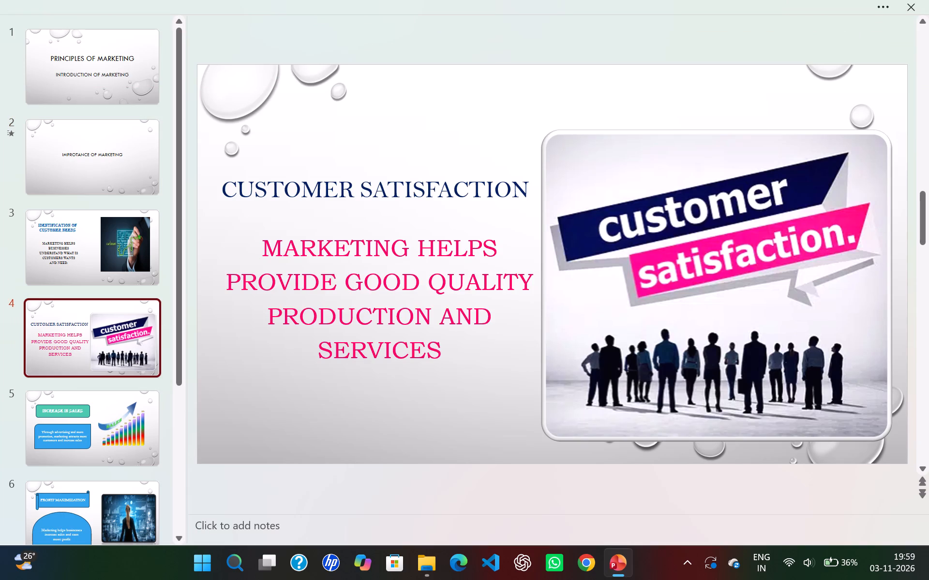
left_click_drag(263, 246, 463, 355)
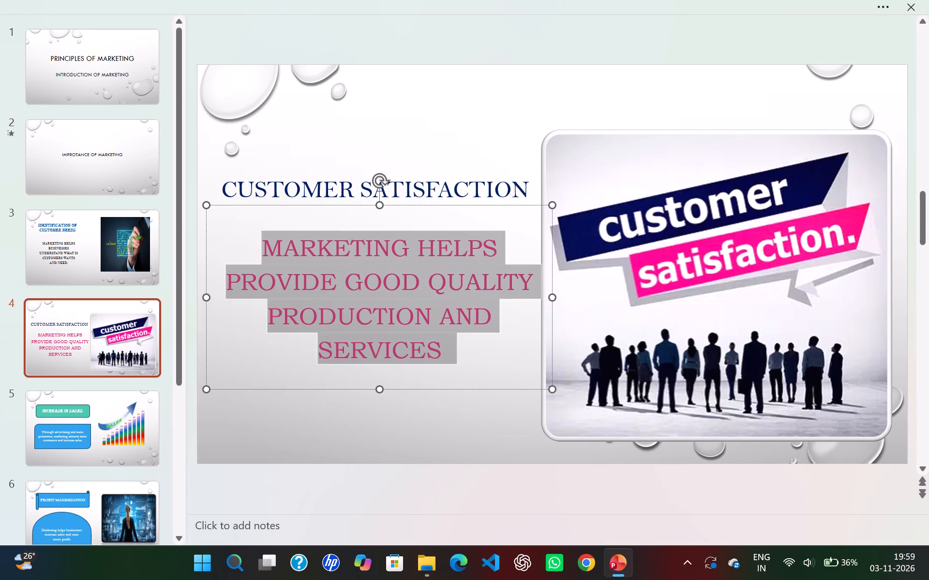
left_click_drag(463, 355, 462, 357)
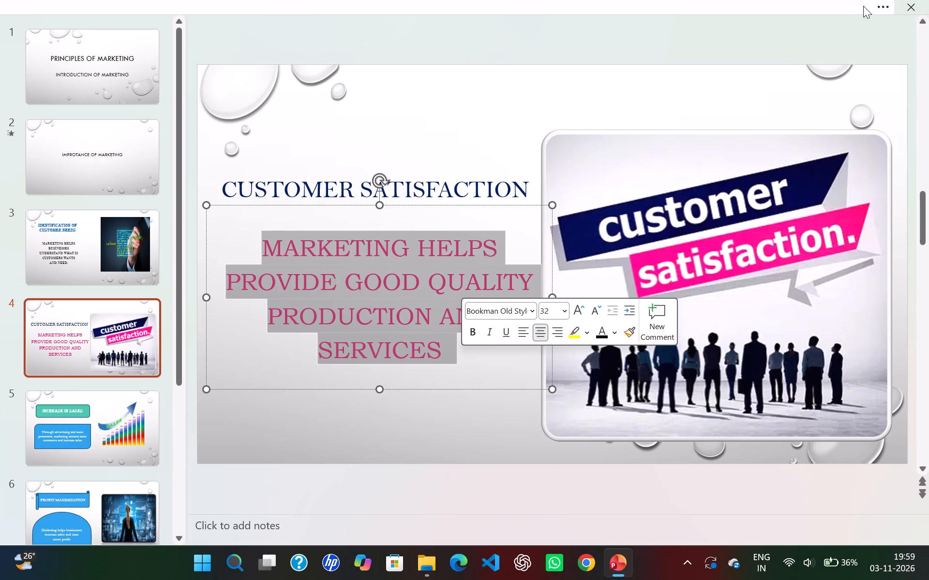
left_click(345, 150)
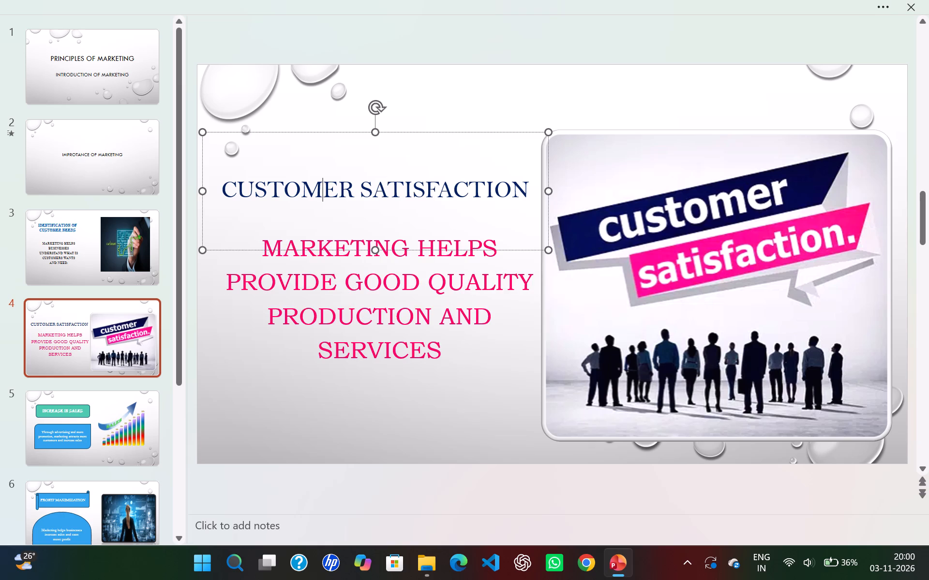
left_click_drag(216, 187, 539, 193)
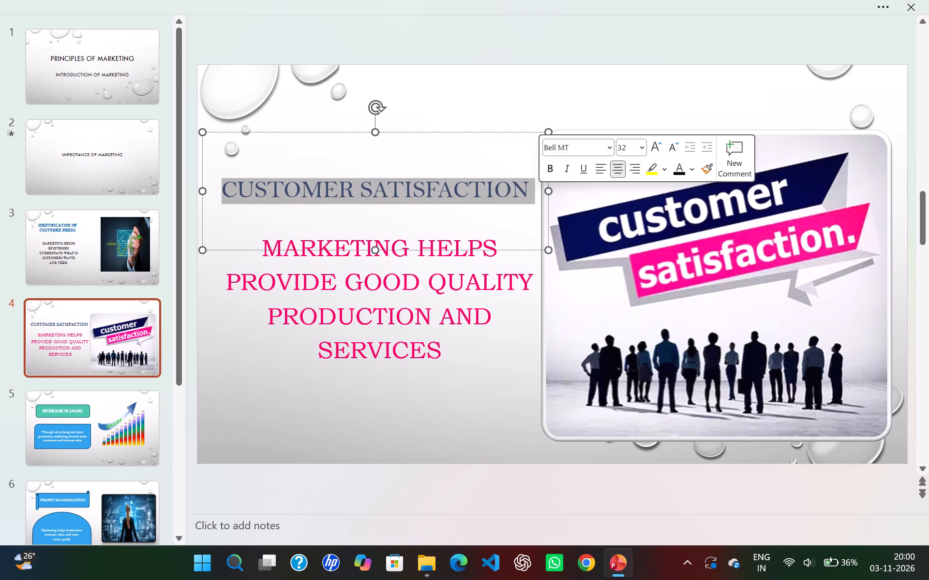
left_click(876, 8)
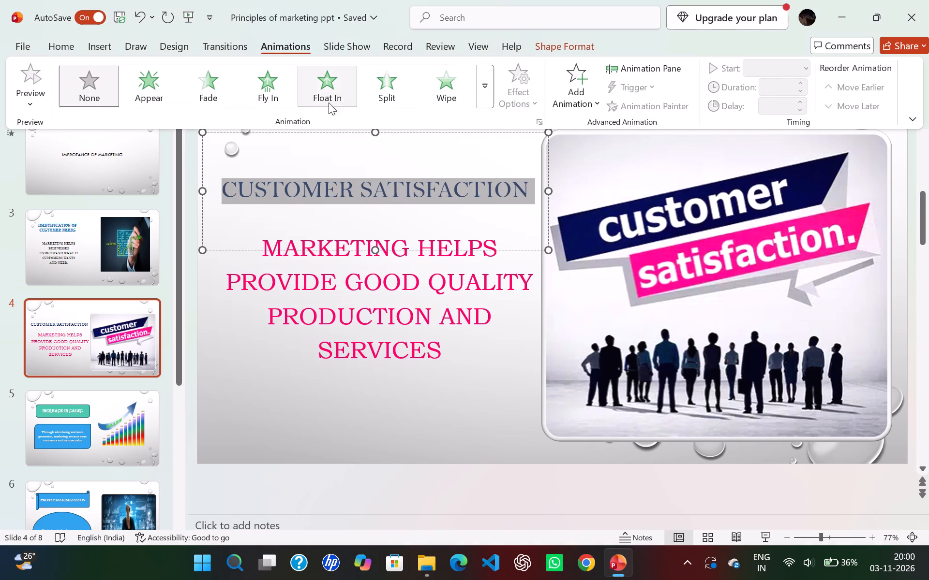
left_click(317, 97)
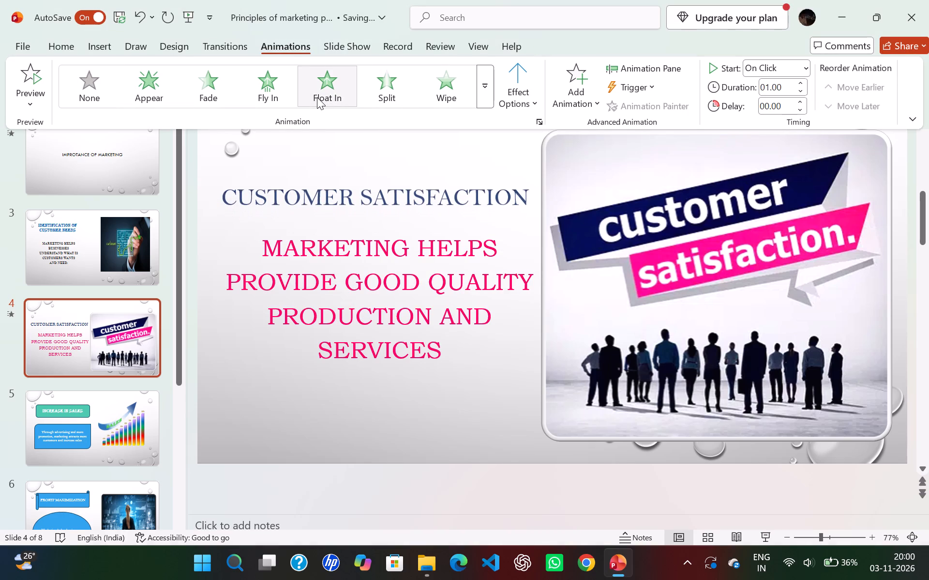
Apply the Fly In entrance animation to the pink body text under the "Customer Satisfaction" heading on slide 4.
left_click(255, 243)
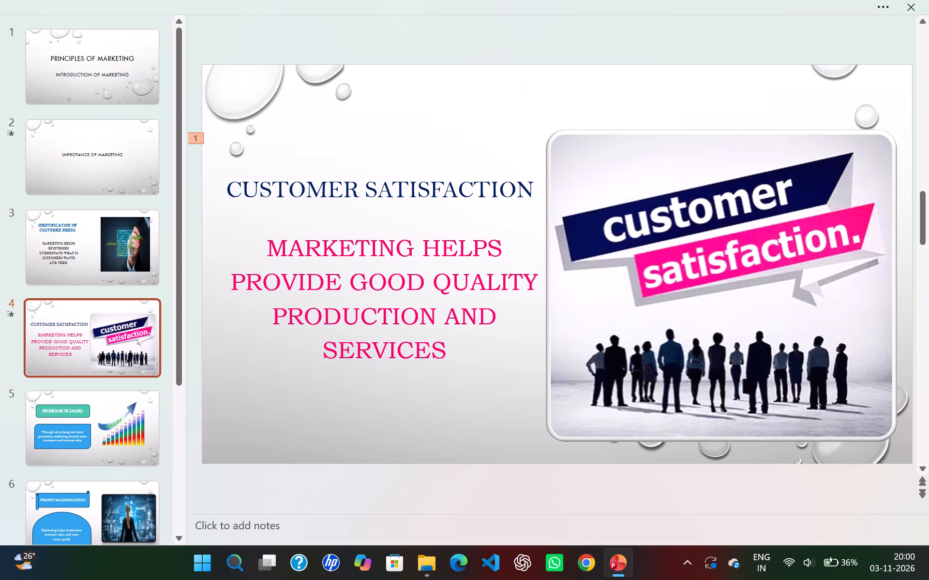
left_click_drag(261, 249, 447, 367)
left_click(872, 0)
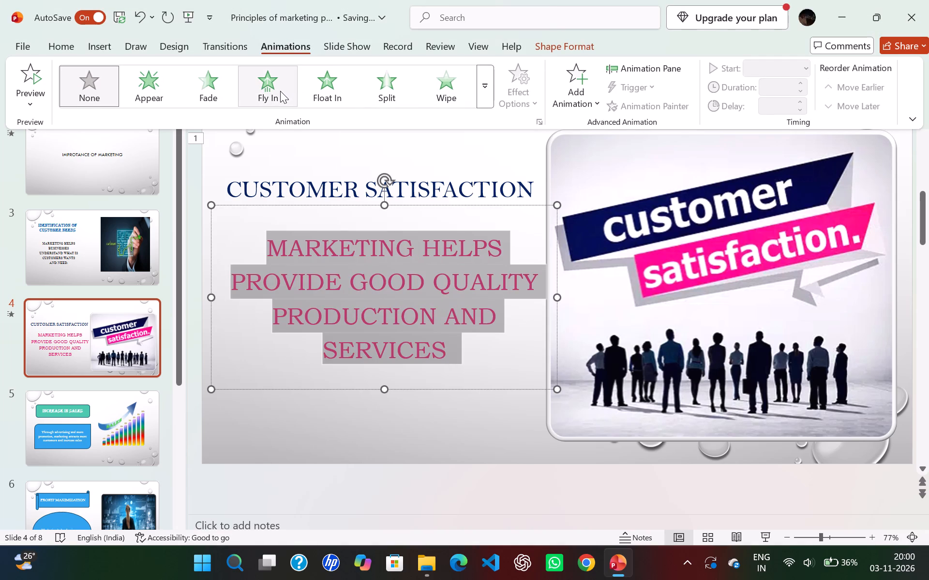
left_click(491, 82)
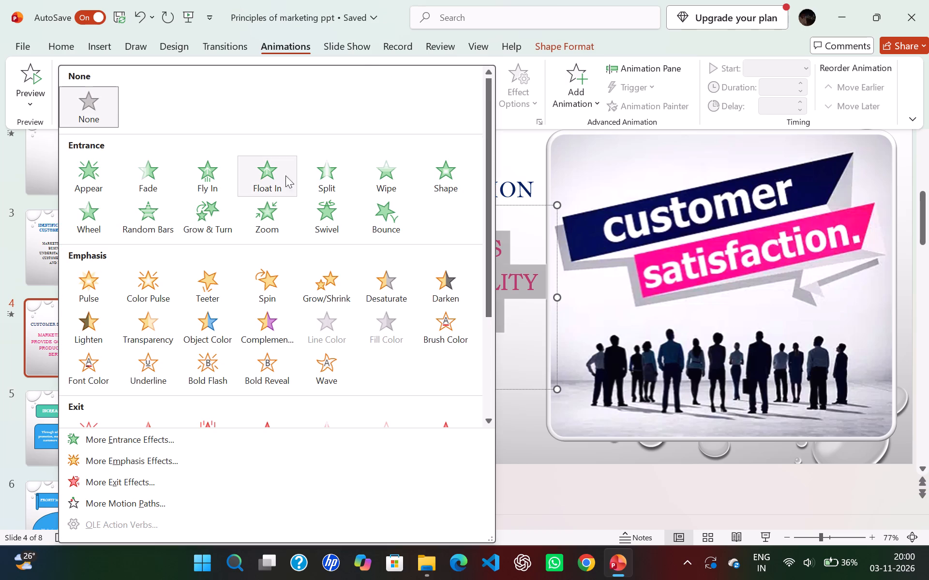
left_click(215, 183)
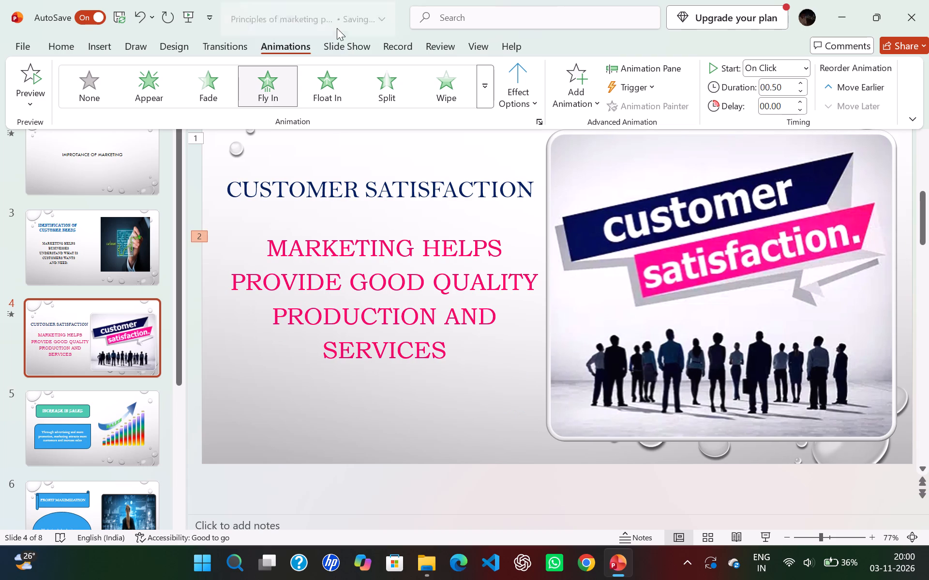
Play the slide show from the beginning through all slides to check the animations, and return to editing.
left_click(340, 45)
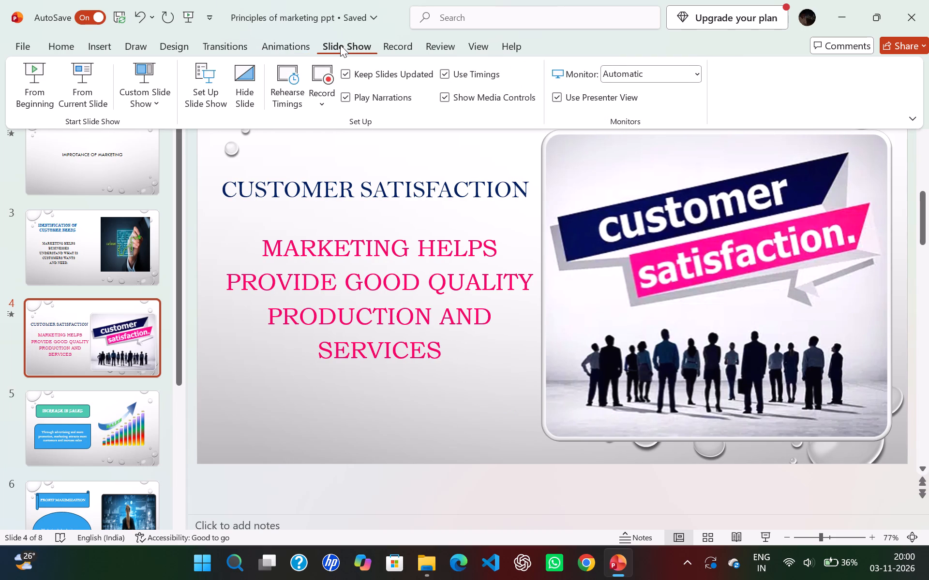
left_click(32, 80)
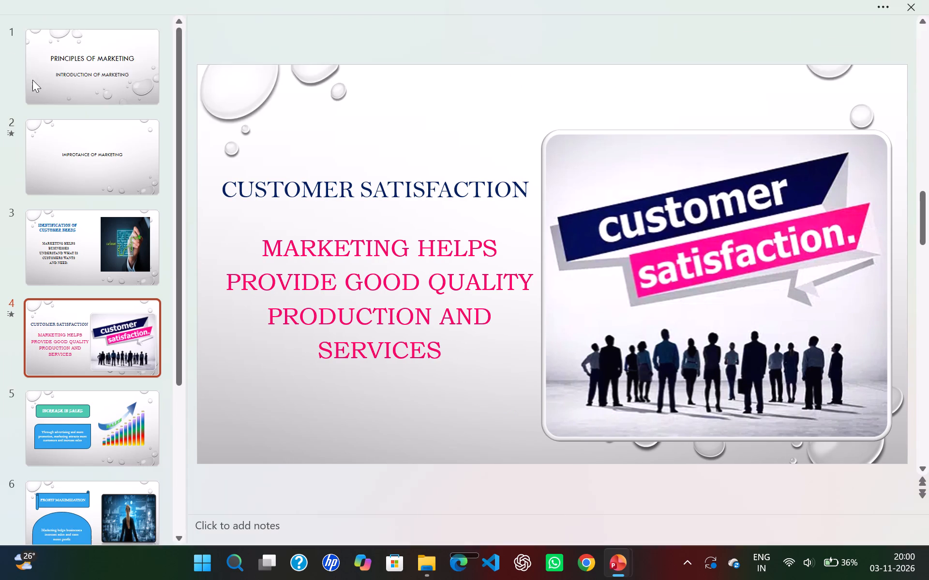
key("Right")
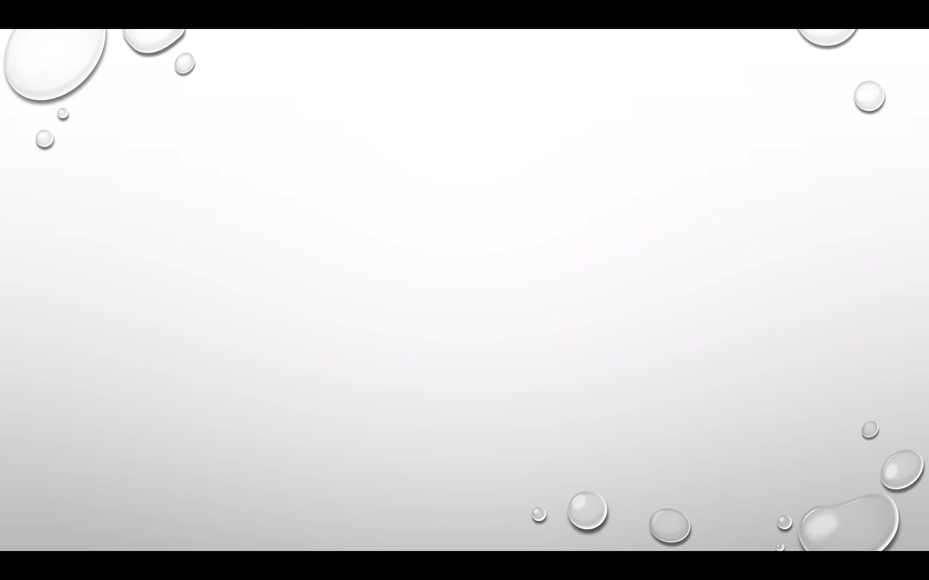
key("Right")
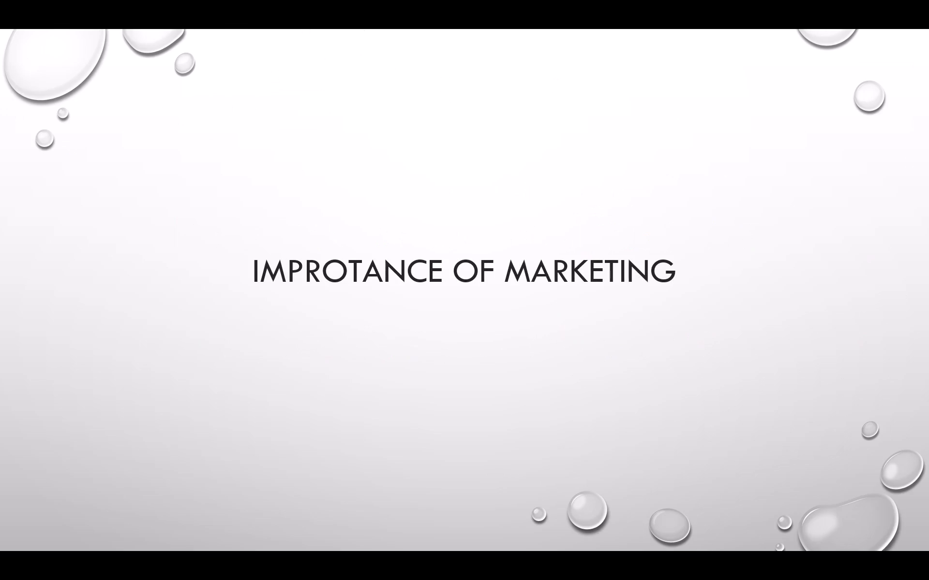
key("Right")
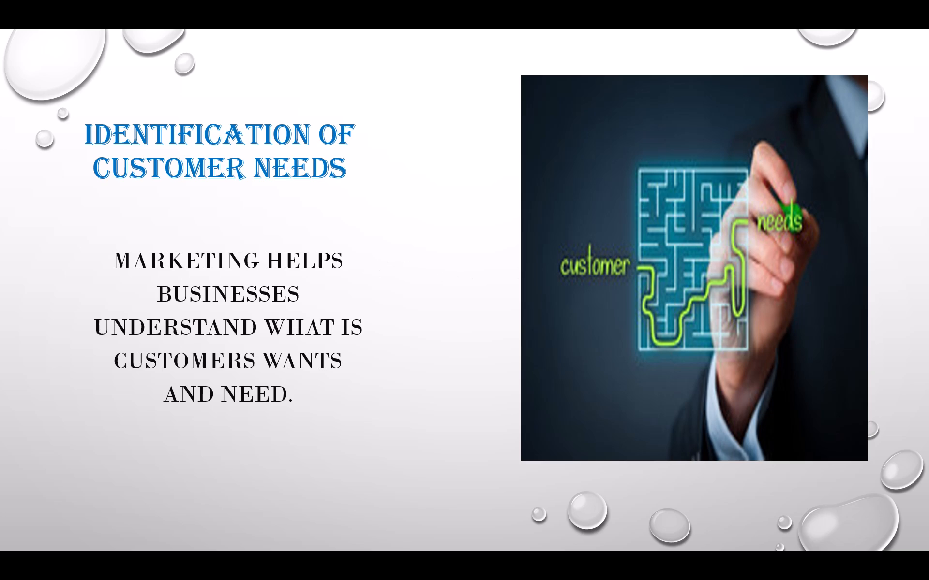
key("Right")
key("Right")
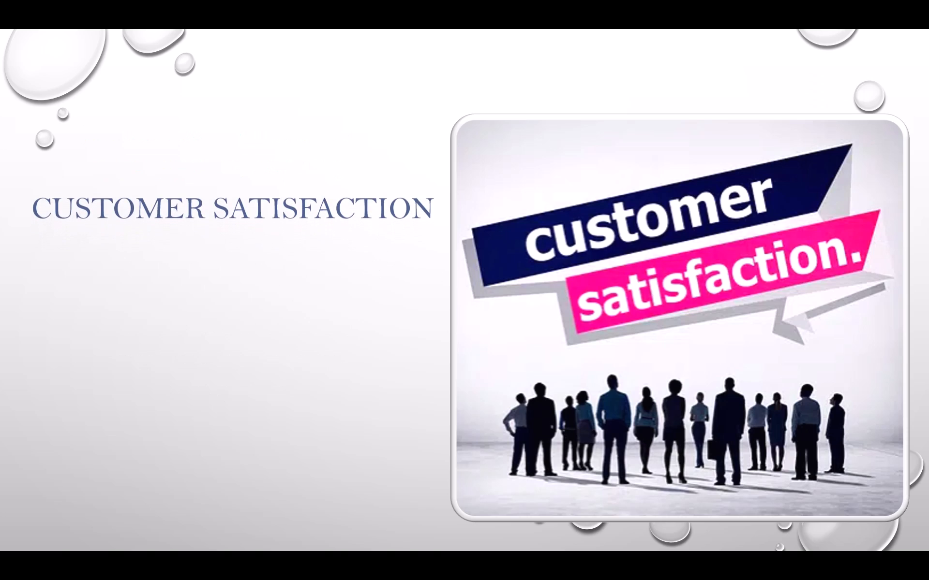
key("Right")
key("Right")
key("Right")
key("Right")
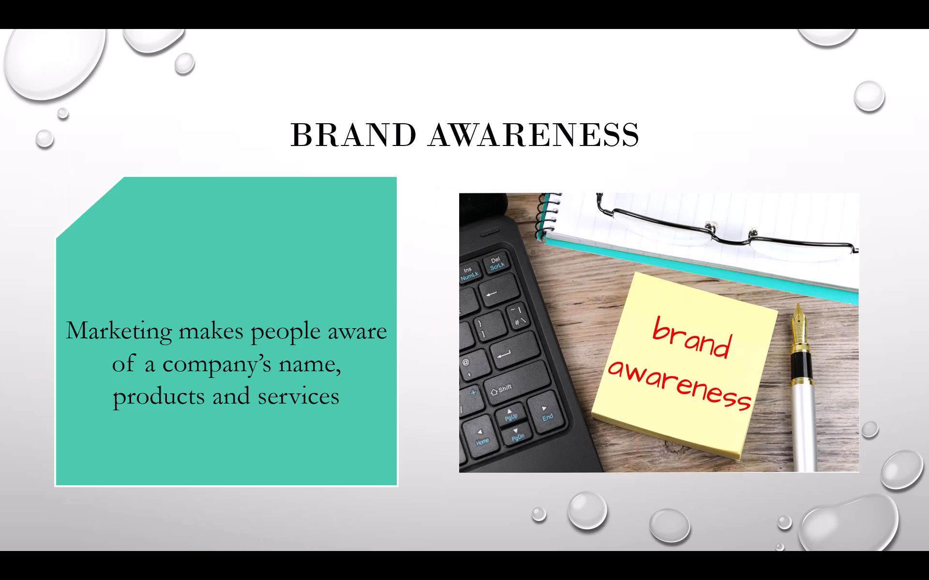
key("Right")
key("Right")
key("Right")
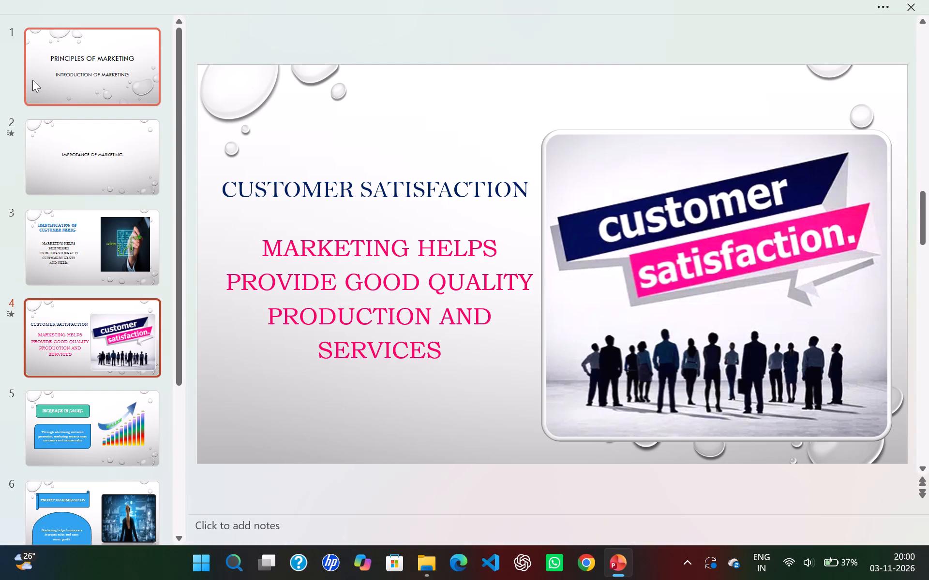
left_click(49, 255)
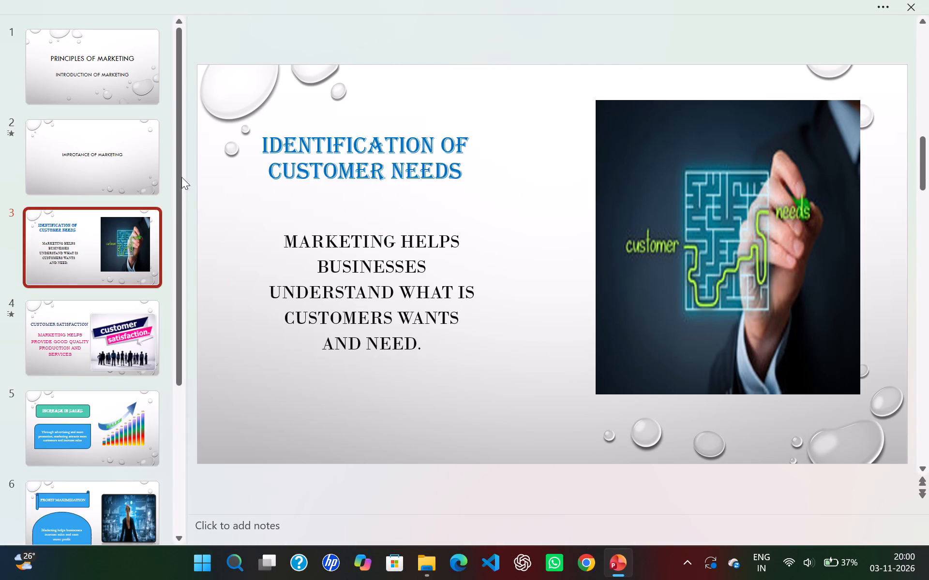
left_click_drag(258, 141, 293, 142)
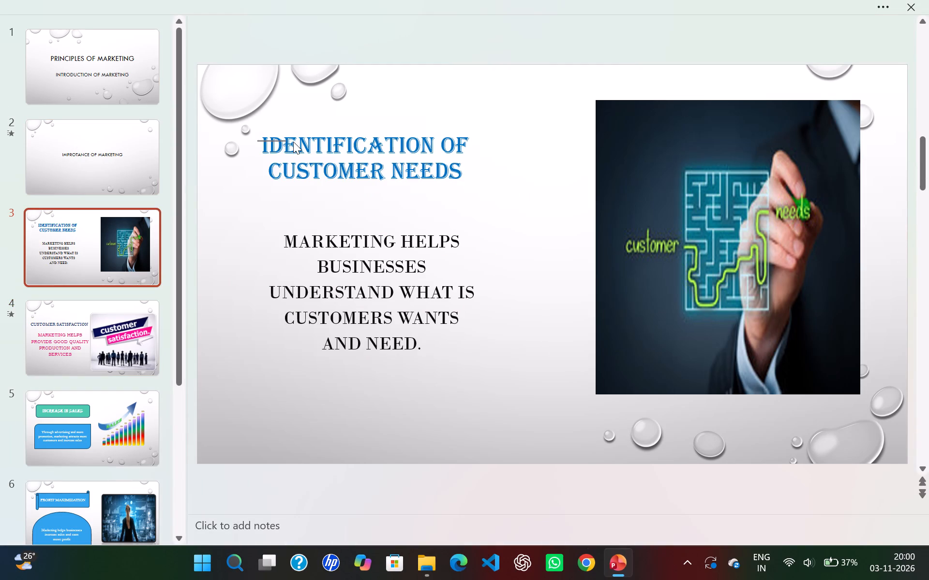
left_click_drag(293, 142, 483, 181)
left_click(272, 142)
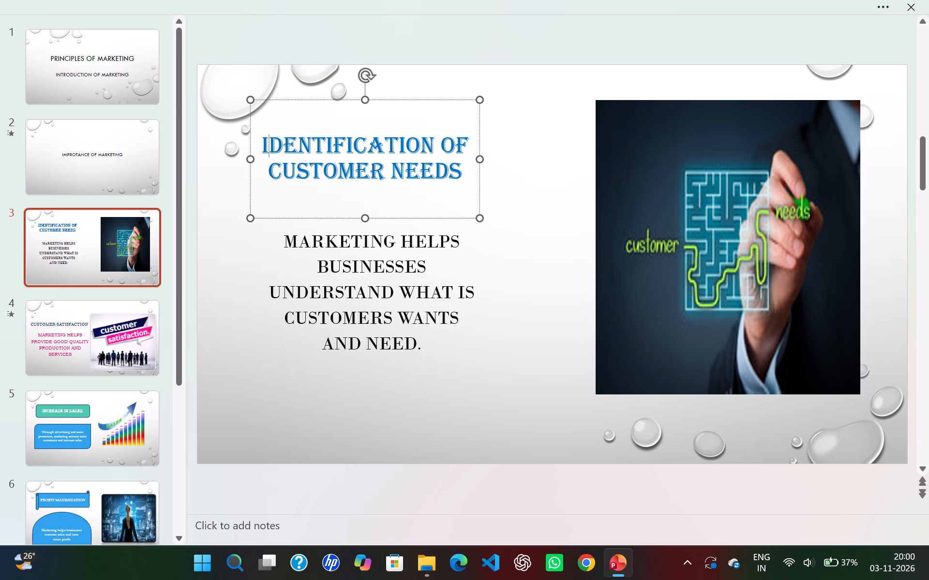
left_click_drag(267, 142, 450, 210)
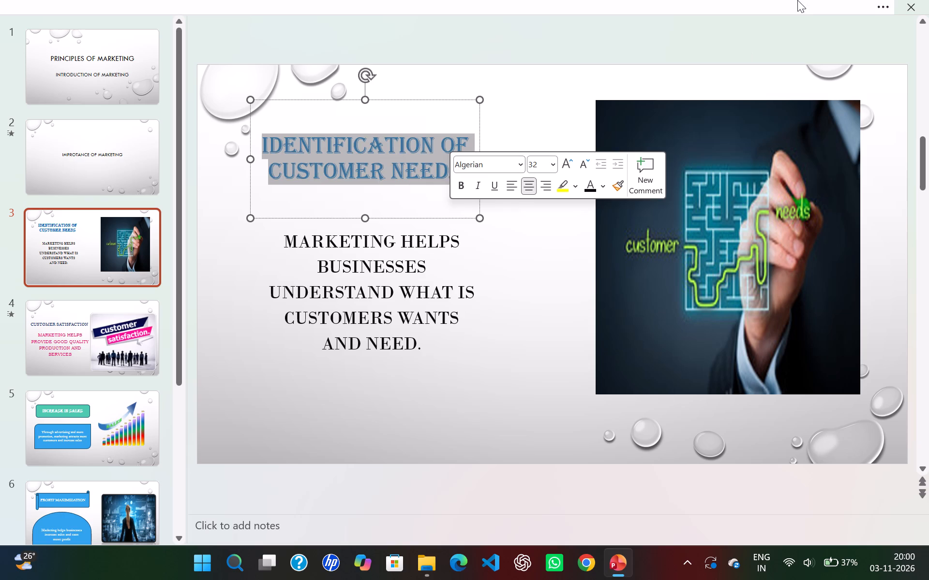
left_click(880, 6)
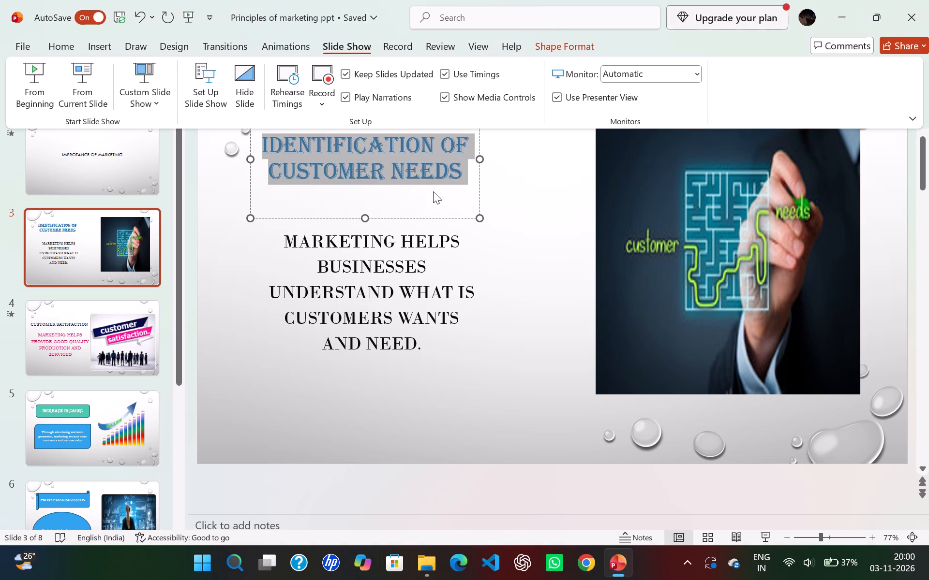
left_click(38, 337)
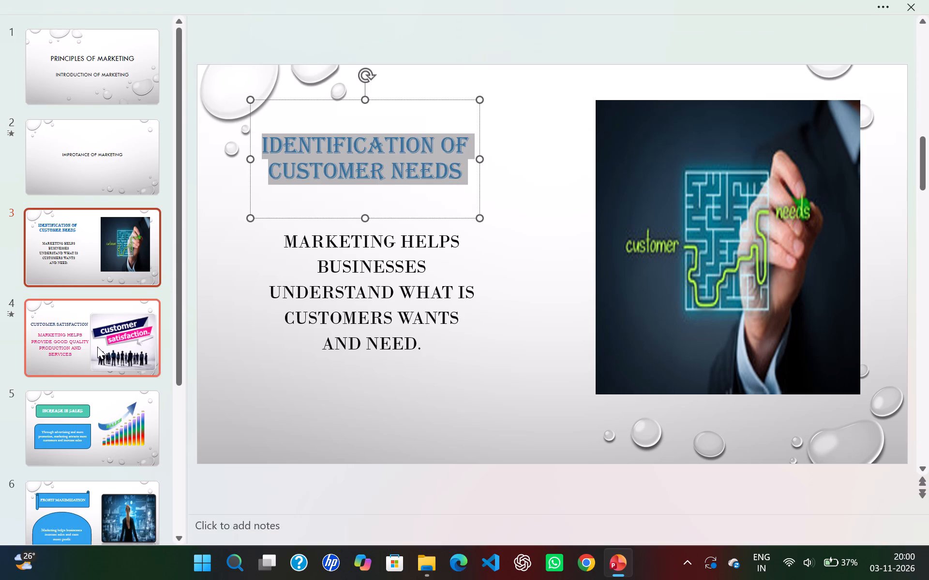
Remove the Float In animation from the navy "Customer Satisfaction" heading on slide 4.
left_click(97, 346)
left_click_drag(233, 195, 225, 187)
left_click_drag(225, 187, 506, 182)
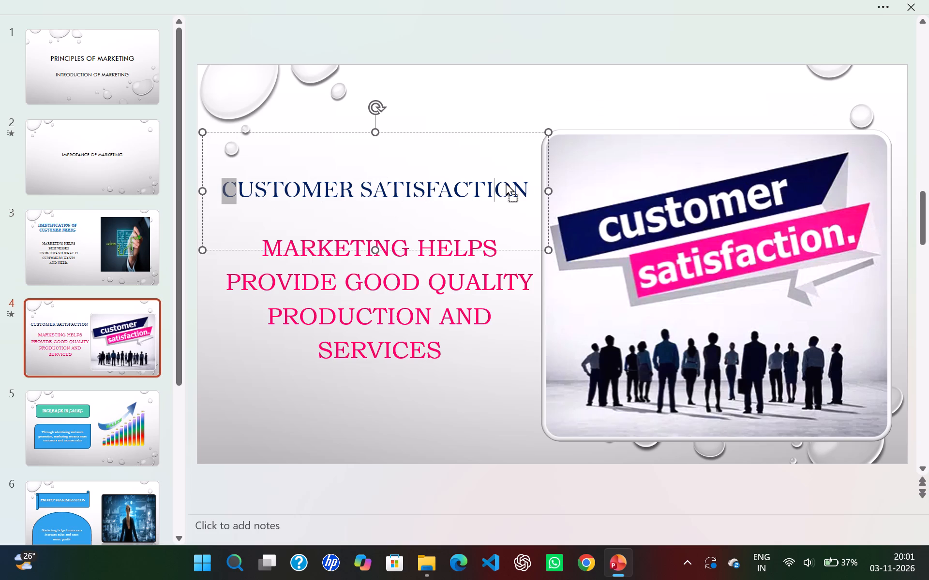
left_click_drag(506, 182, 529, 183)
left_click_drag(529, 183, 215, 172)
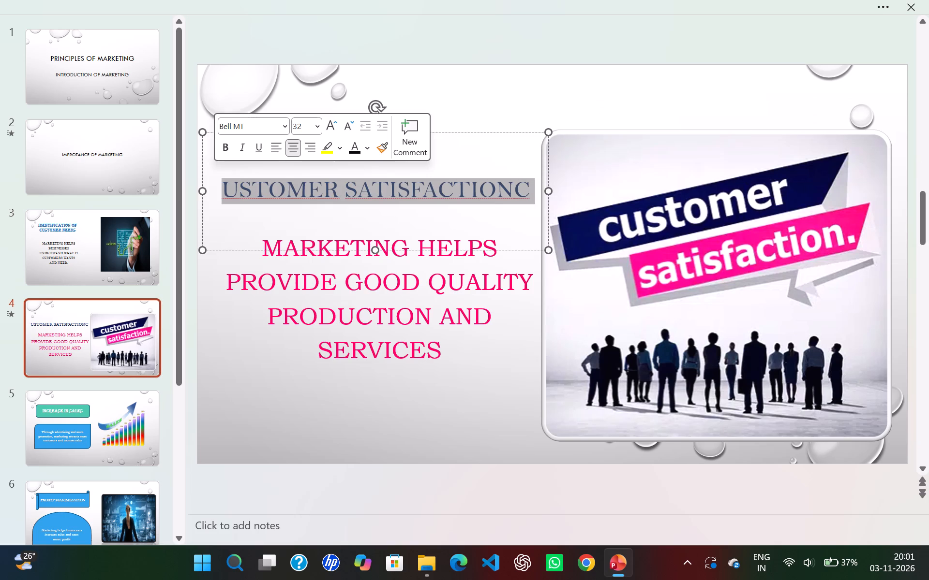
left_click(868, 0)
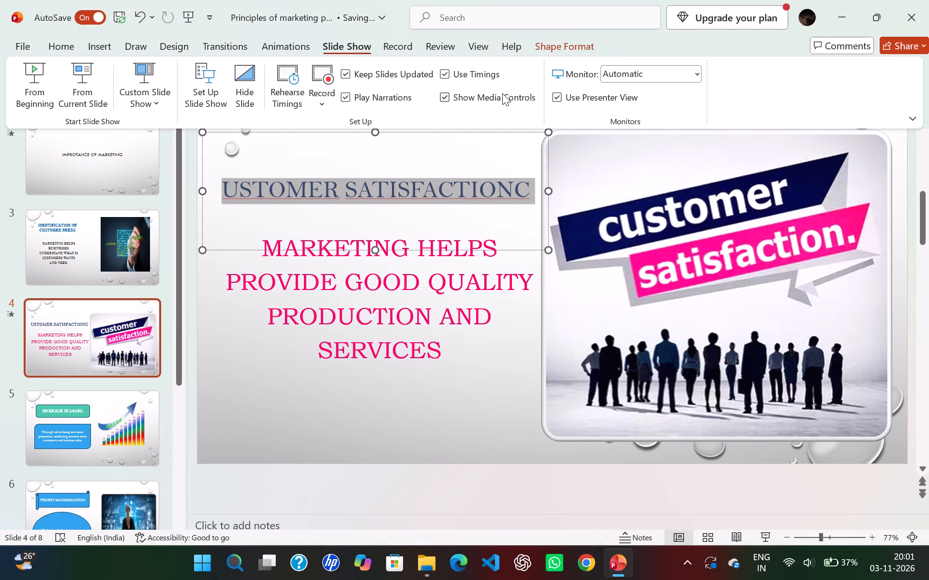
left_click(53, 40)
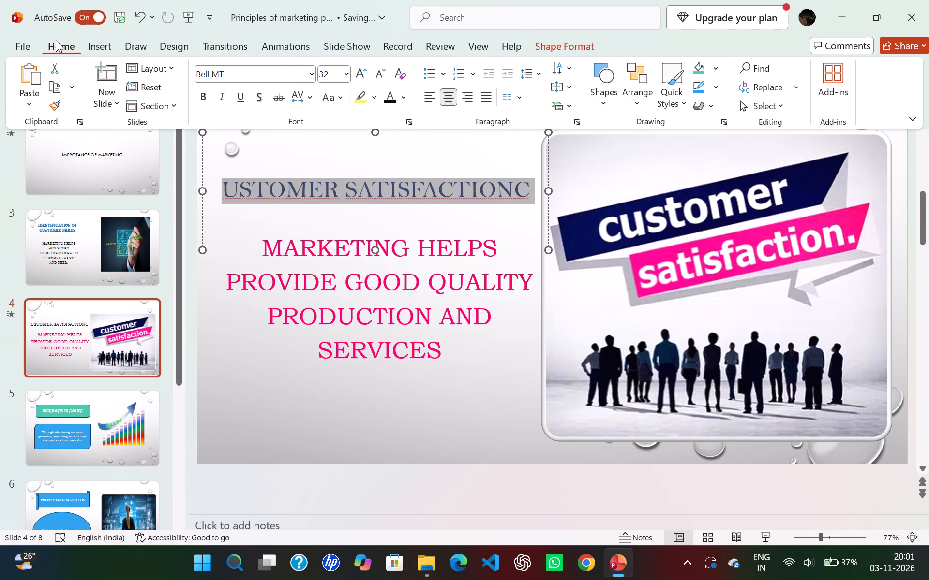
left_click(280, 46)
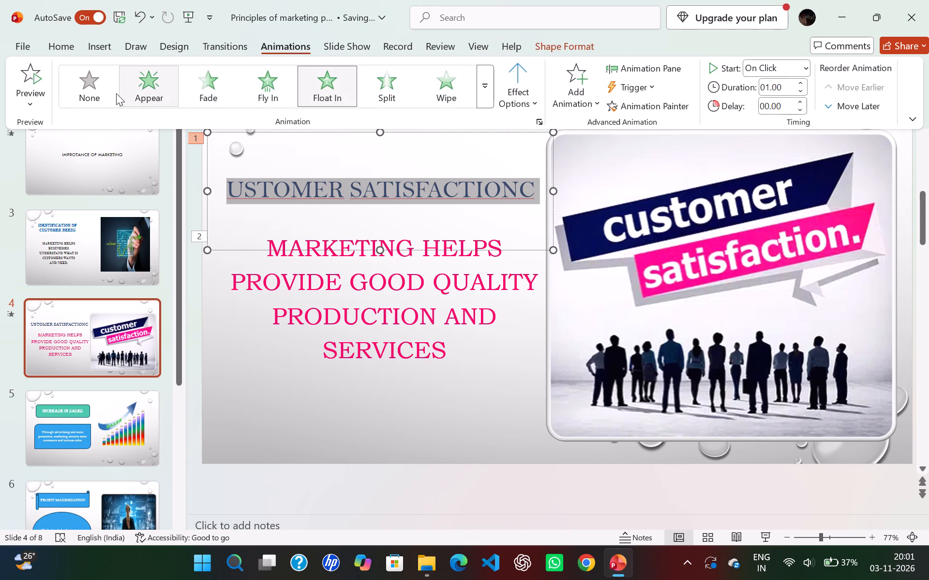
left_click(88, 94)
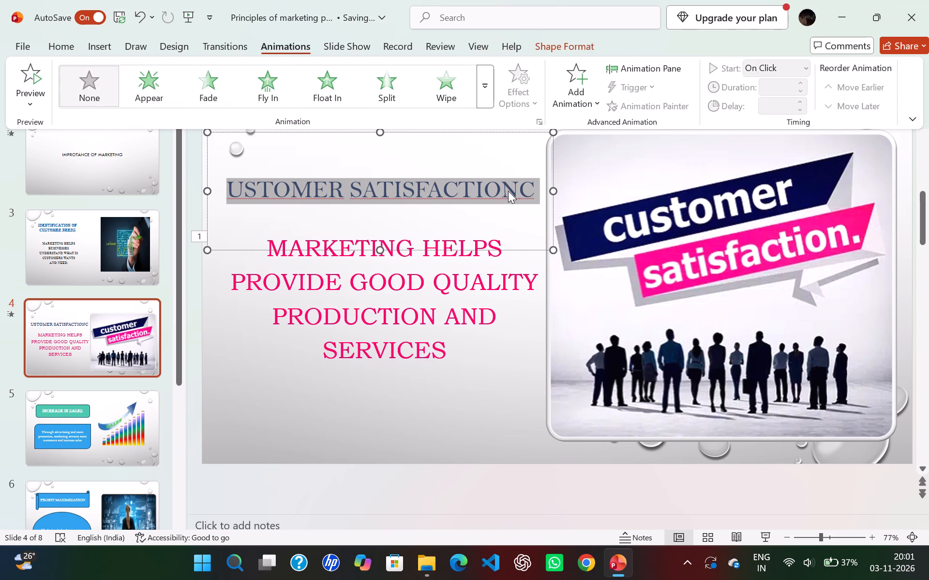
Correct the slide 4 heading to "Customer Satisfaction" by removing the stray final C and restoring the C at the start.
left_click(515, 191)
left_click(517, 186)
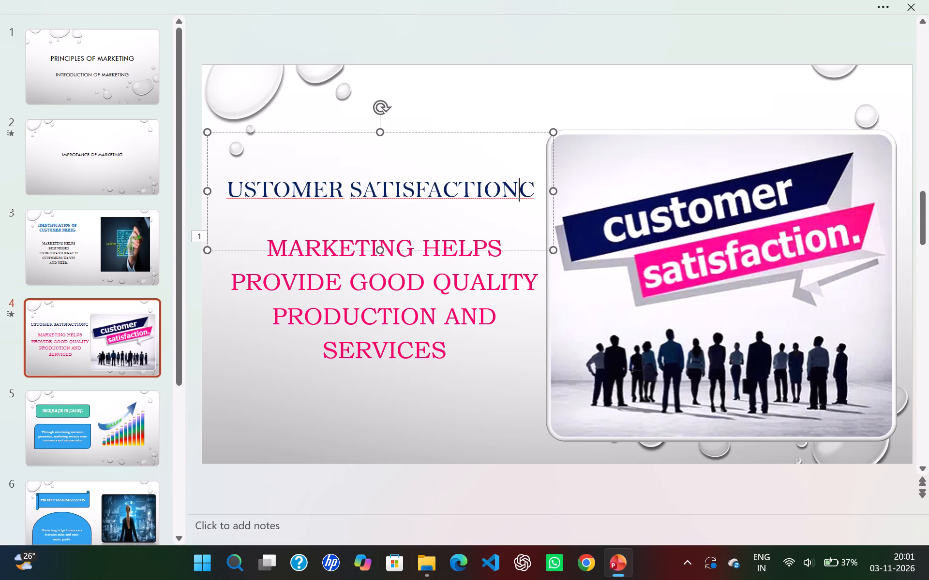
left_click(517, 186)
key("Right")
key("BackSpace")
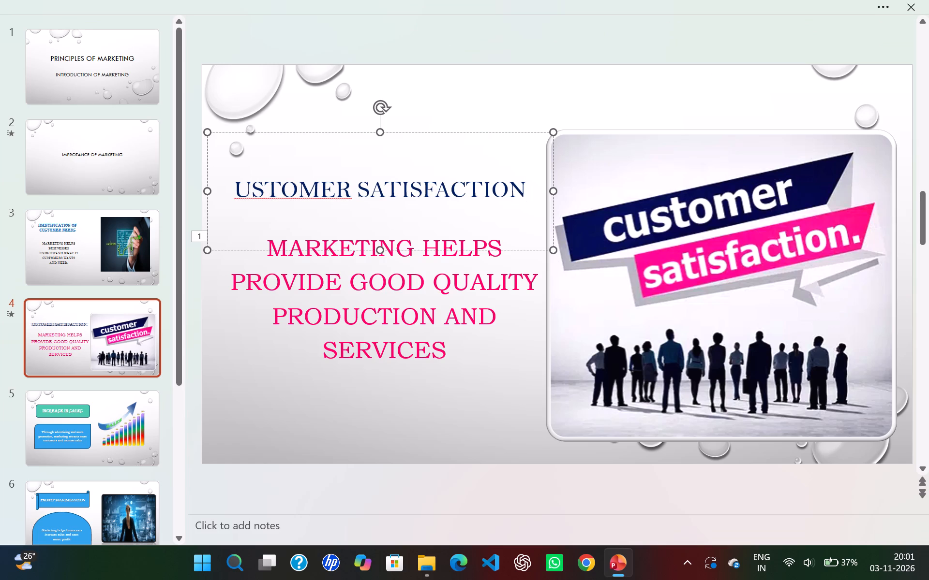
key("Home")
key("shift+c")
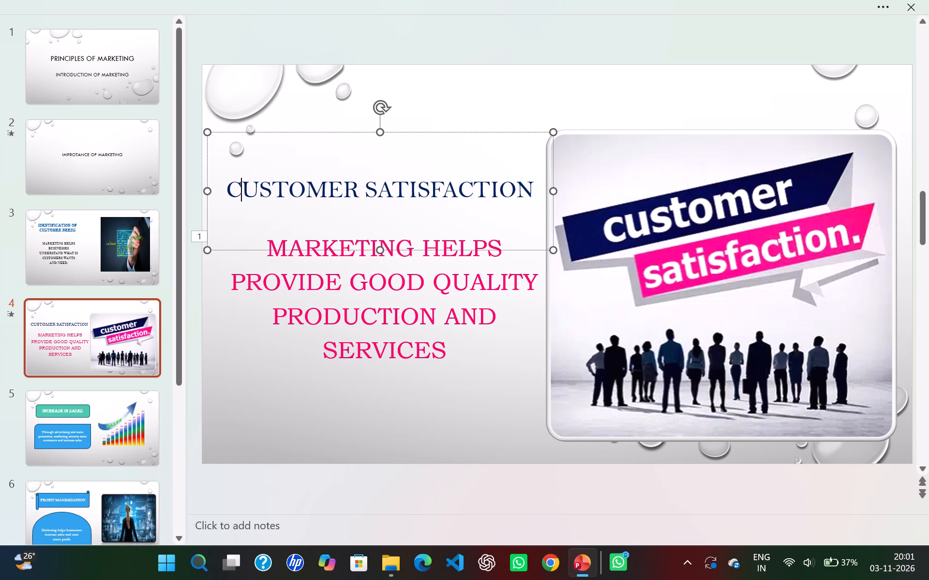
Remove the Fly In animation from the pink body text under the "Customer Satisfaction" heading on slide 4.
left_click(427, 386)
left_click_drag(450, 349, 314, 126)
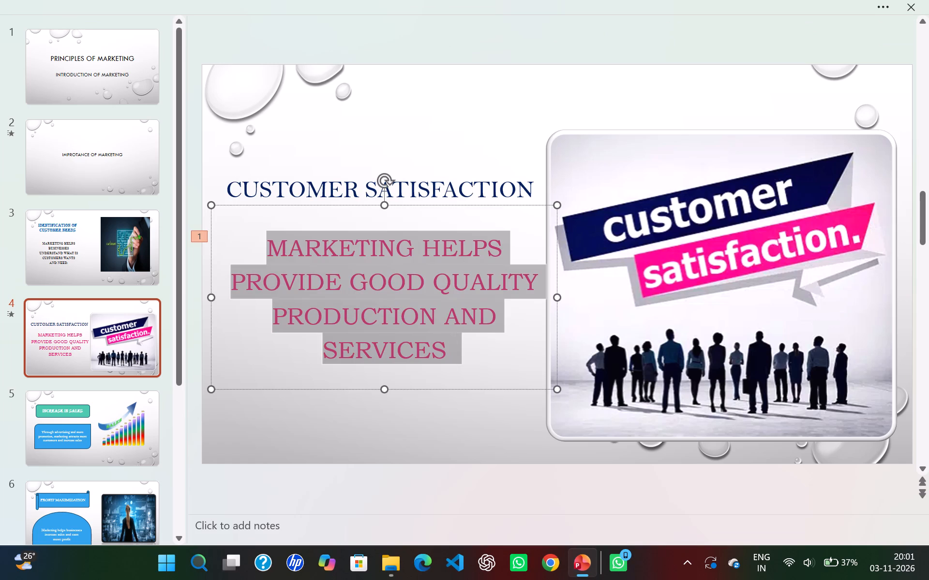
left_click_drag(314, 126, 312, 124)
left_click(884, 9)
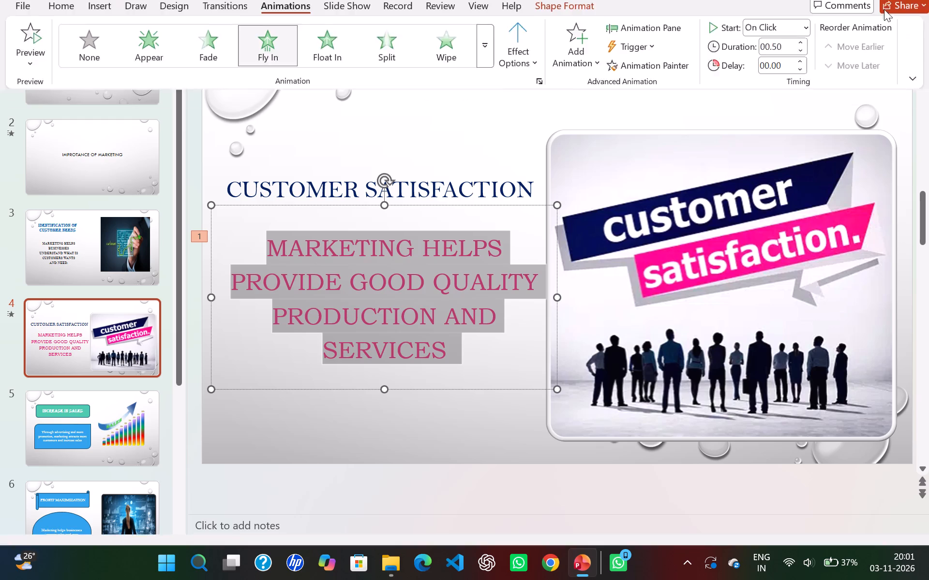
left_click(91, 97)
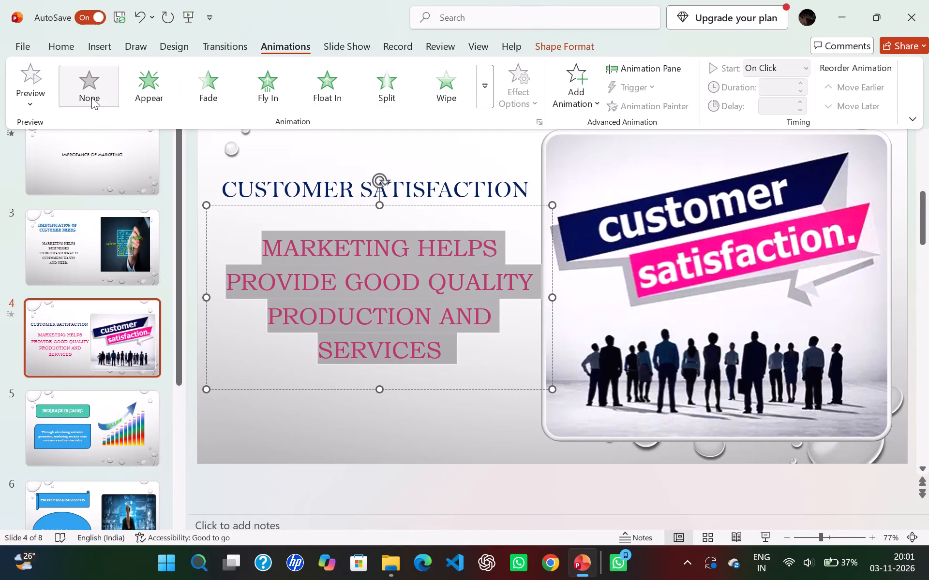
left_click(286, 438)
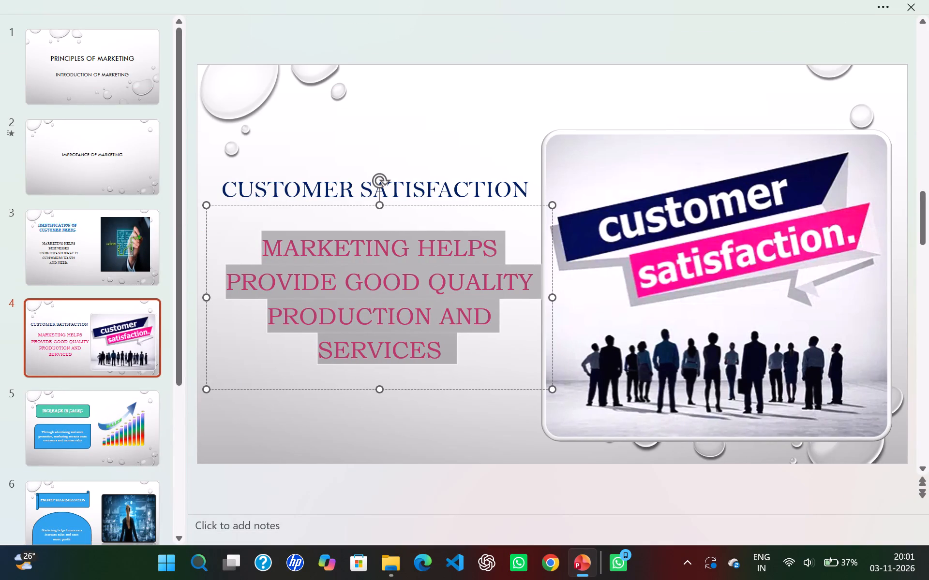
Remove the Fade animation from the "Improtance of Marketing" title on slide 2.
left_click(113, 152)
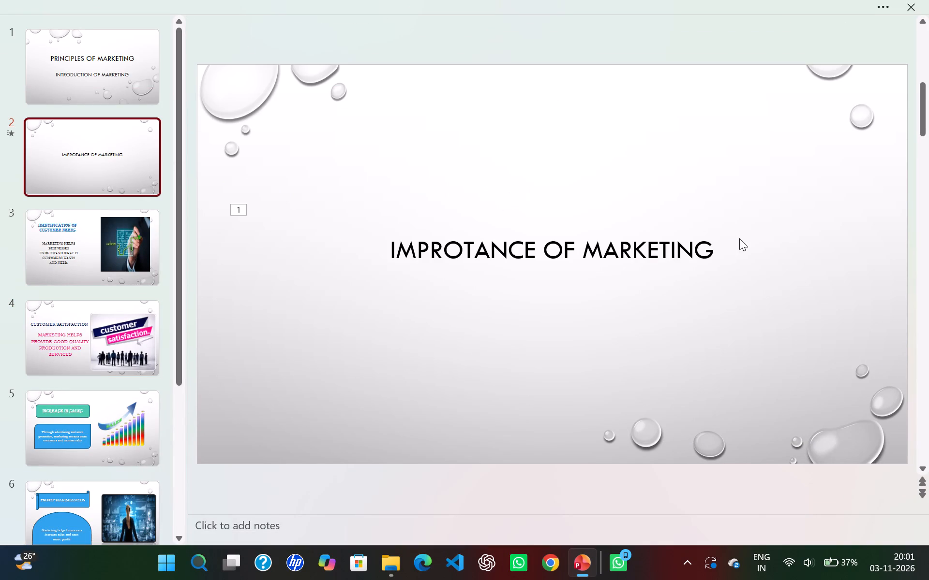
left_click(711, 253)
left_click_drag(711, 253, 412, 275)
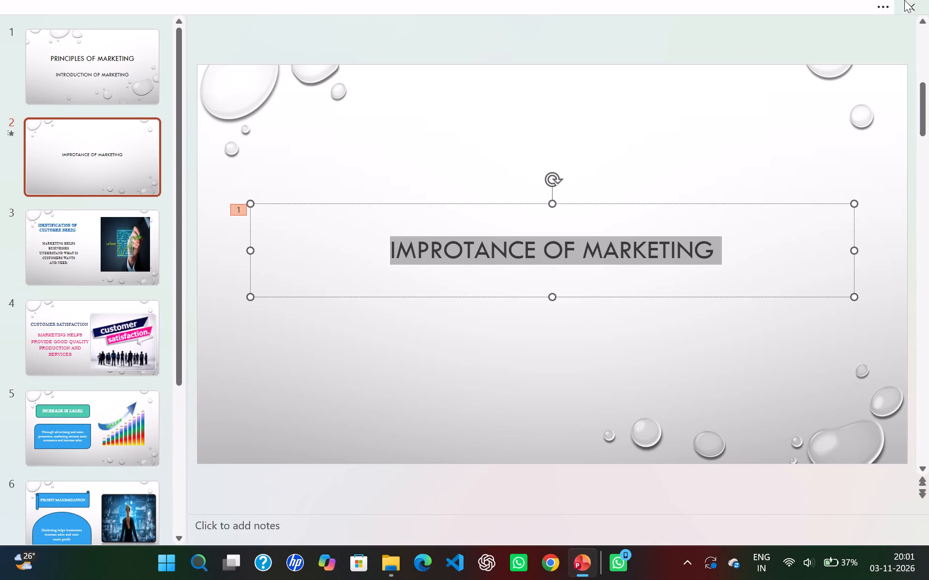
left_click(877, 0)
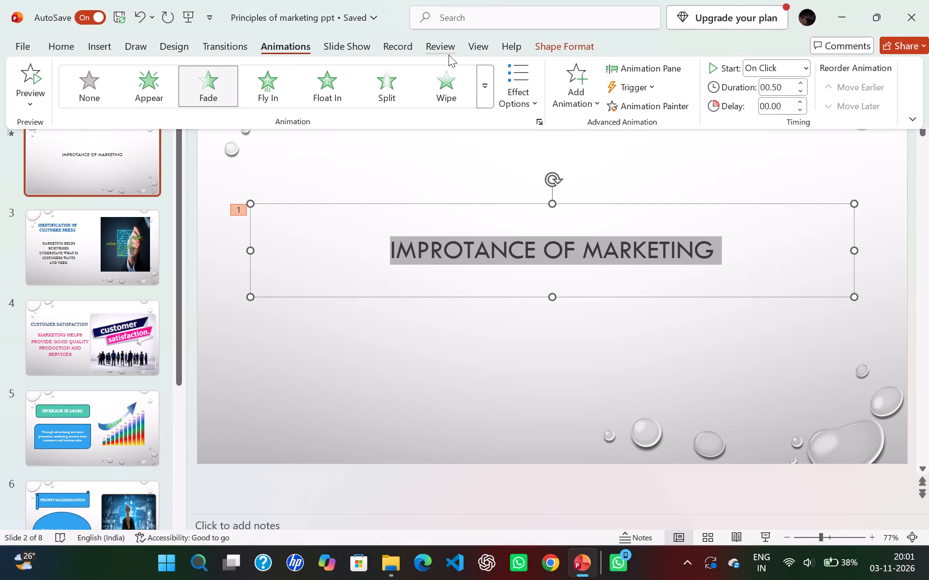
left_click(77, 78)
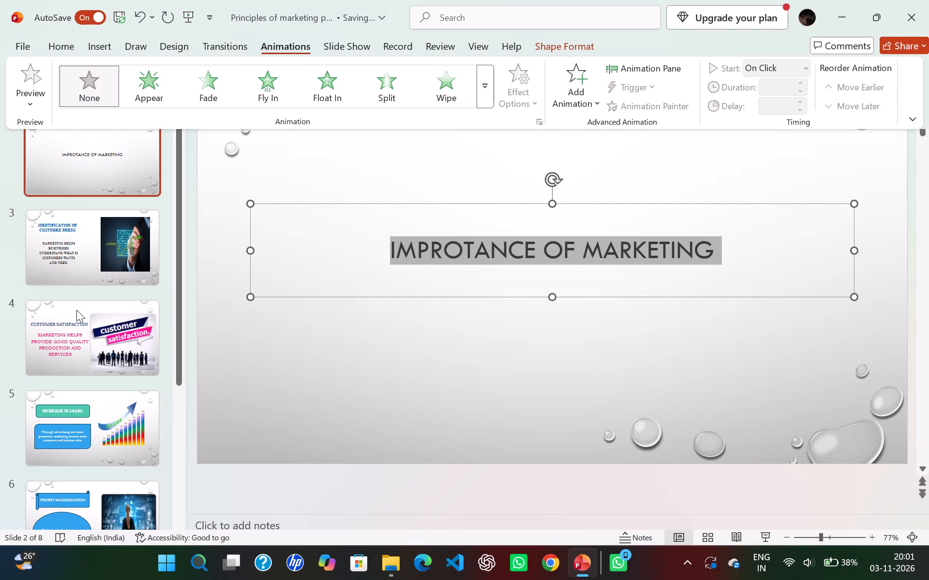
Look through the slide thumbnails down to slide 8 to check for remaining animation markers.
left_click_drag(180, 320, 163, 572)
left_click(181, 535)
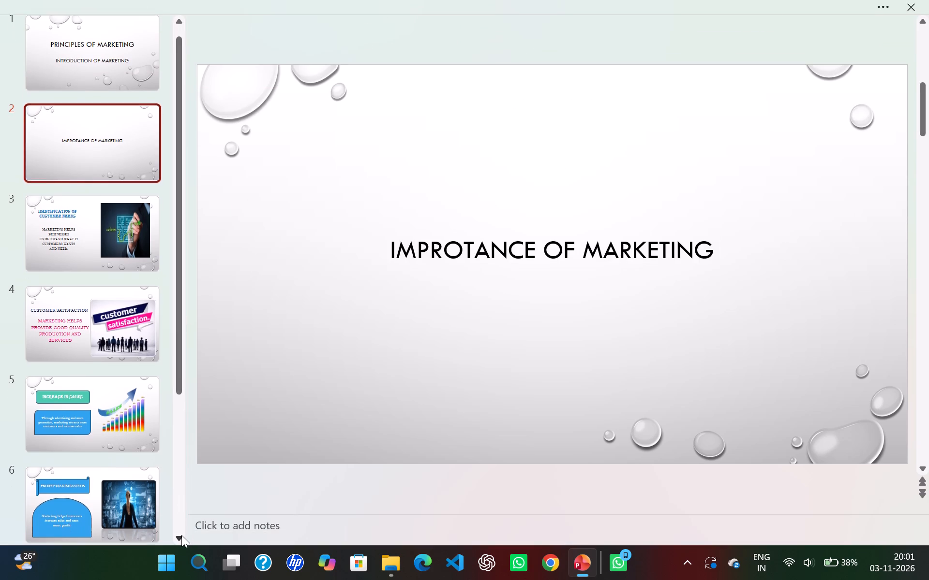
triple_click(181, 535)
triple_click(181, 535)
triple_click(181, 535)
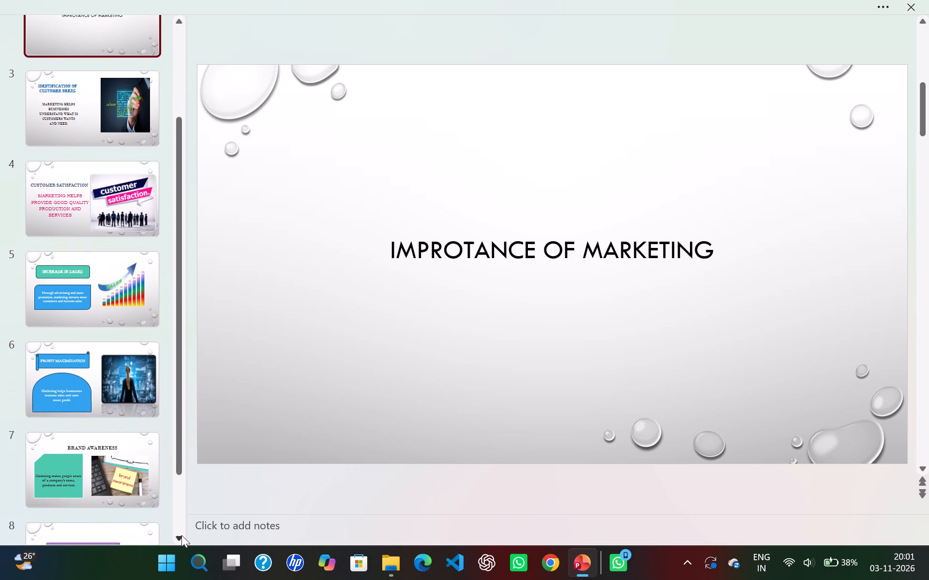
triple_click(181, 535)
triple_click(181, 535)
double_click(181, 535)
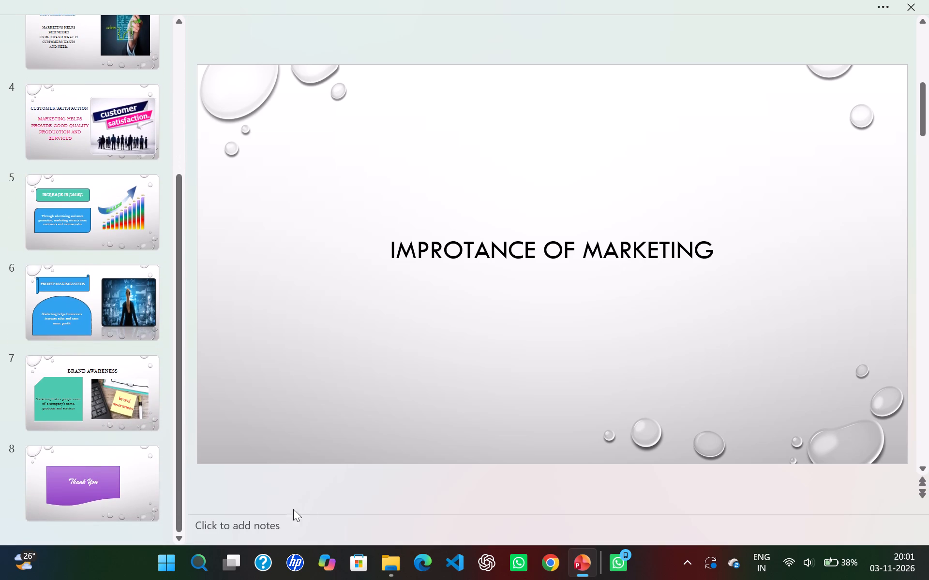
left_click(313, 502)
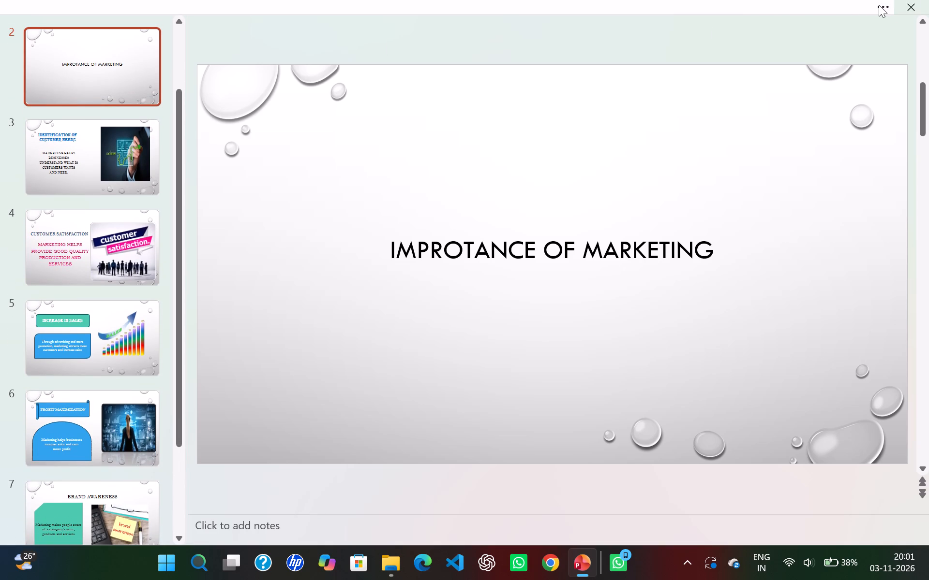
Open the Save a Copy options for the marketing presentation.
left_click(879, 5)
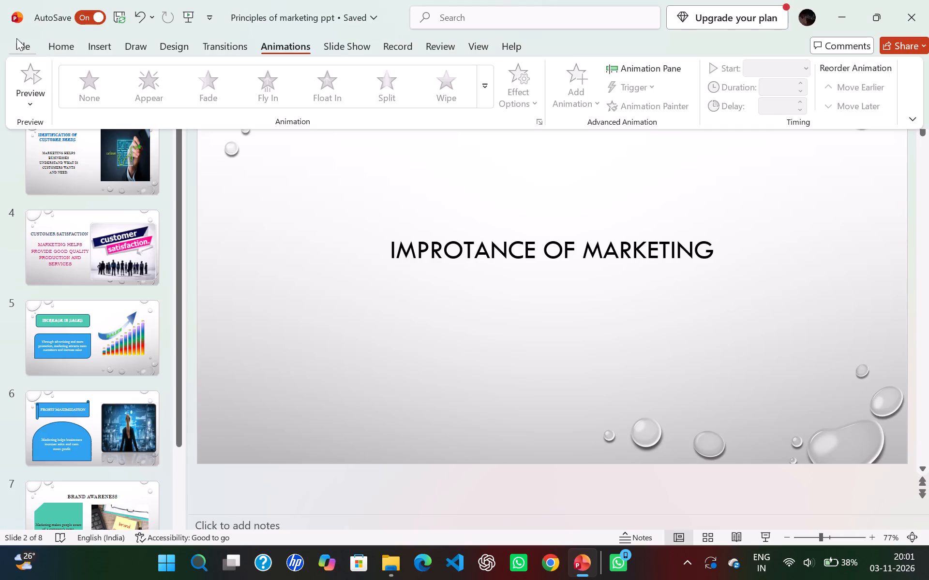
left_click(16, 38)
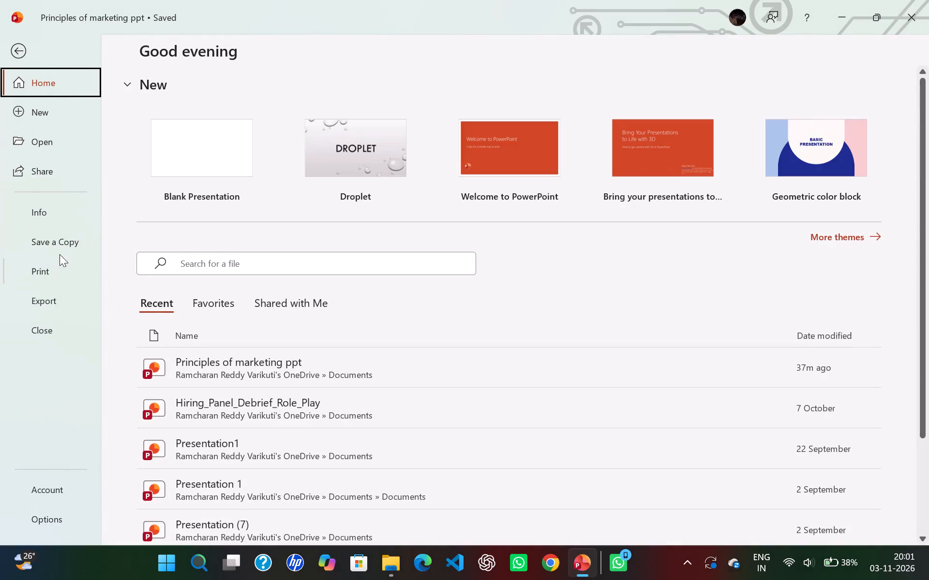
left_click(60, 235)
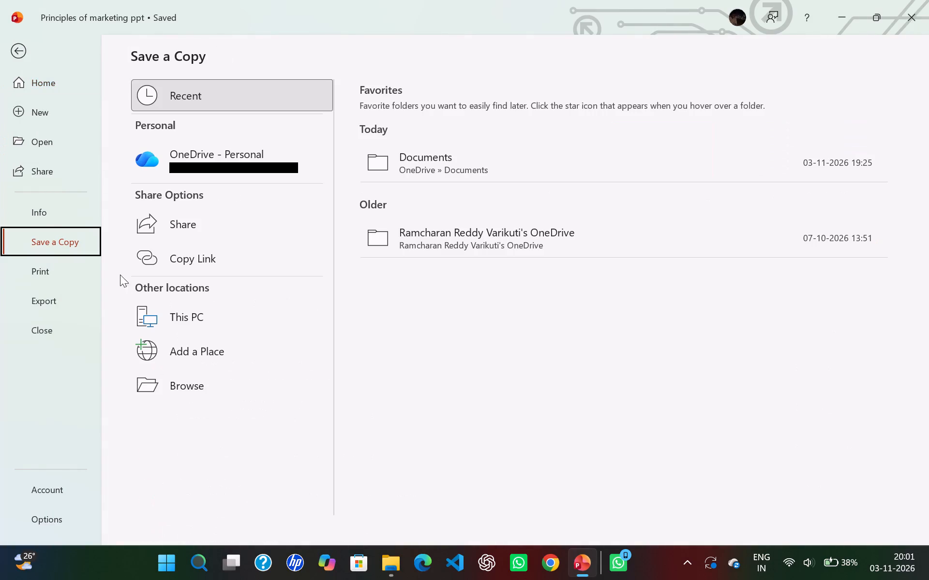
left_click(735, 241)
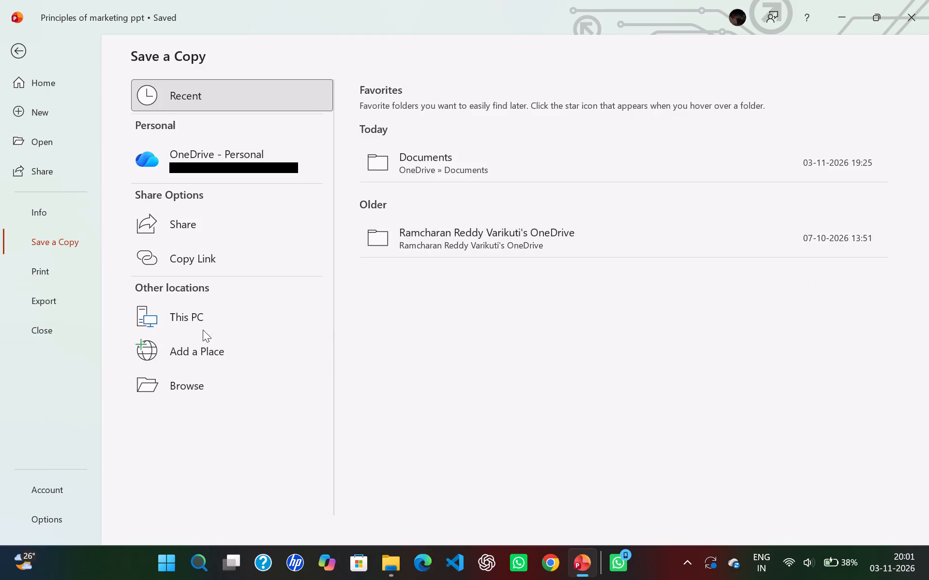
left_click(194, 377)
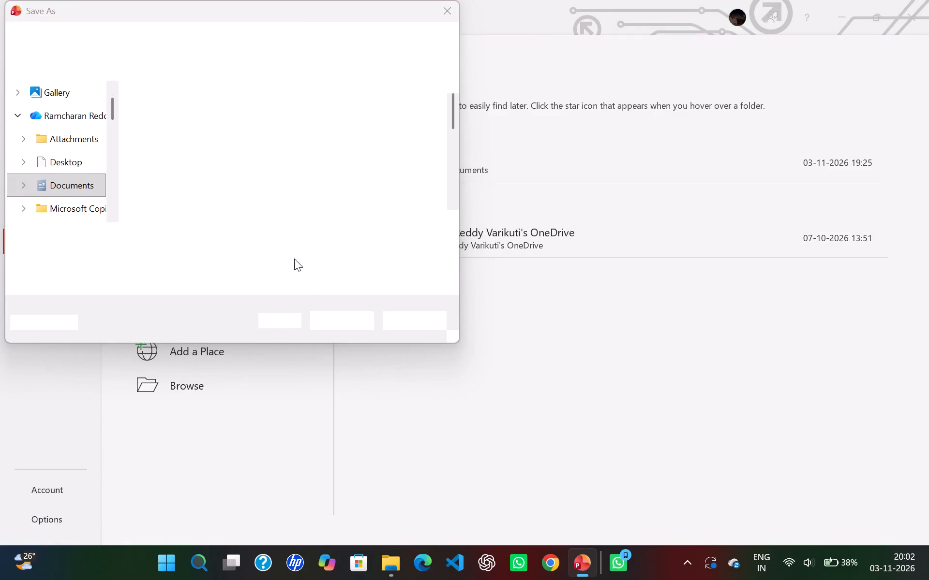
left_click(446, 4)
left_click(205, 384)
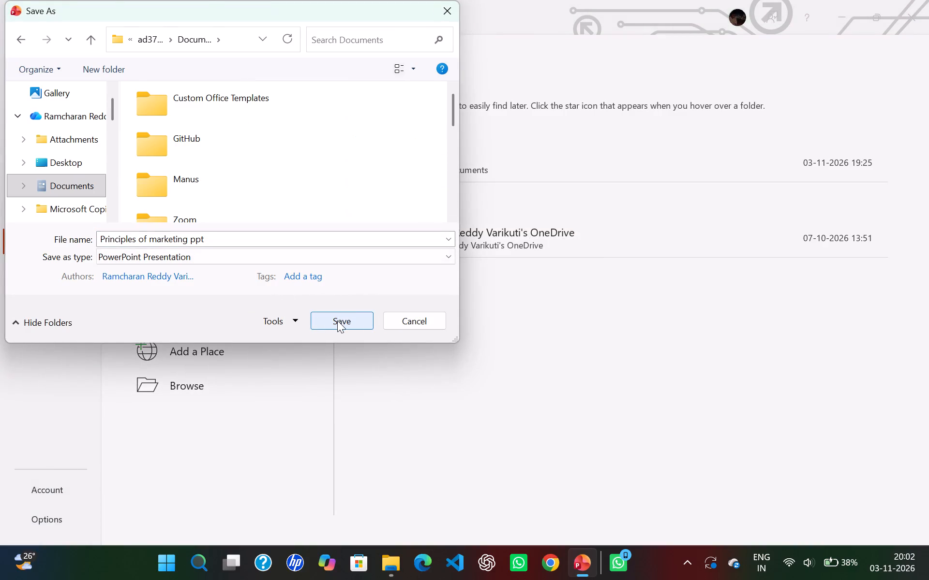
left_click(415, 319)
Save a copy of the presentation in this PC's Documents folder as "Principles of marketing ppt 2".
left_click(263, 317)
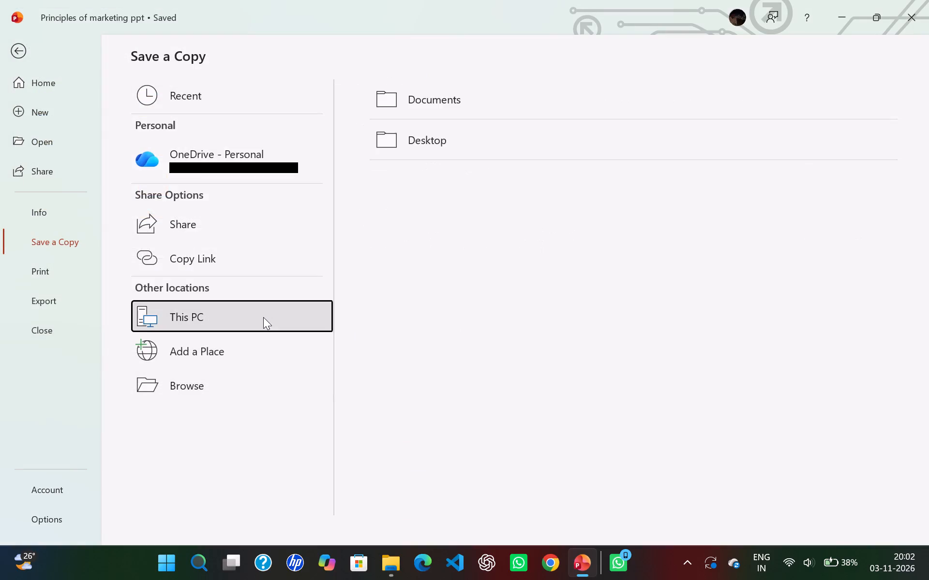
double_click(482, 106)
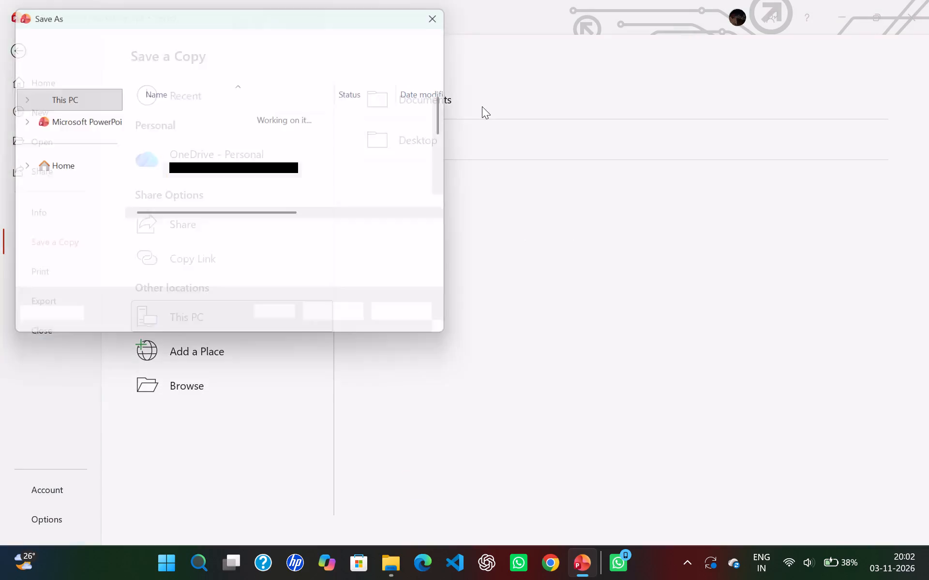
left_click(290, 234)
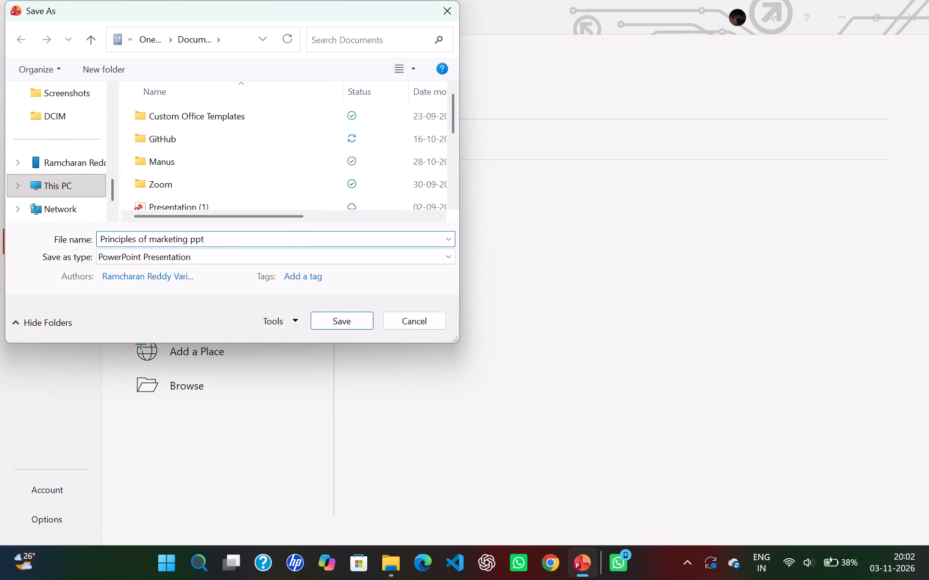
key("space")
key("2")
key("Return")
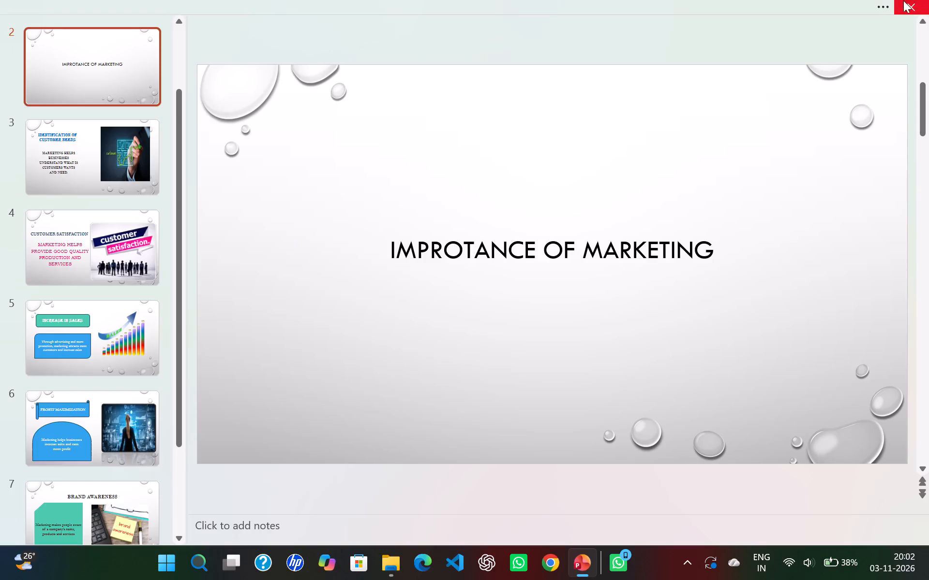
Minimise the presentation to reach File Explorer, then select "Principles of marketing ppt 2" in Documents and maximise the window.
left_click(886, 1)
left_click(847, 15)
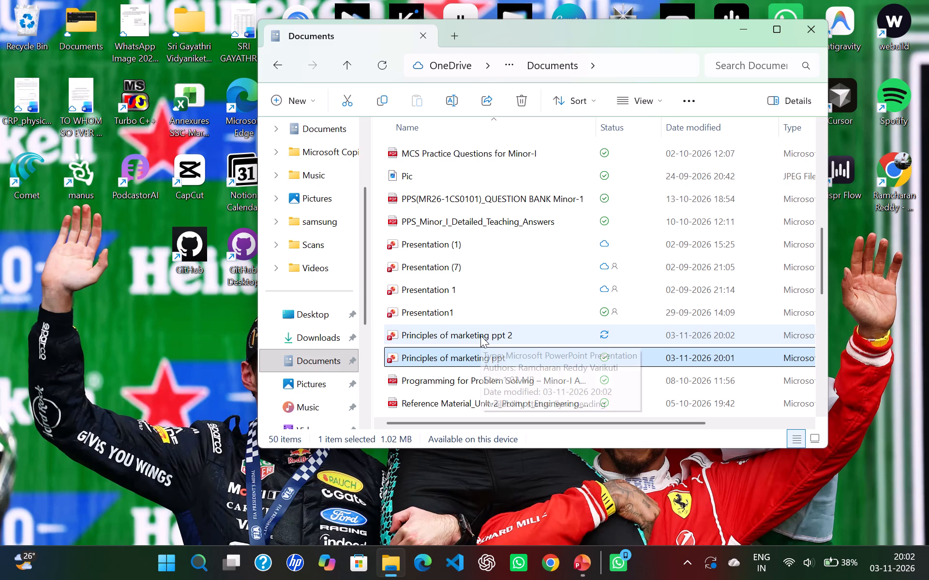
left_click(508, 333)
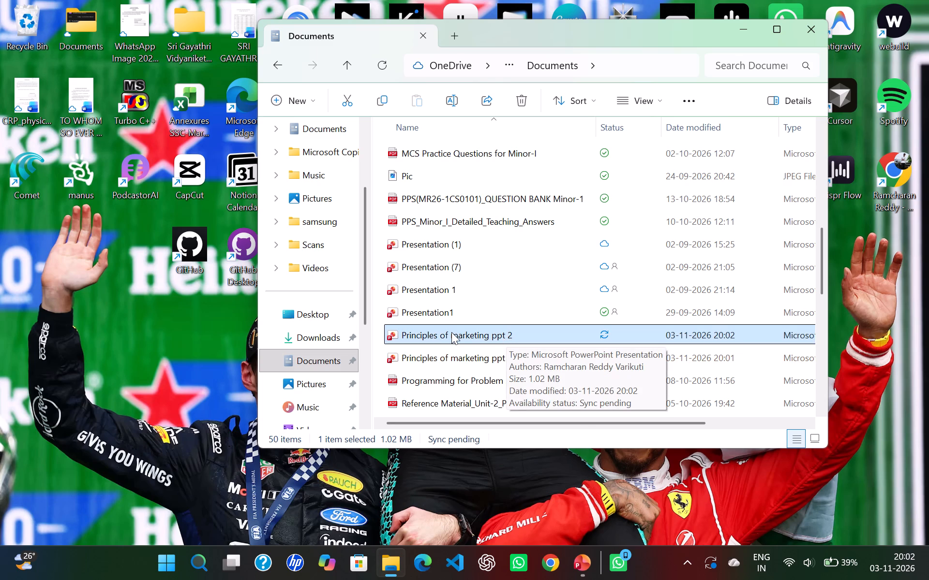
left_click(530, 340)
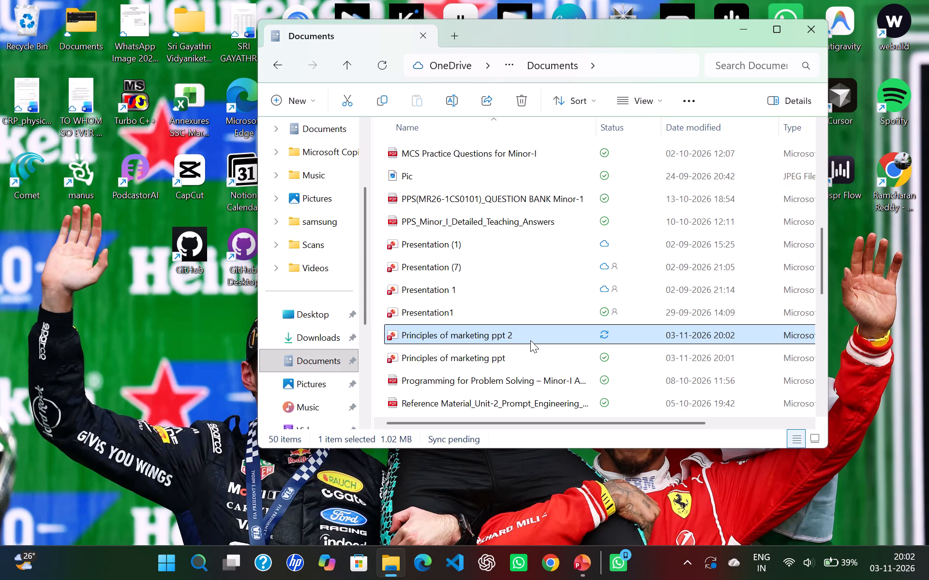
left_click(557, 335)
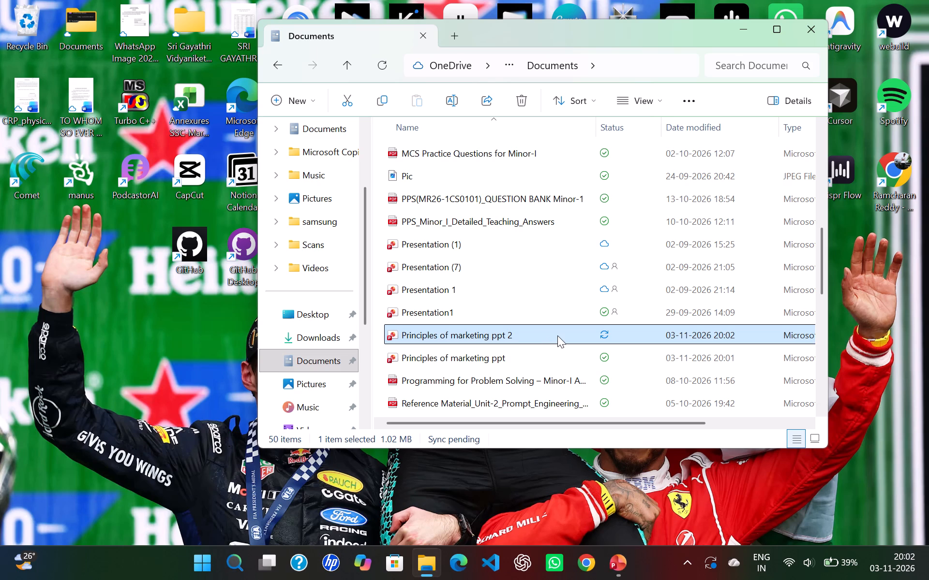
left_click(557, 335)
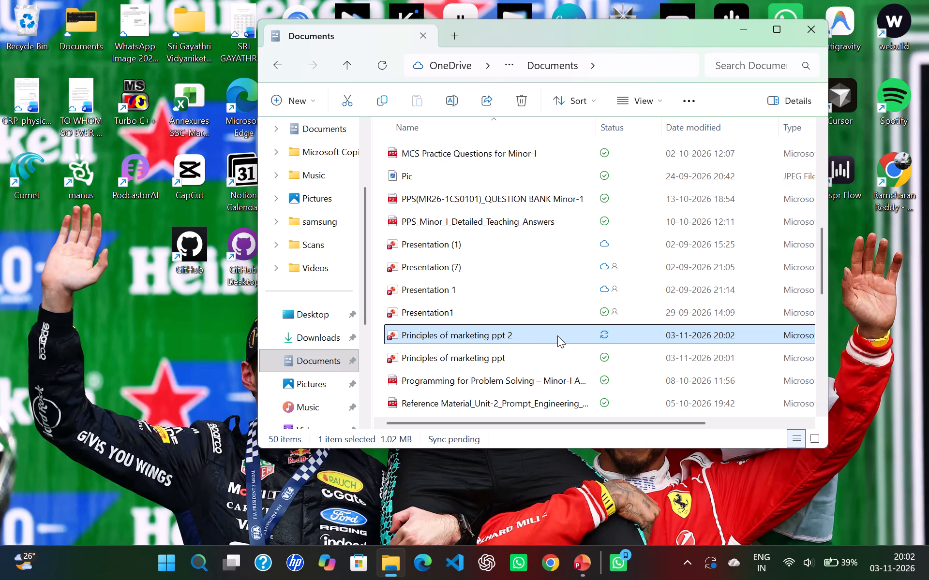
left_click(567, 334)
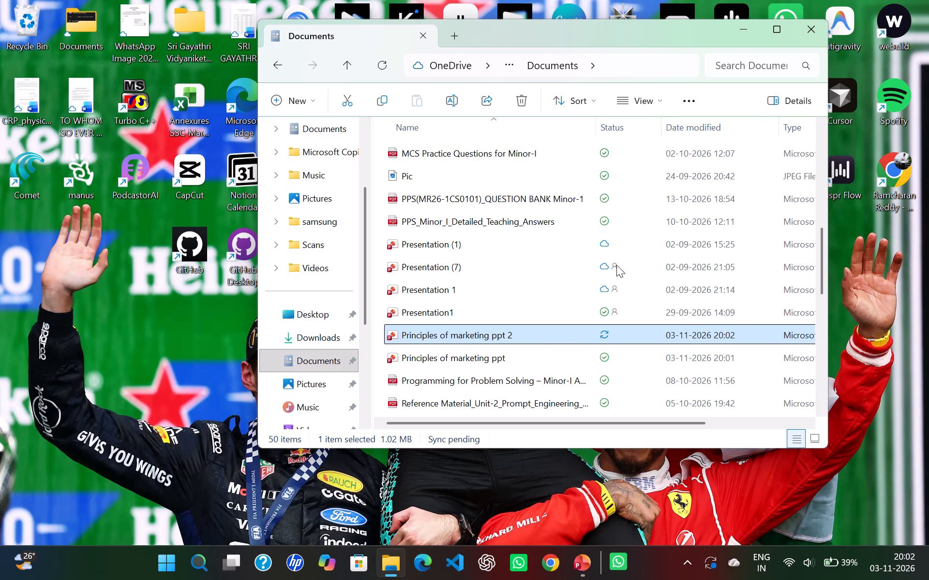
left_click(773, 28)
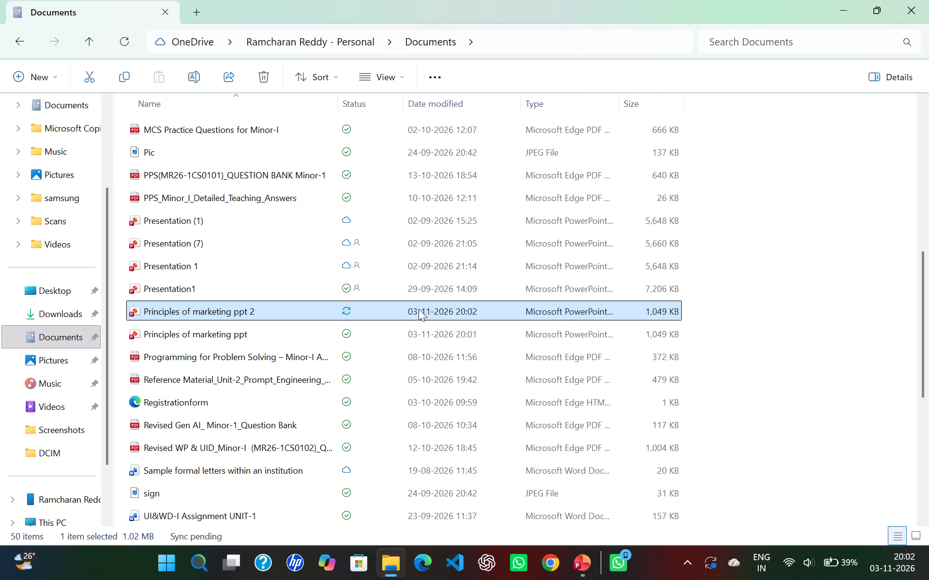
Open "Principles of marketing ppt 2" from the Documents folder, then close the presentation.
double_click(419, 309)
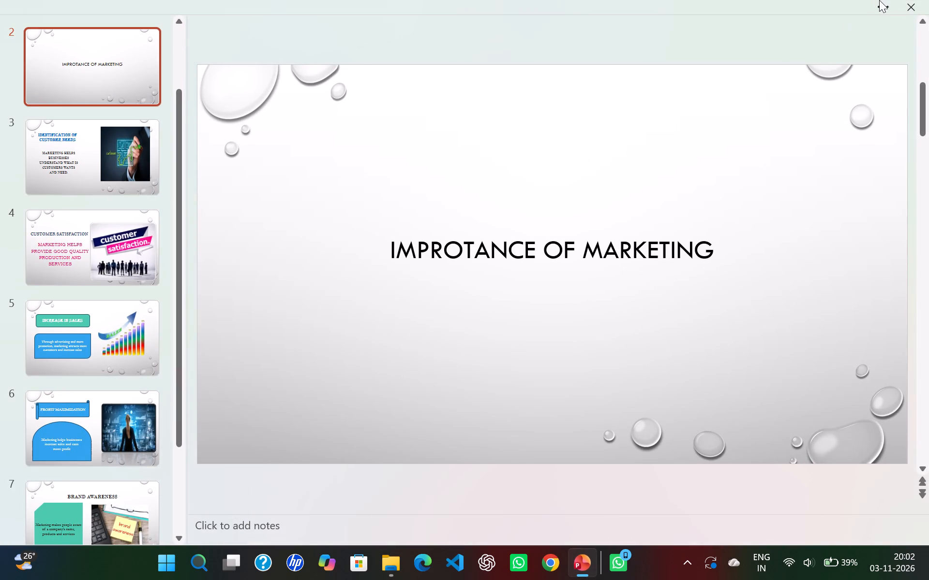
left_click(908, 5)
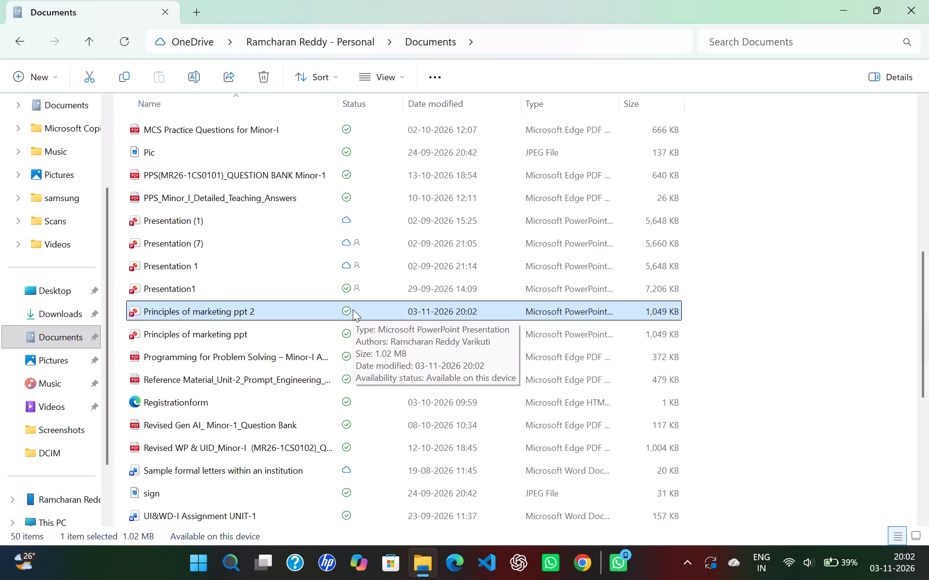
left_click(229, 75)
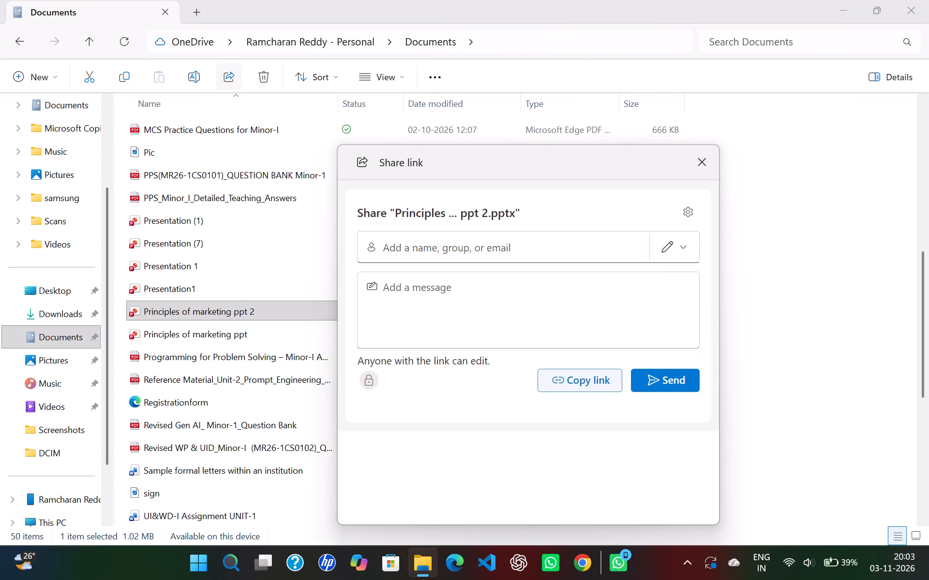